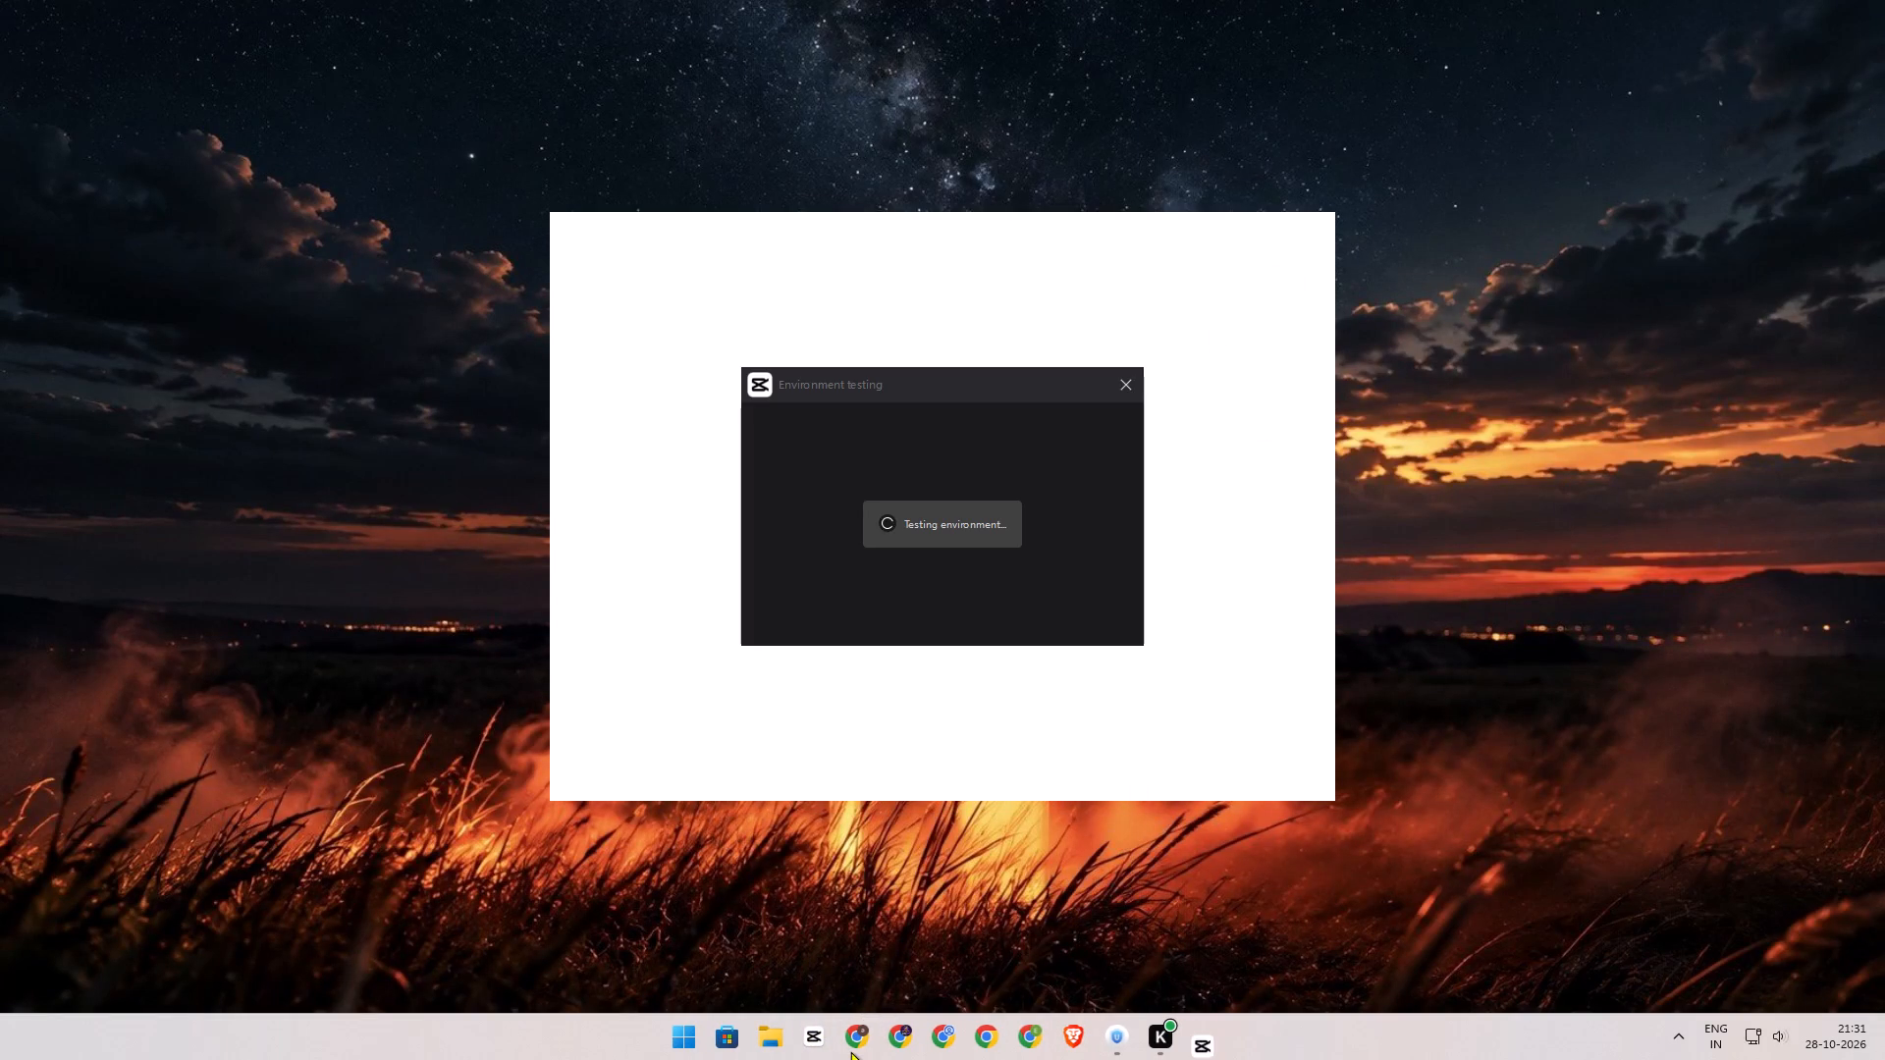
# Close the environment testing window.
pyautogui.click(1114, 391)
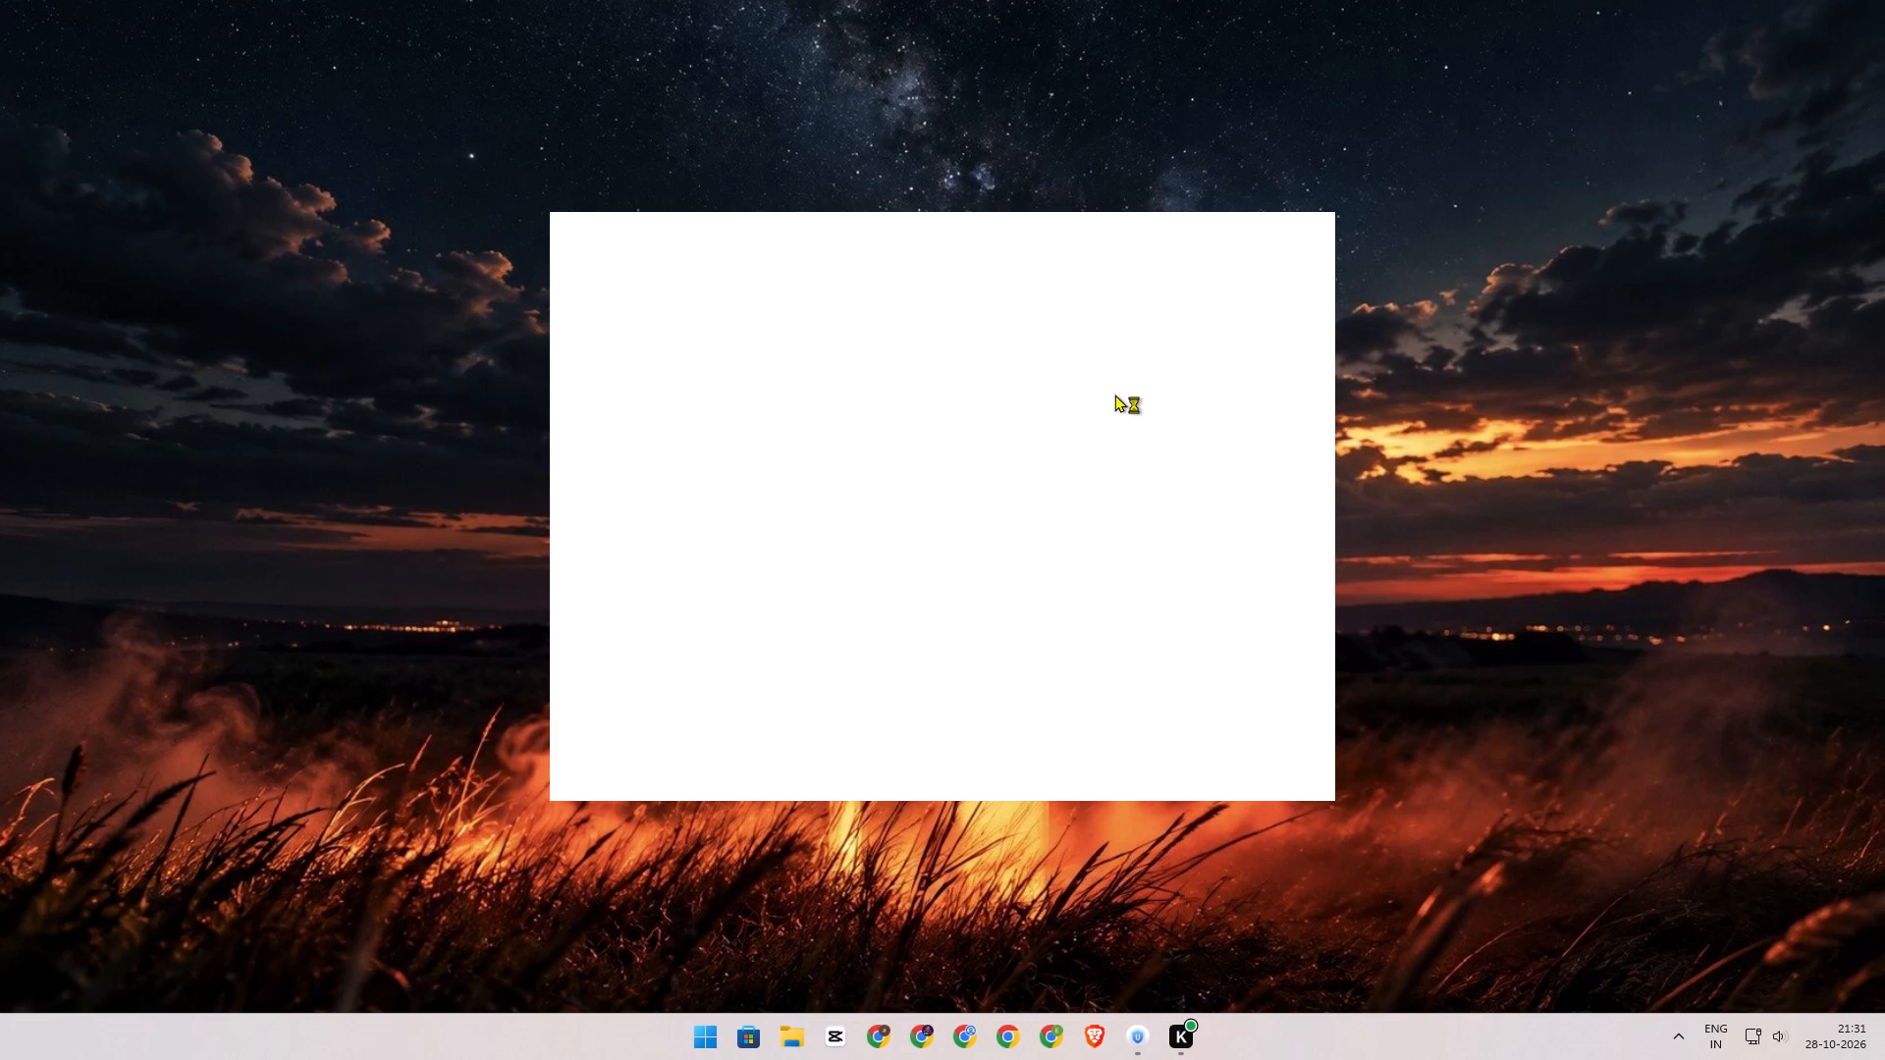
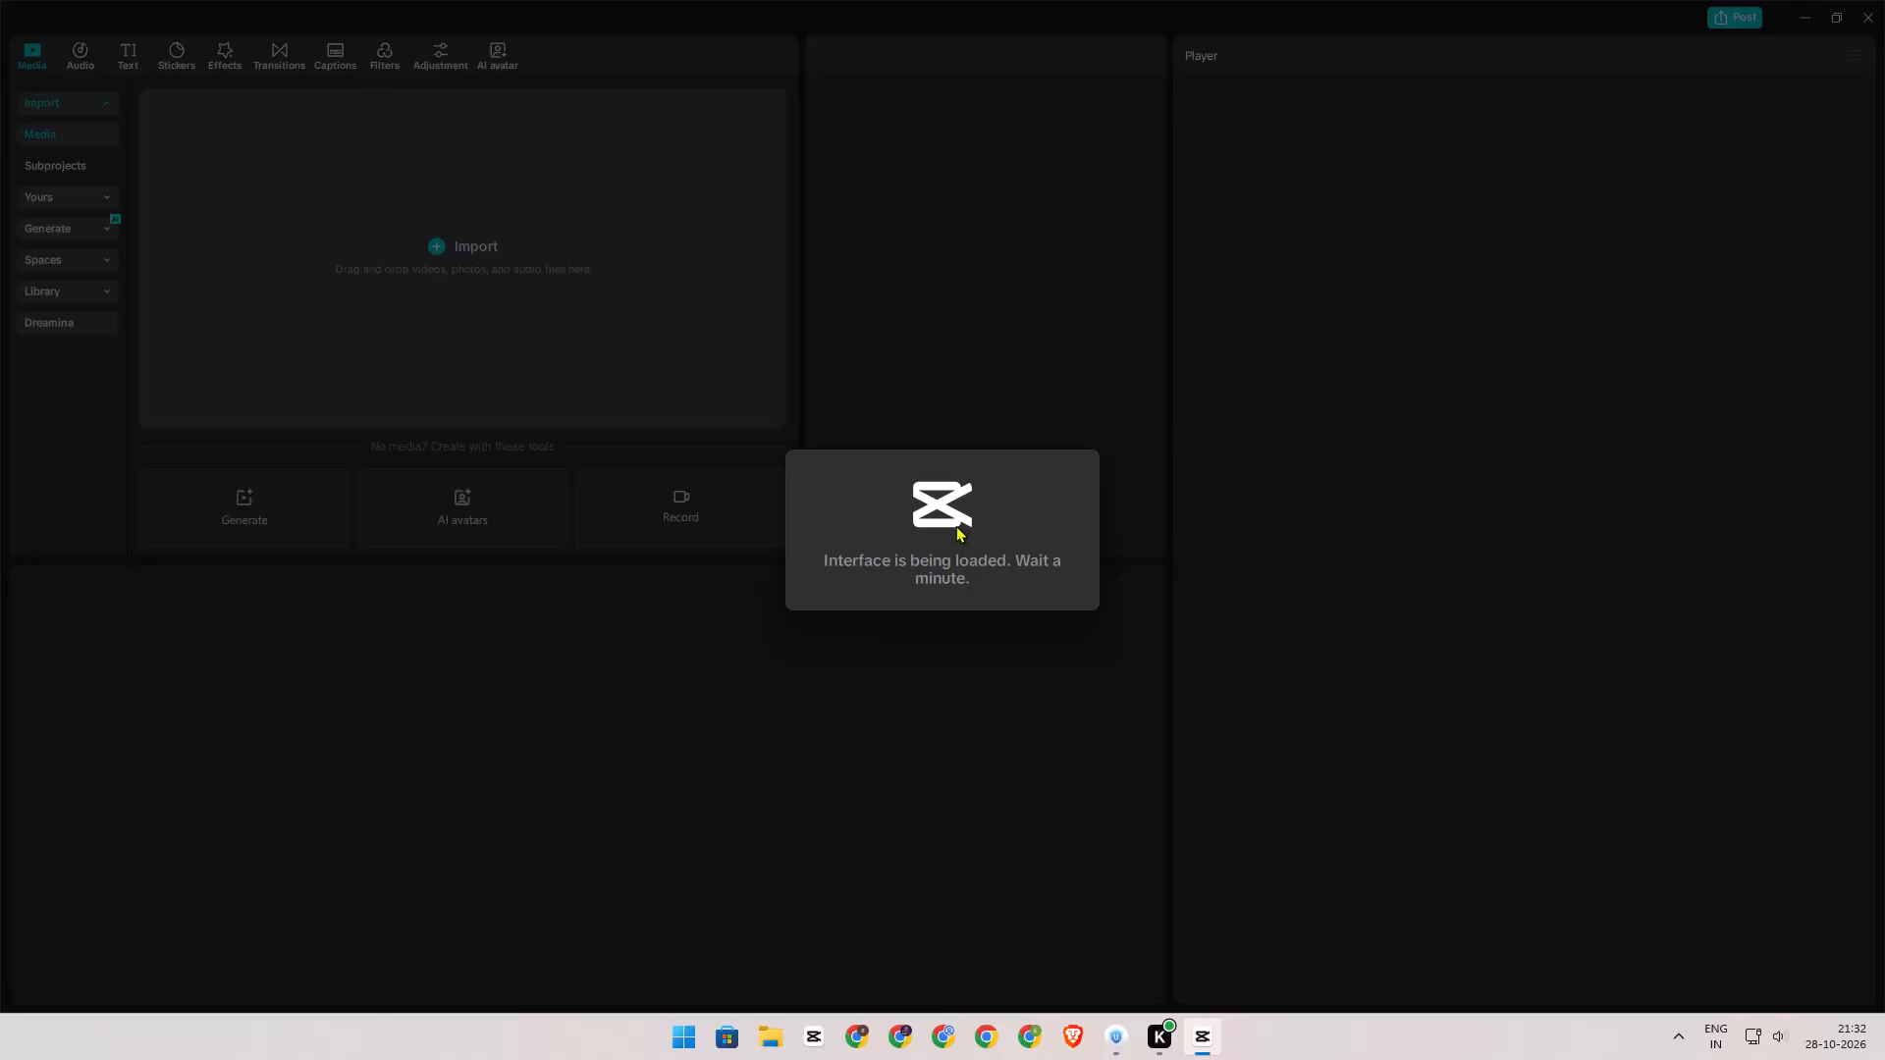
# Import the Video Extra 1 folder from Downloads into the project media.
pyautogui.click(364, 246)
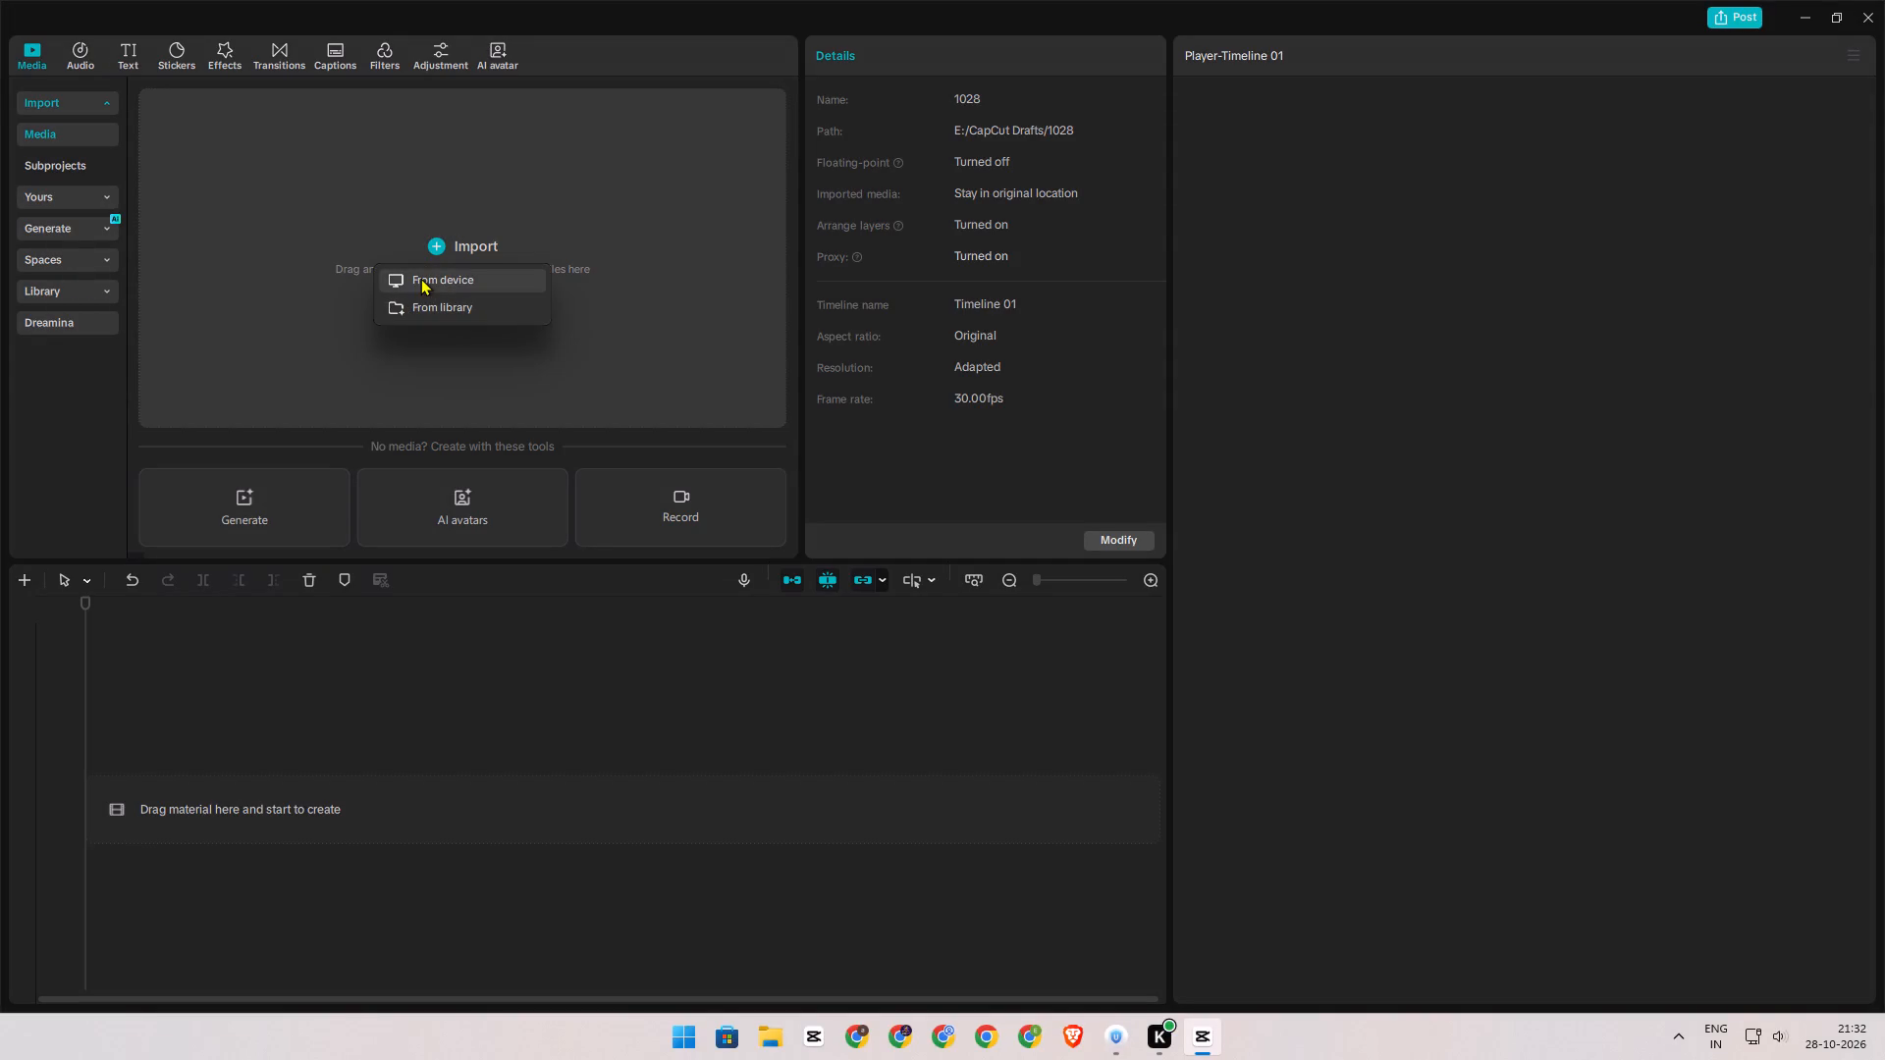
pyautogui.click(420, 278)
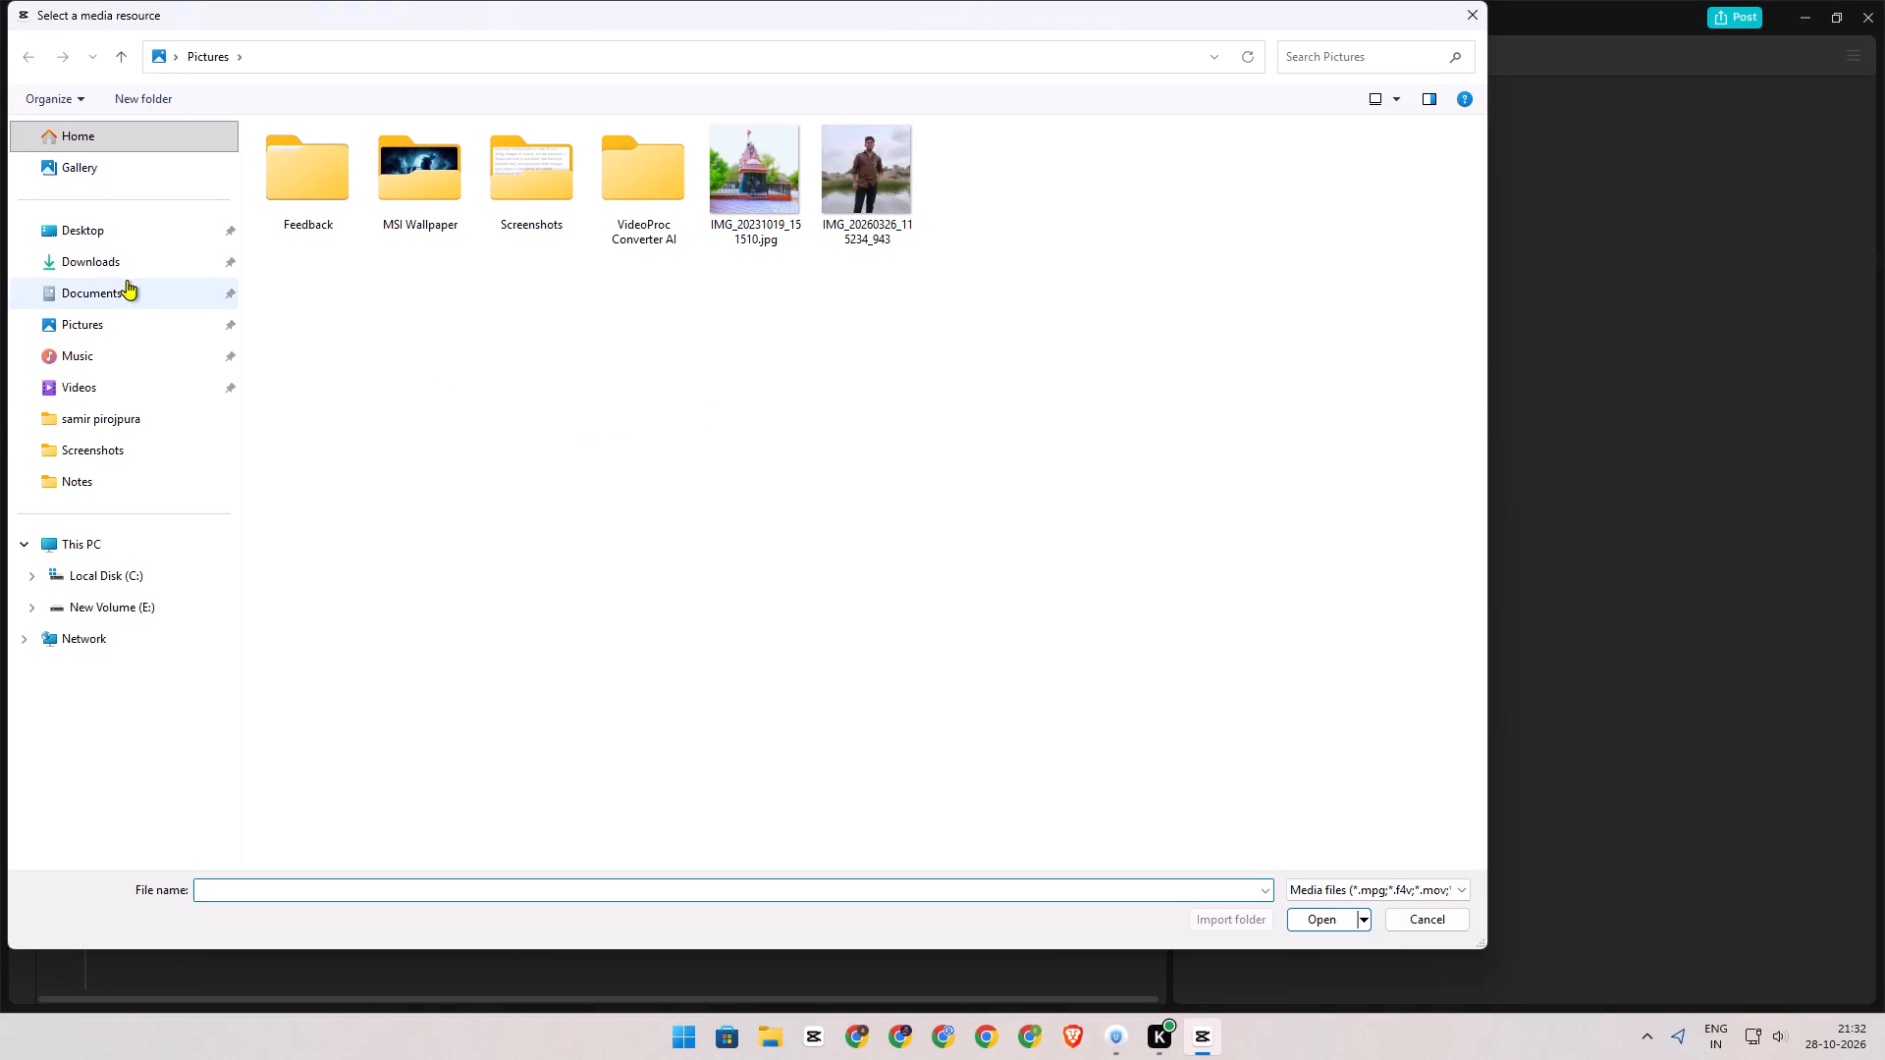
pyautogui.click(117, 261)
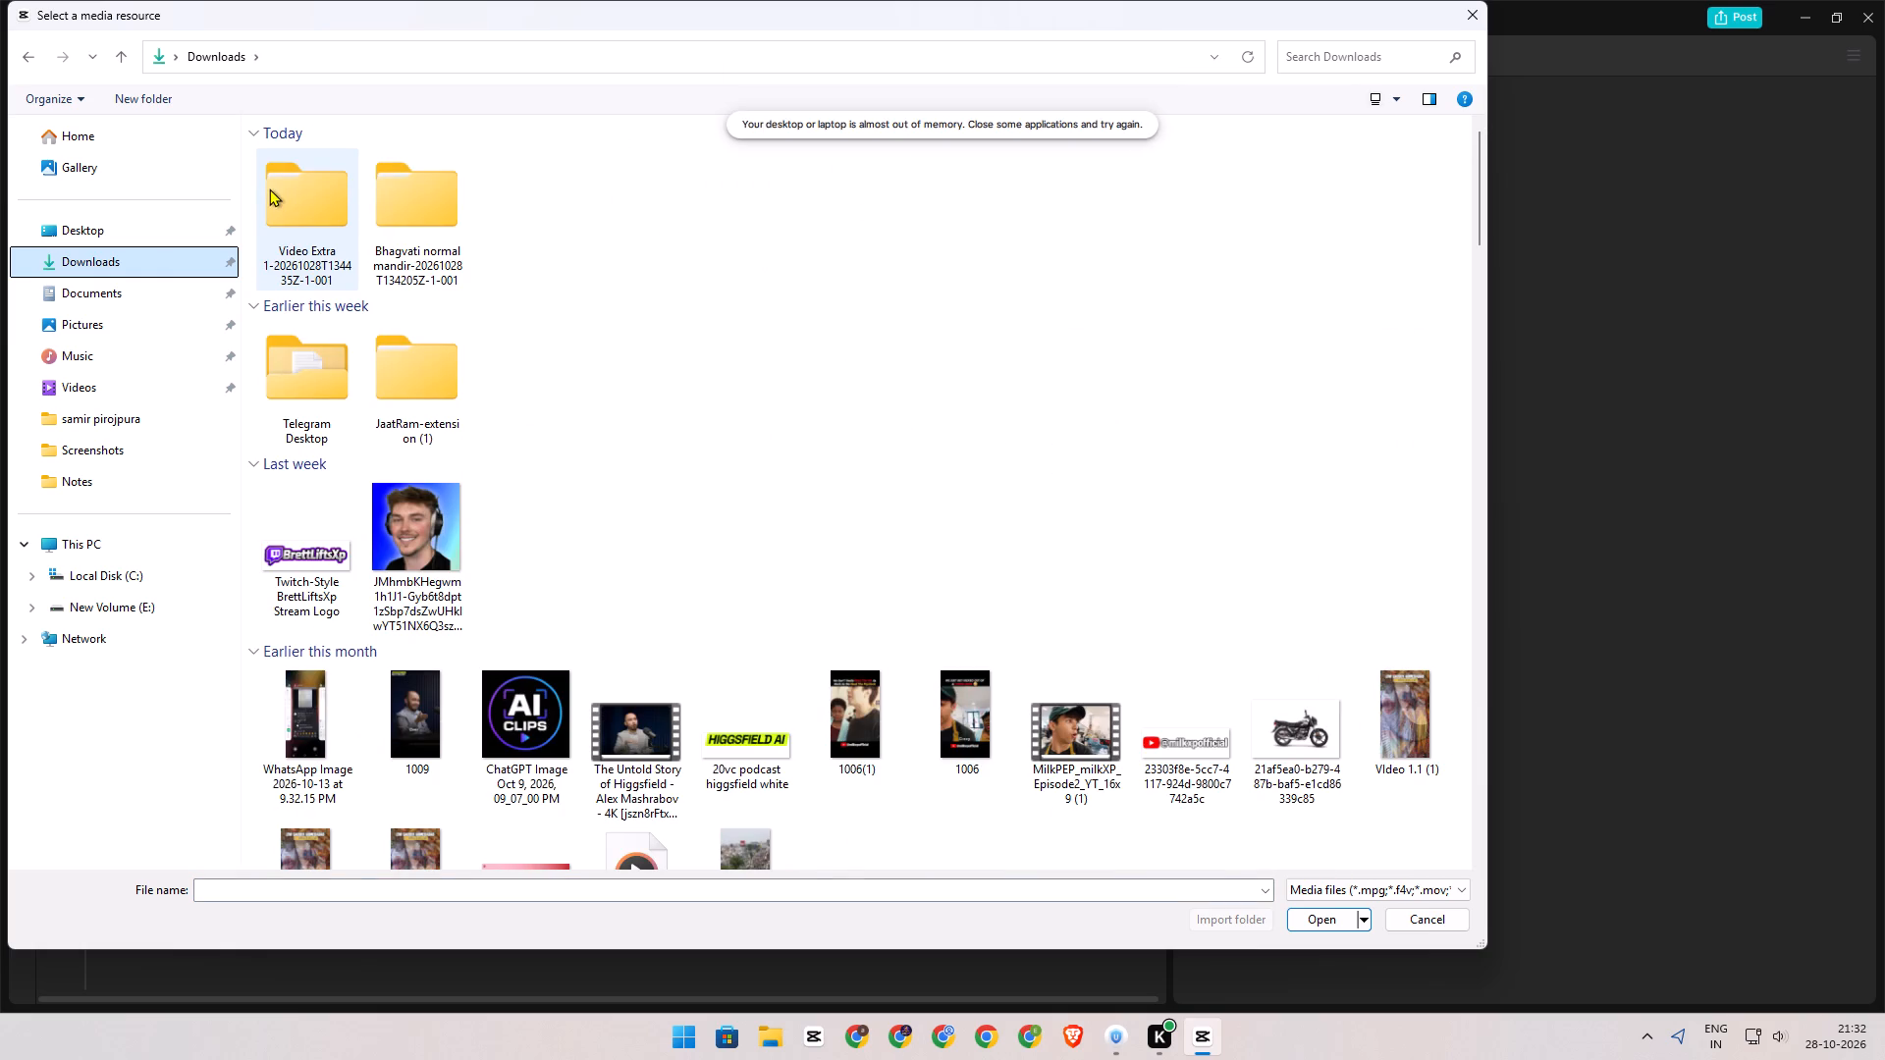
pyautogui.doubleClick(269, 196)
pyautogui.keyDown('ctrl'); pyautogui.click(270, 186); pyautogui.keyUp('ctrl')
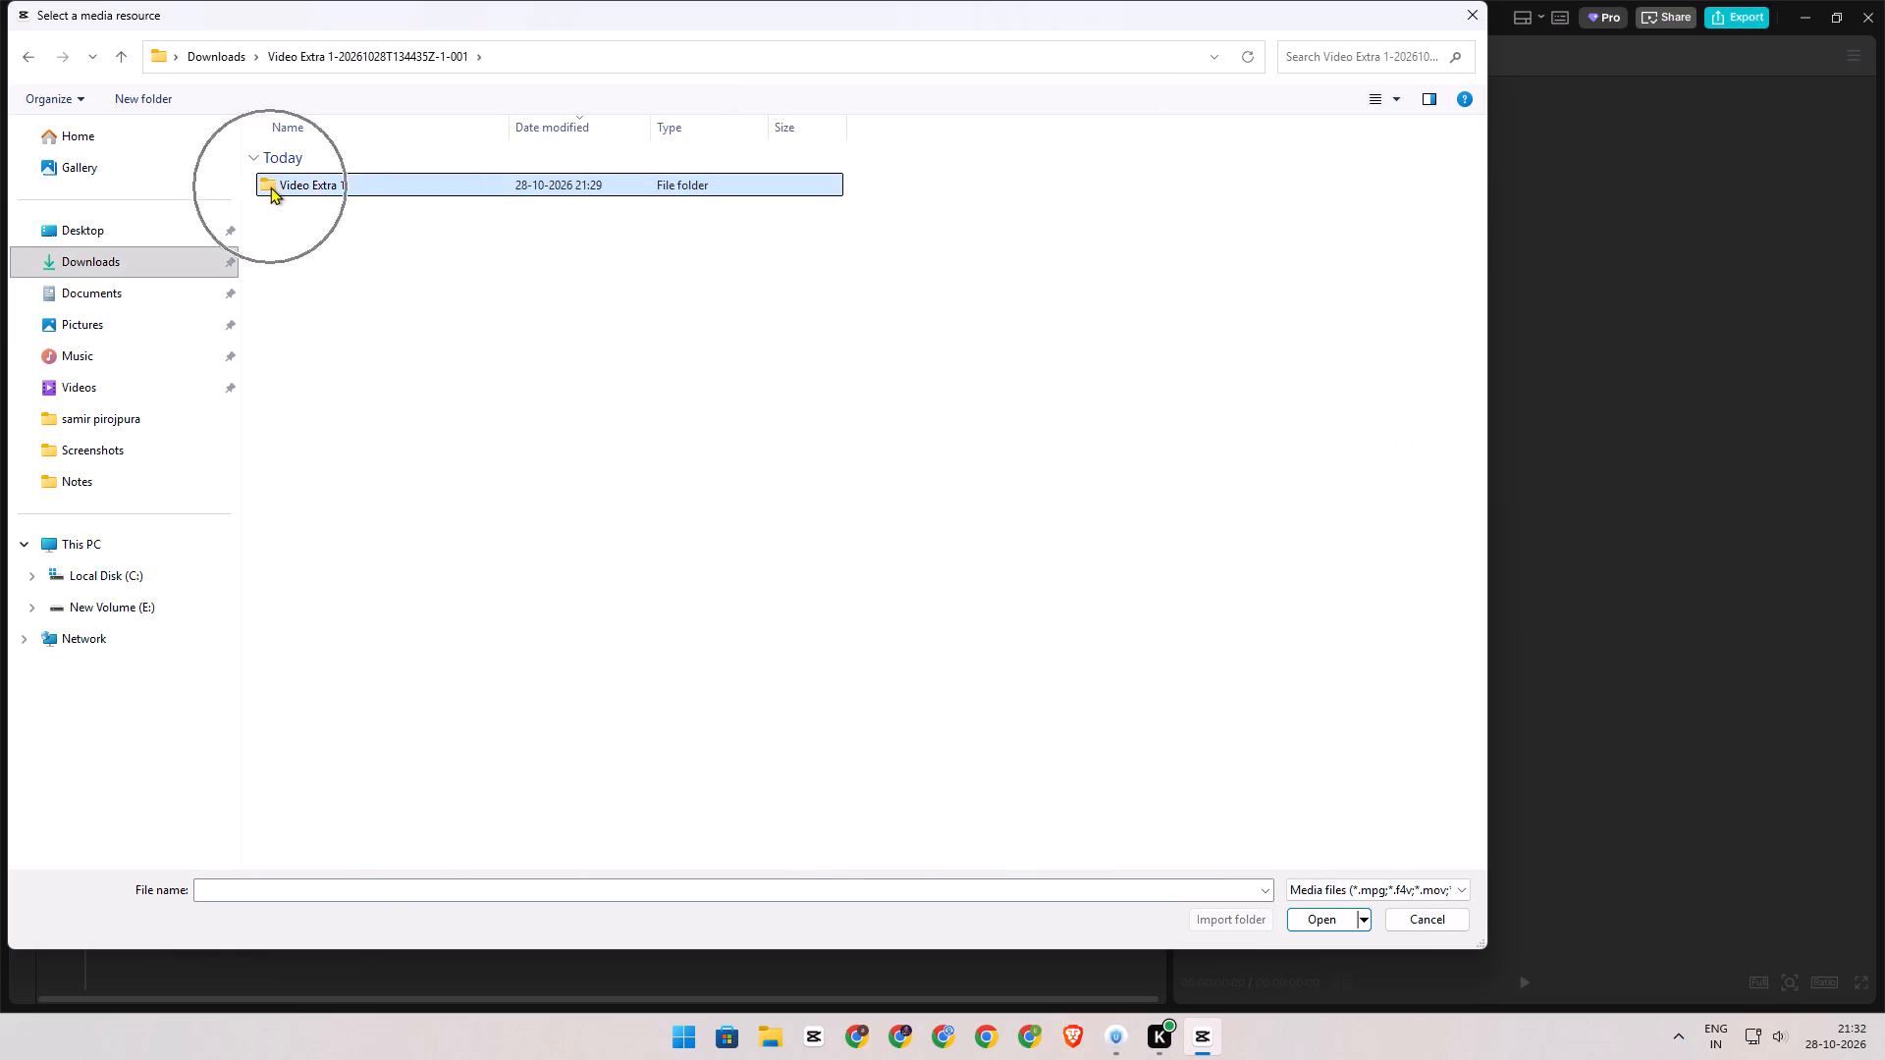
pyautogui.click(1212, 921)
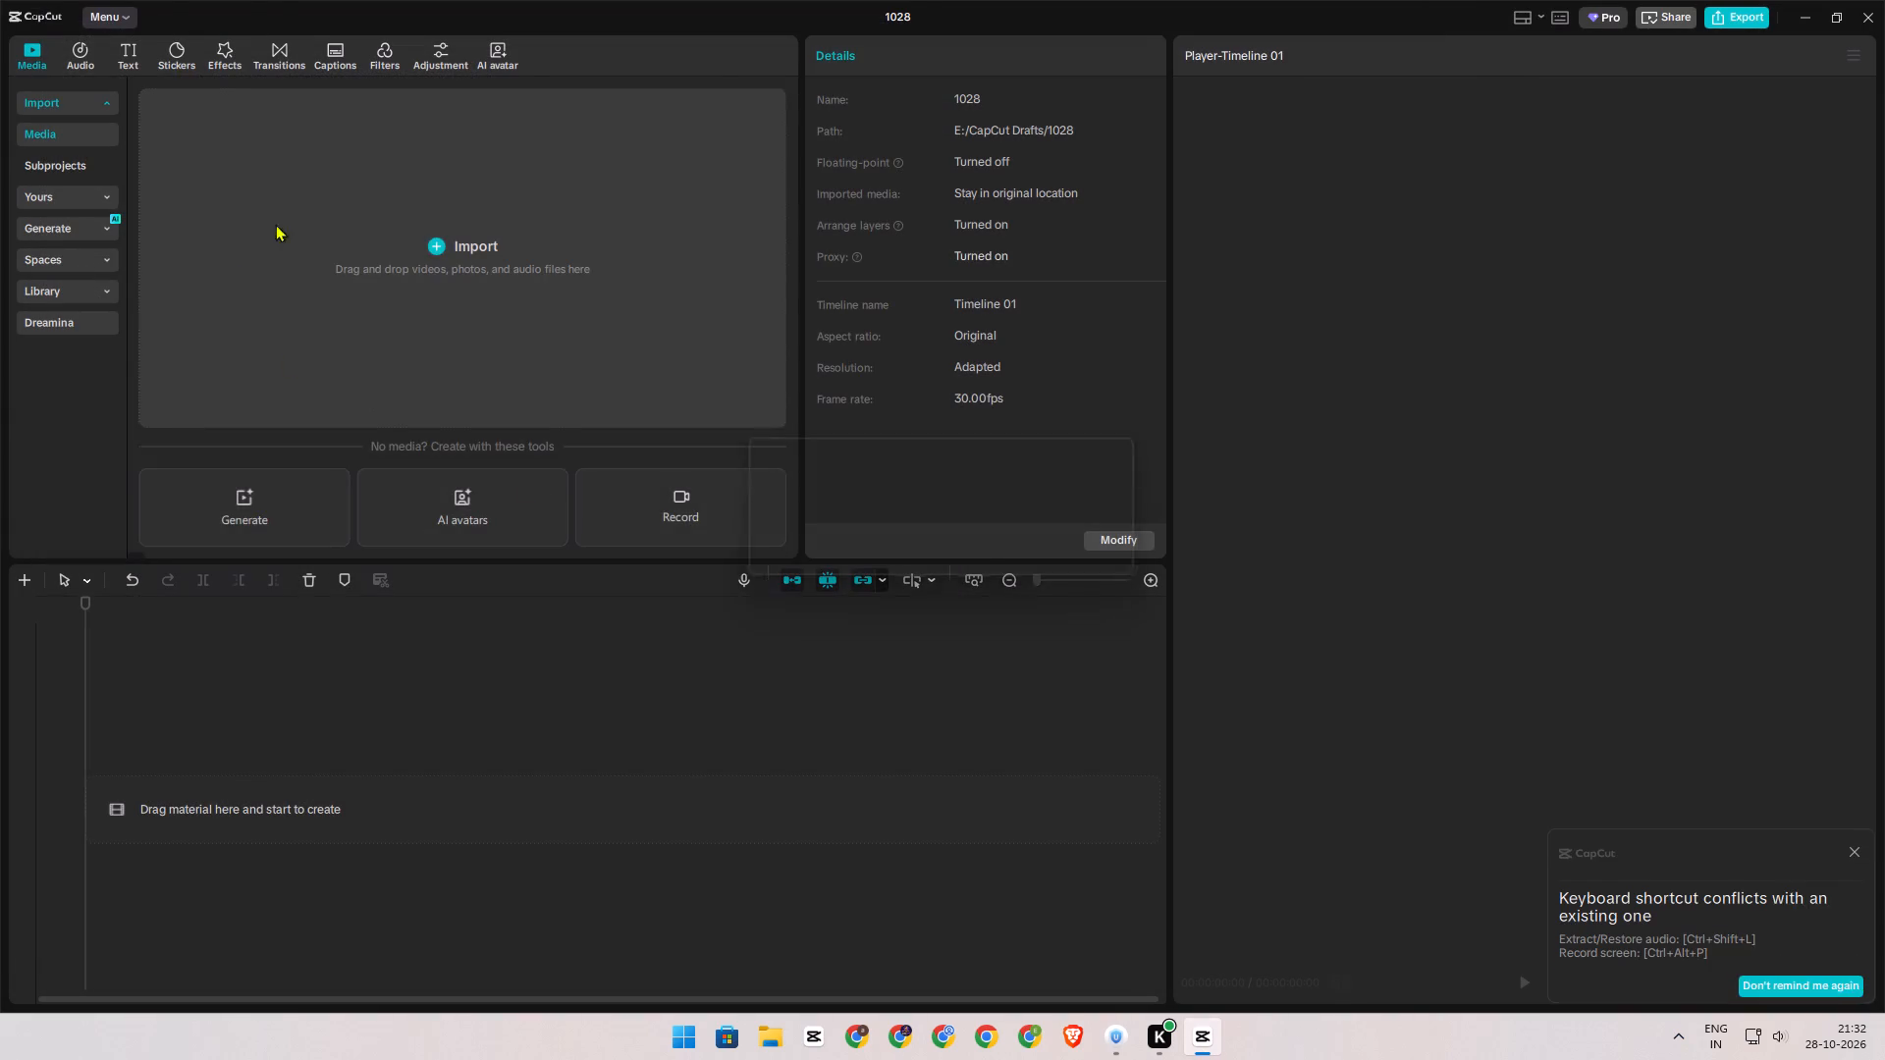
# Import the Bhagvati normal mandir folder from Downloads into the project media.
pyautogui.click(169, 103)
pyautogui.click(223, 133)
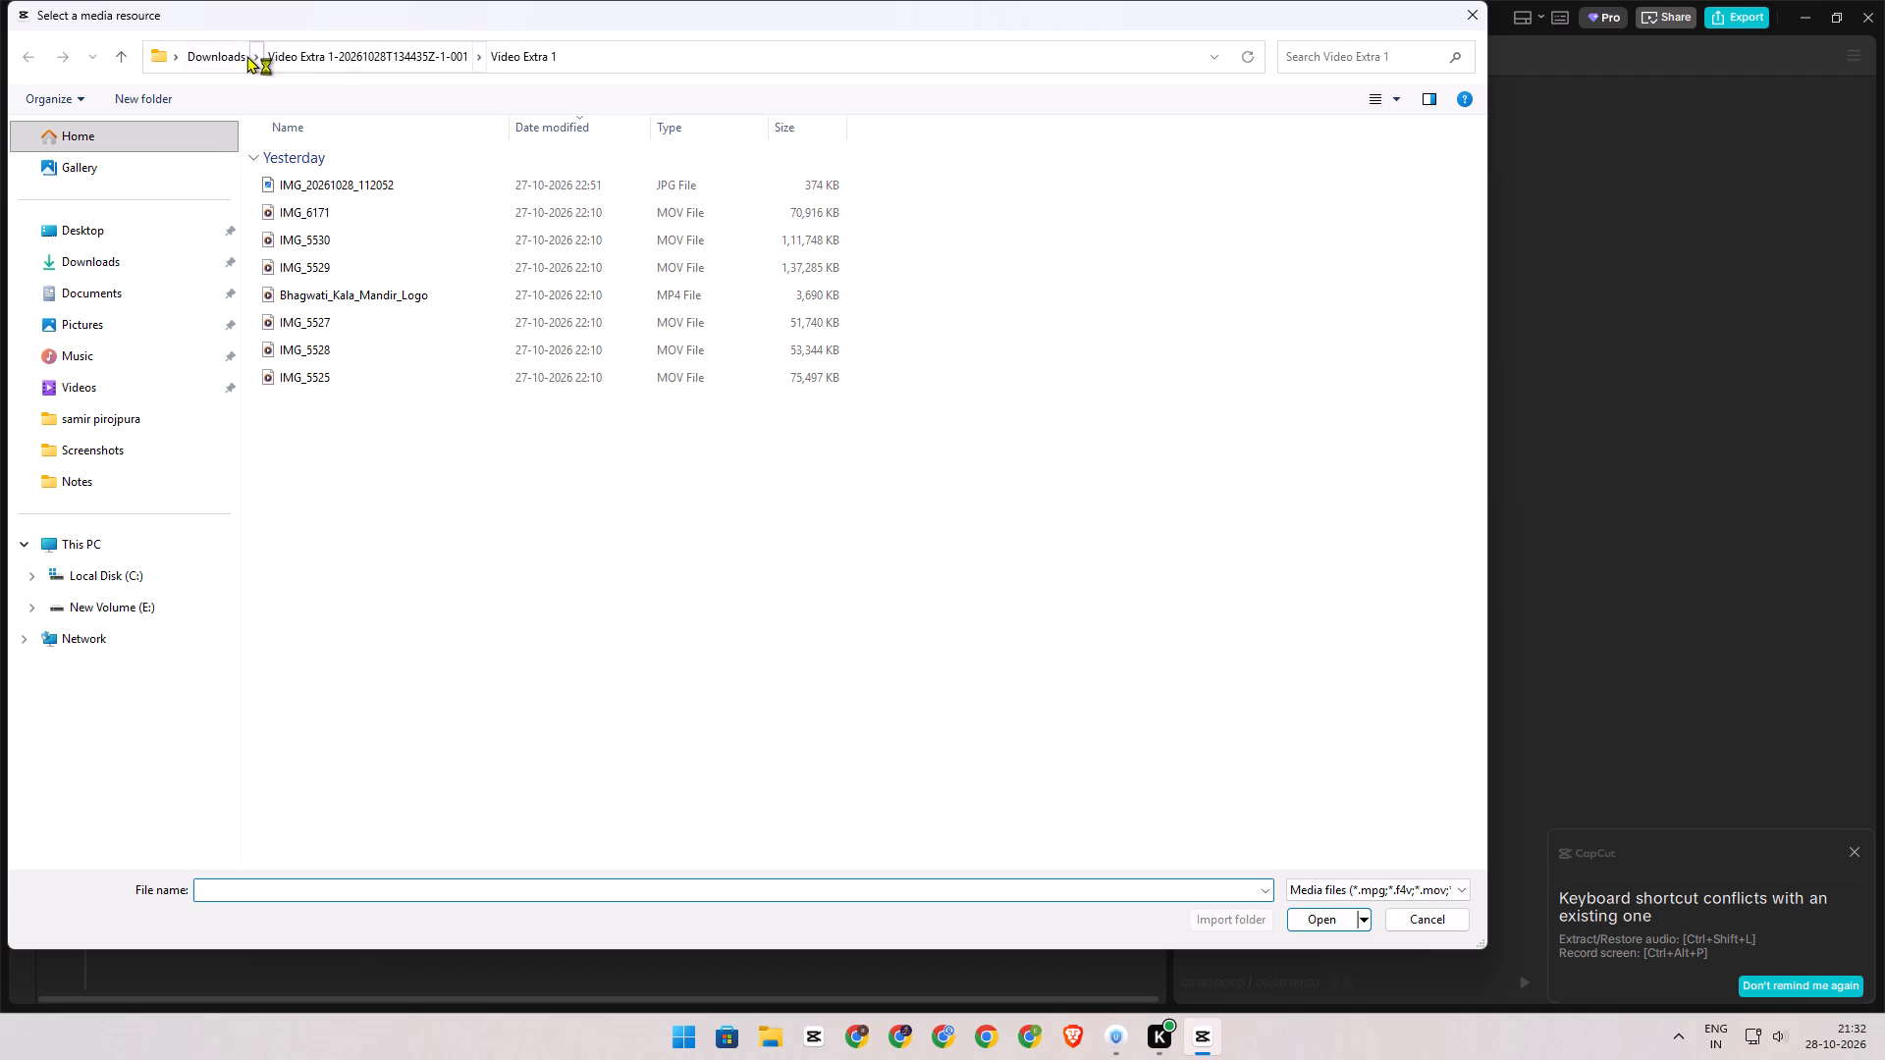
pyautogui.click(221, 55)
pyautogui.doubleClick(384, 192)
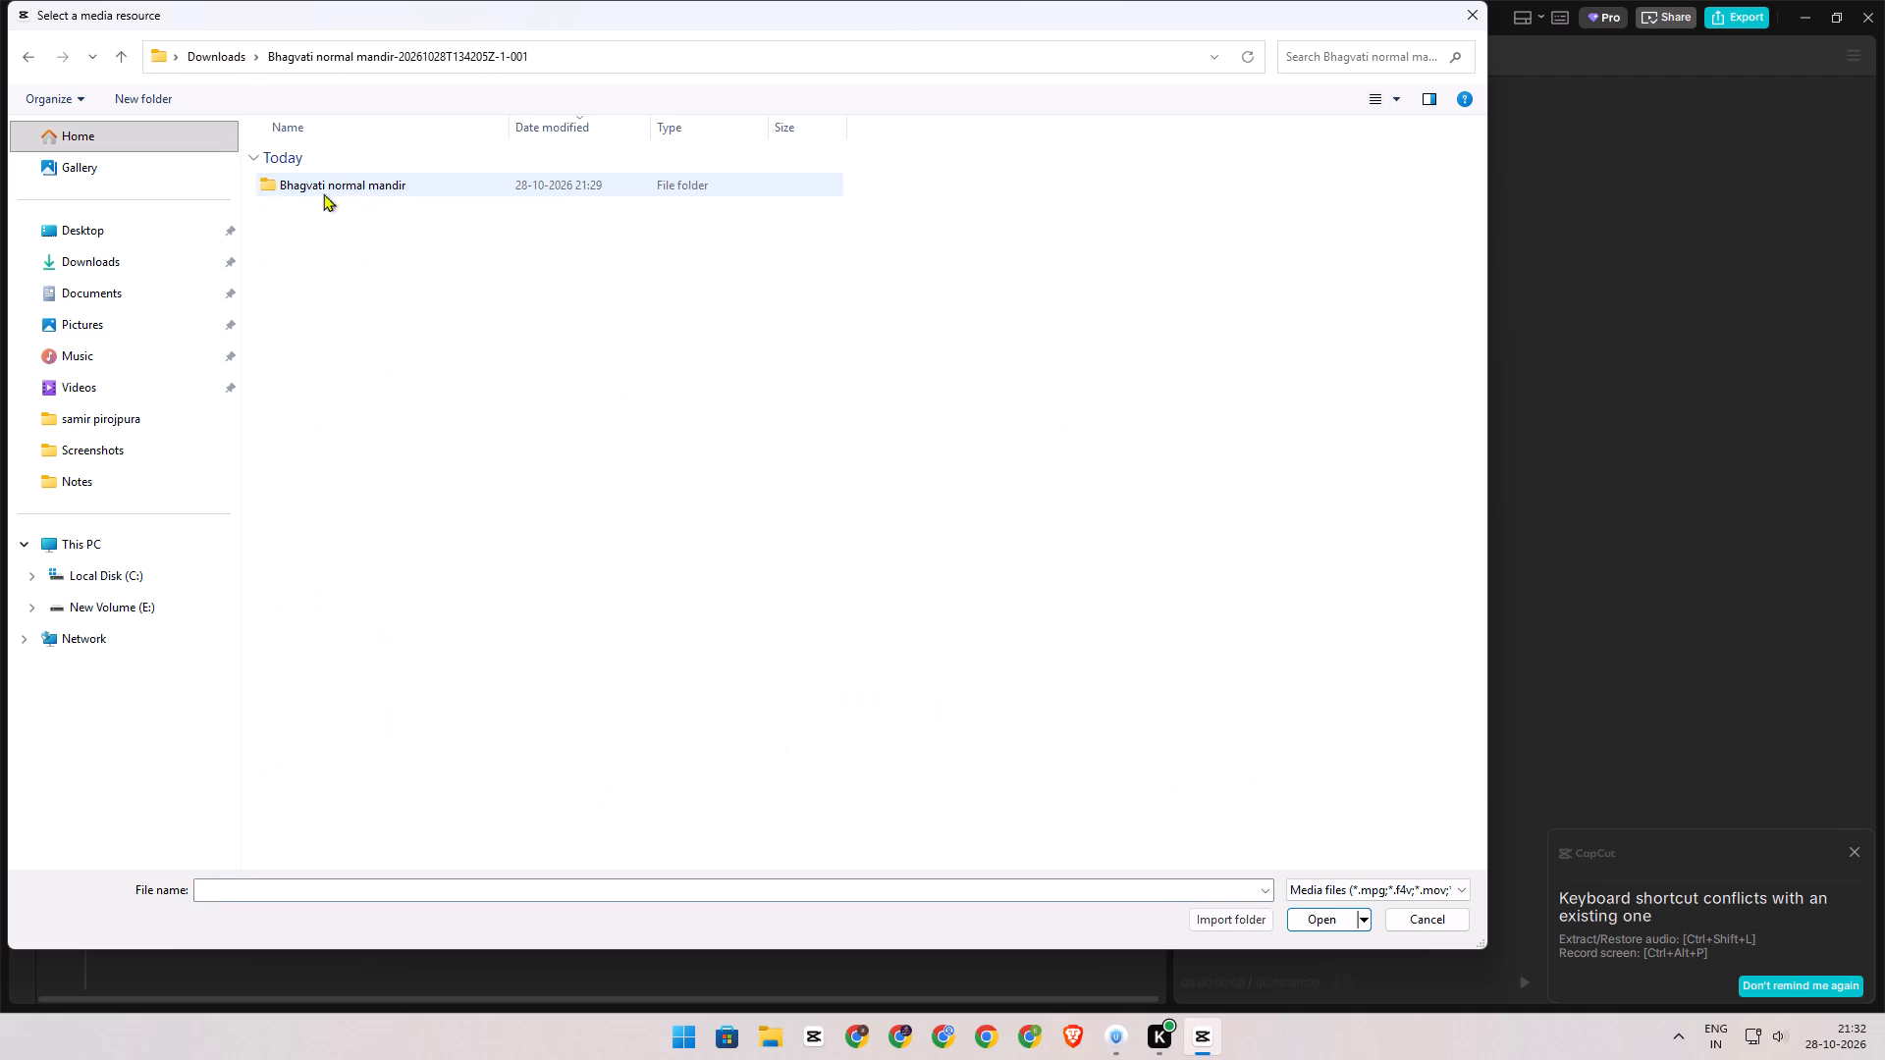
pyautogui.click(272, 189)
pyautogui.click(1214, 918)
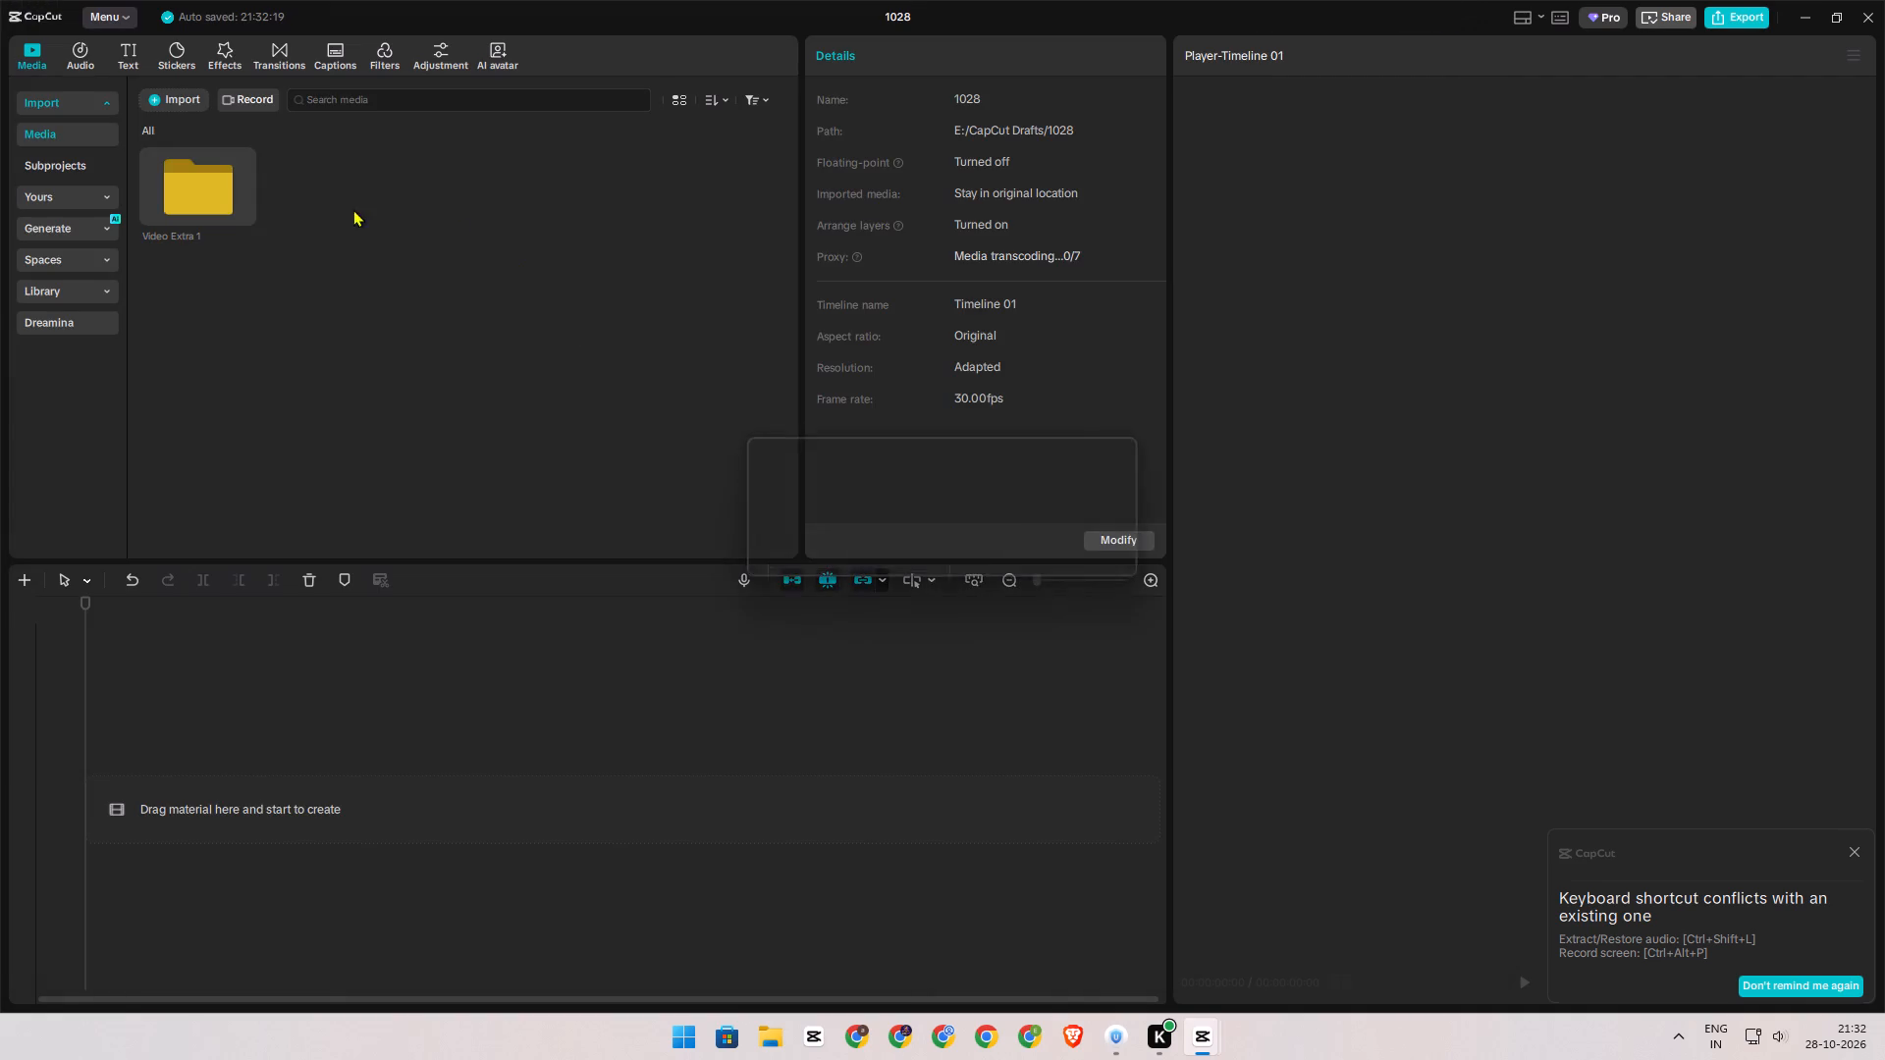
# Preview the logo video, the script image and the shop clips in the Video Extra 1 media folder.
pyautogui.doubleClick(187, 195)
pyautogui.click(187, 195)
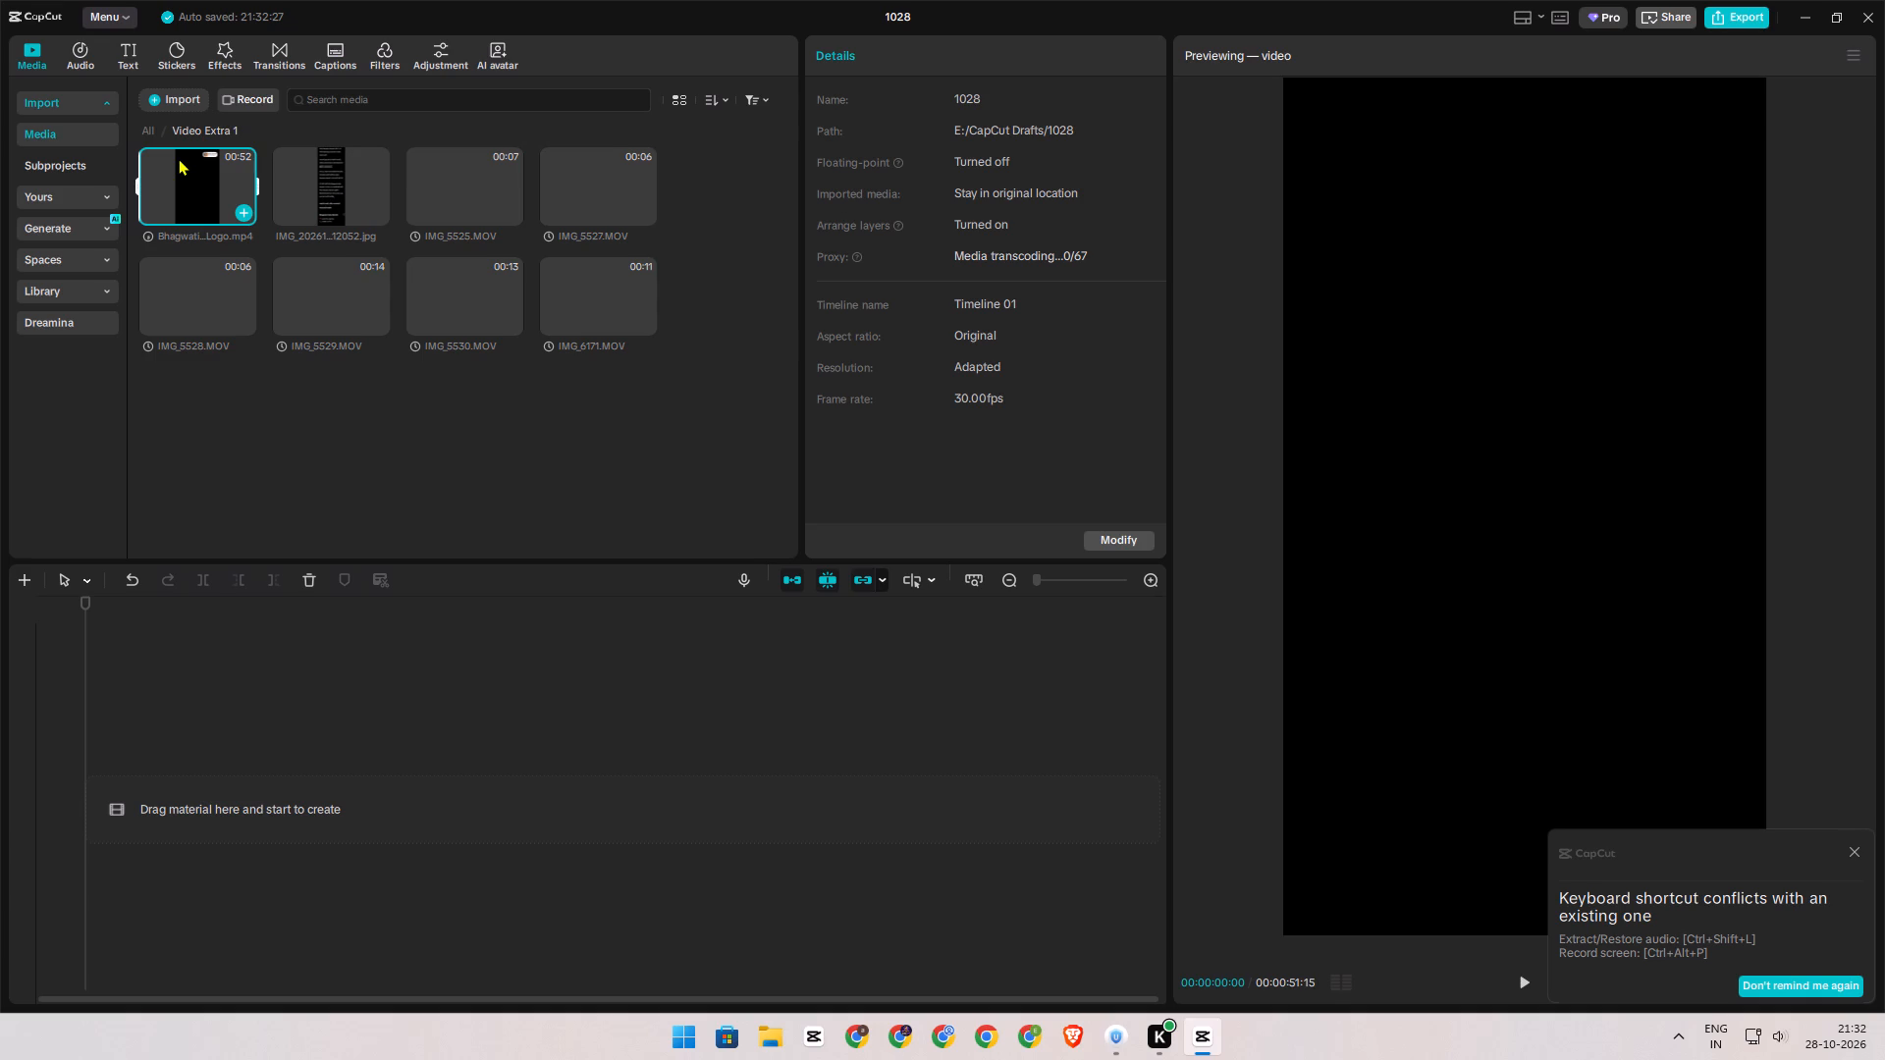
pyautogui.click(1858, 851)
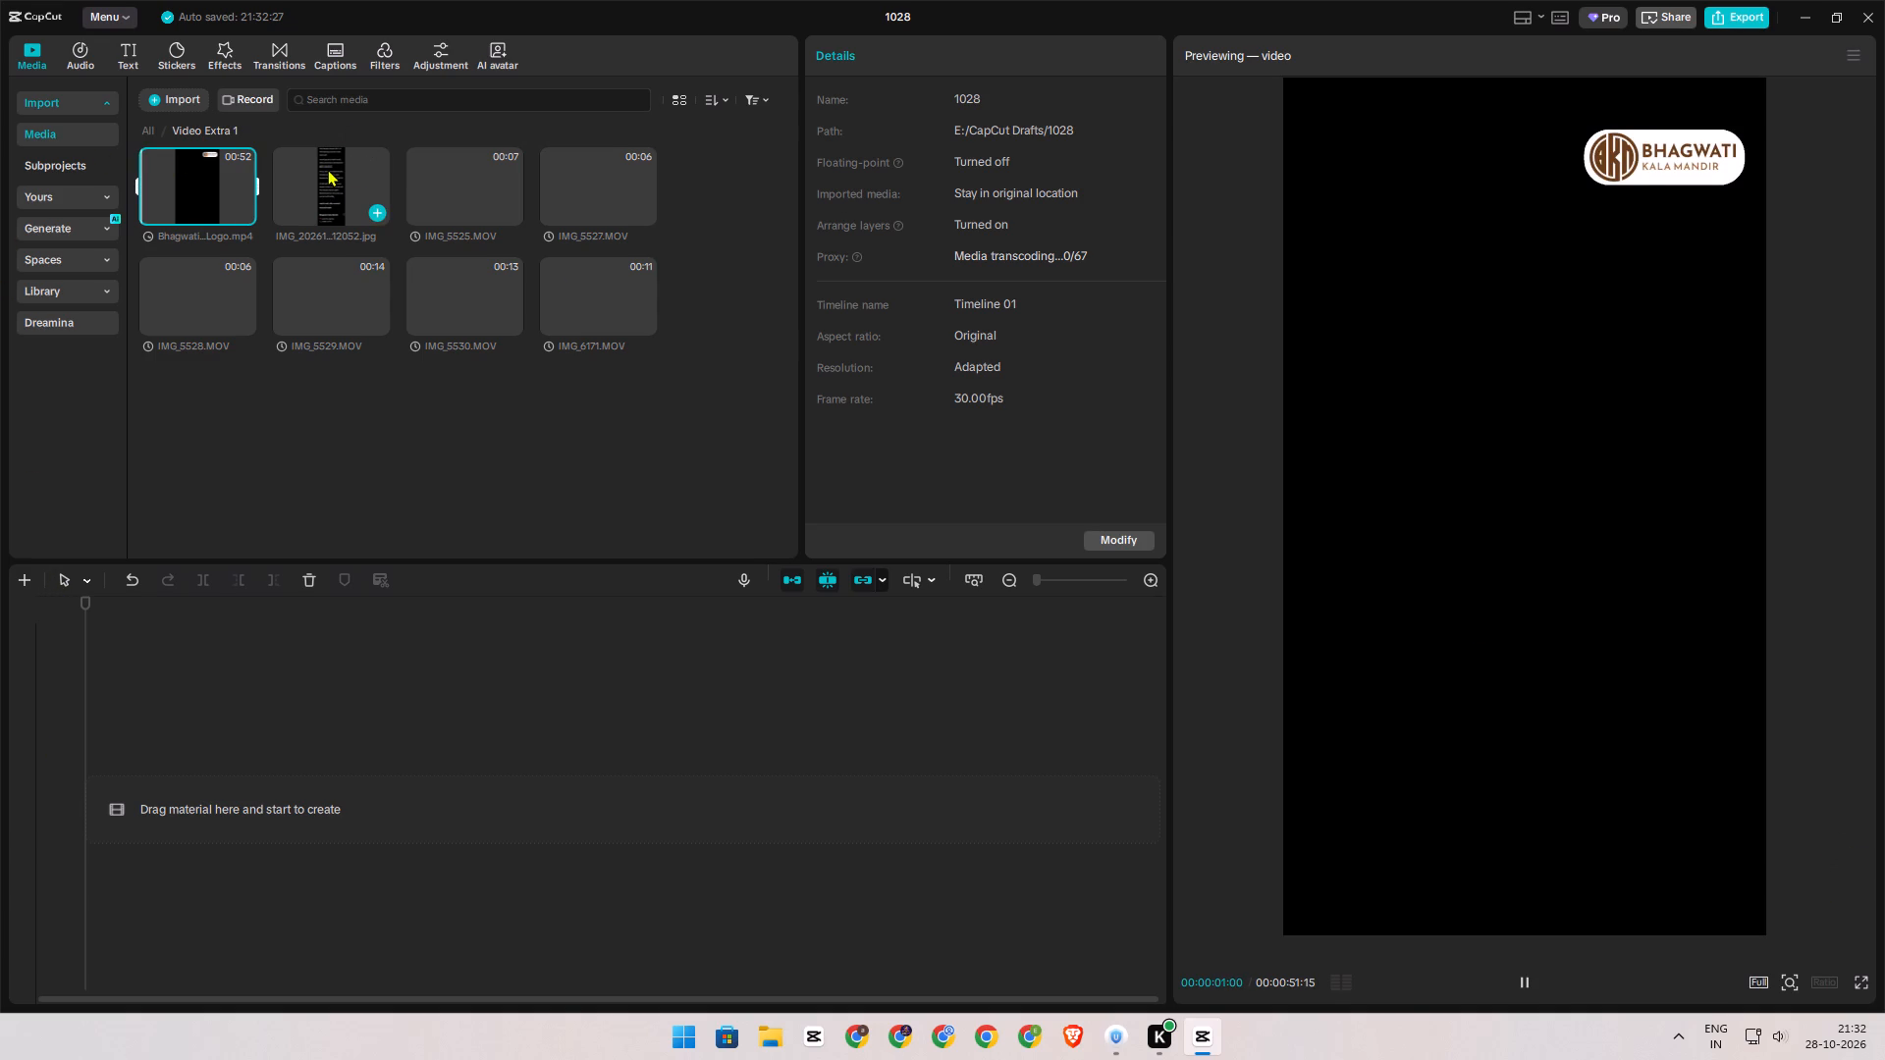
pyautogui.click(327, 169)
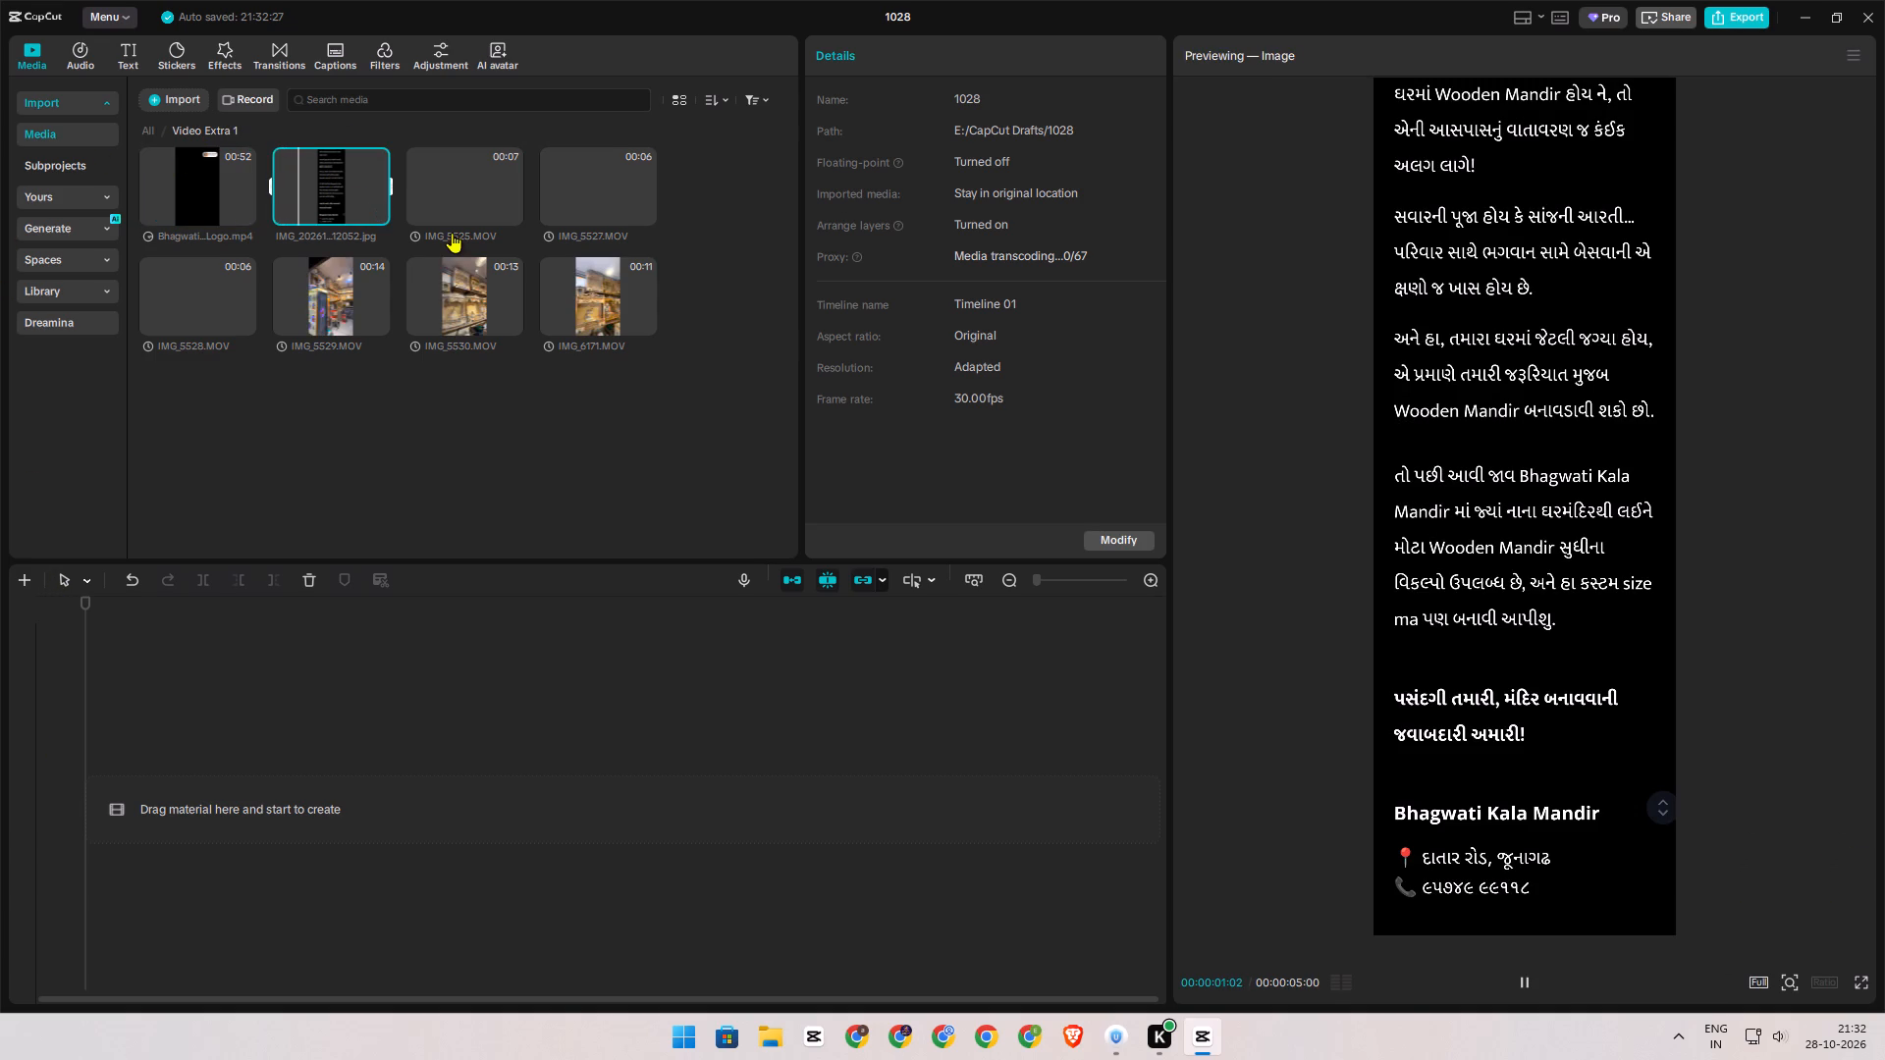
pyautogui.click(460, 206)
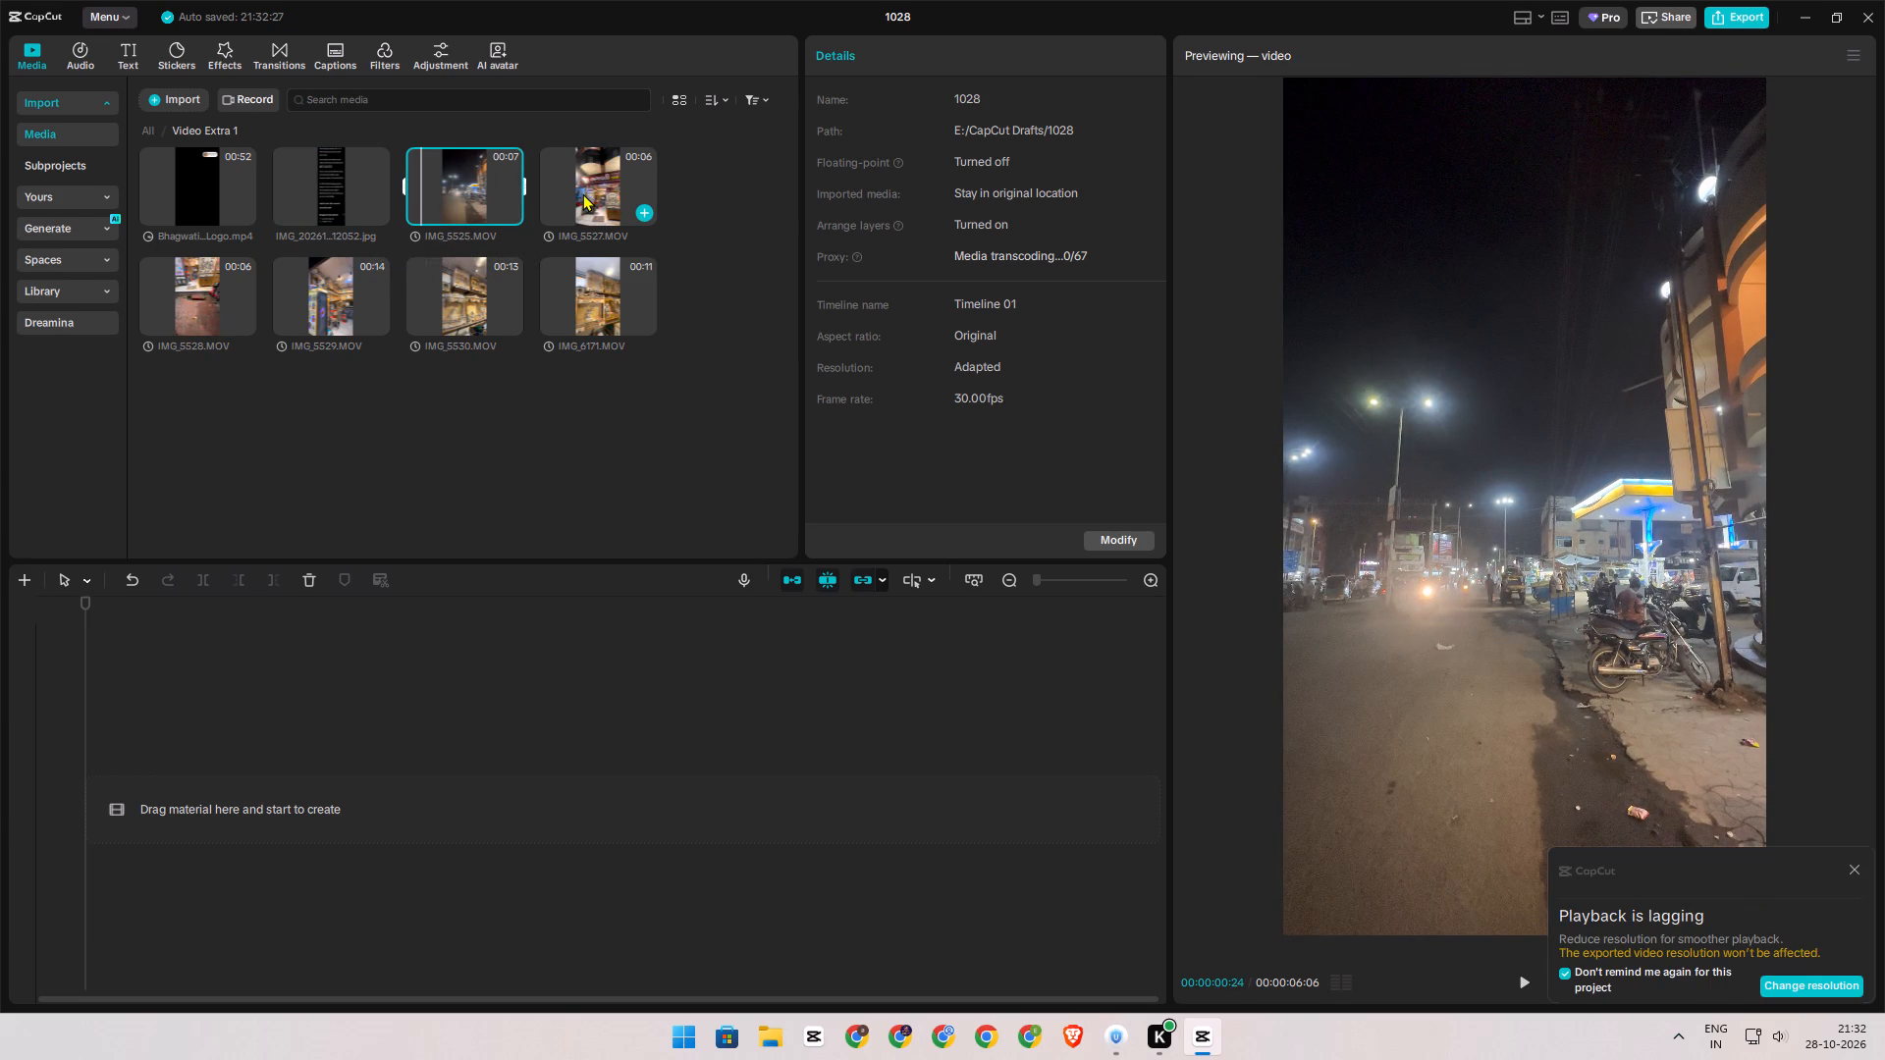
pyautogui.click(582, 193)
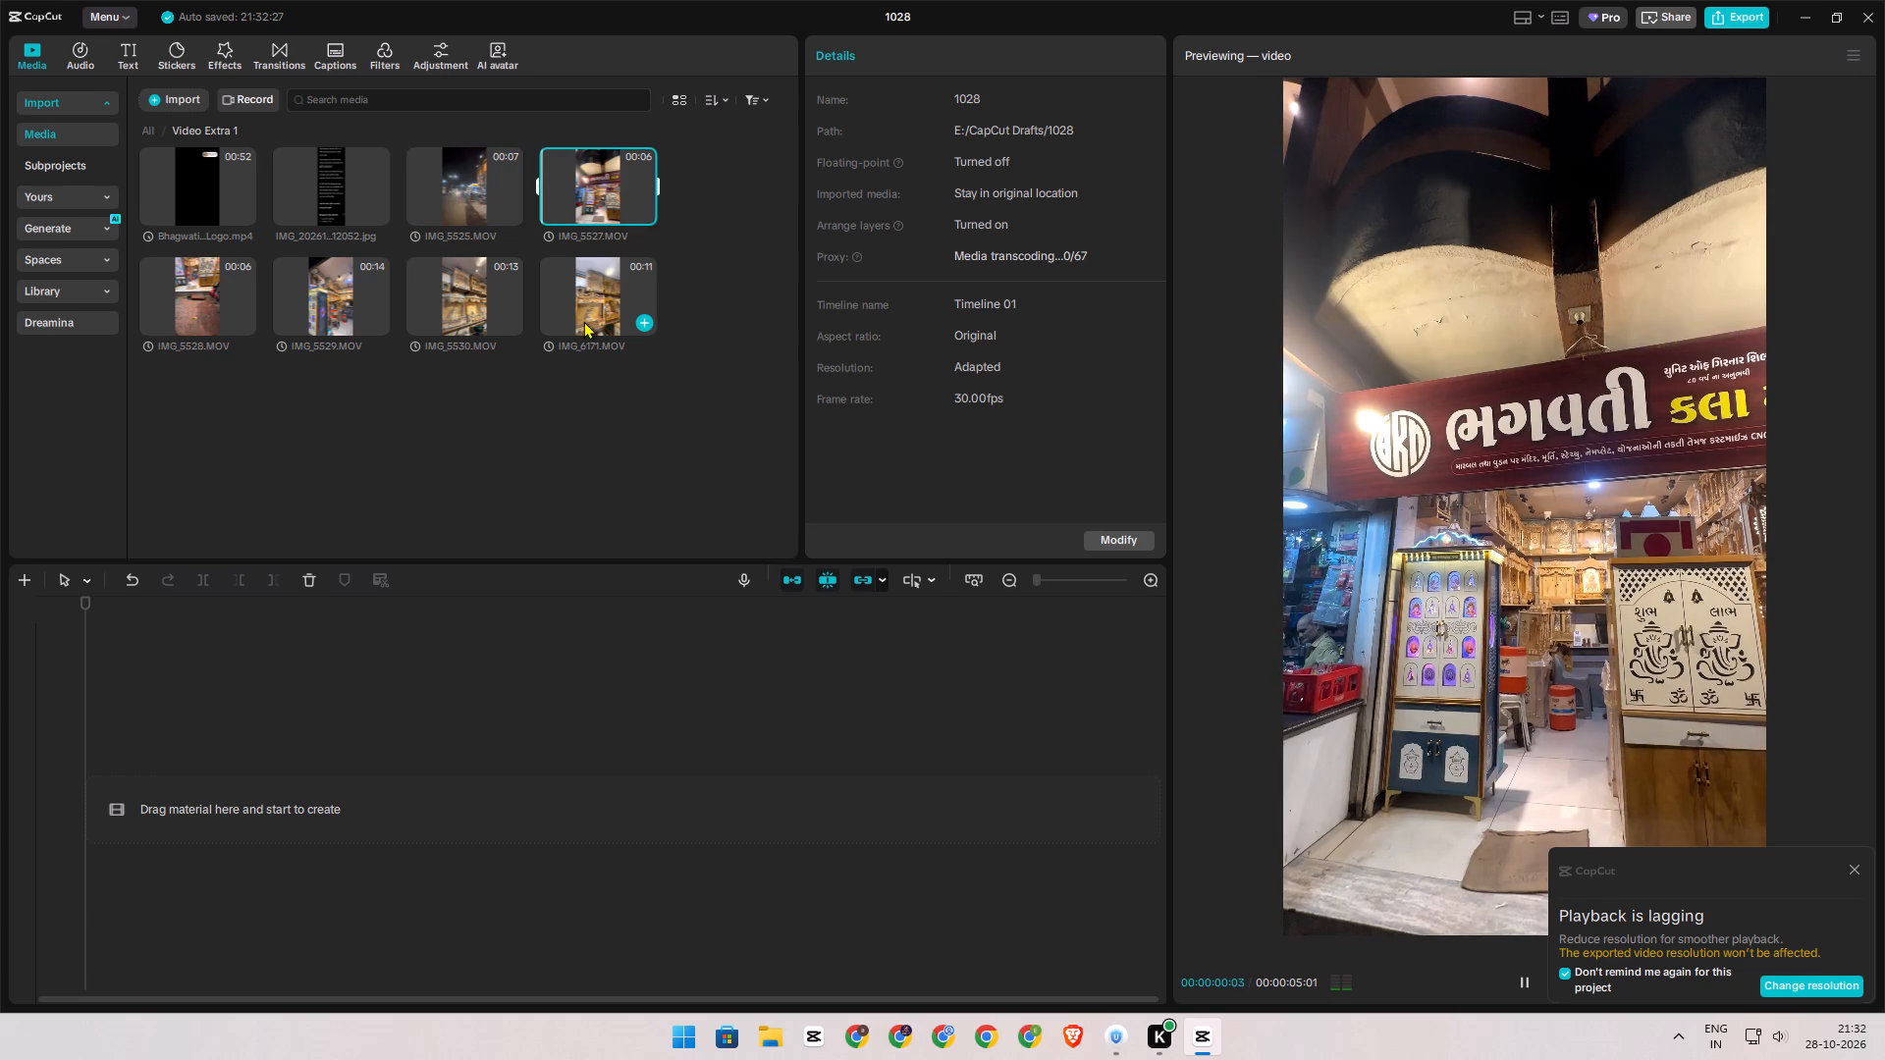
pyautogui.click(583, 321)
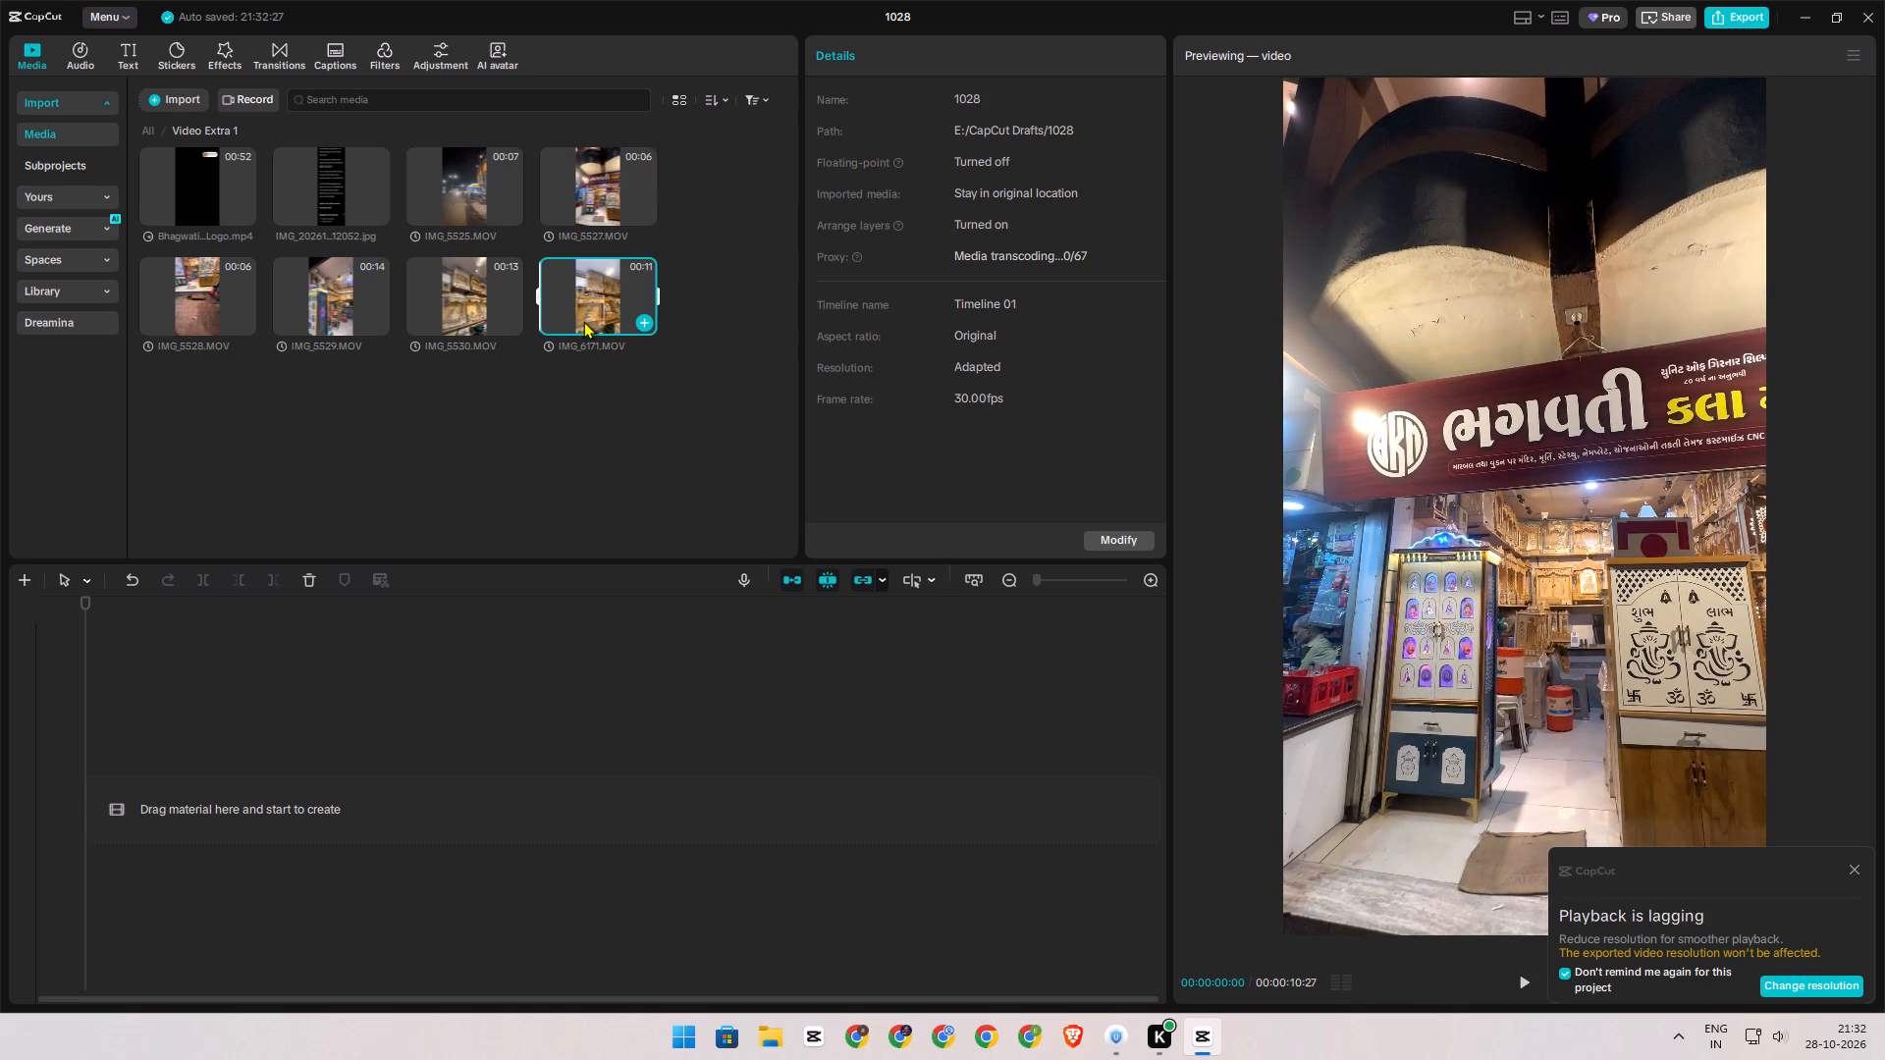
pyautogui.click(441, 314)
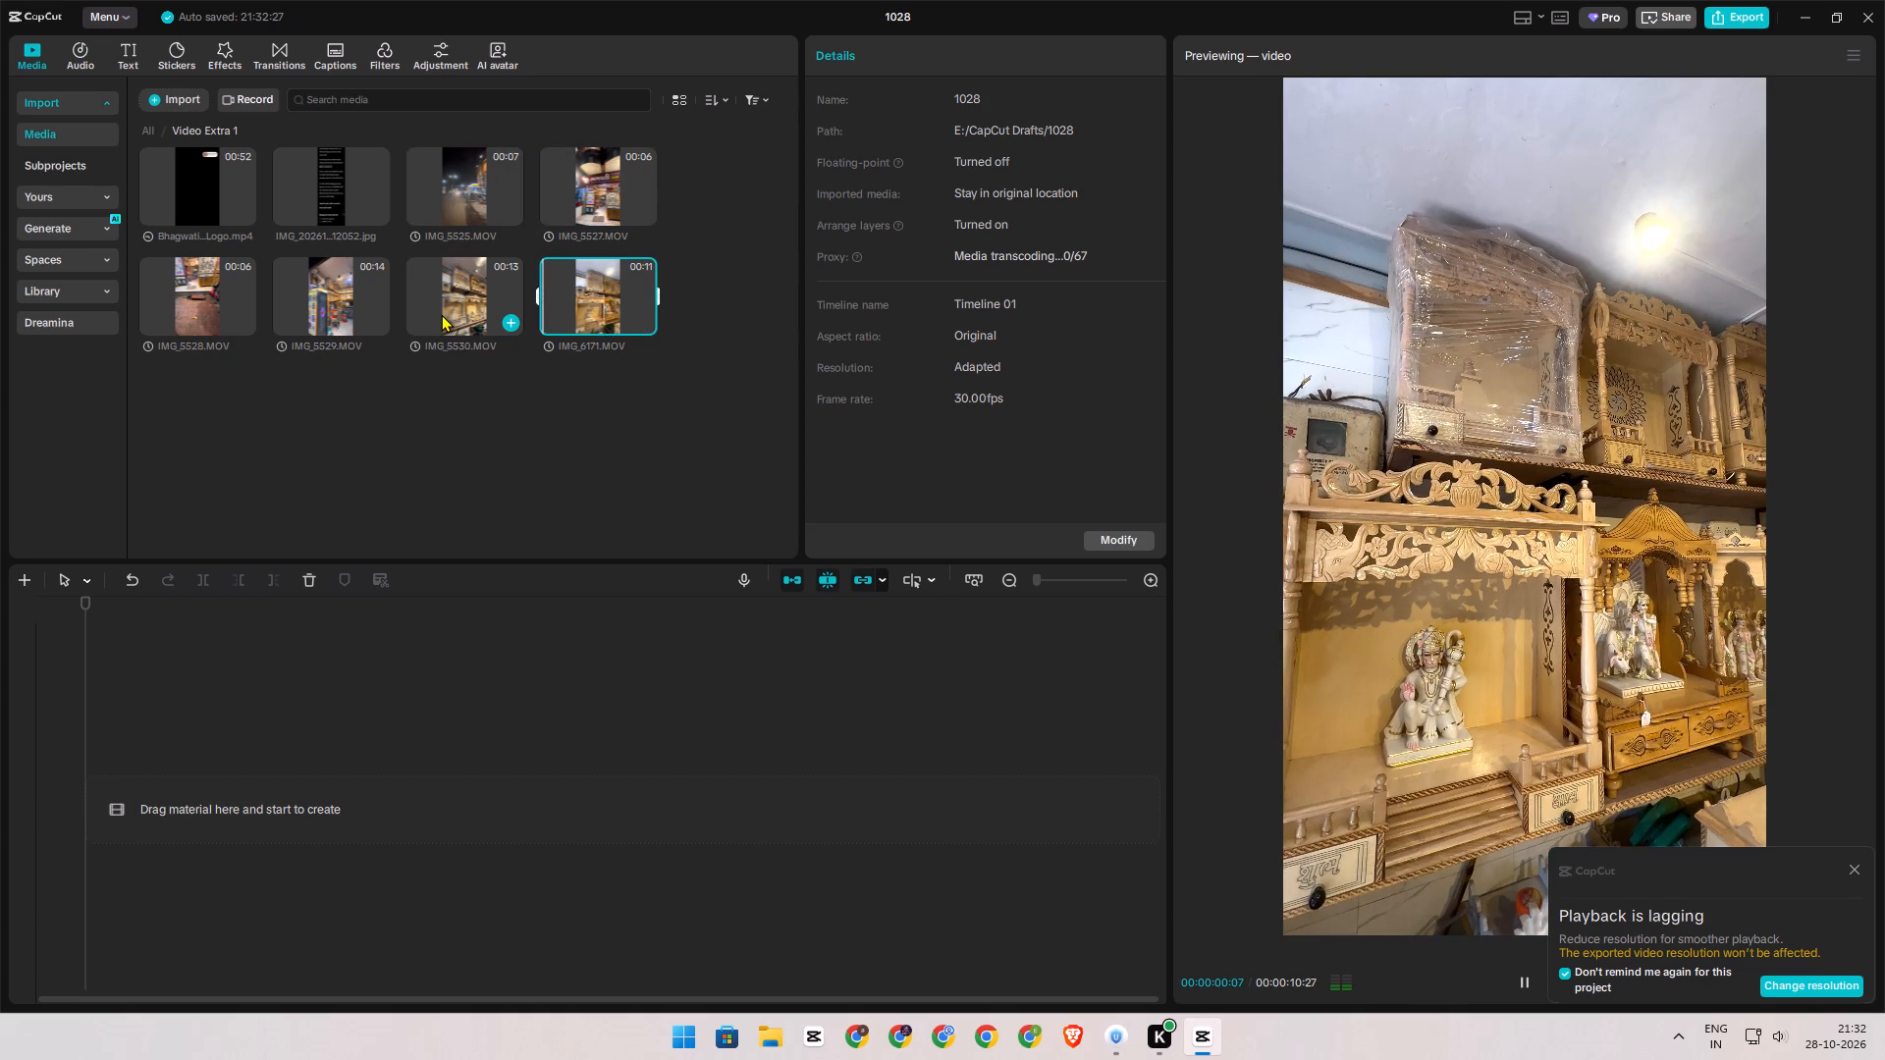
pyautogui.click(301, 287)
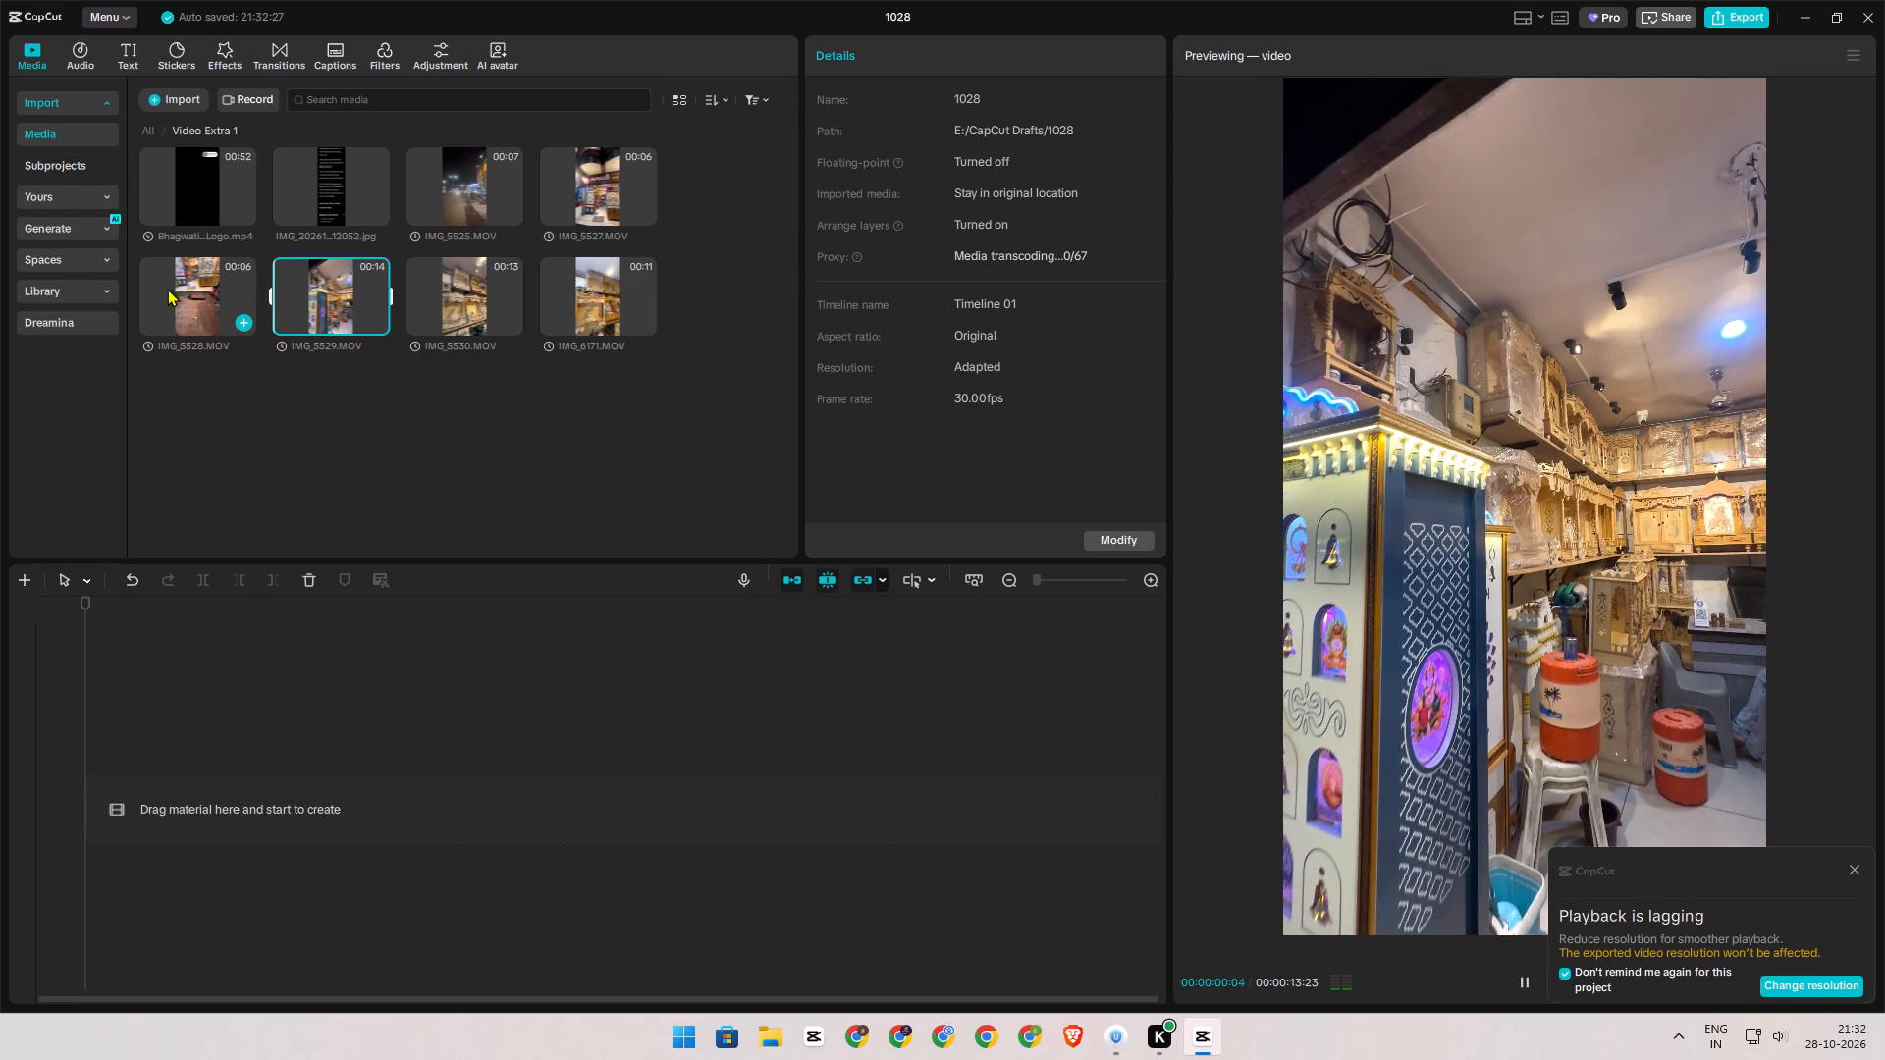
pyautogui.click(167, 289)
pyautogui.click(150, 131)
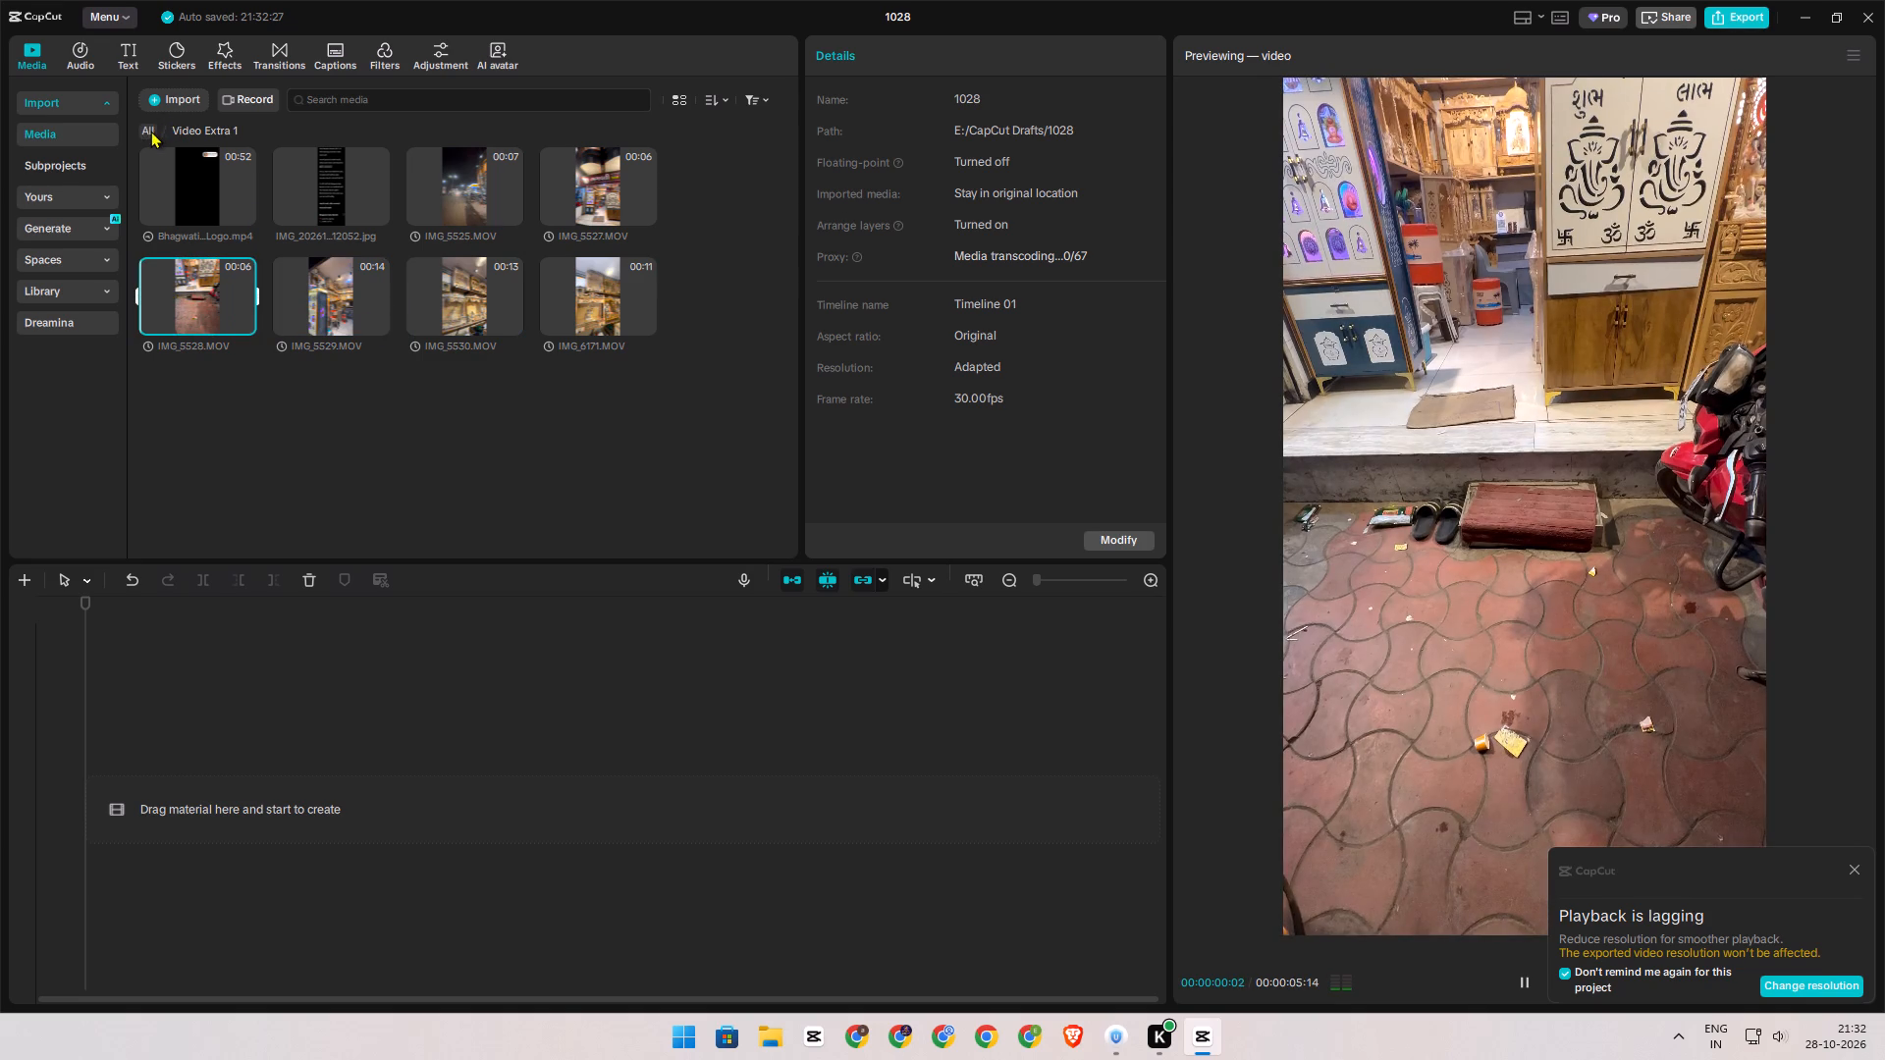
pyautogui.doubleClick(350, 211)
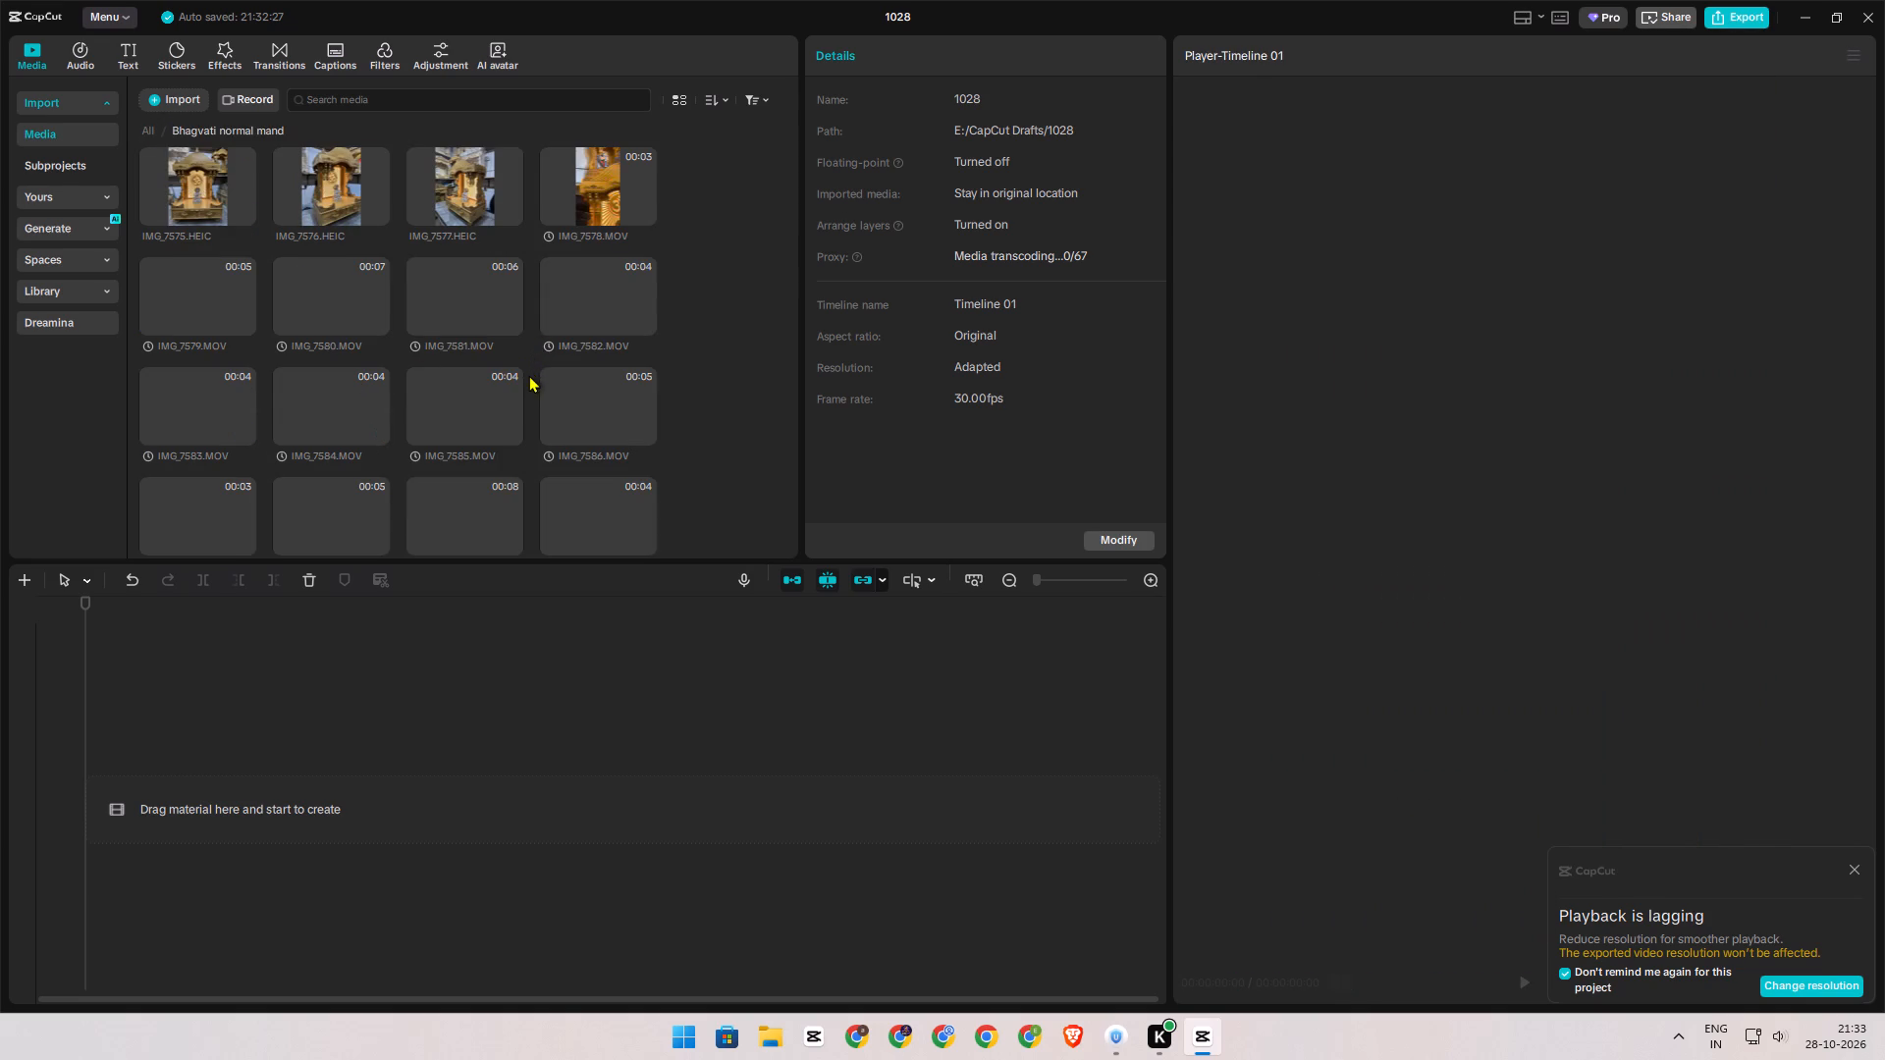
pyautogui.scroll(-19, 528, 384)
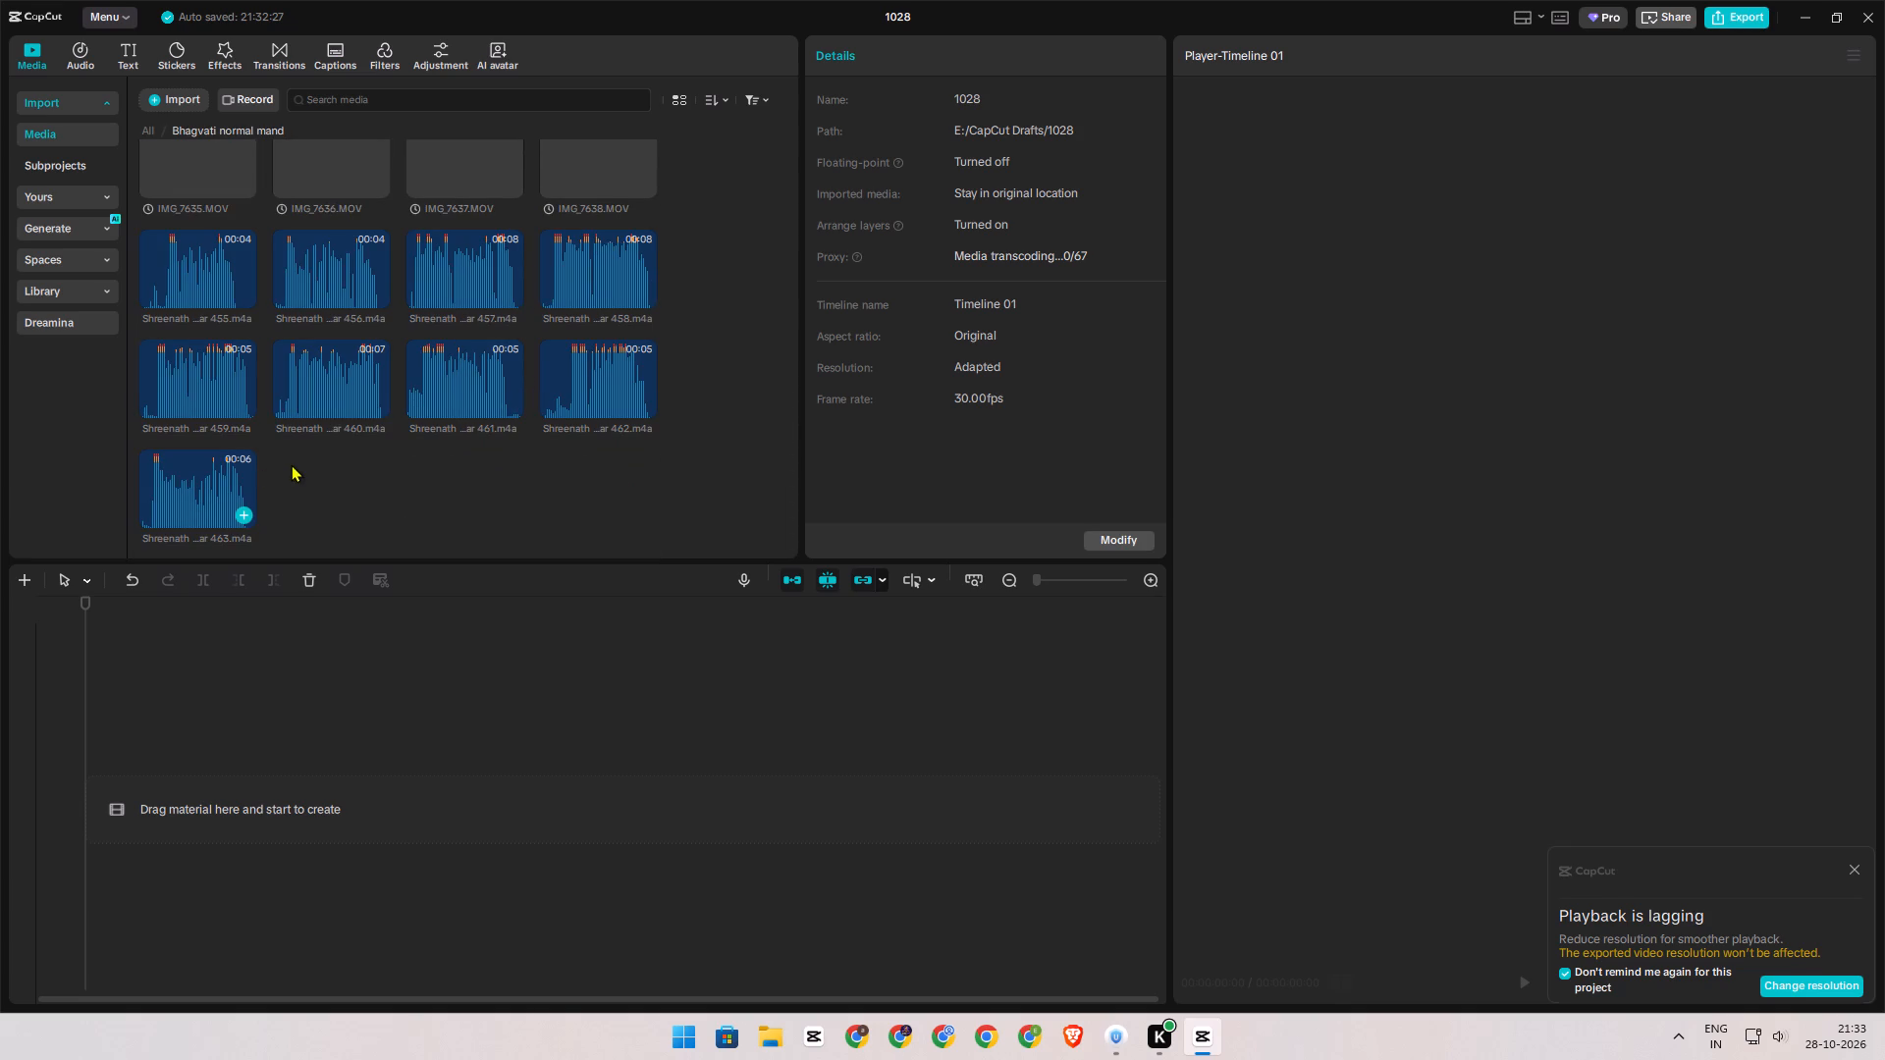
pyautogui.scroll(2, 296, 463)
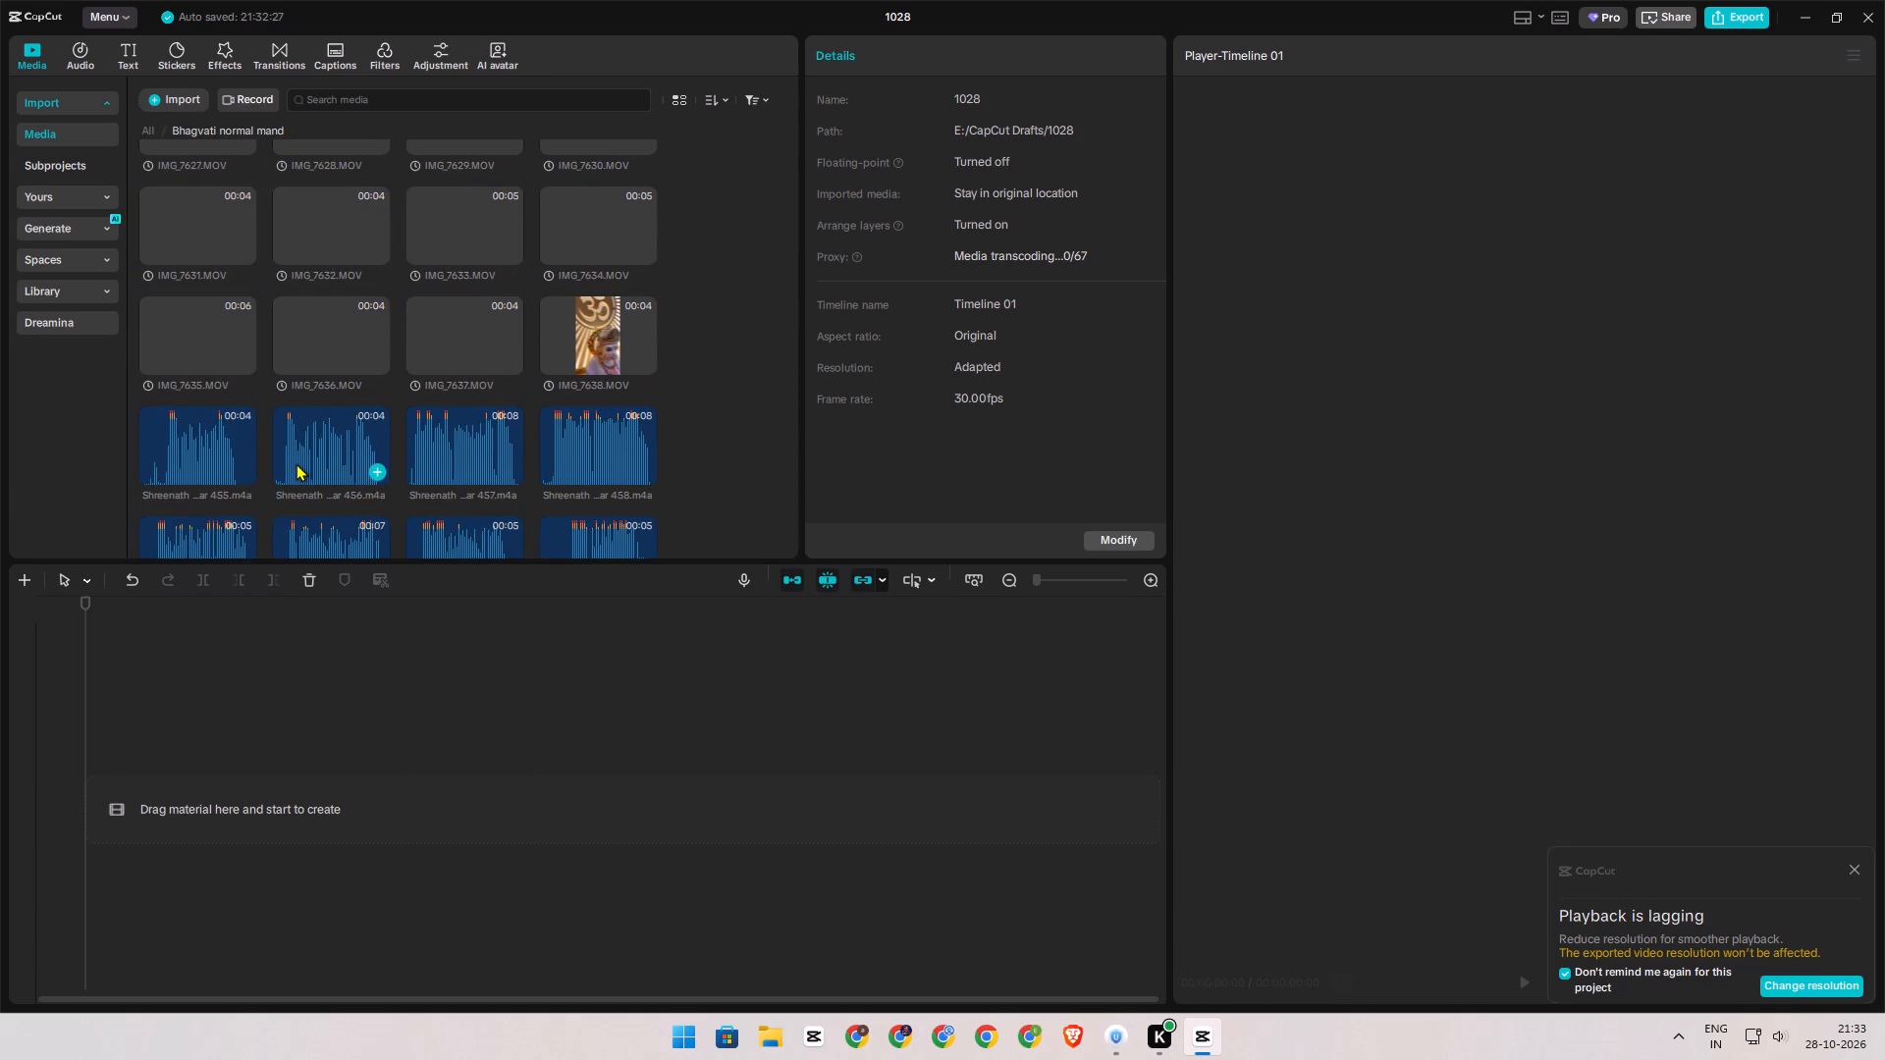
pyautogui.click(211, 424)
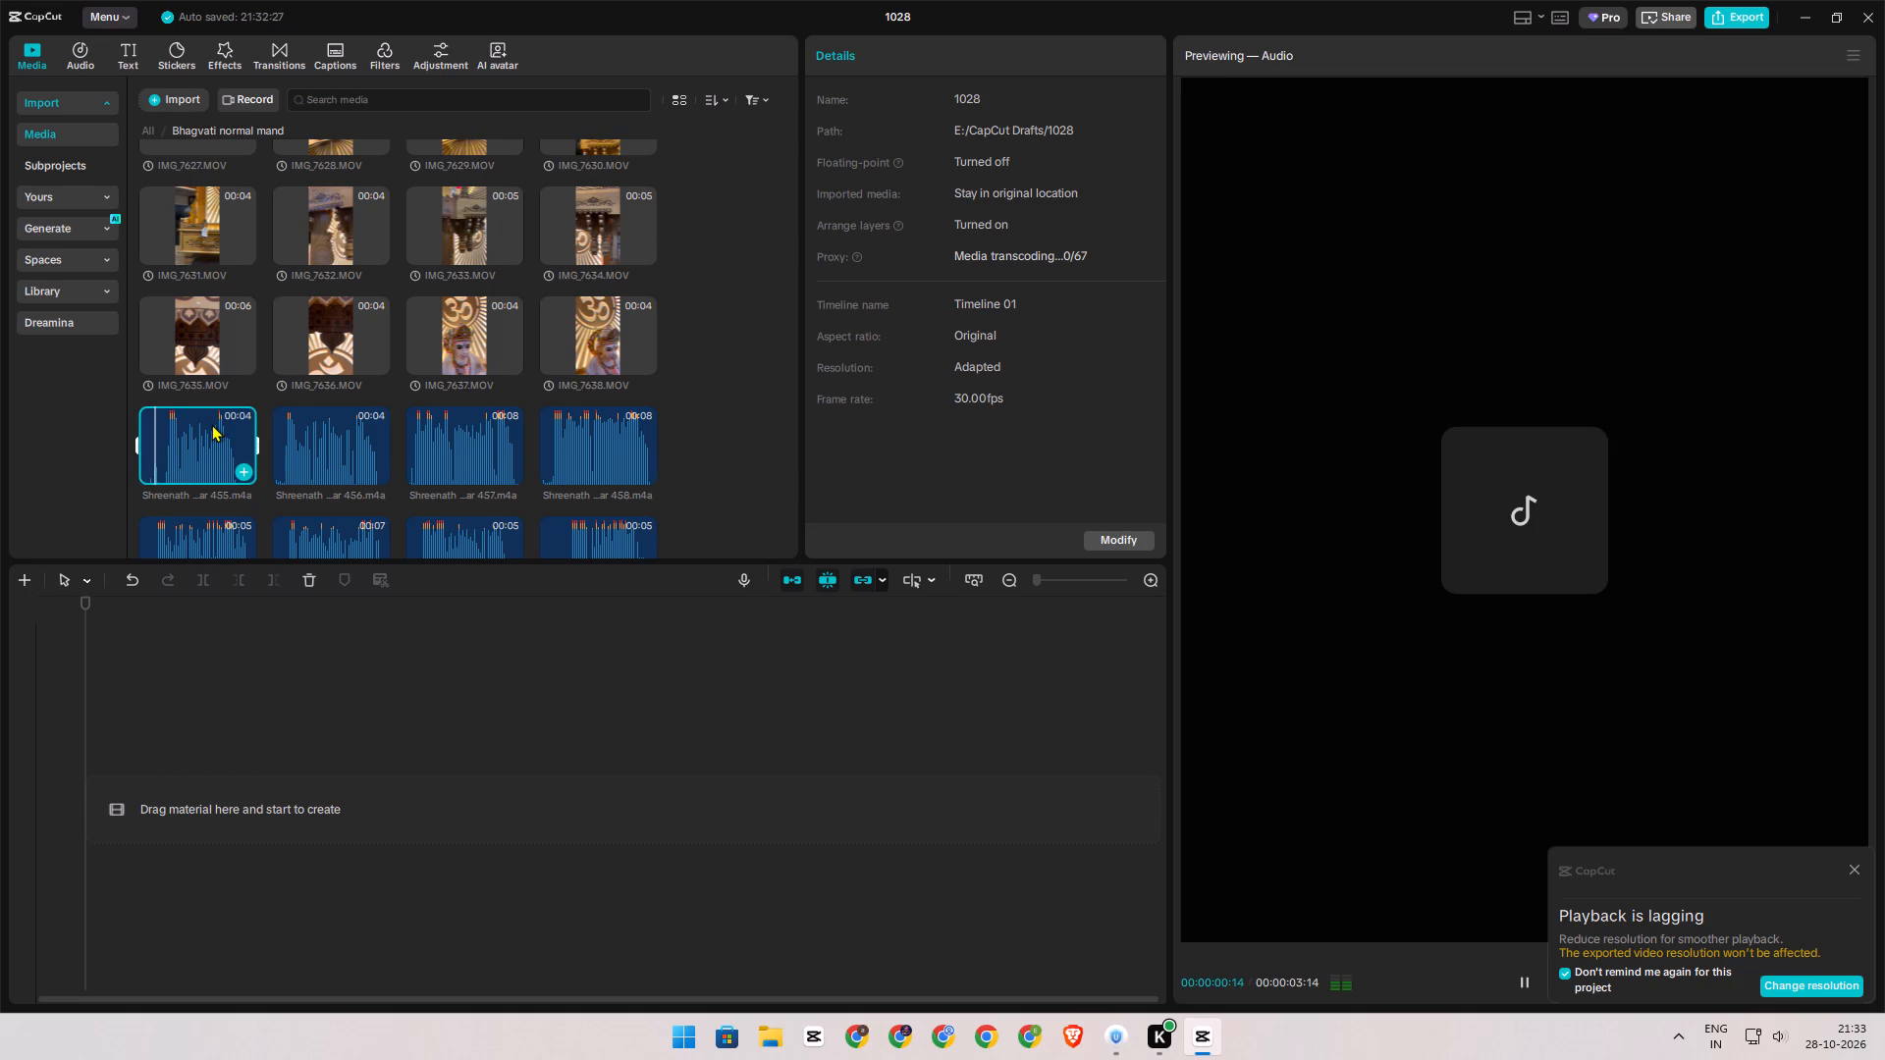
# Place the Shreenath Nagar 455, 456, 457 and 458 recordings end to end on the audio track, starting at 00:00.
pyautogui.moveTo(195, 425); pyautogui.dragTo(232, 447)
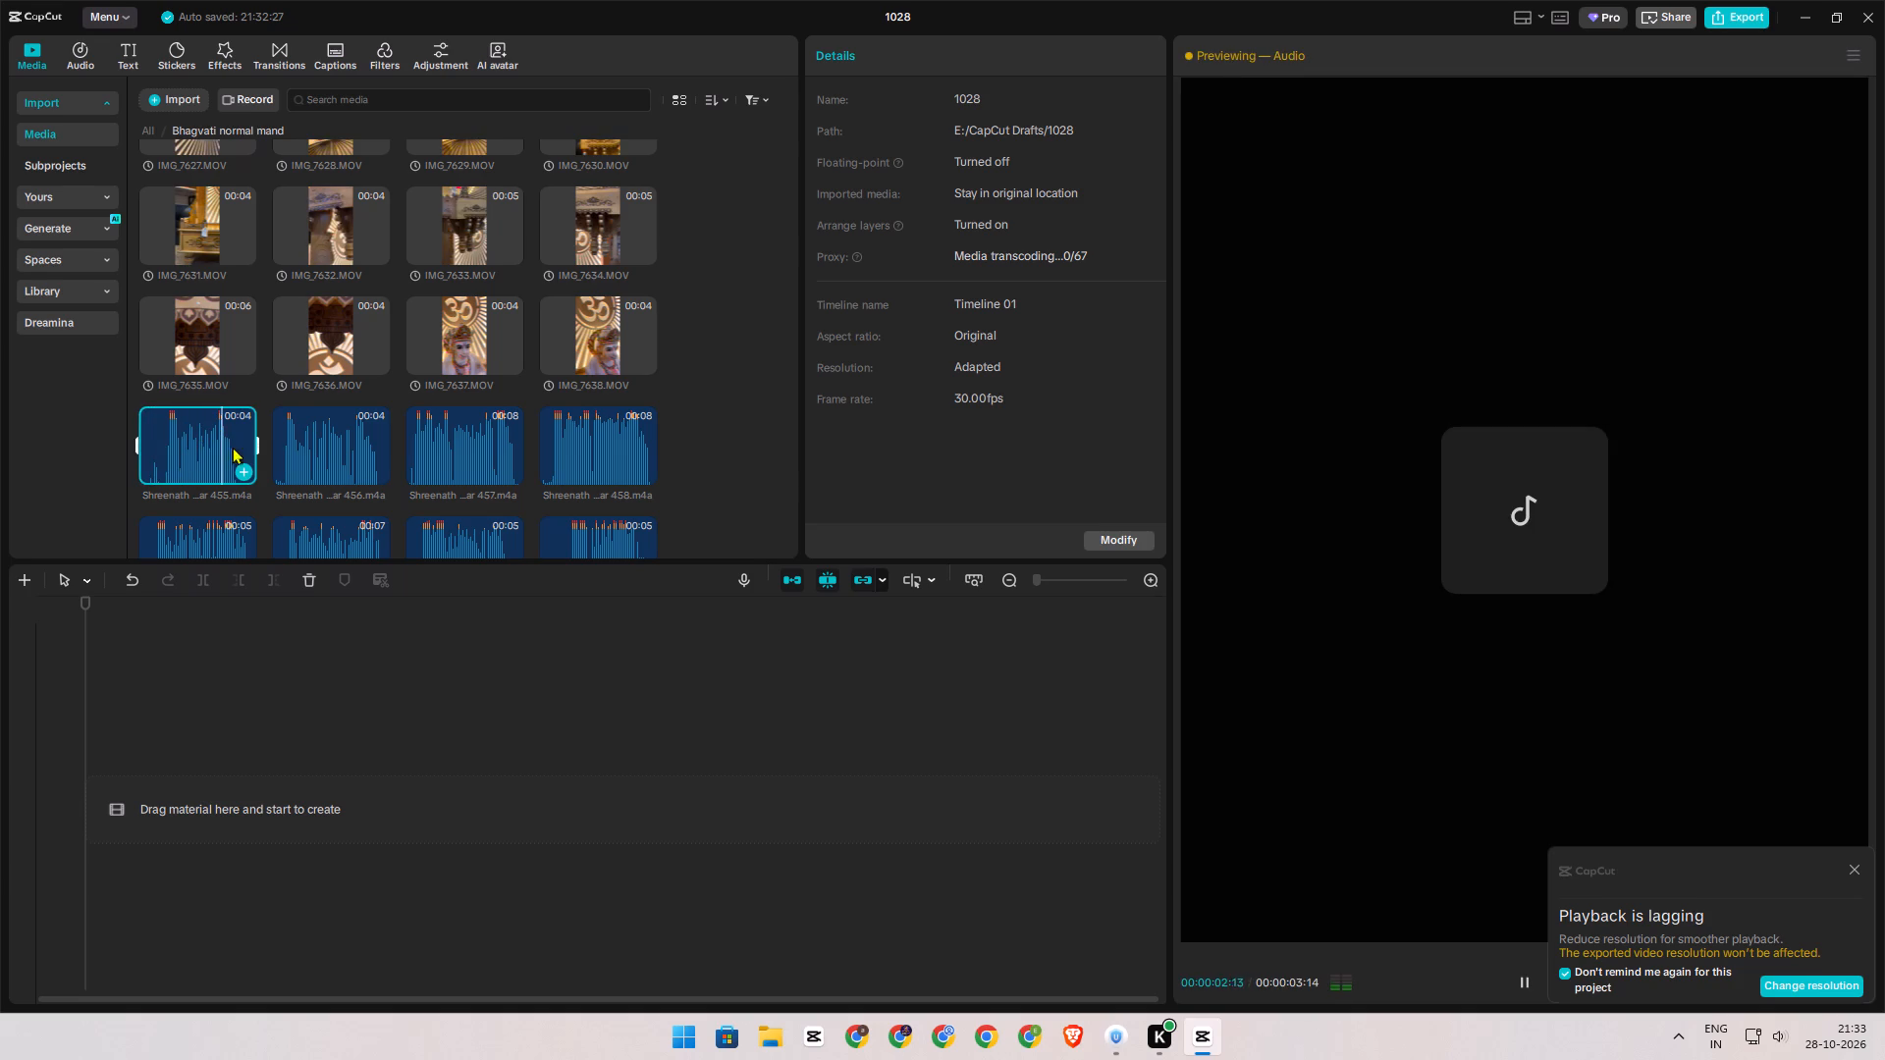
pyautogui.moveTo(232, 447); pyautogui.dragTo(106, 795)
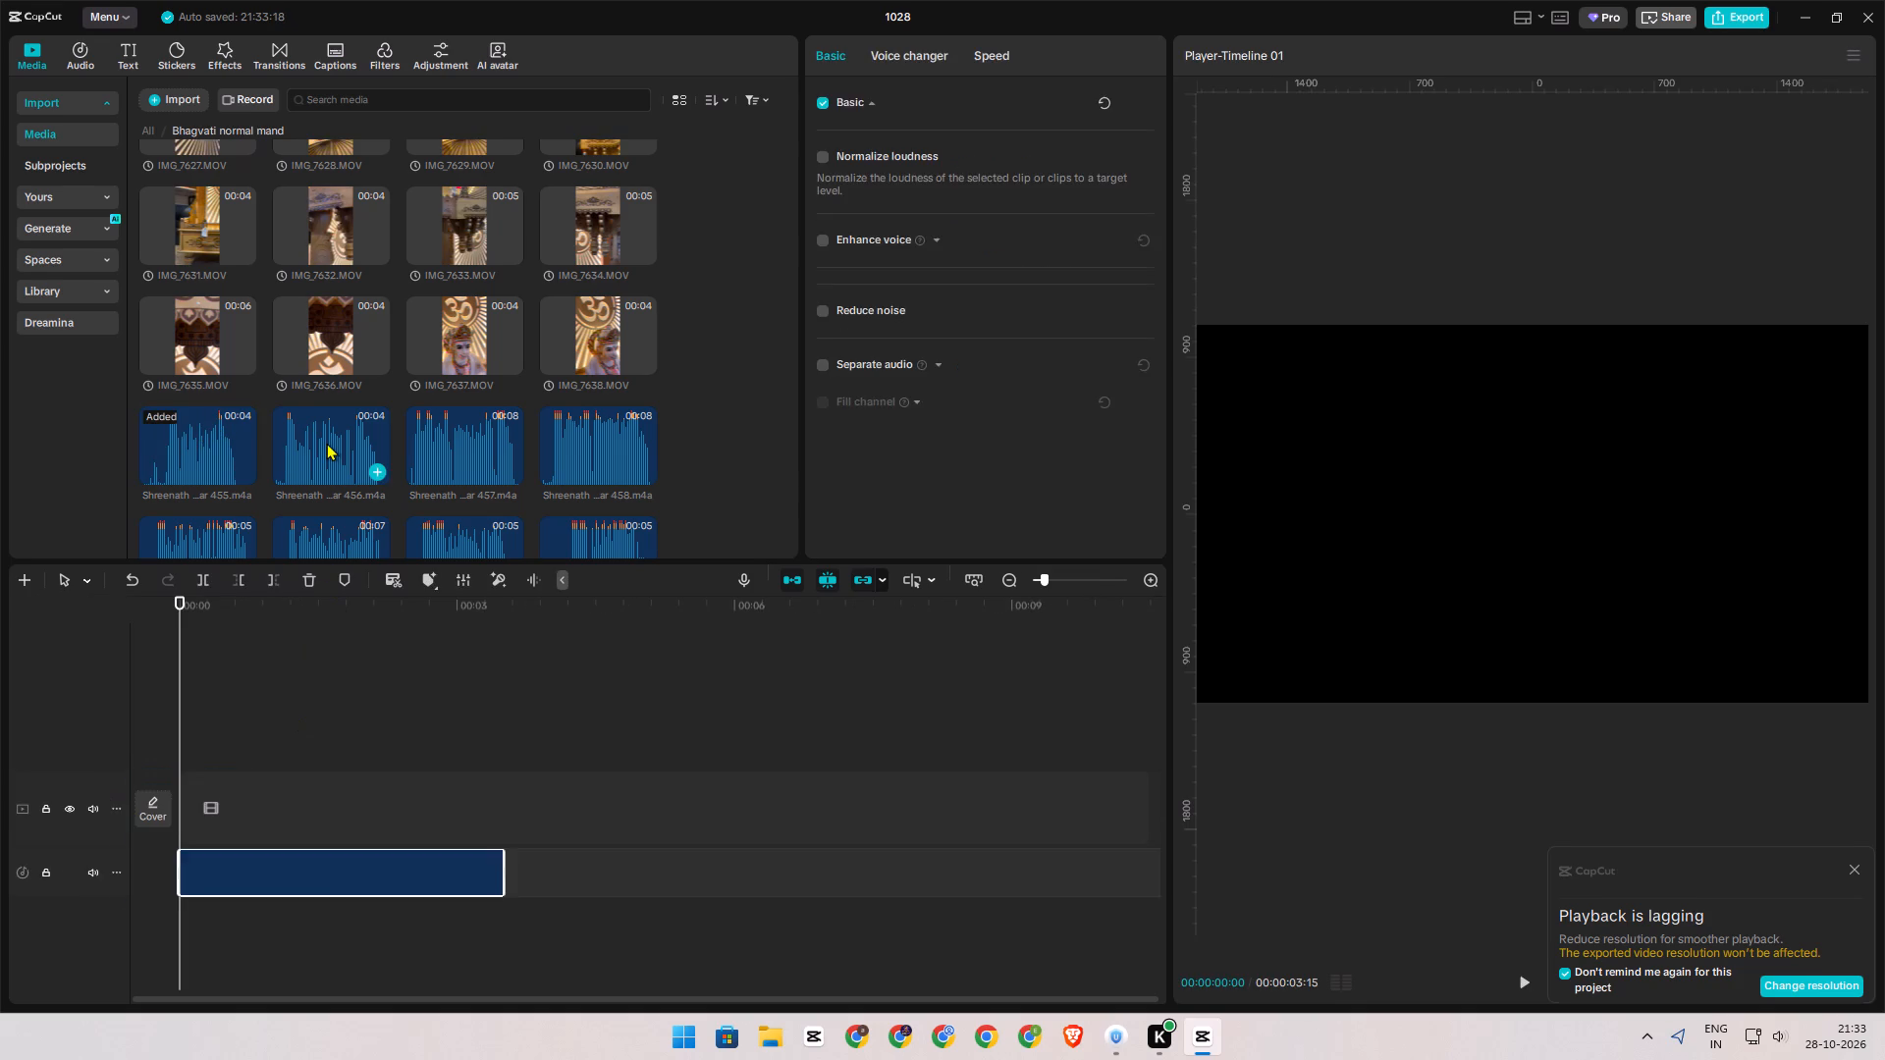
pyautogui.moveTo(326, 443); pyautogui.dragTo(545, 869)
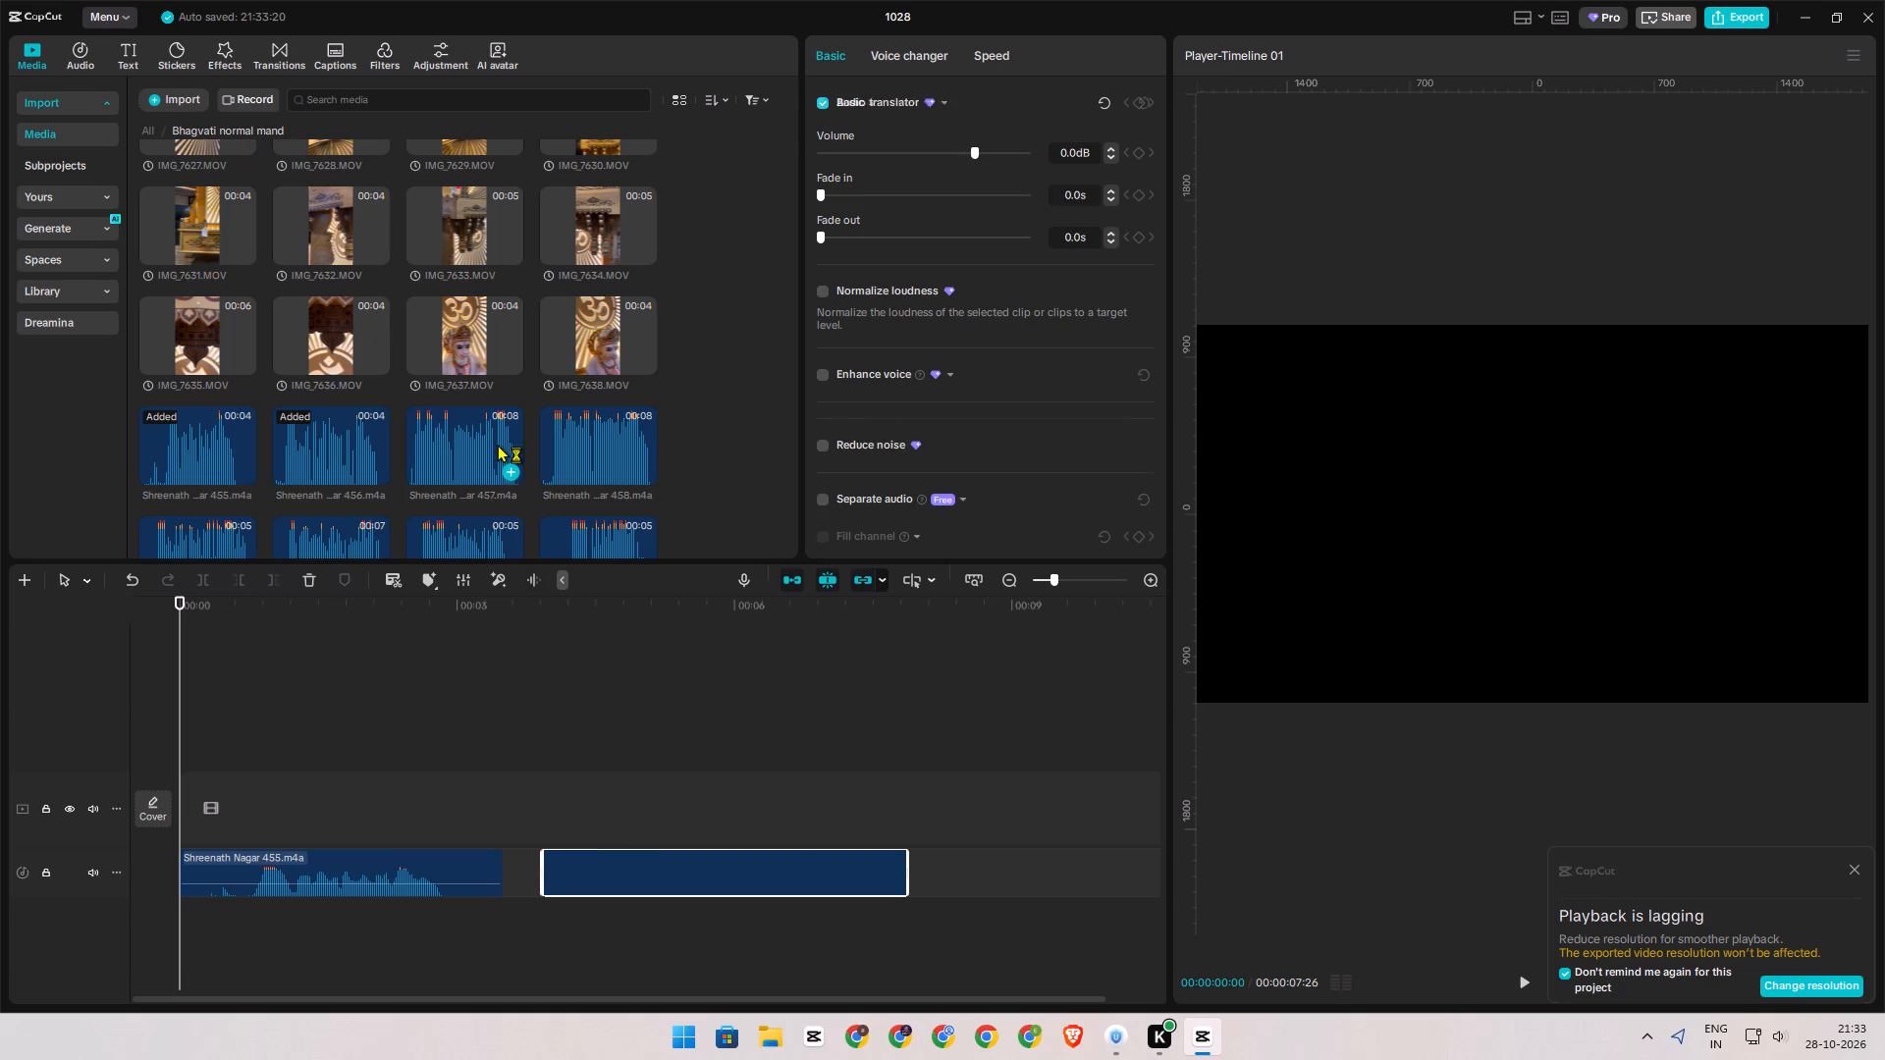
pyautogui.moveTo(609, 864); pyautogui.dragTo(570, 865)
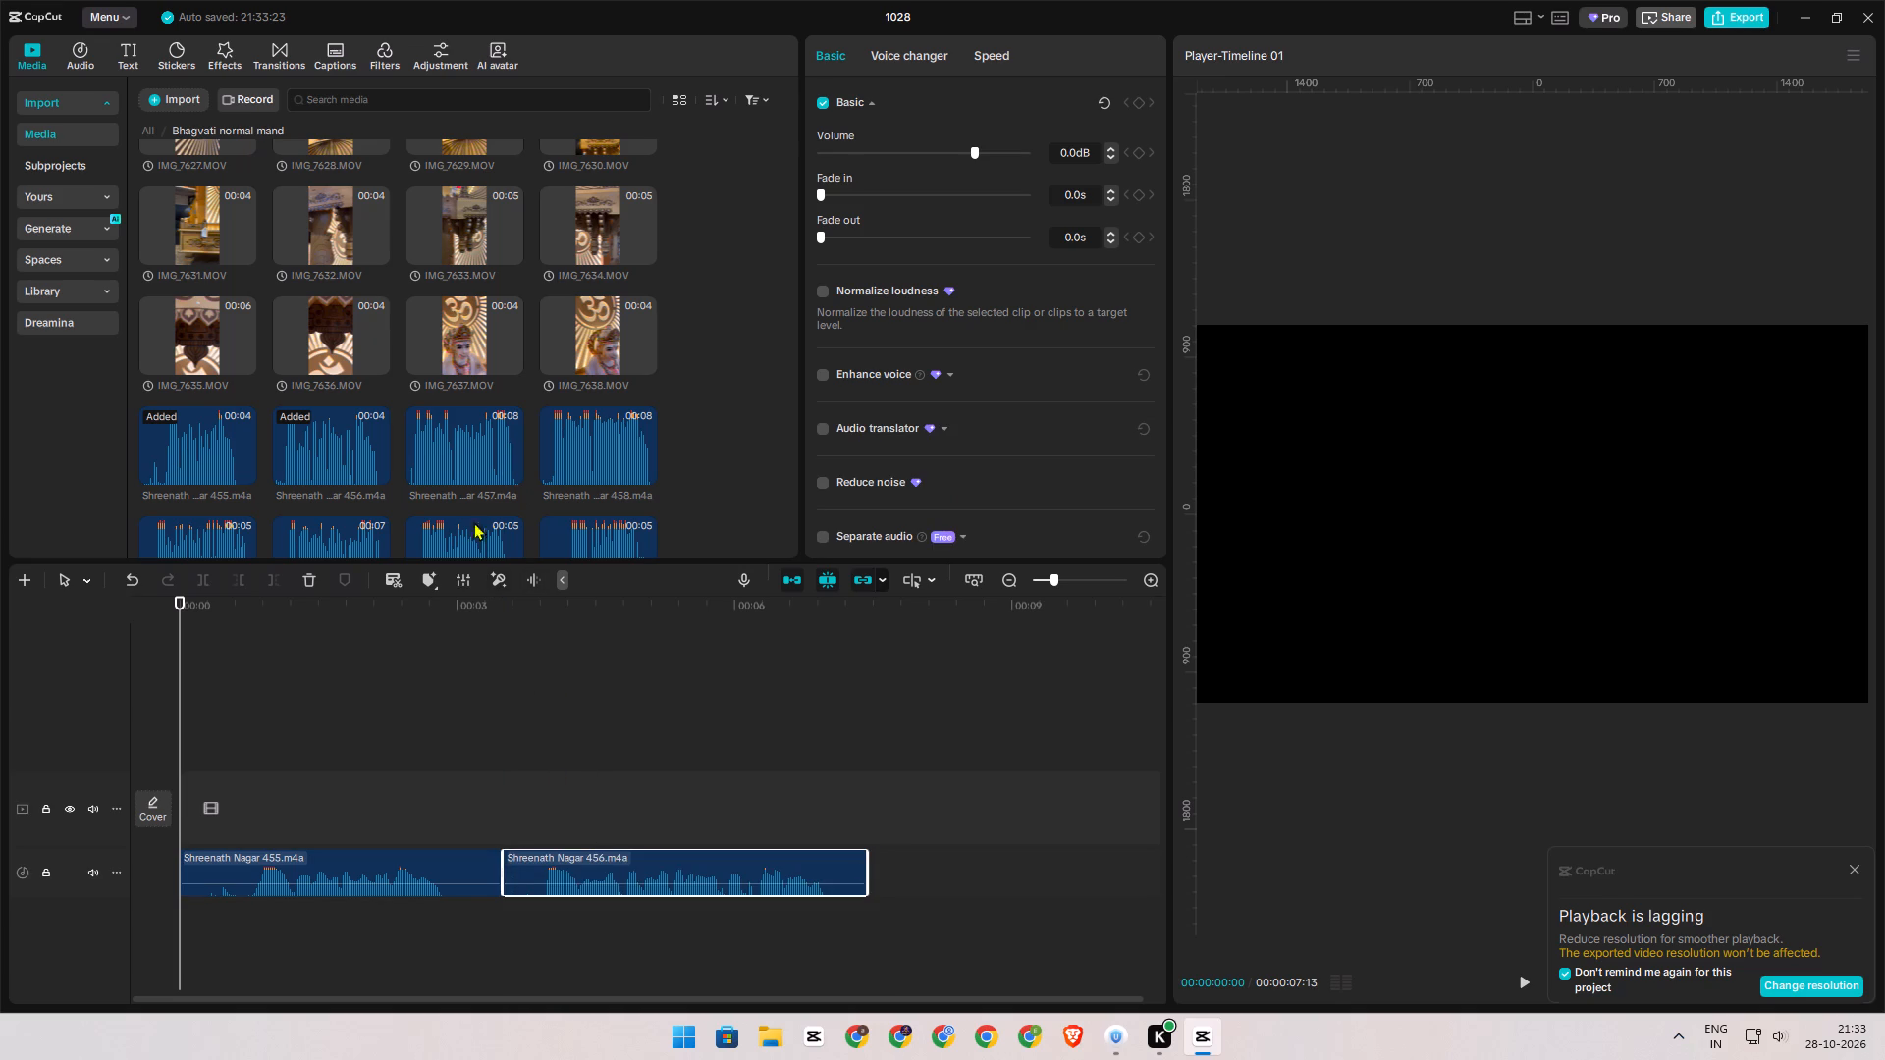
pyautogui.moveTo(477, 460); pyautogui.dragTo(592, 510)
pyautogui.moveTo(592, 510); pyautogui.dragTo(866, 864)
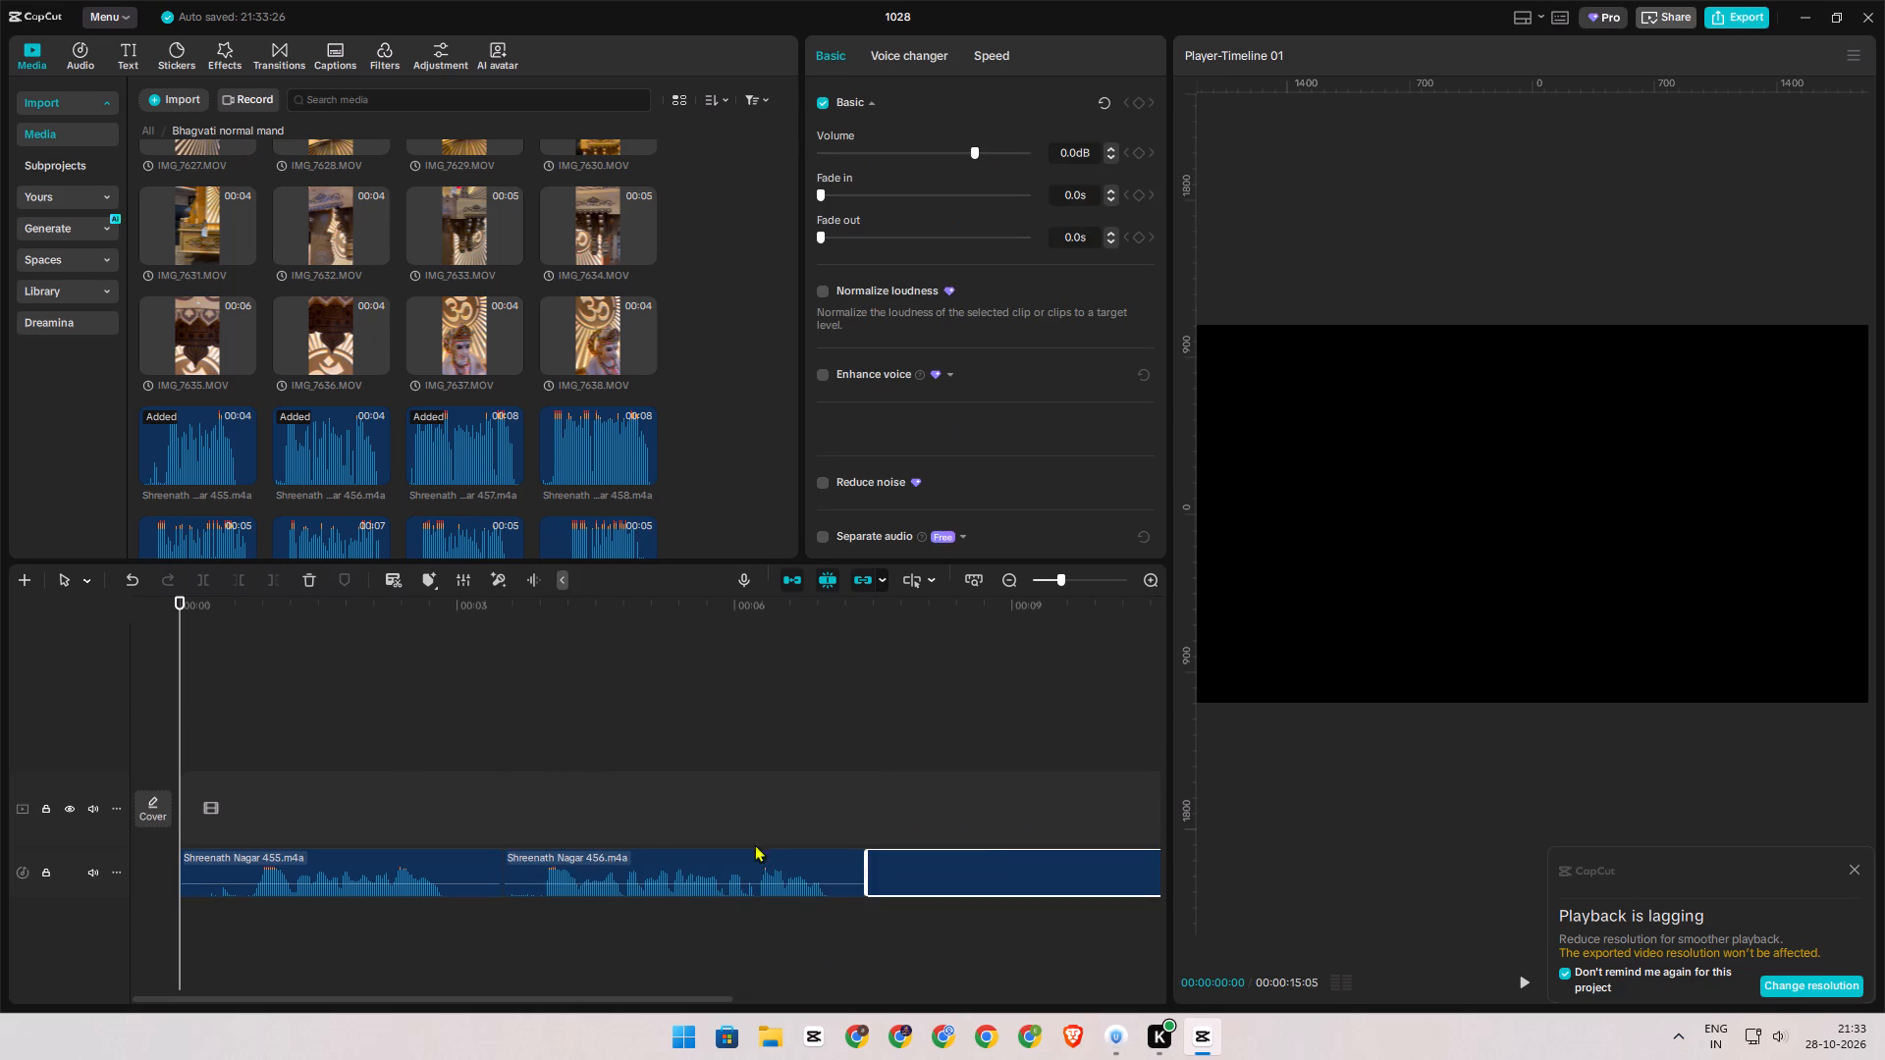
pyautogui.keyDown('ctrl'); pyautogui.scroll(-20, 668, 787); pyautogui.keyUp('ctrl')
pyautogui.keyDown('ctrl'); pyautogui.scroll(-4, 668, 787); pyautogui.keyUp('ctrl')
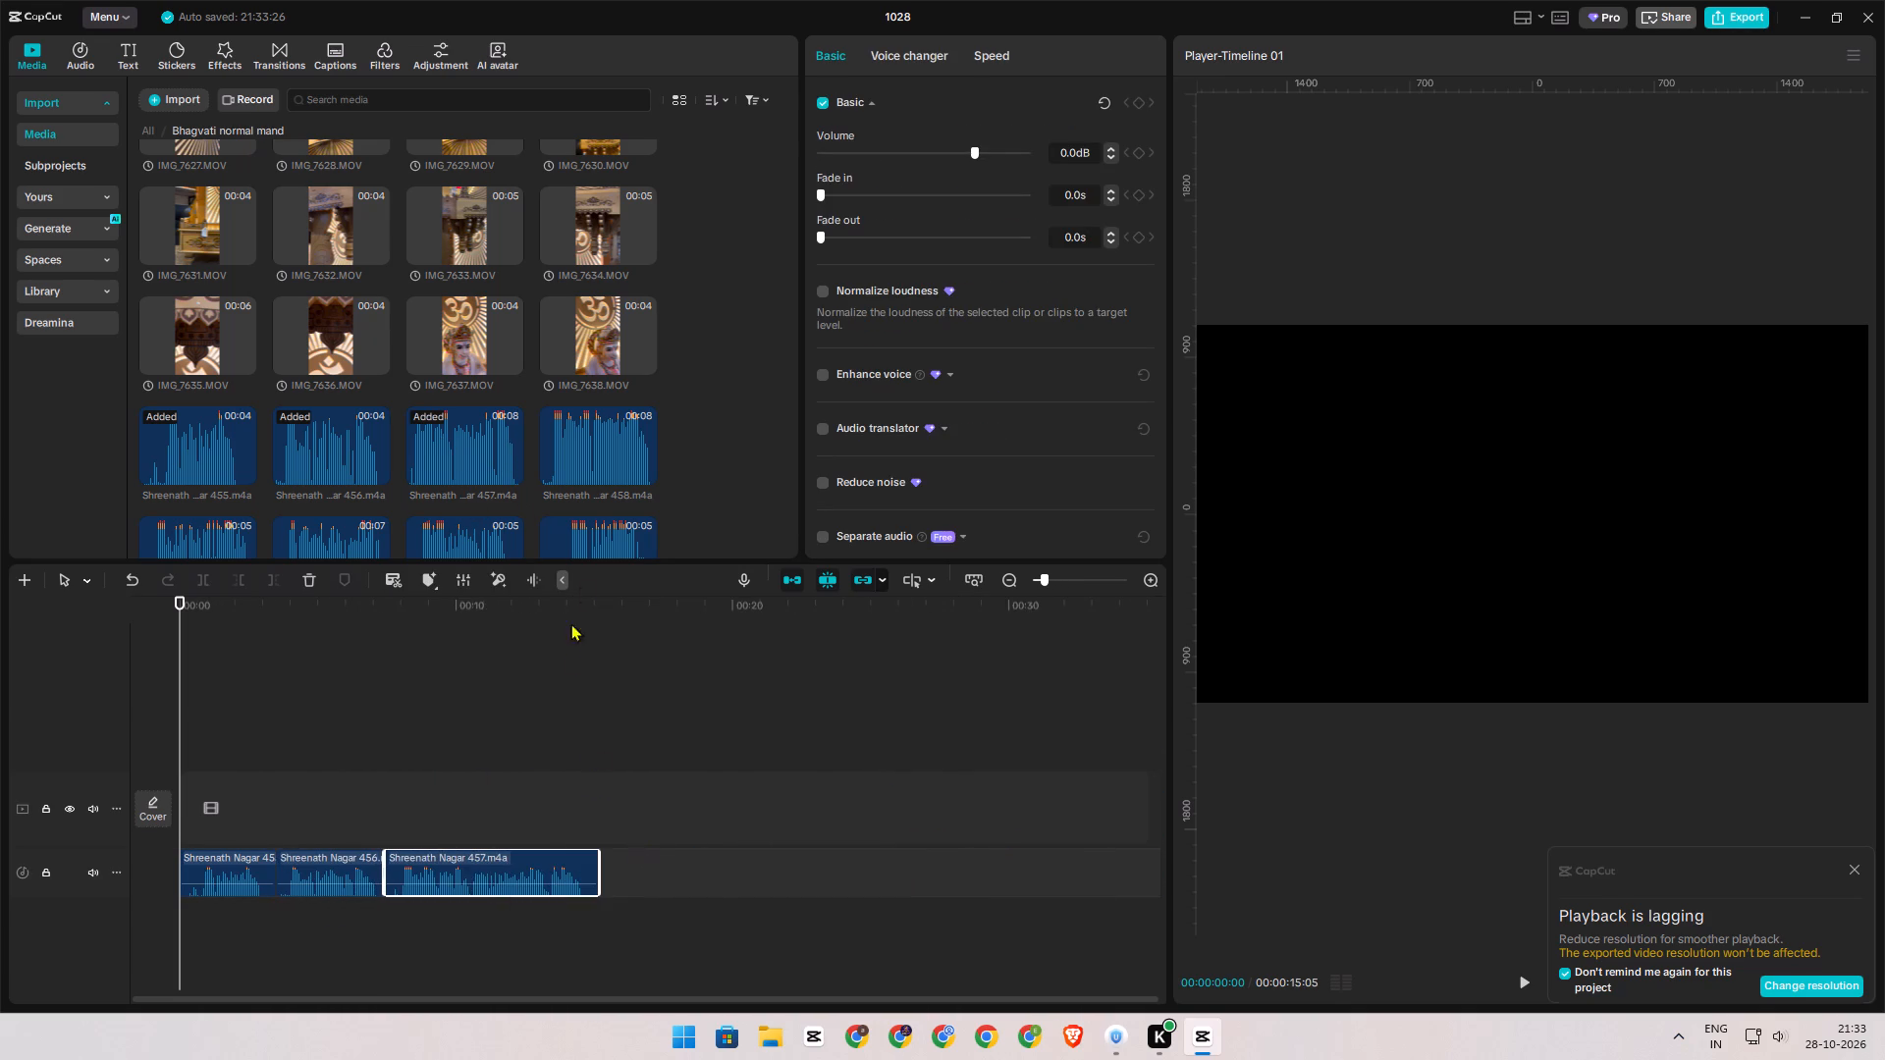
pyautogui.keyDown('ctrl'); pyautogui.scroll(-5, 572, 622); pyautogui.keyUp('ctrl')
pyautogui.moveTo(613, 447); pyautogui.dragTo(520, 866)
# Append the Shreenath Nagar 459, 460, 461, 462 and 463 recordings in order after clip 458 on the audio track.
pyautogui.scroll(-3, 461, 499)
pyautogui.moveTo(205, 376); pyautogui.dragTo(712, 637)
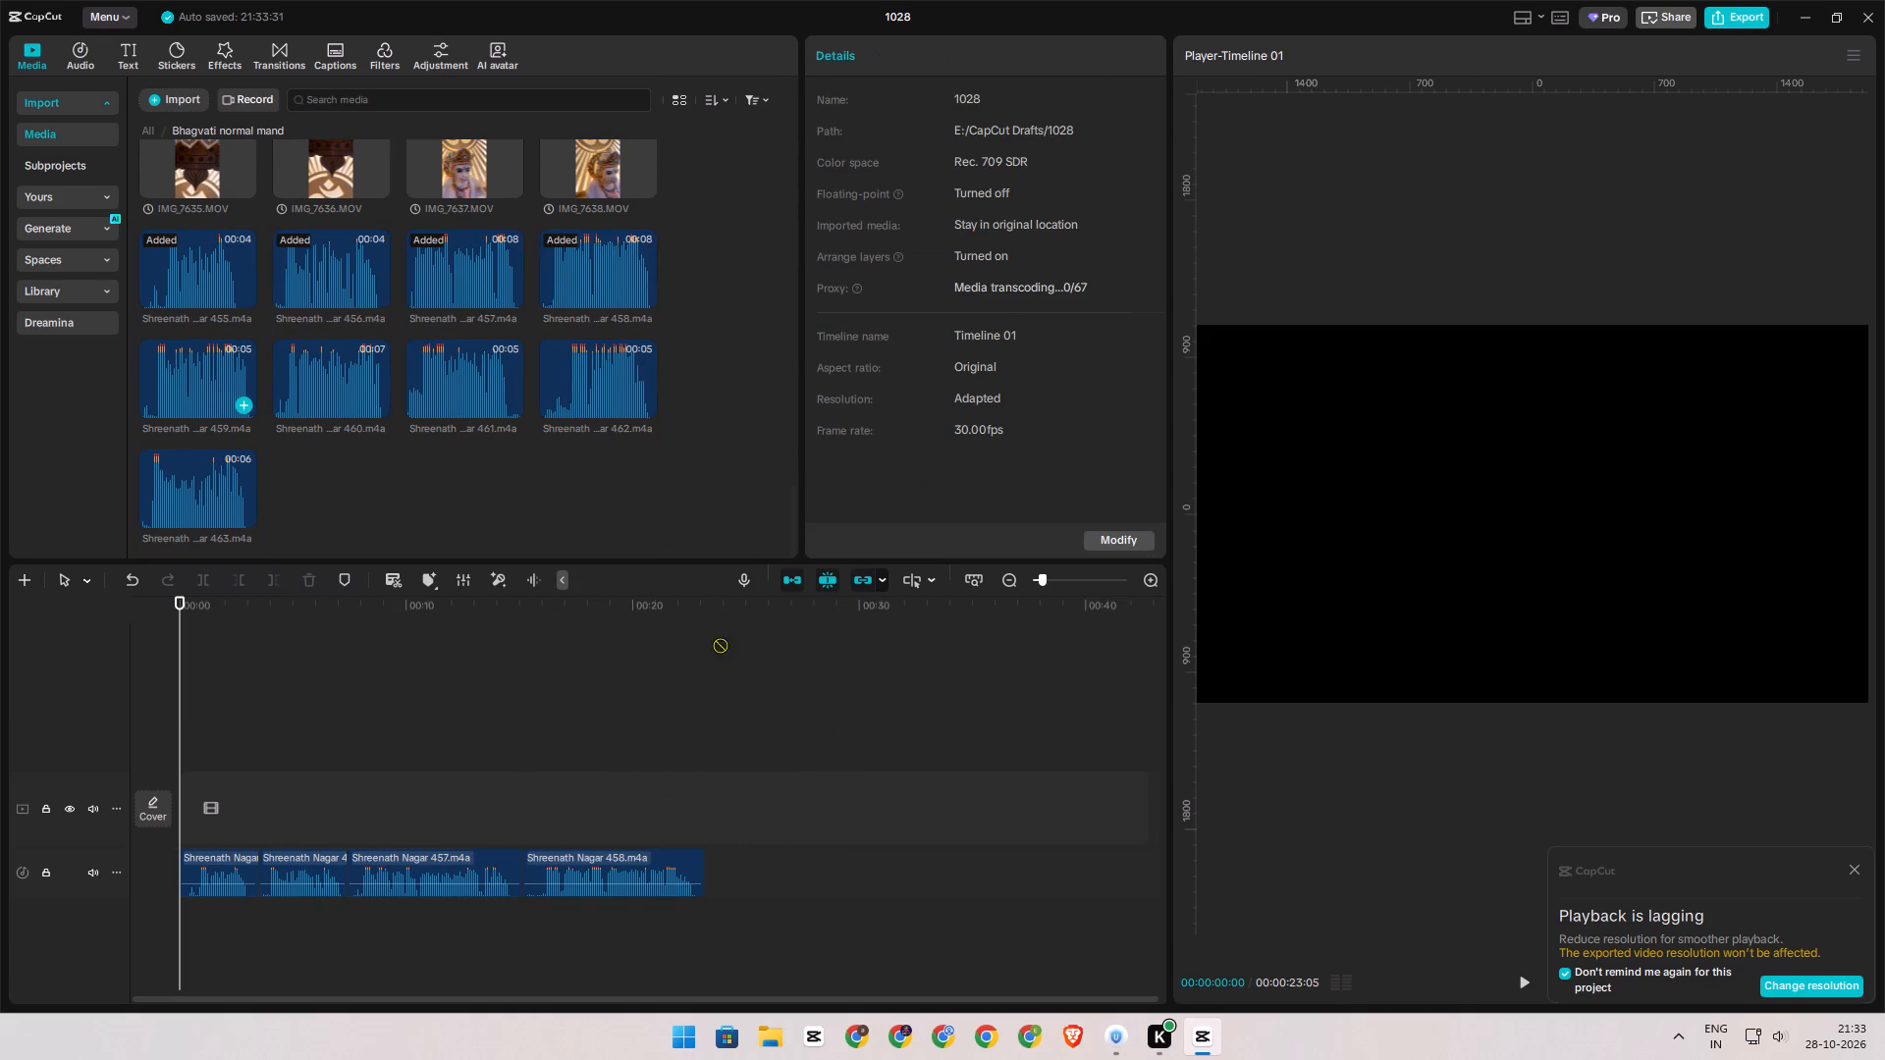
pyautogui.moveTo(712, 637); pyautogui.dragTo(706, 858)
pyautogui.moveTo(354, 370); pyautogui.dragTo(774, 717)
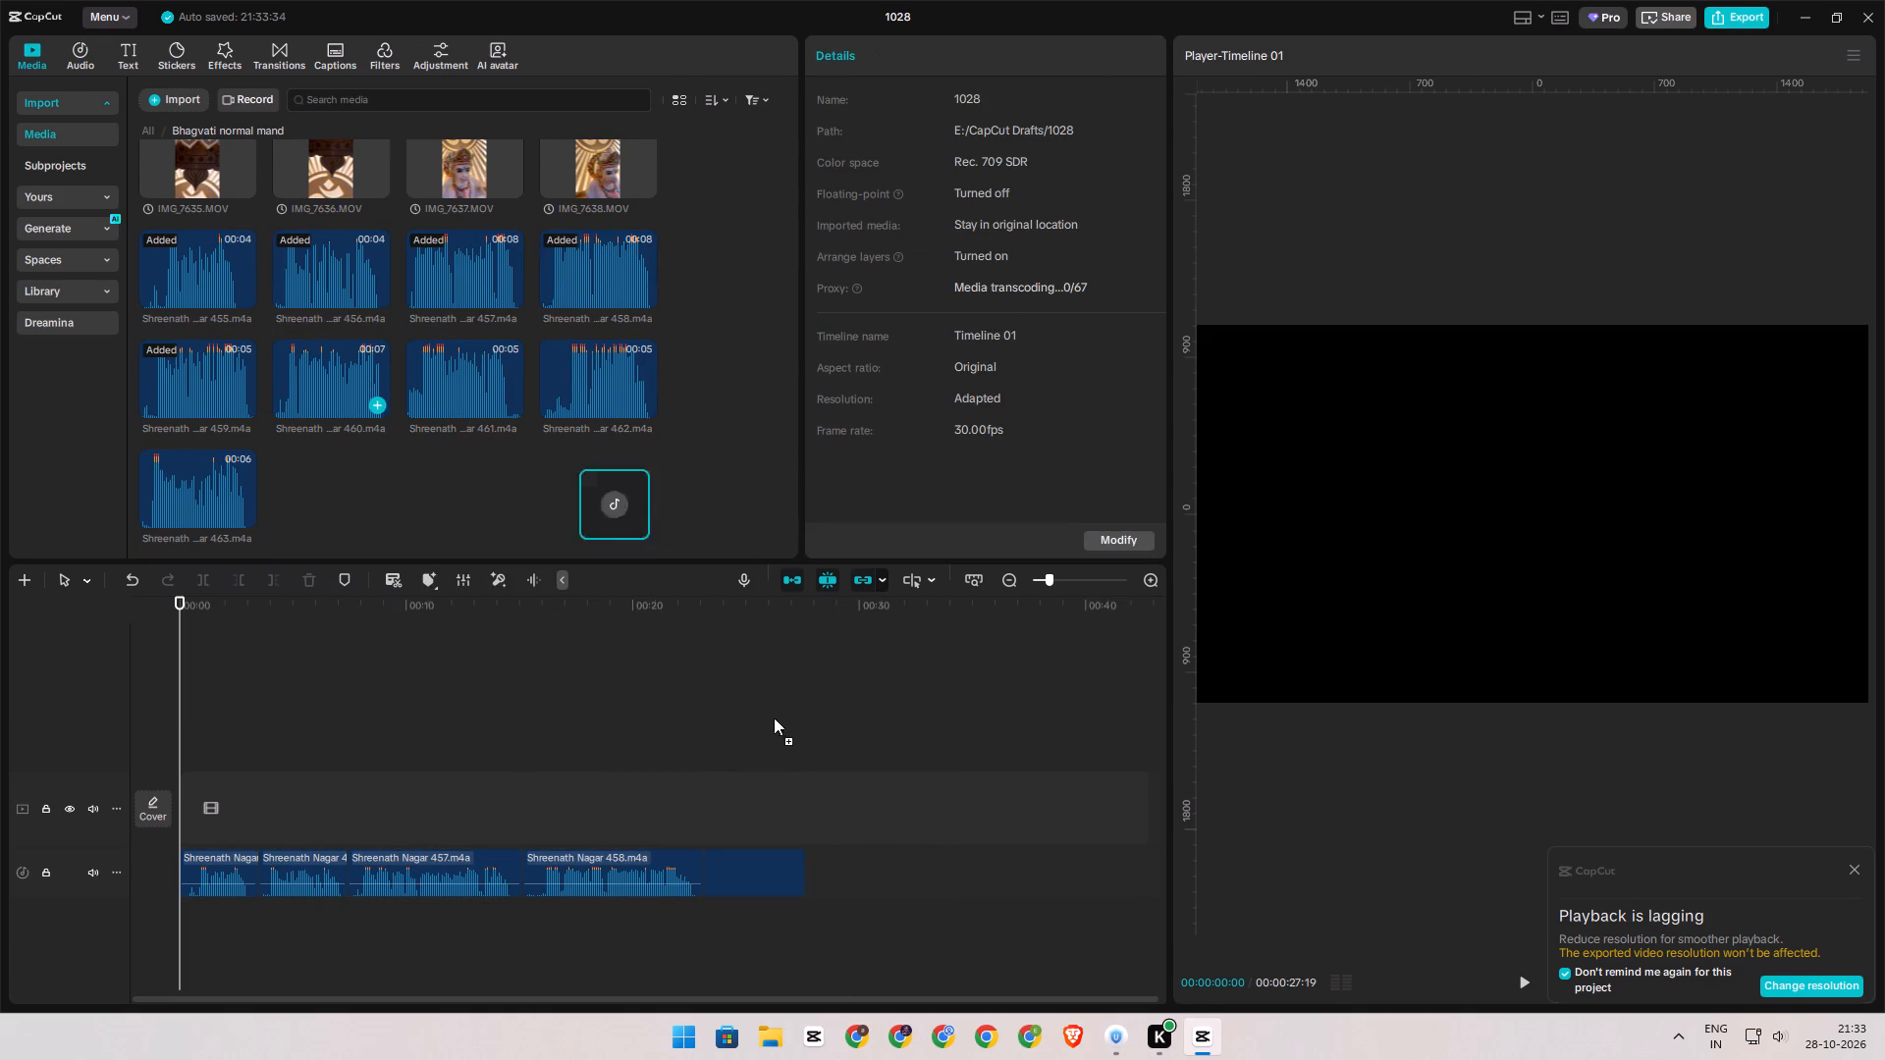
pyautogui.moveTo(774, 717); pyautogui.dragTo(805, 866)
pyautogui.moveTo(434, 374); pyautogui.dragTo(958, 842)
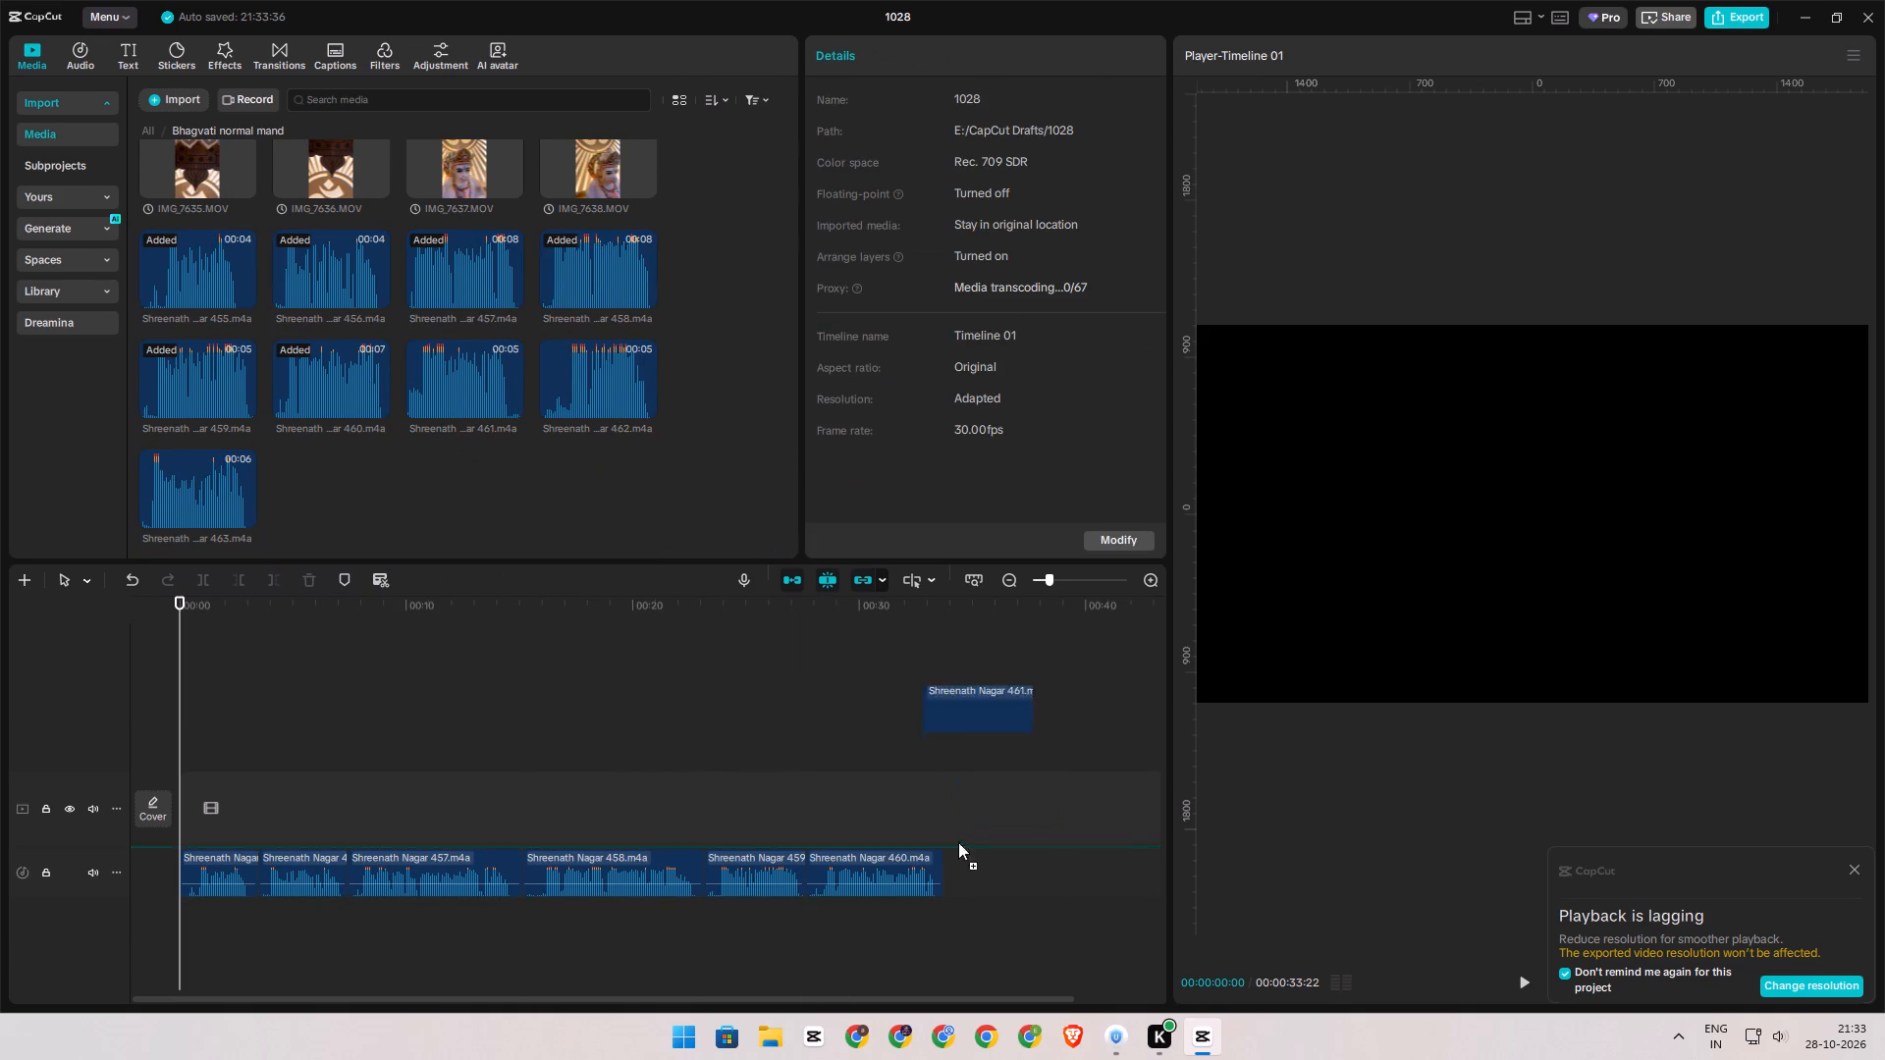
pyautogui.moveTo(958, 842); pyautogui.dragTo(942, 873)
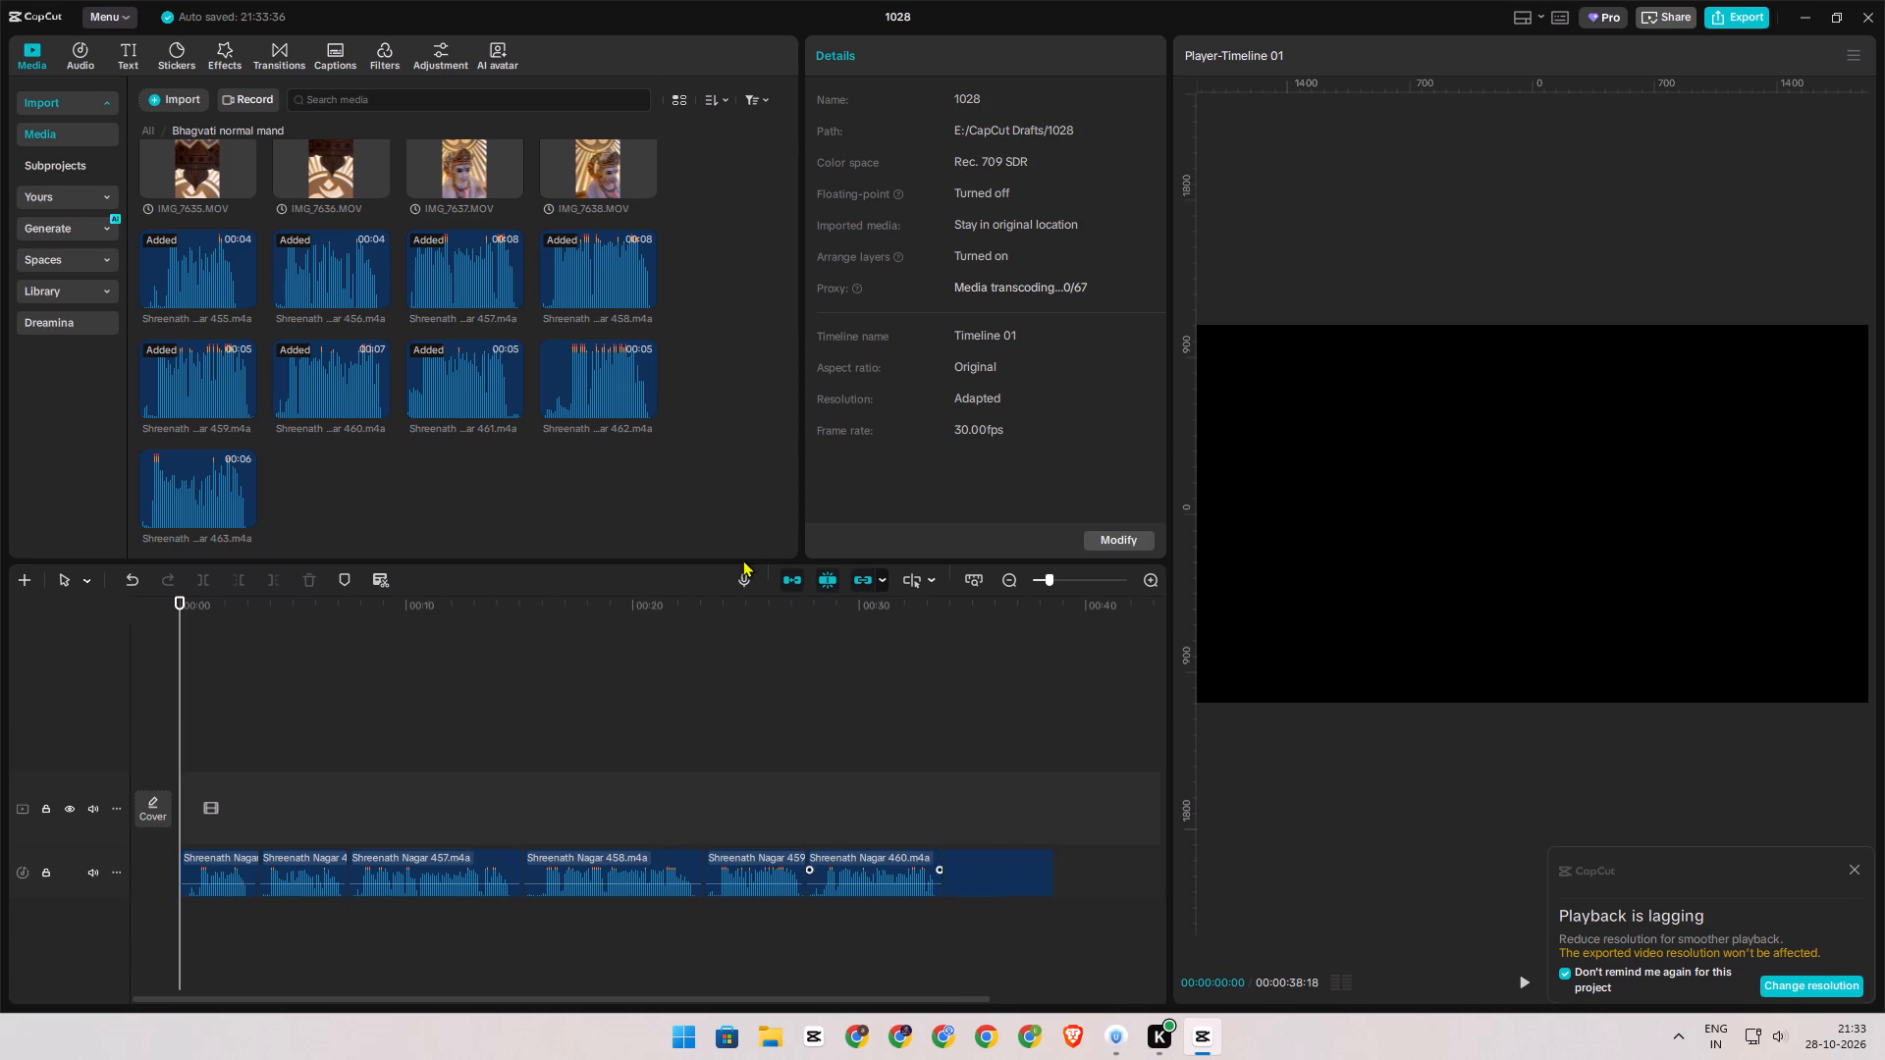
pyautogui.moveTo(585, 377); pyautogui.dragTo(1053, 869)
pyautogui.moveTo(216, 496); pyautogui.dragTo(1112, 834)
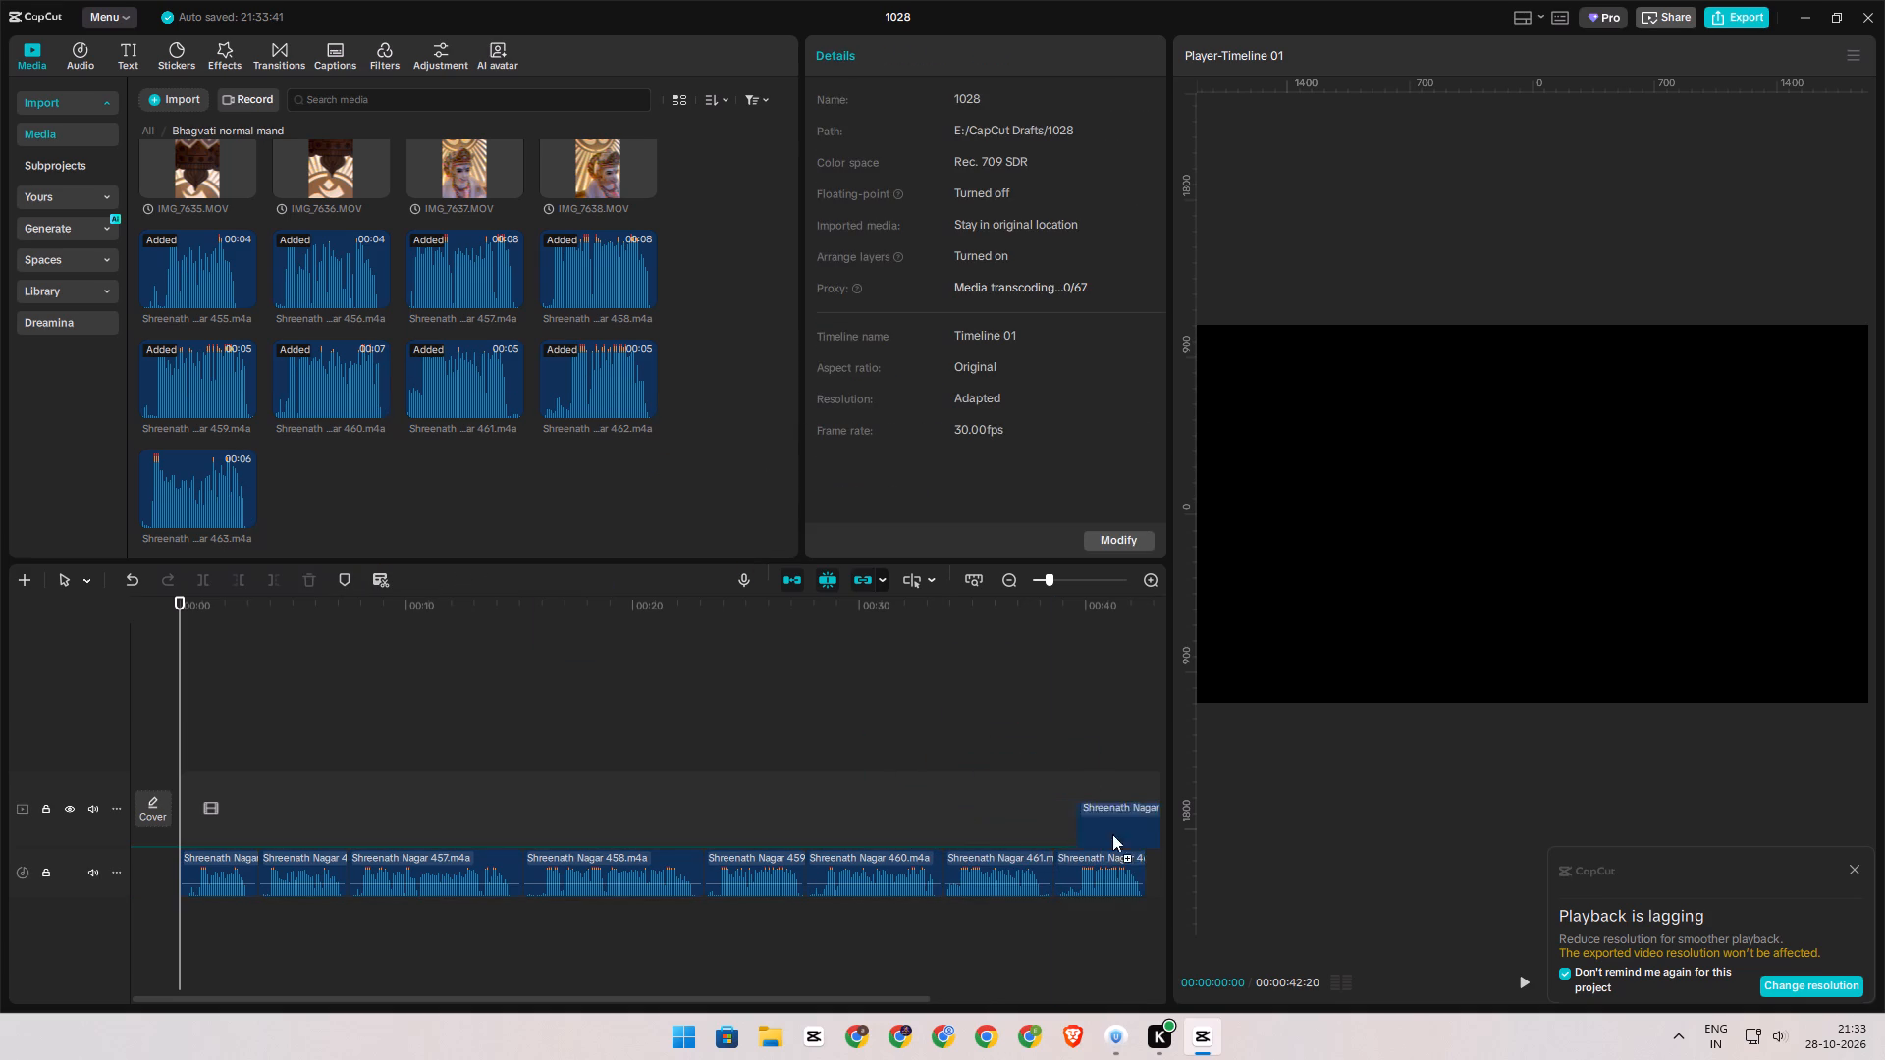
pyautogui.moveTo(1112, 834); pyautogui.dragTo(968, 864)
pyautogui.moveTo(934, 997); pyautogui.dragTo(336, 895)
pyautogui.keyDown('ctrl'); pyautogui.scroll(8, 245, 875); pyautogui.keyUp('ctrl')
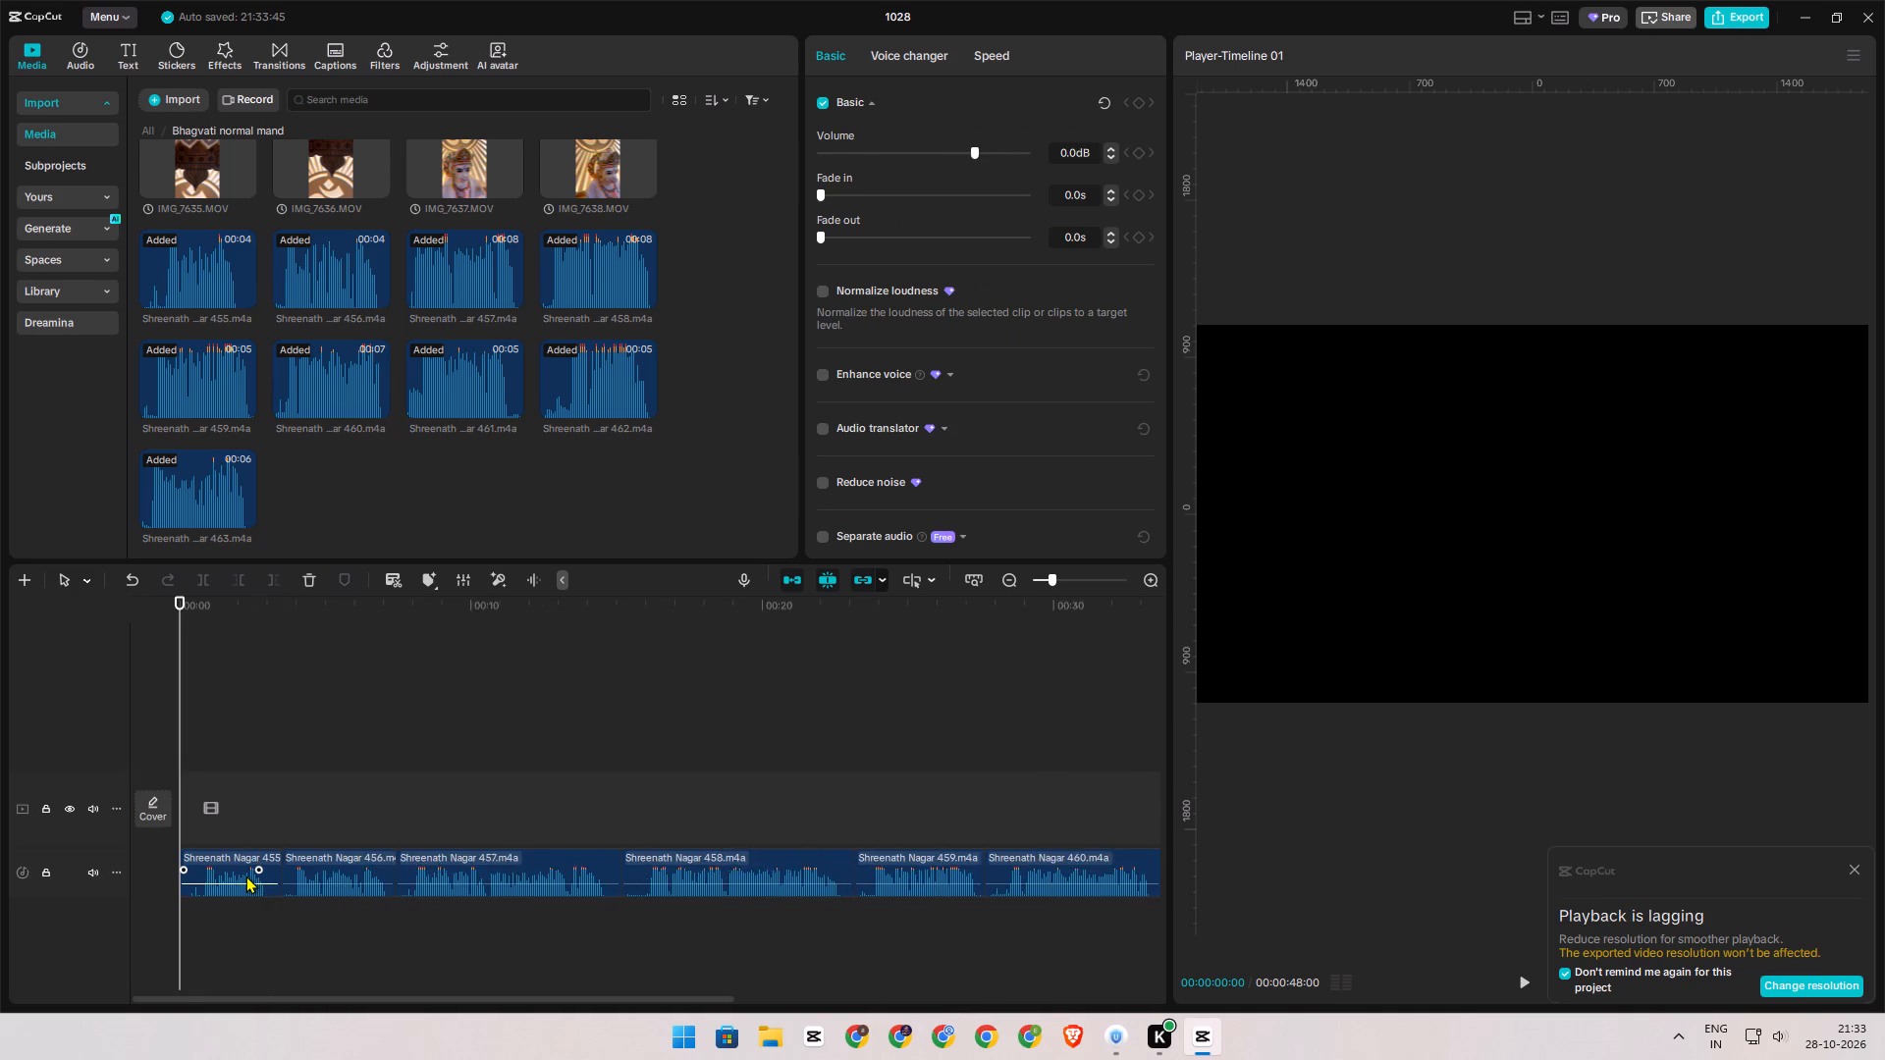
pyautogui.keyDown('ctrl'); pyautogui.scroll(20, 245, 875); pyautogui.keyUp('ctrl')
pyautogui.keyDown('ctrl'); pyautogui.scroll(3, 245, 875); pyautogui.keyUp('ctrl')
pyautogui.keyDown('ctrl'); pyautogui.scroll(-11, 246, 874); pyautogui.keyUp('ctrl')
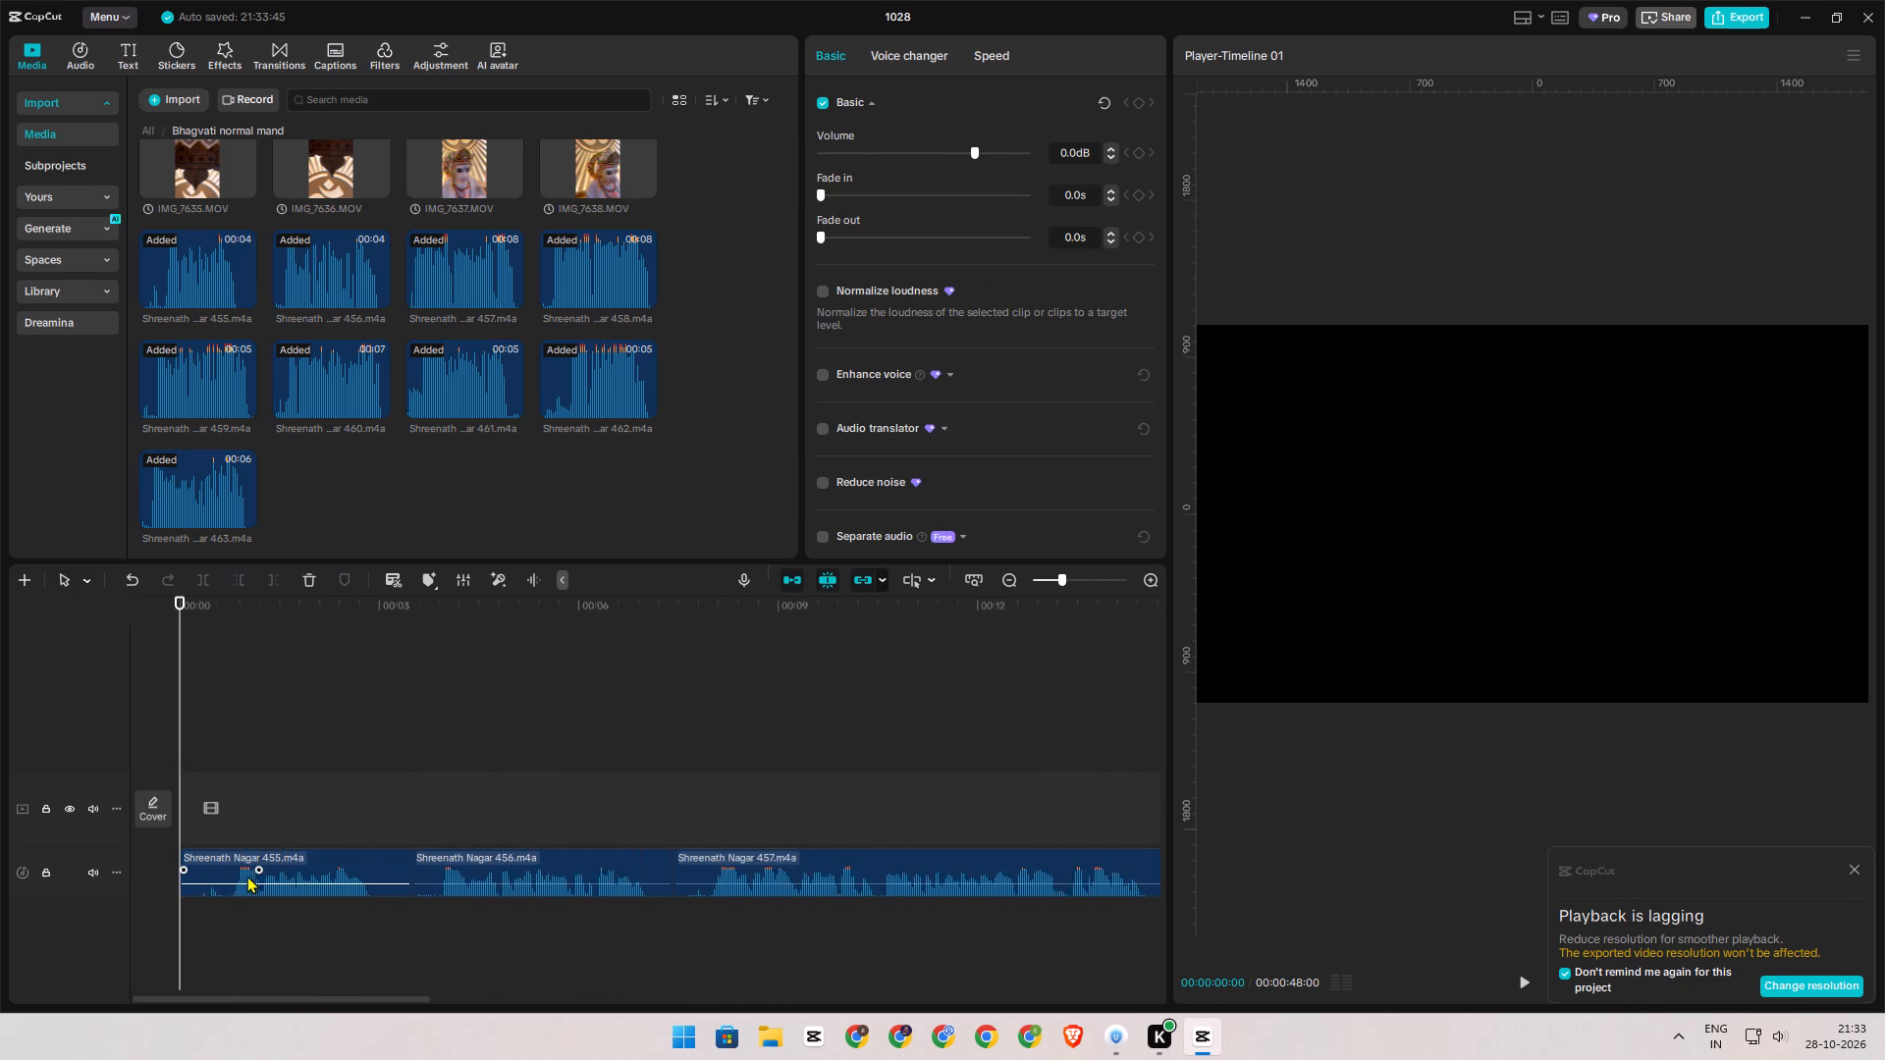
# Select all nine Shreenath Nagar voice clips on the audio track and combine them into one compound clip.
pyautogui.keyDown('ctrl'); pyautogui.scroll(-20, 246, 875); pyautogui.keyUp('ctrl')
pyautogui.keyDown('ctrl'); pyautogui.scroll(-7, 246, 875); pyautogui.keyUp('ctrl')
pyautogui.moveTo(706, 953); pyautogui.dragTo(577, 903)
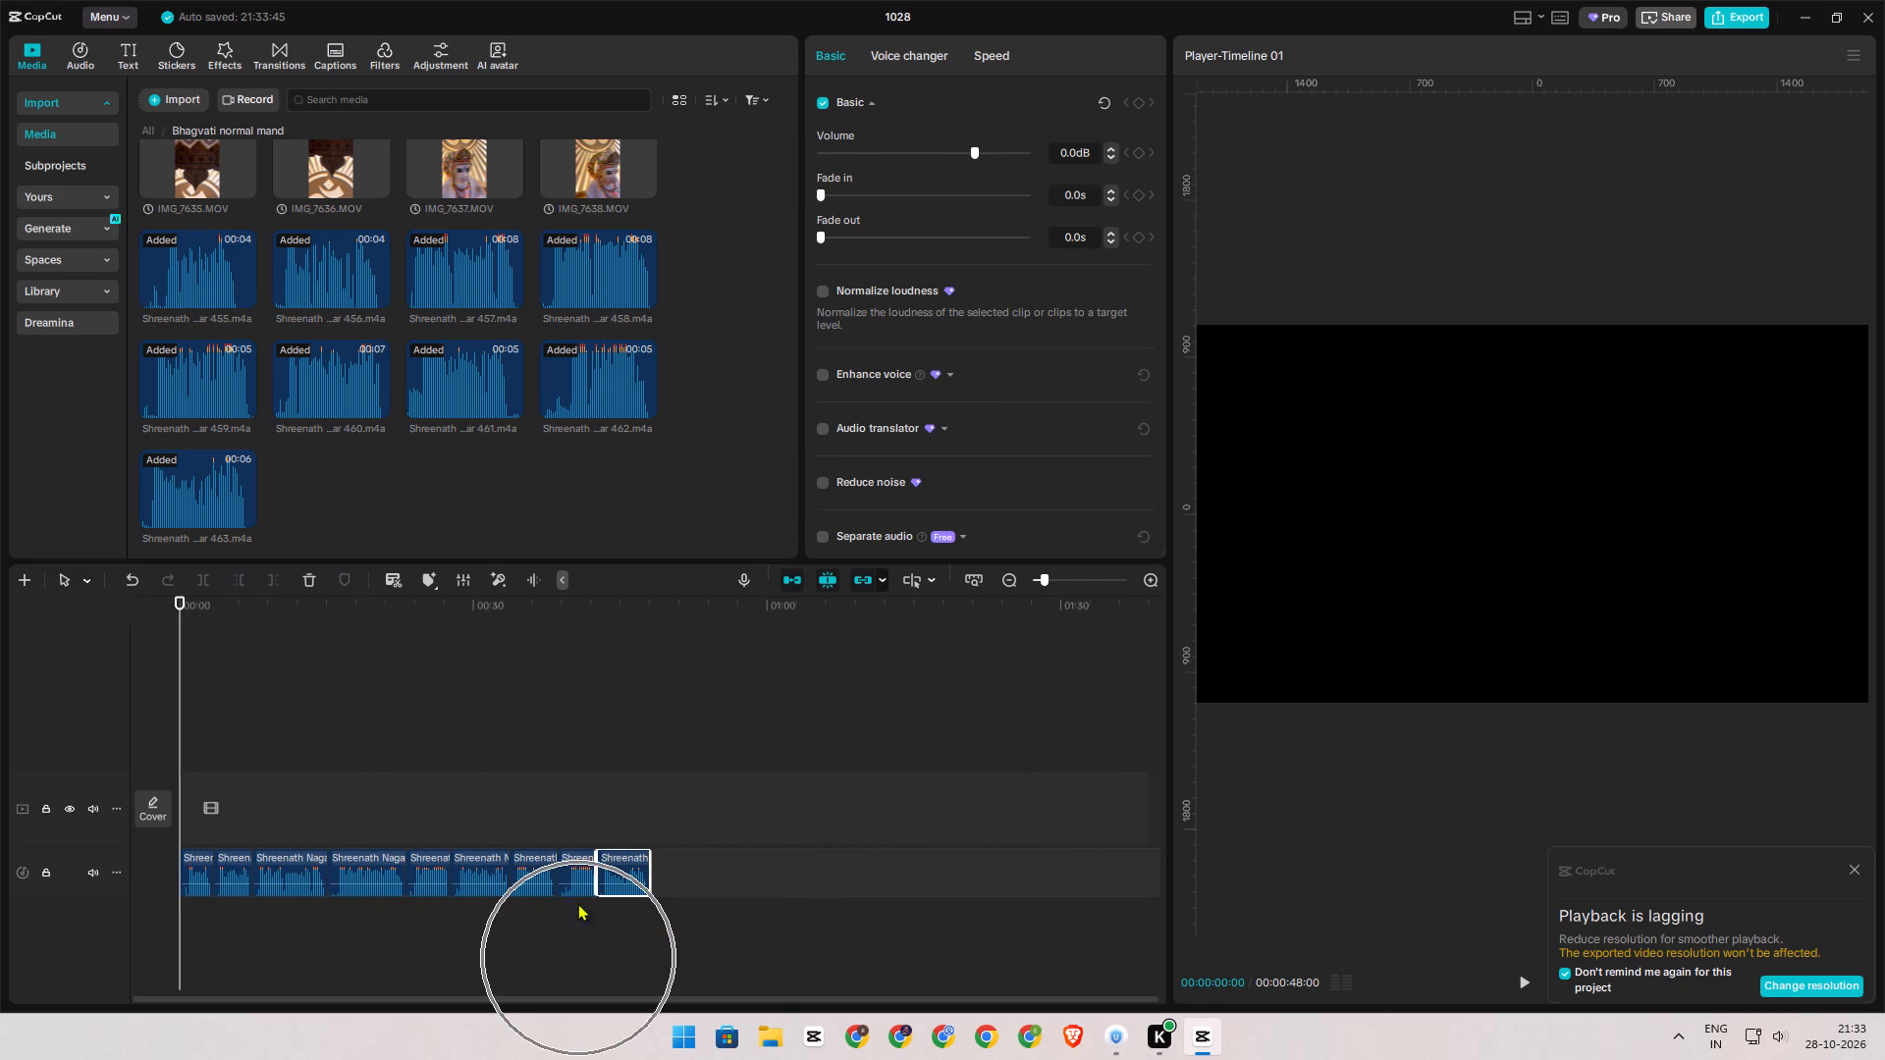
pyautogui.moveTo(577, 903); pyautogui.dragTo(197, 791)
pyautogui.hotkey('alt', 'g')
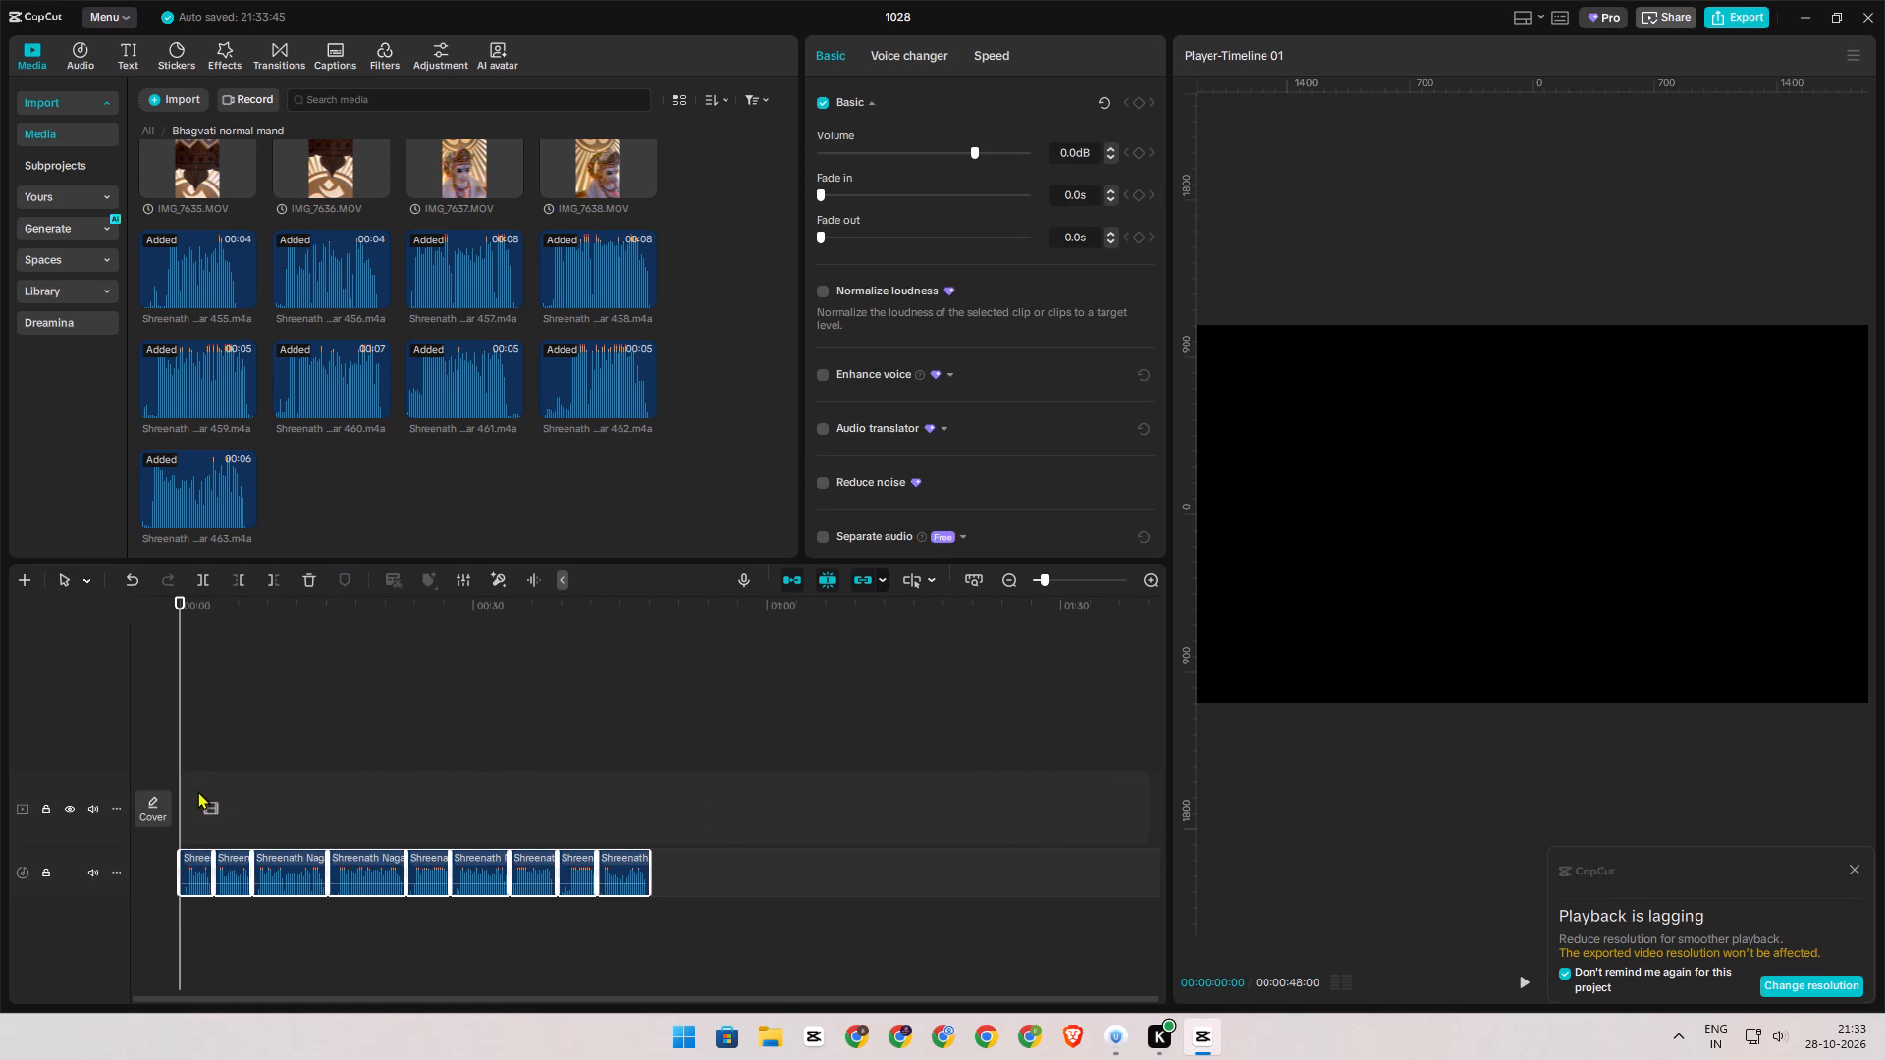
# Trim the silence from the start of the compound voice clip, up to about frame 23 where the speech begins.
pyautogui.keyDown('ctrl'); pyautogui.scroll(20, 306, 813); pyautogui.keyUp('ctrl')
pyautogui.keyDown('ctrl'); pyautogui.scroll(9, 306, 813); pyautogui.keyUp('ctrl')
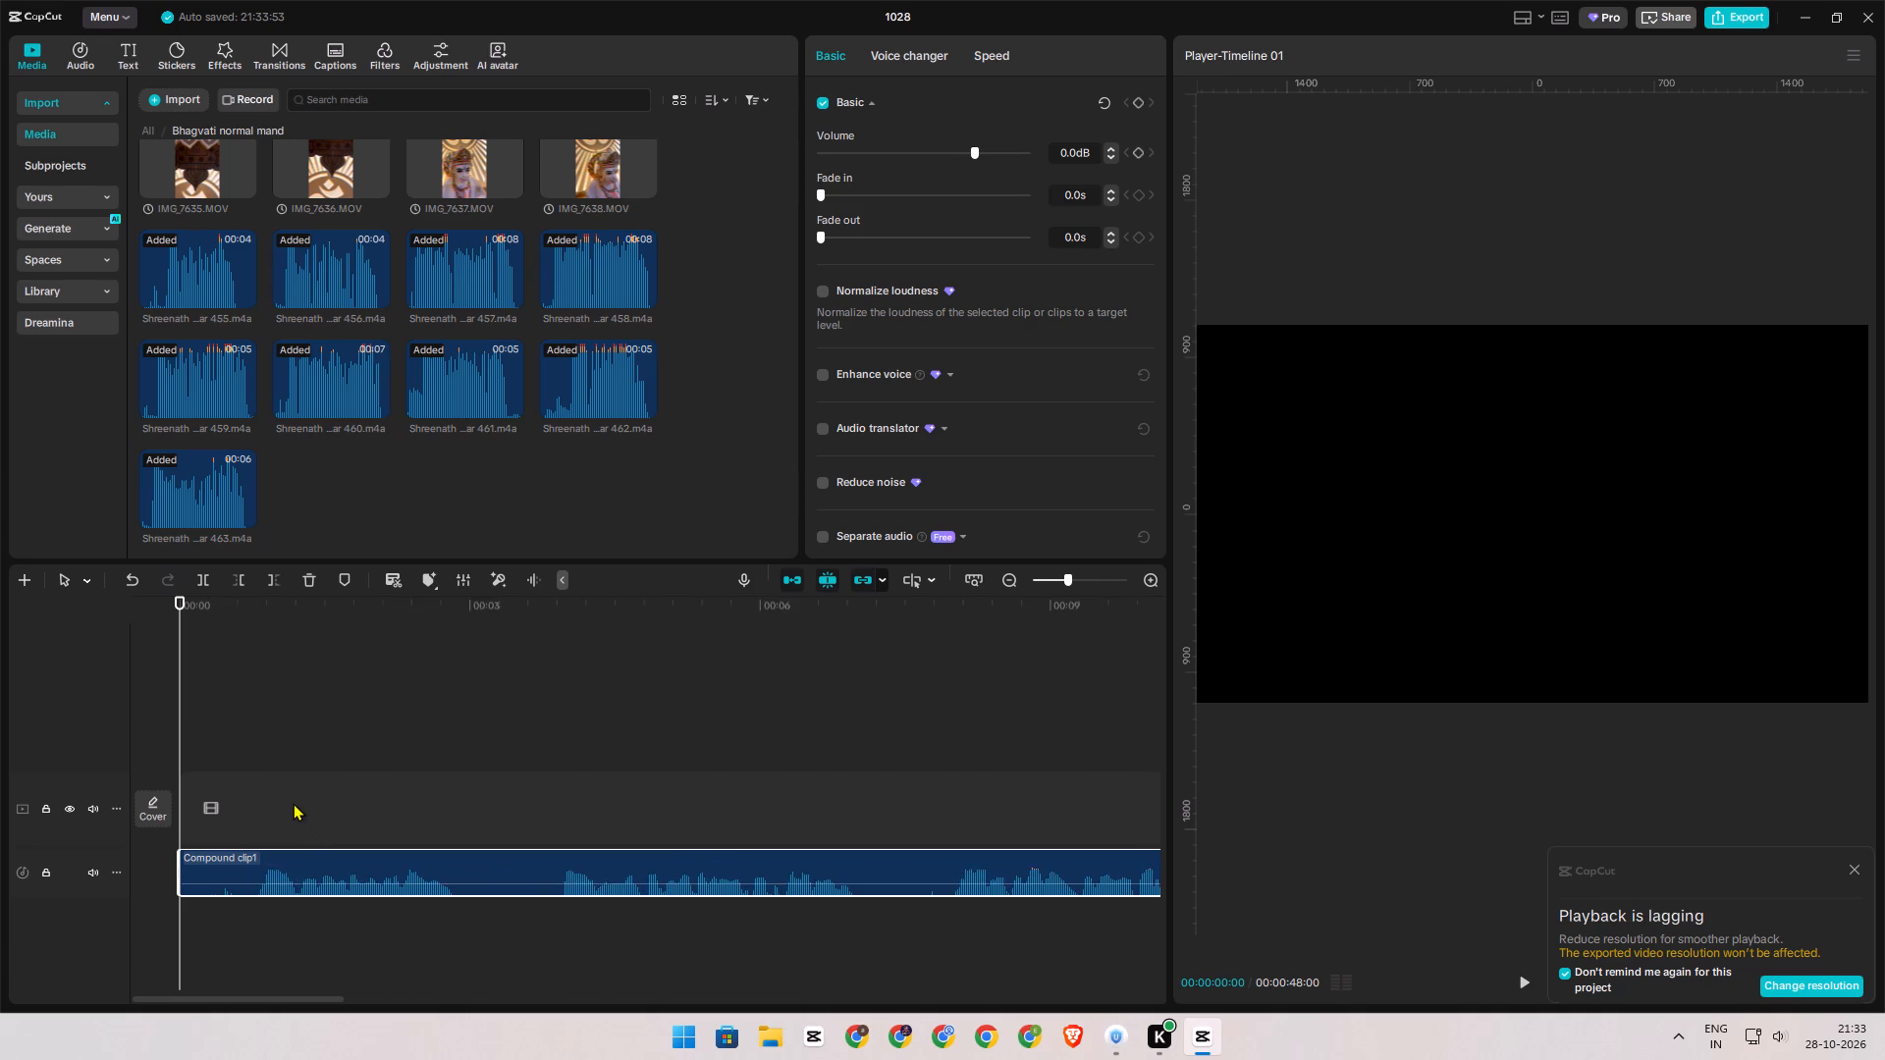
pyautogui.press('space')
pyautogui.press('space')
pyautogui.moveTo(225, 828); pyautogui.dragTo(223, 839)
pyautogui.press('space')
pyautogui.press('space')
pyautogui.moveTo(260, 826); pyautogui.dragTo(267, 831)
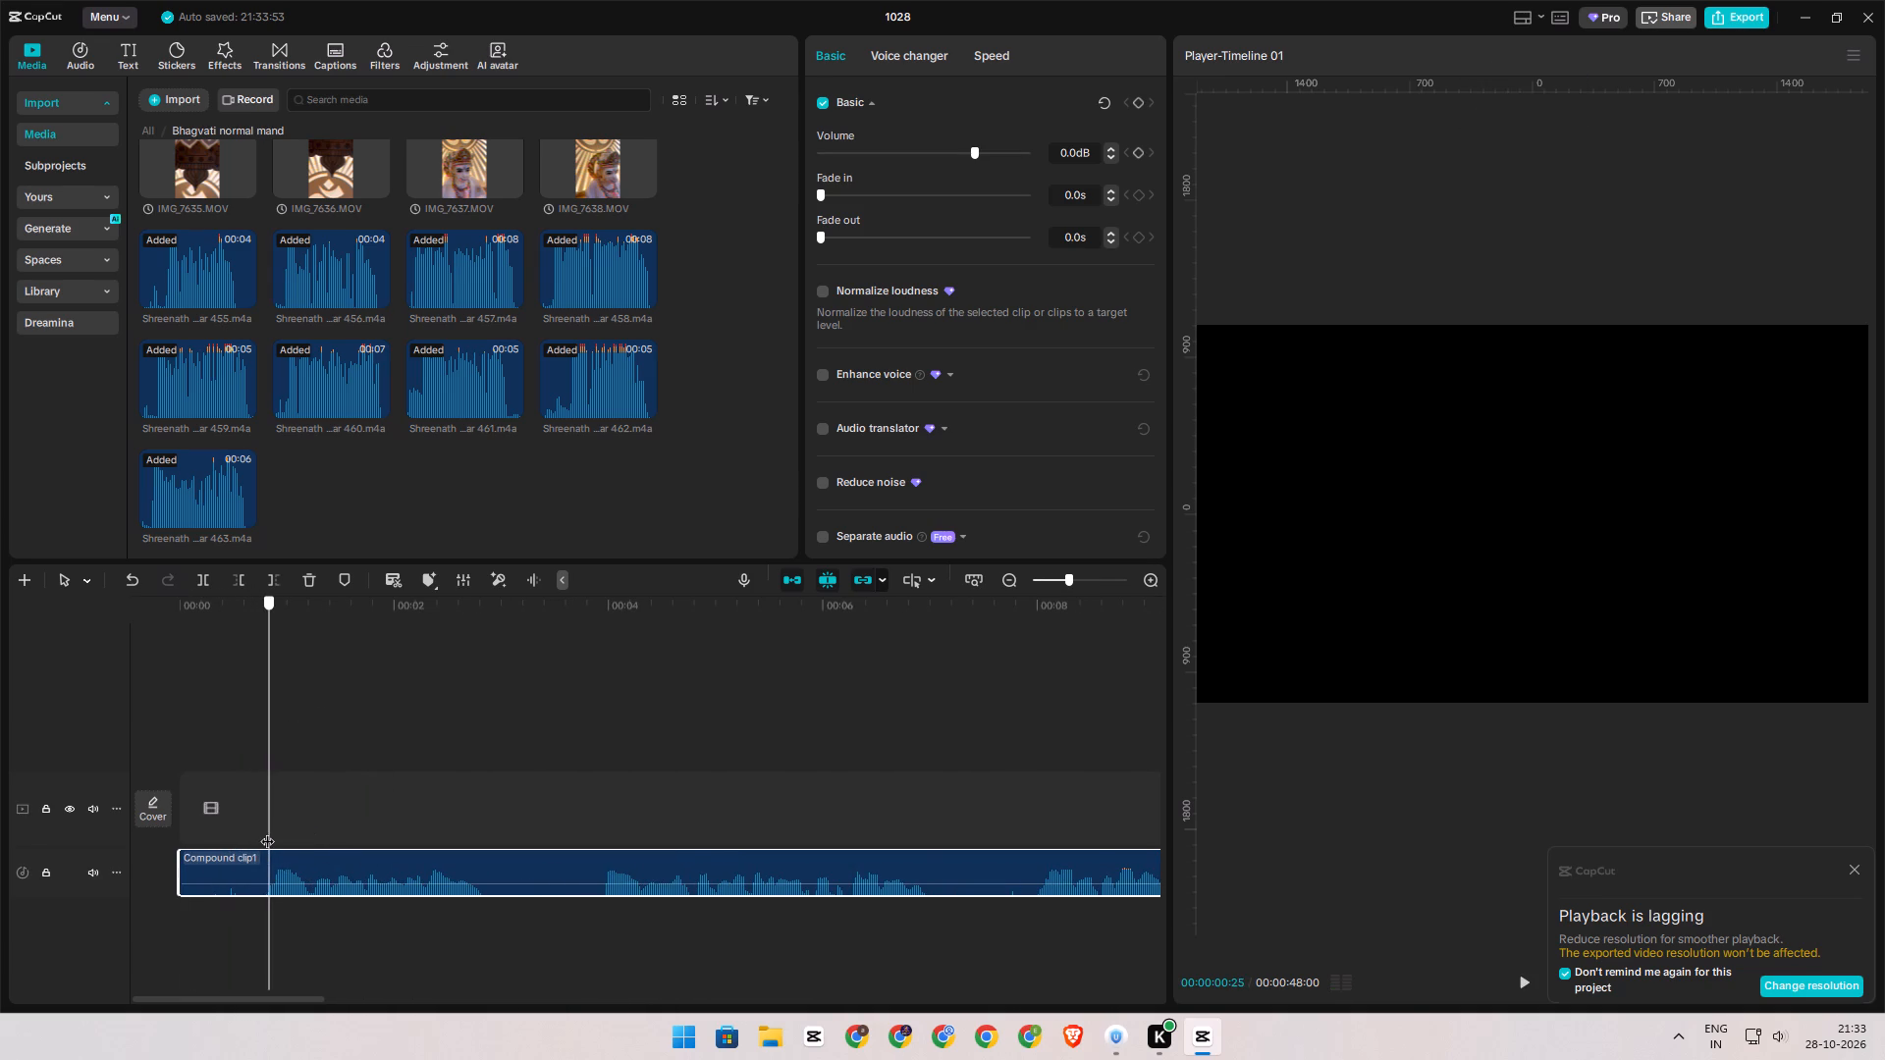
pyautogui.moveTo(267, 831); pyautogui.dragTo(262, 838)
pyautogui.click(266, 875)
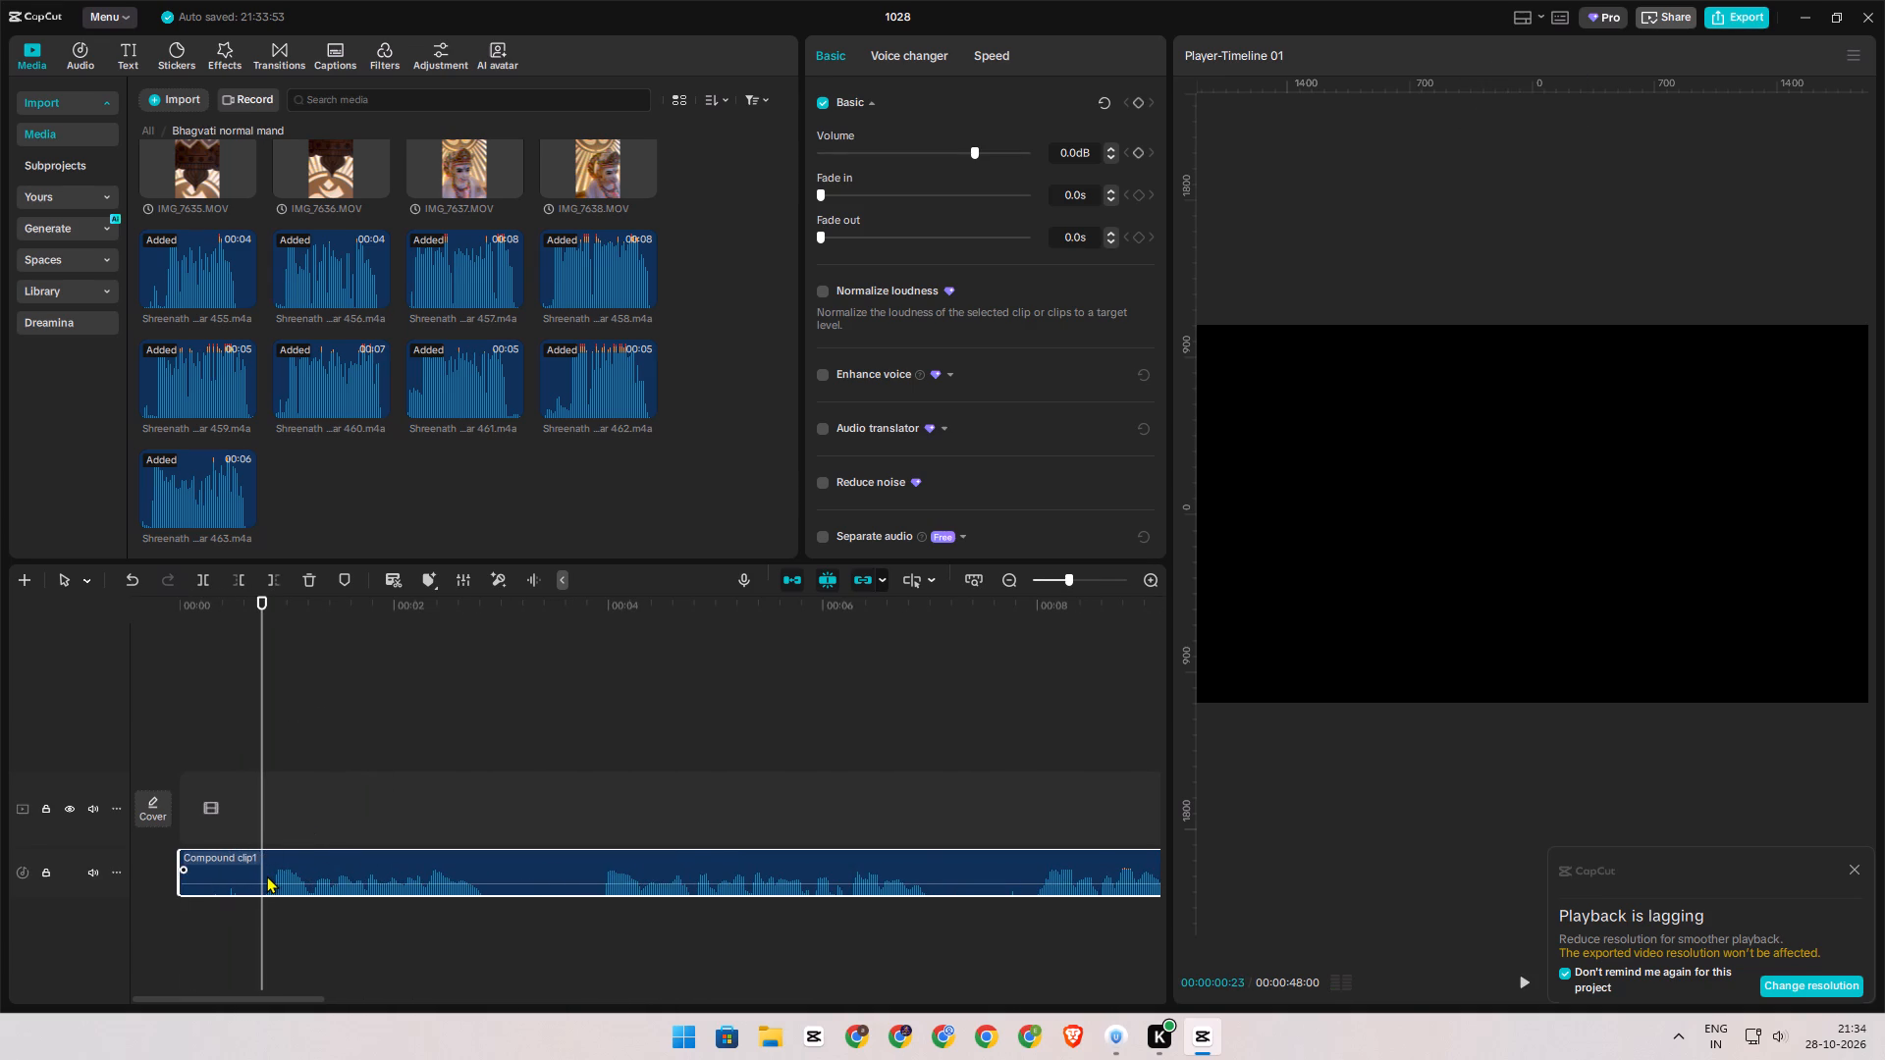
pyautogui.press('q')
pyautogui.moveTo(305, 862); pyautogui.dragTo(178, 855)
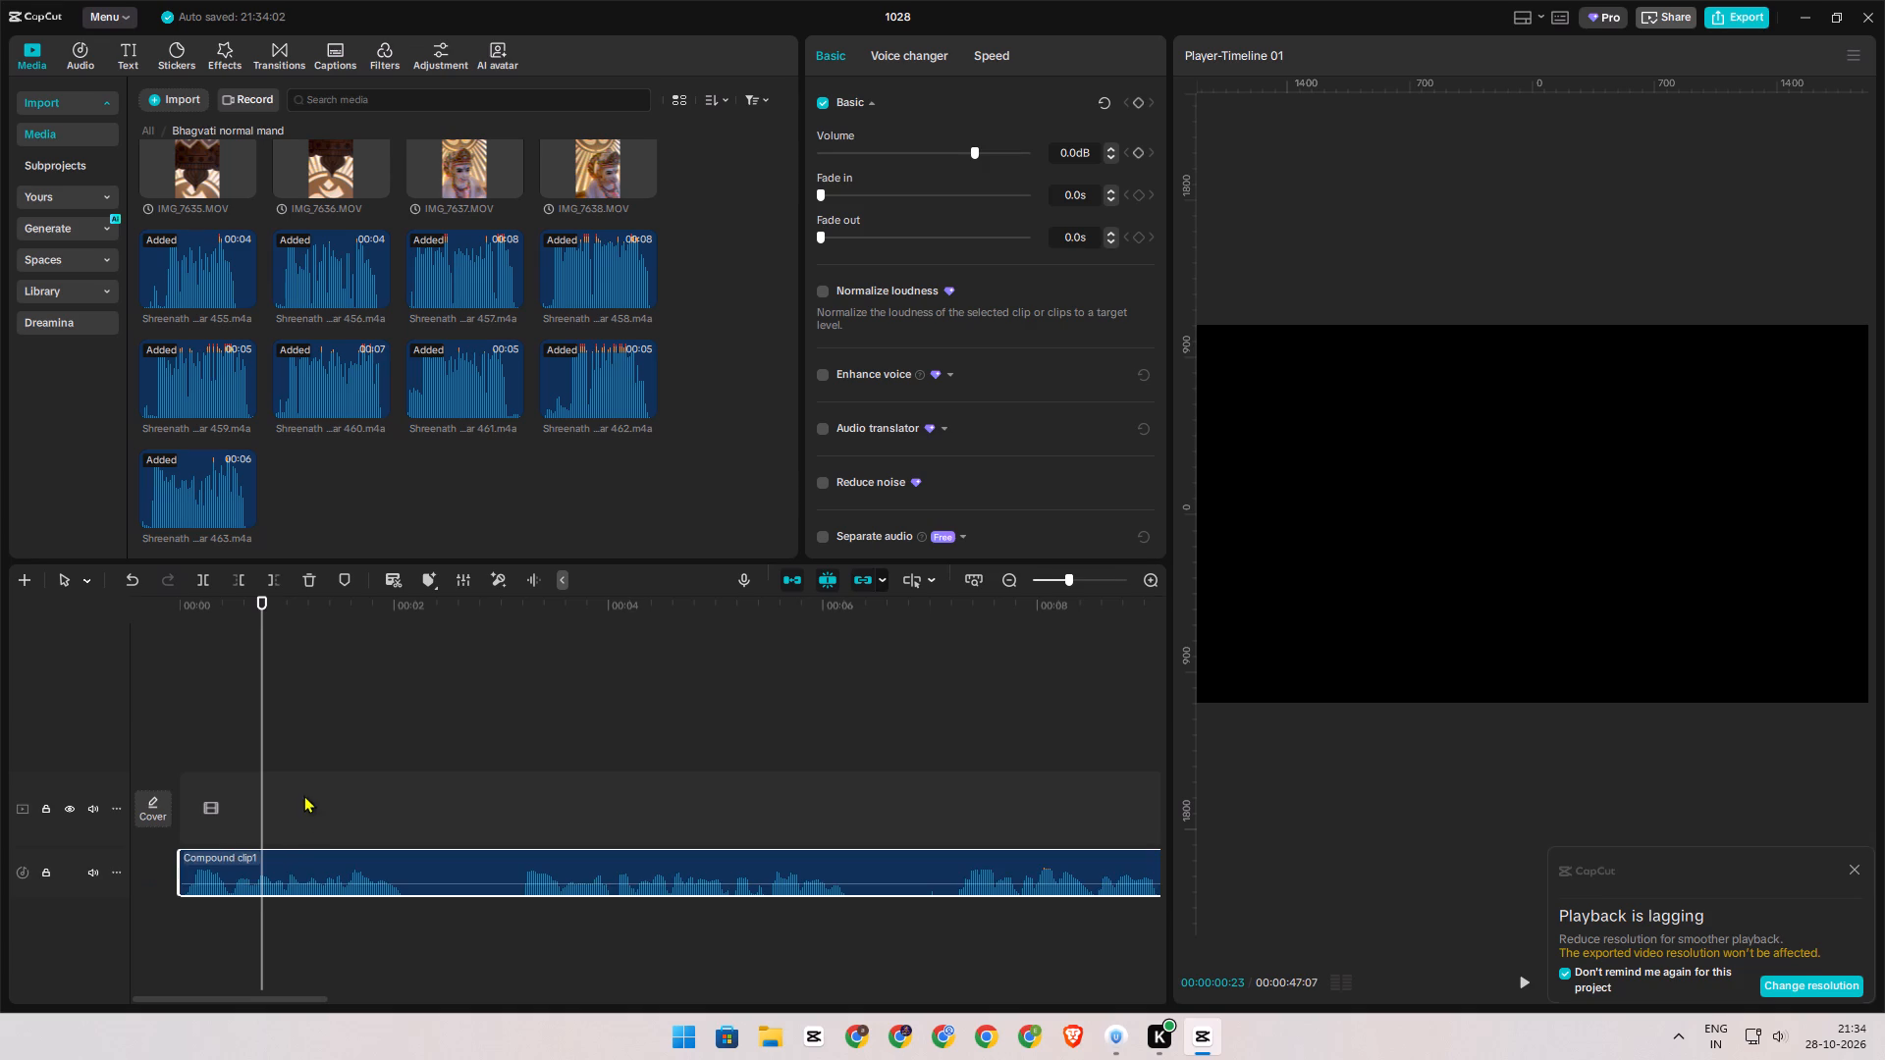
# Wrap the trimmed voice clip in a new compound clip.
pyautogui.hotkey('alt', 'g')
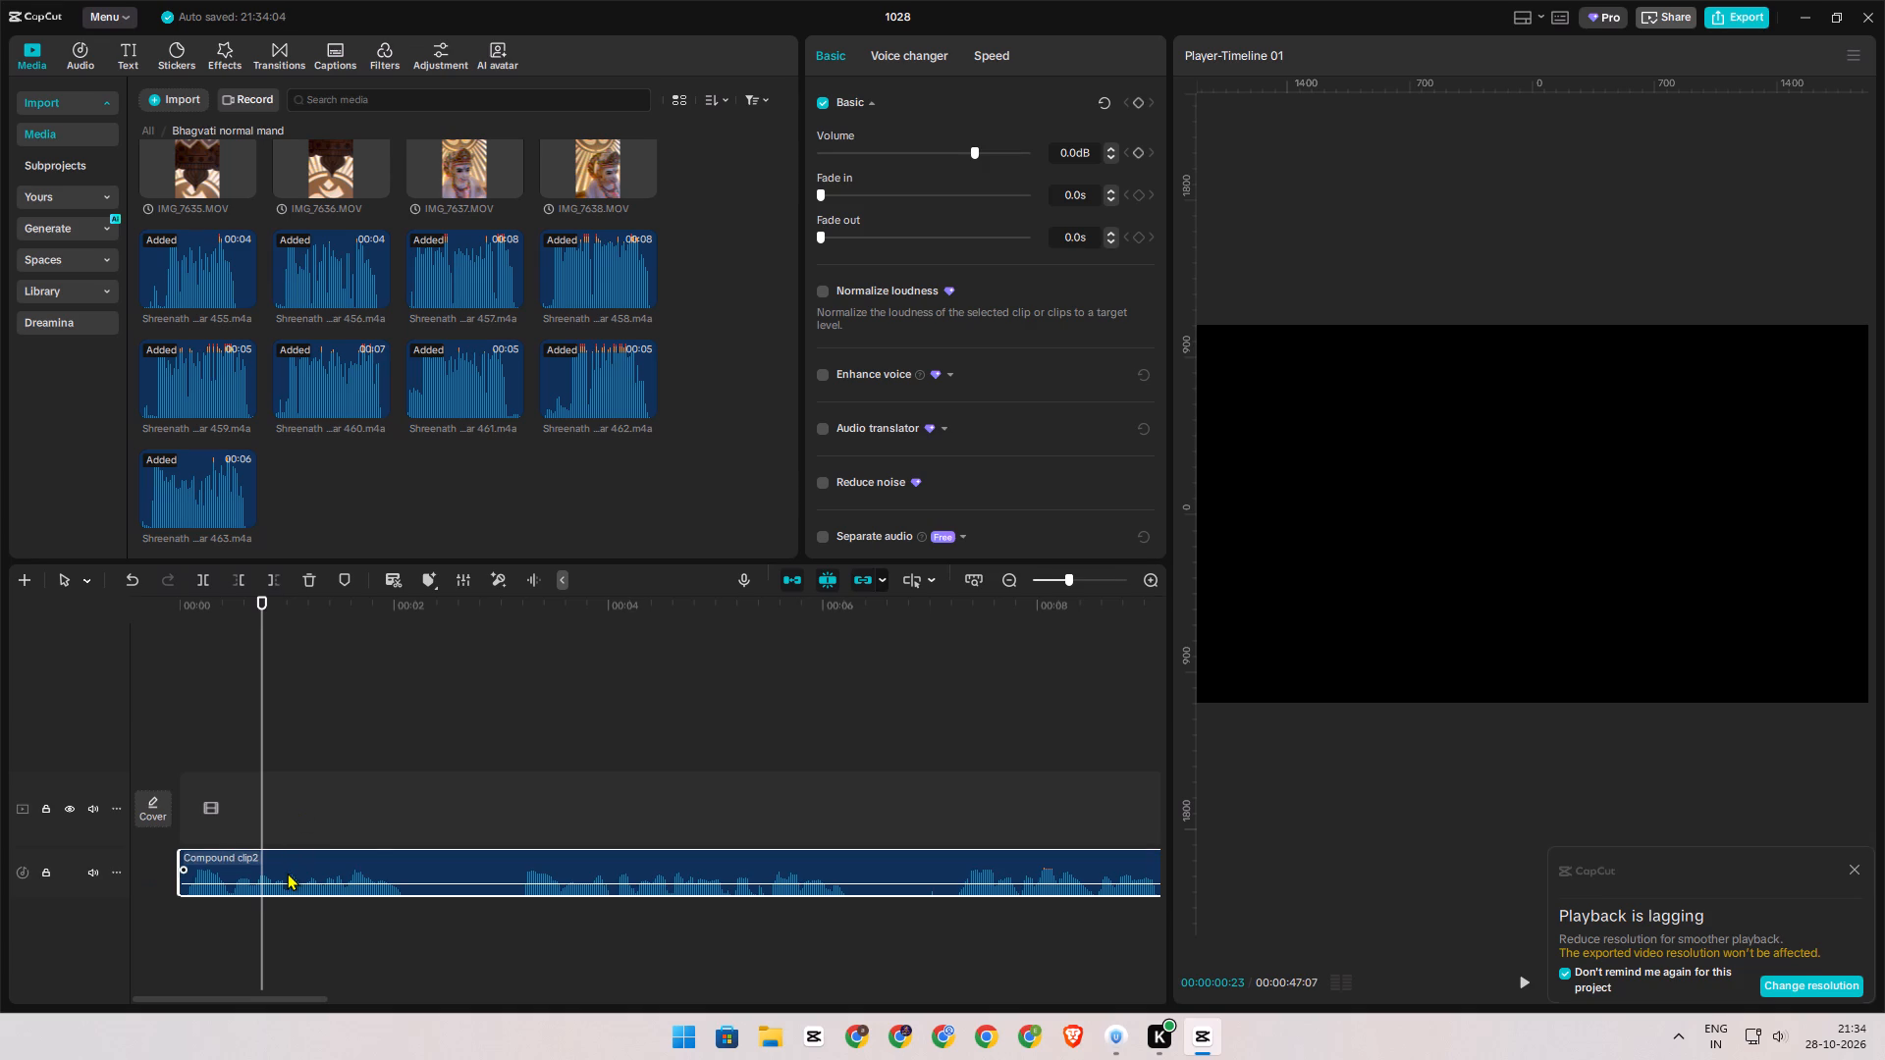
# Add a square shape from the Stickers shapes on a track above the voice clip, starting at 00:00.
pyautogui.click(182, 53)
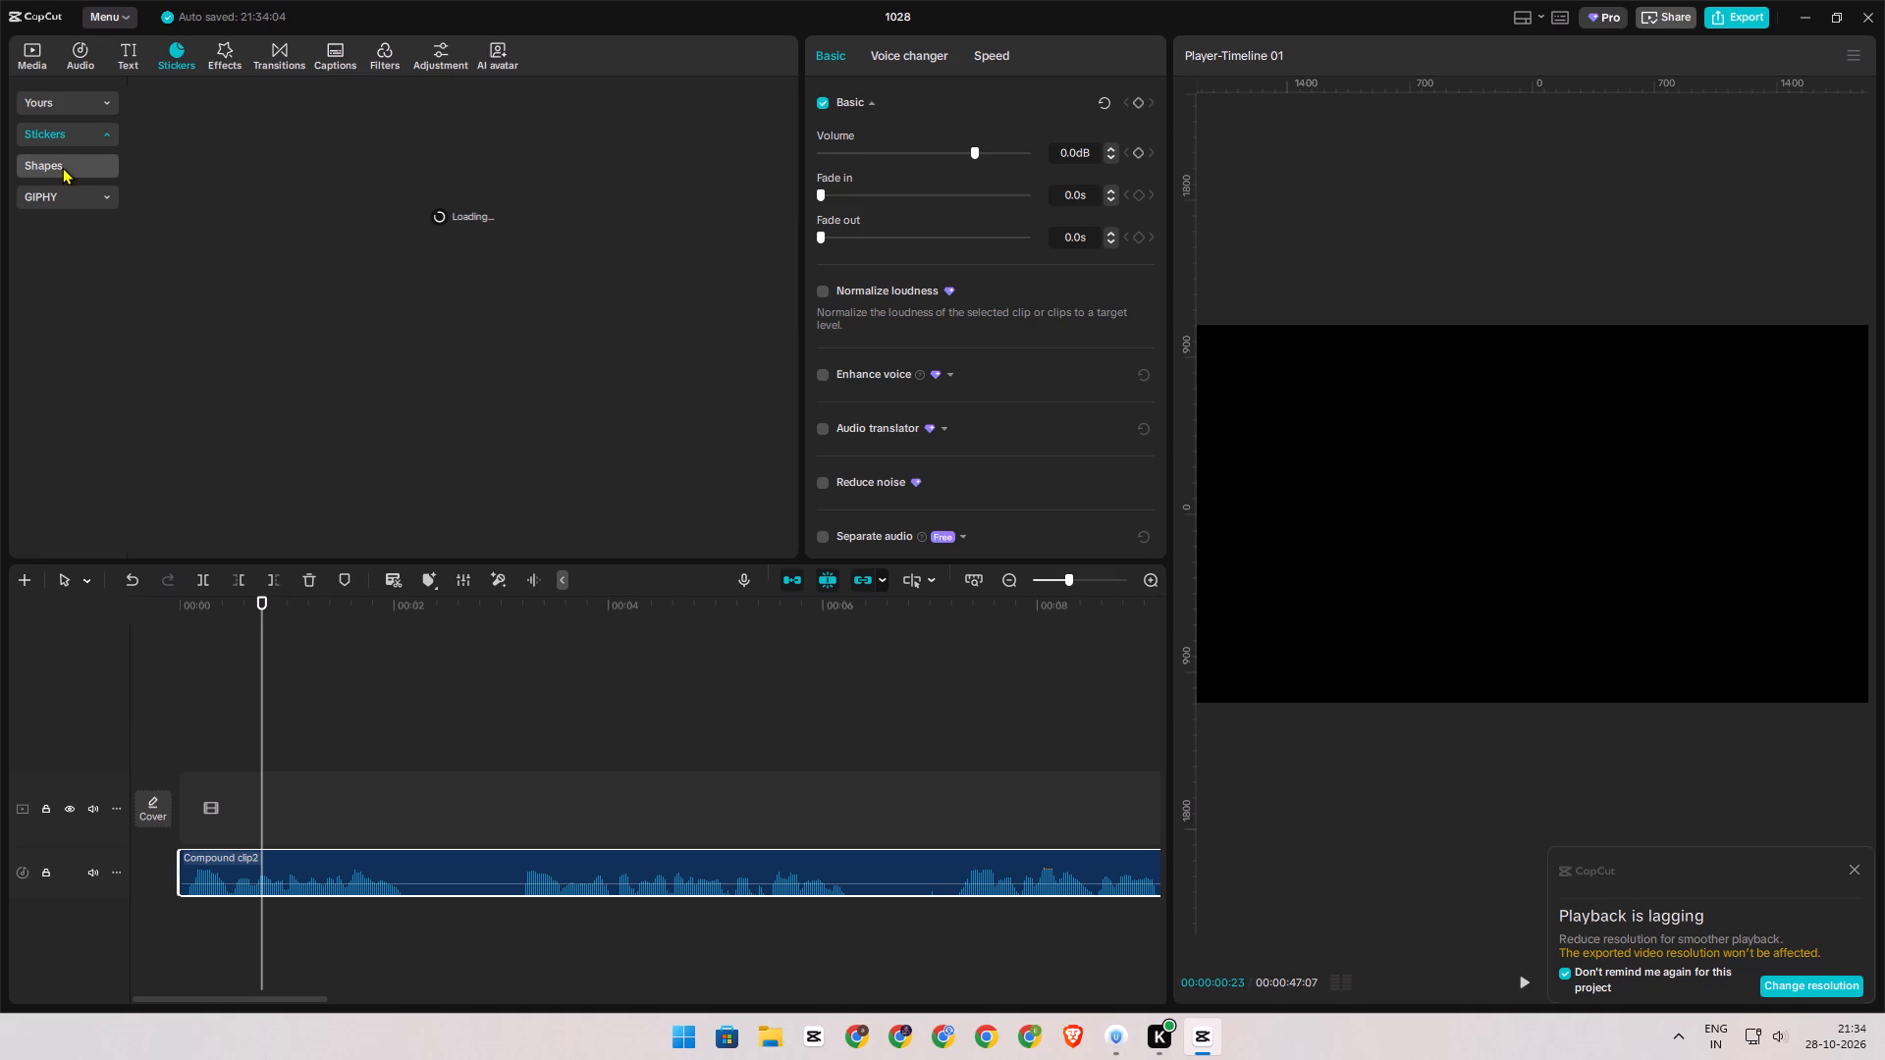
pyautogui.click(62, 167)
pyautogui.click(60, 132)
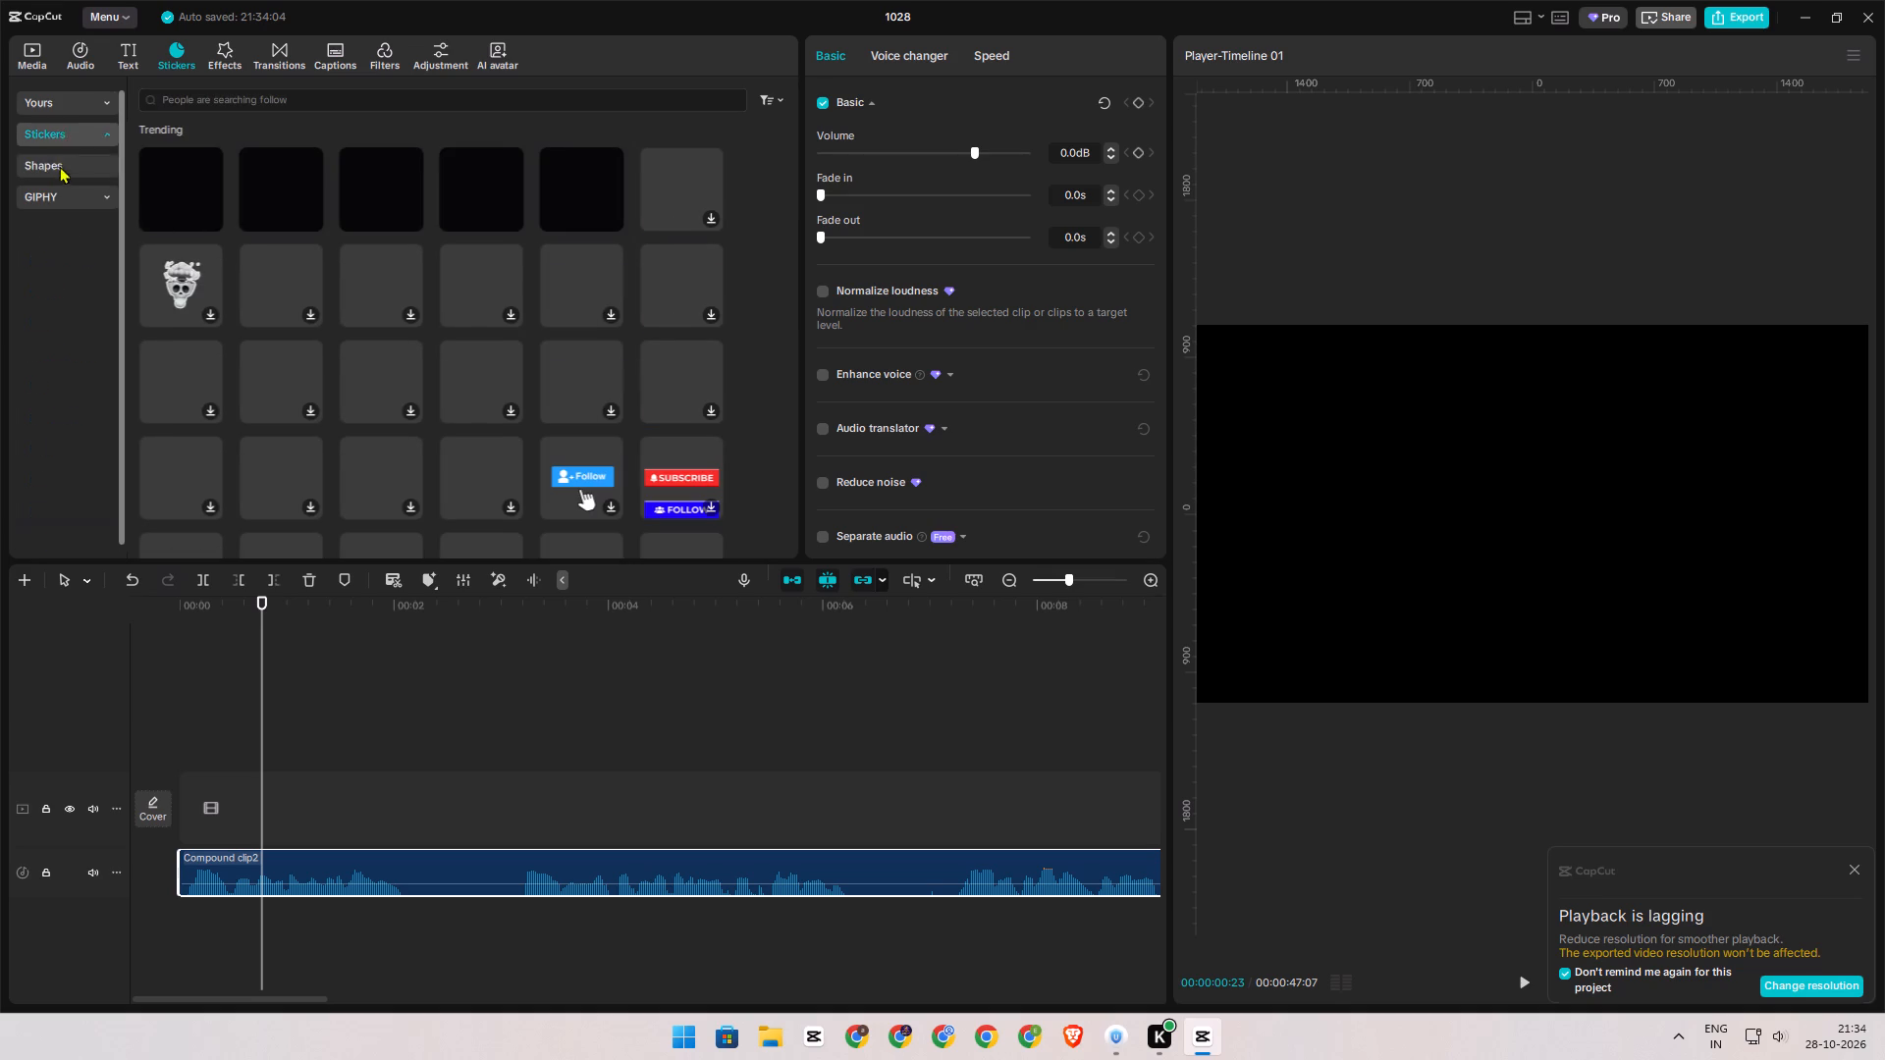
pyautogui.click(57, 176)
pyautogui.moveTo(167, 138); pyautogui.dragTo(197, 818)
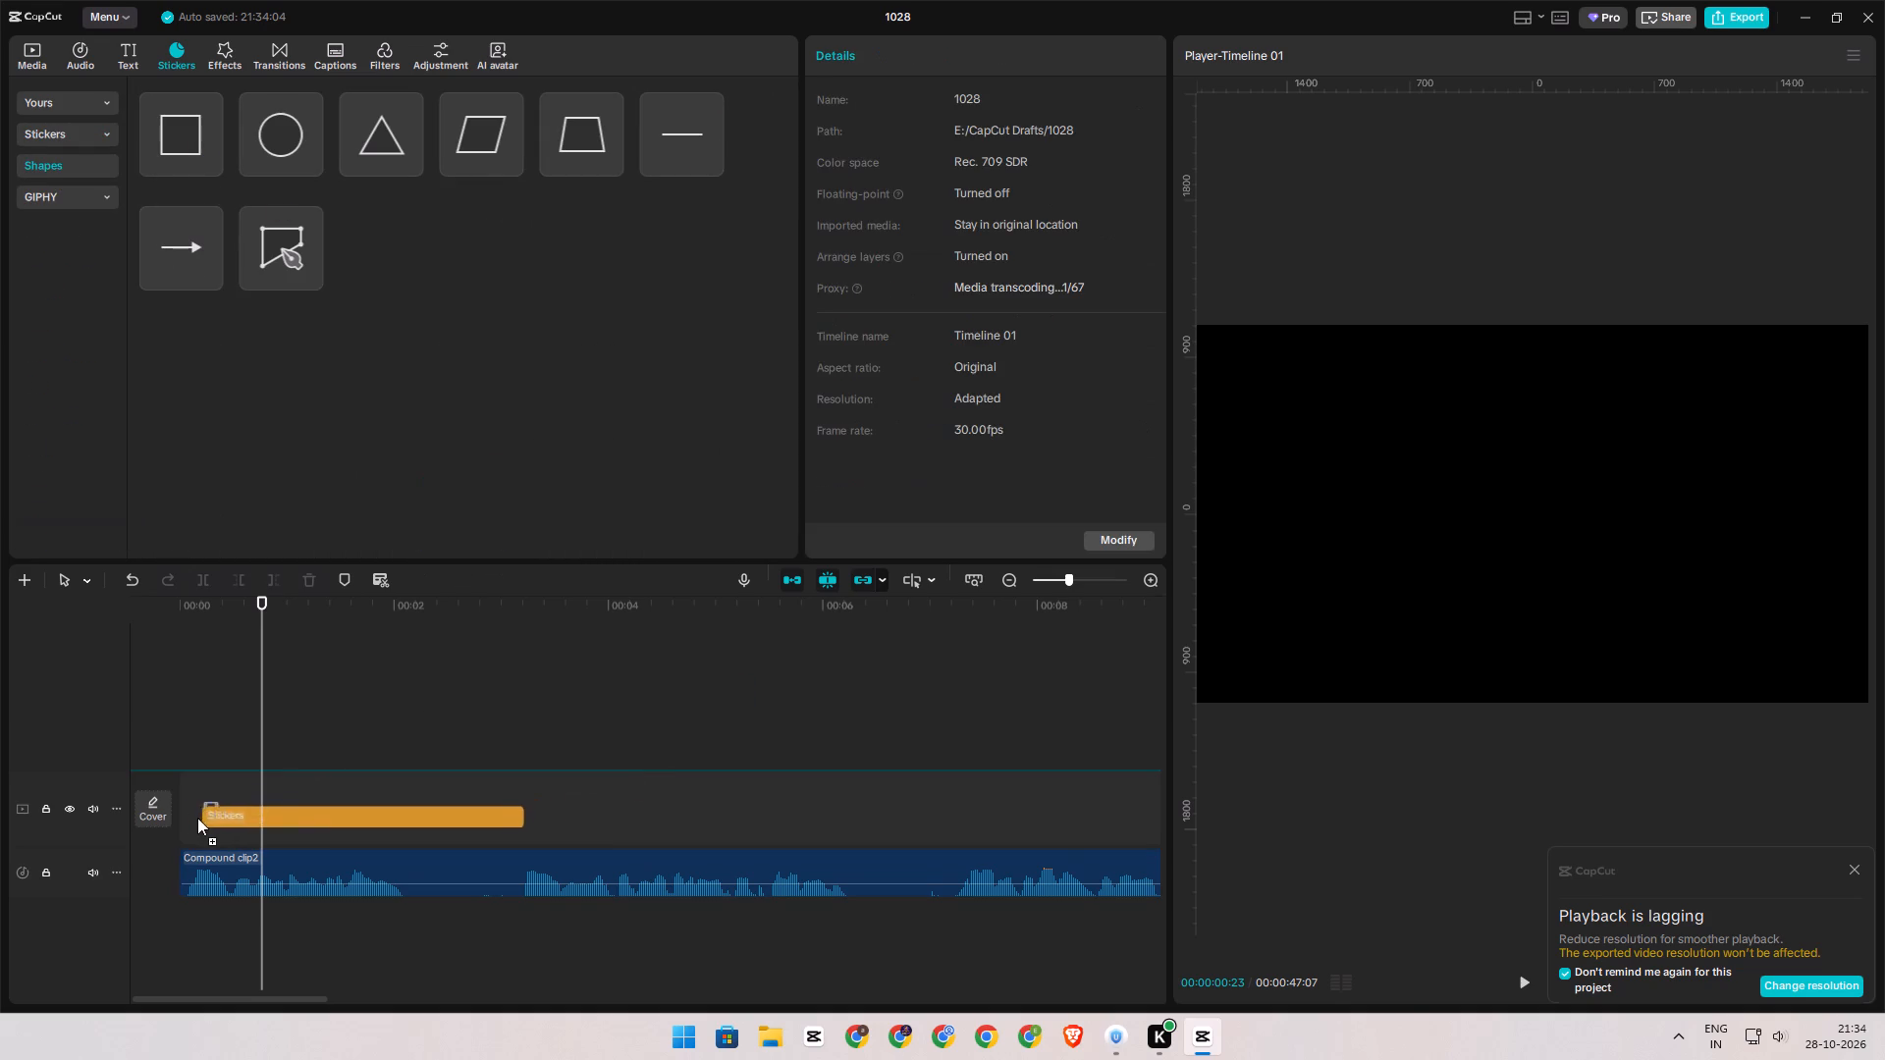
pyautogui.moveTo(197, 818); pyautogui.dragTo(164, 720)
pyautogui.scroll(-5, 540, 762)
pyautogui.keyDown('ctrl'); pyautogui.scroll(-7, 521, 759); pyautogui.keyUp('ctrl')
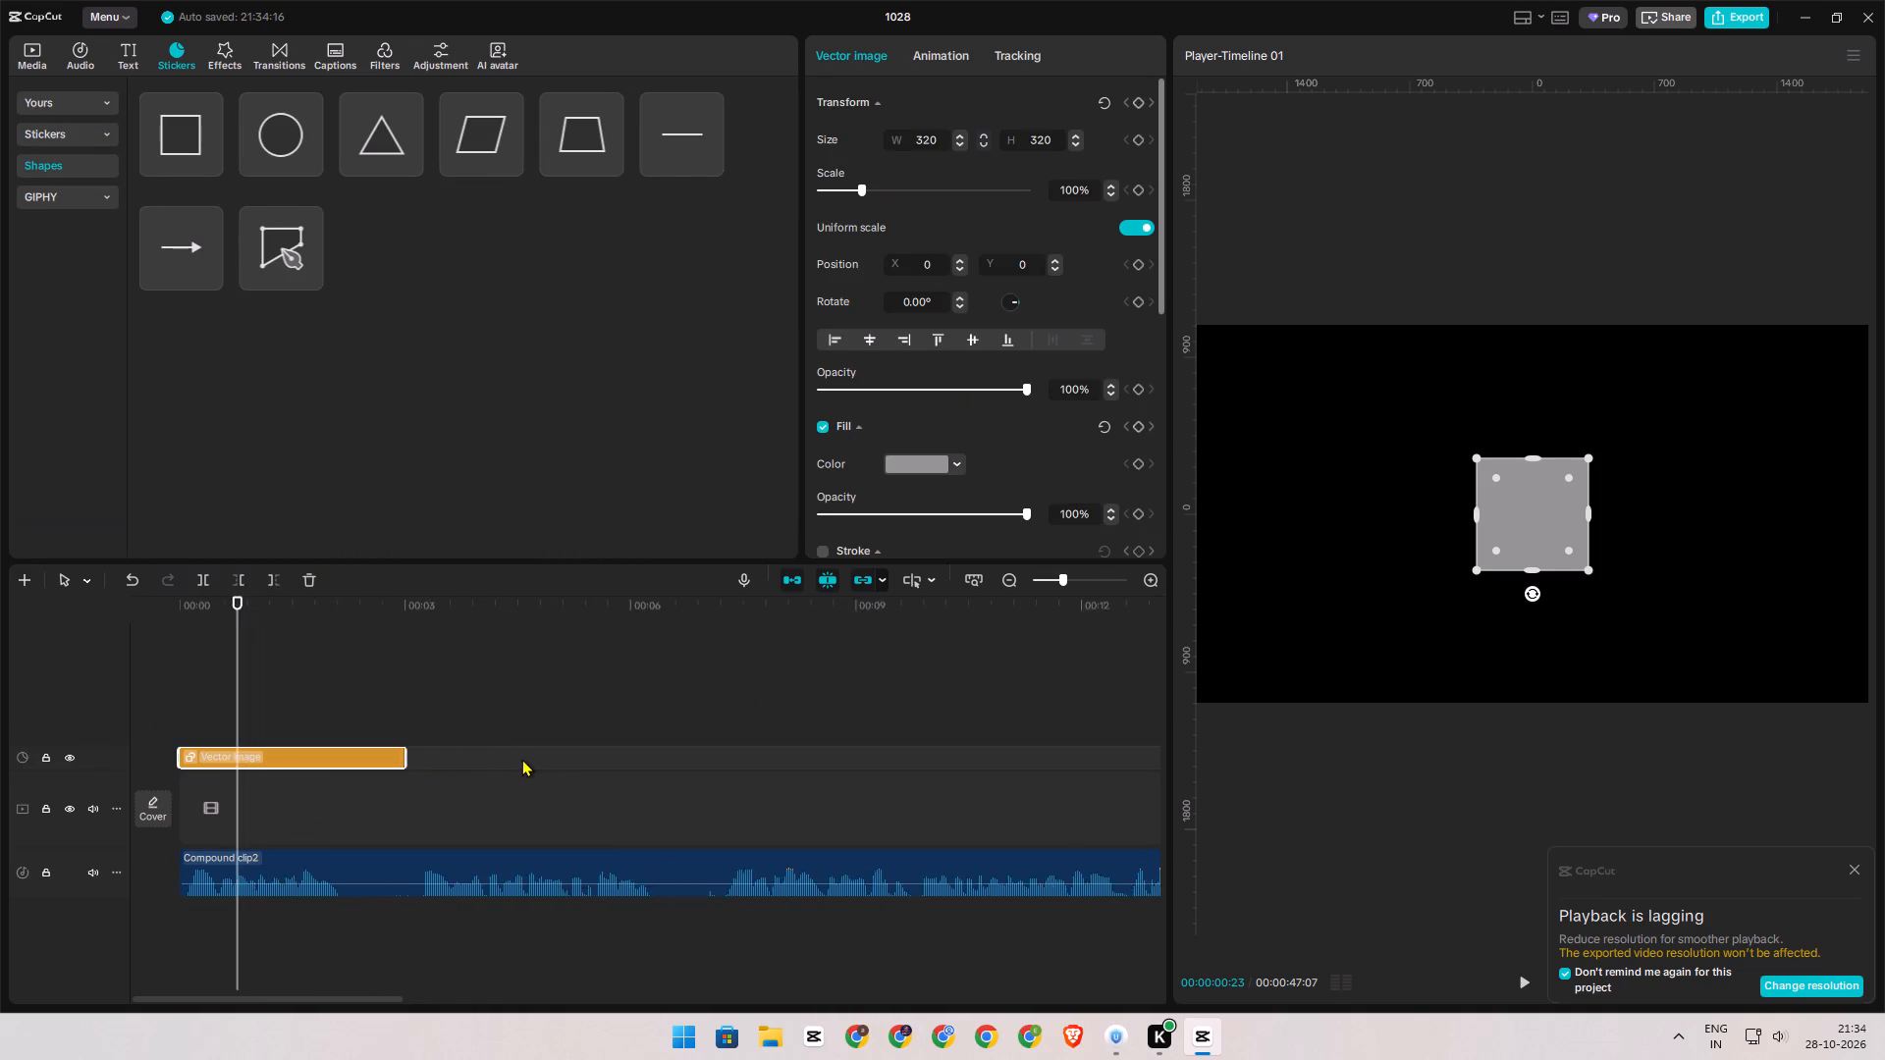
pyautogui.keyDown('ctrl'); pyautogui.scroll(-5, 521, 759); pyautogui.keyUp('ctrl')
# Dismiss the playback lag notice and set the project's aspect ratio to 9:16.
pyautogui.click(1859, 871)
pyautogui.click(1849, 871)
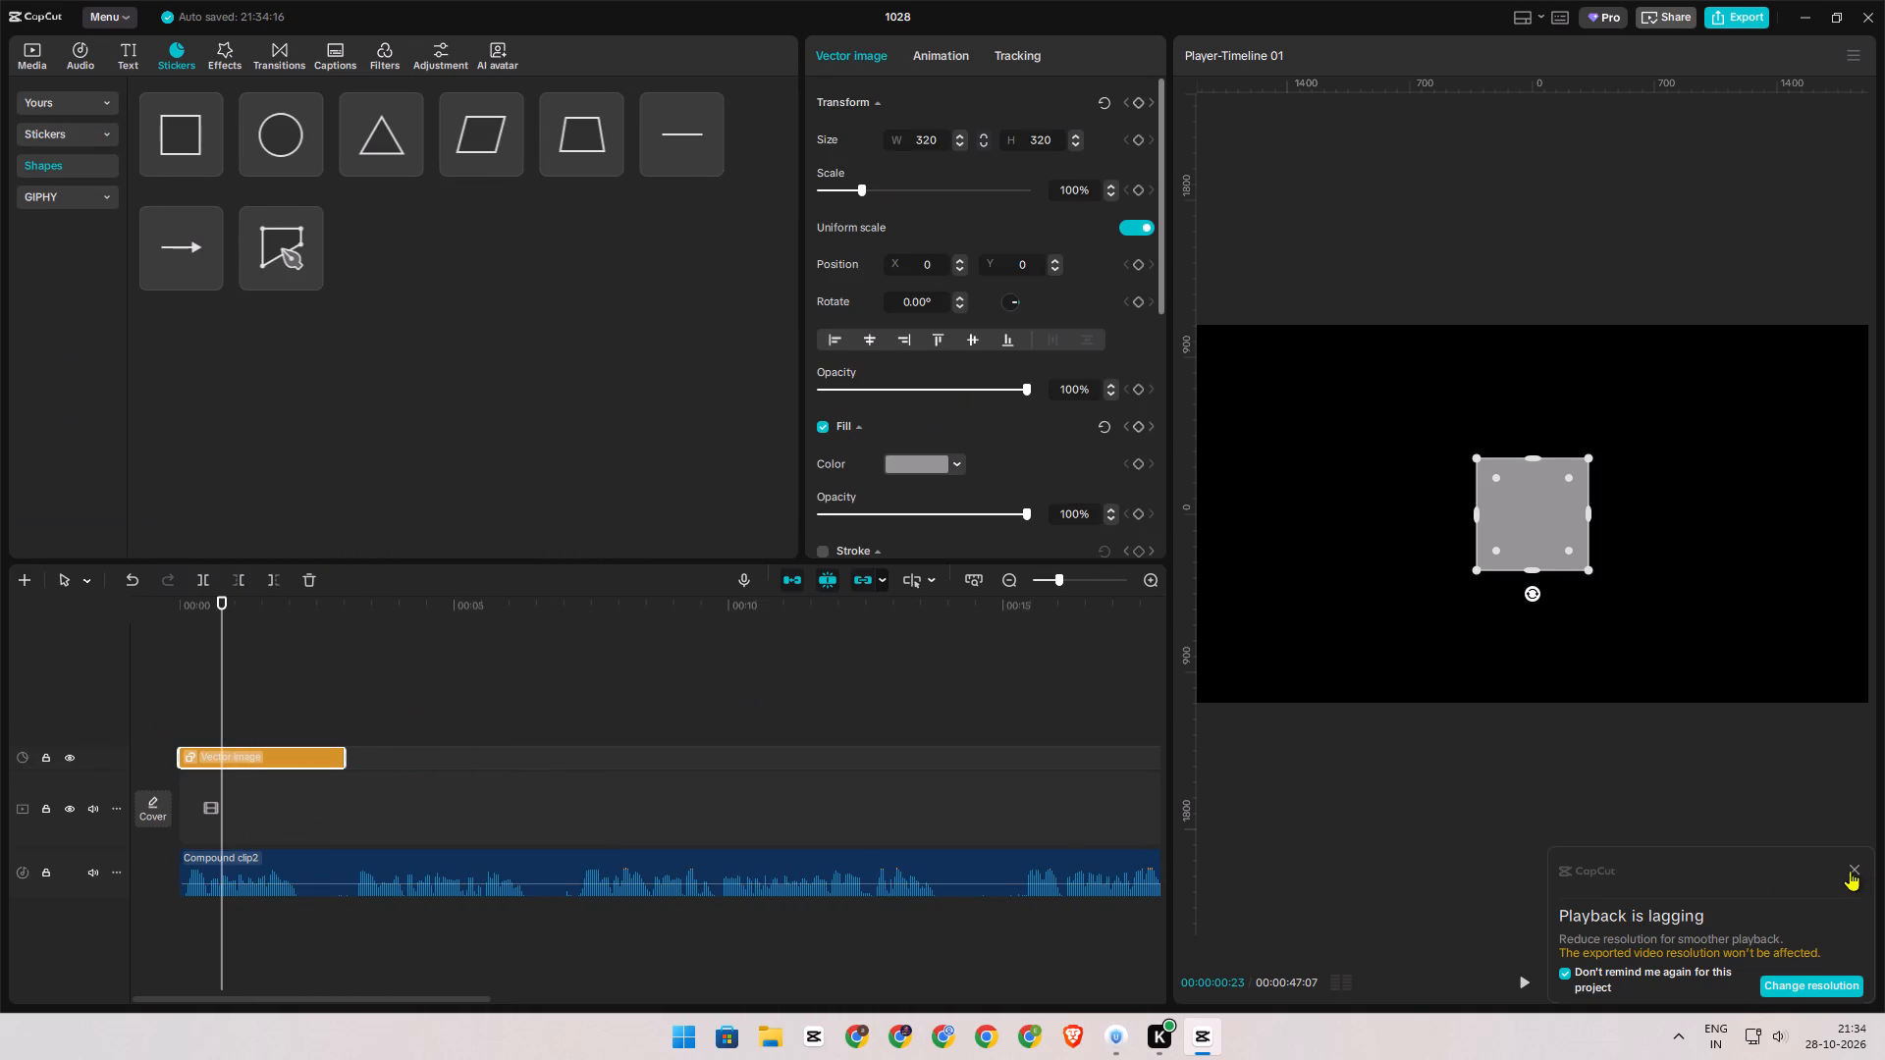
pyautogui.click(1857, 868)
pyautogui.click(1813, 980)
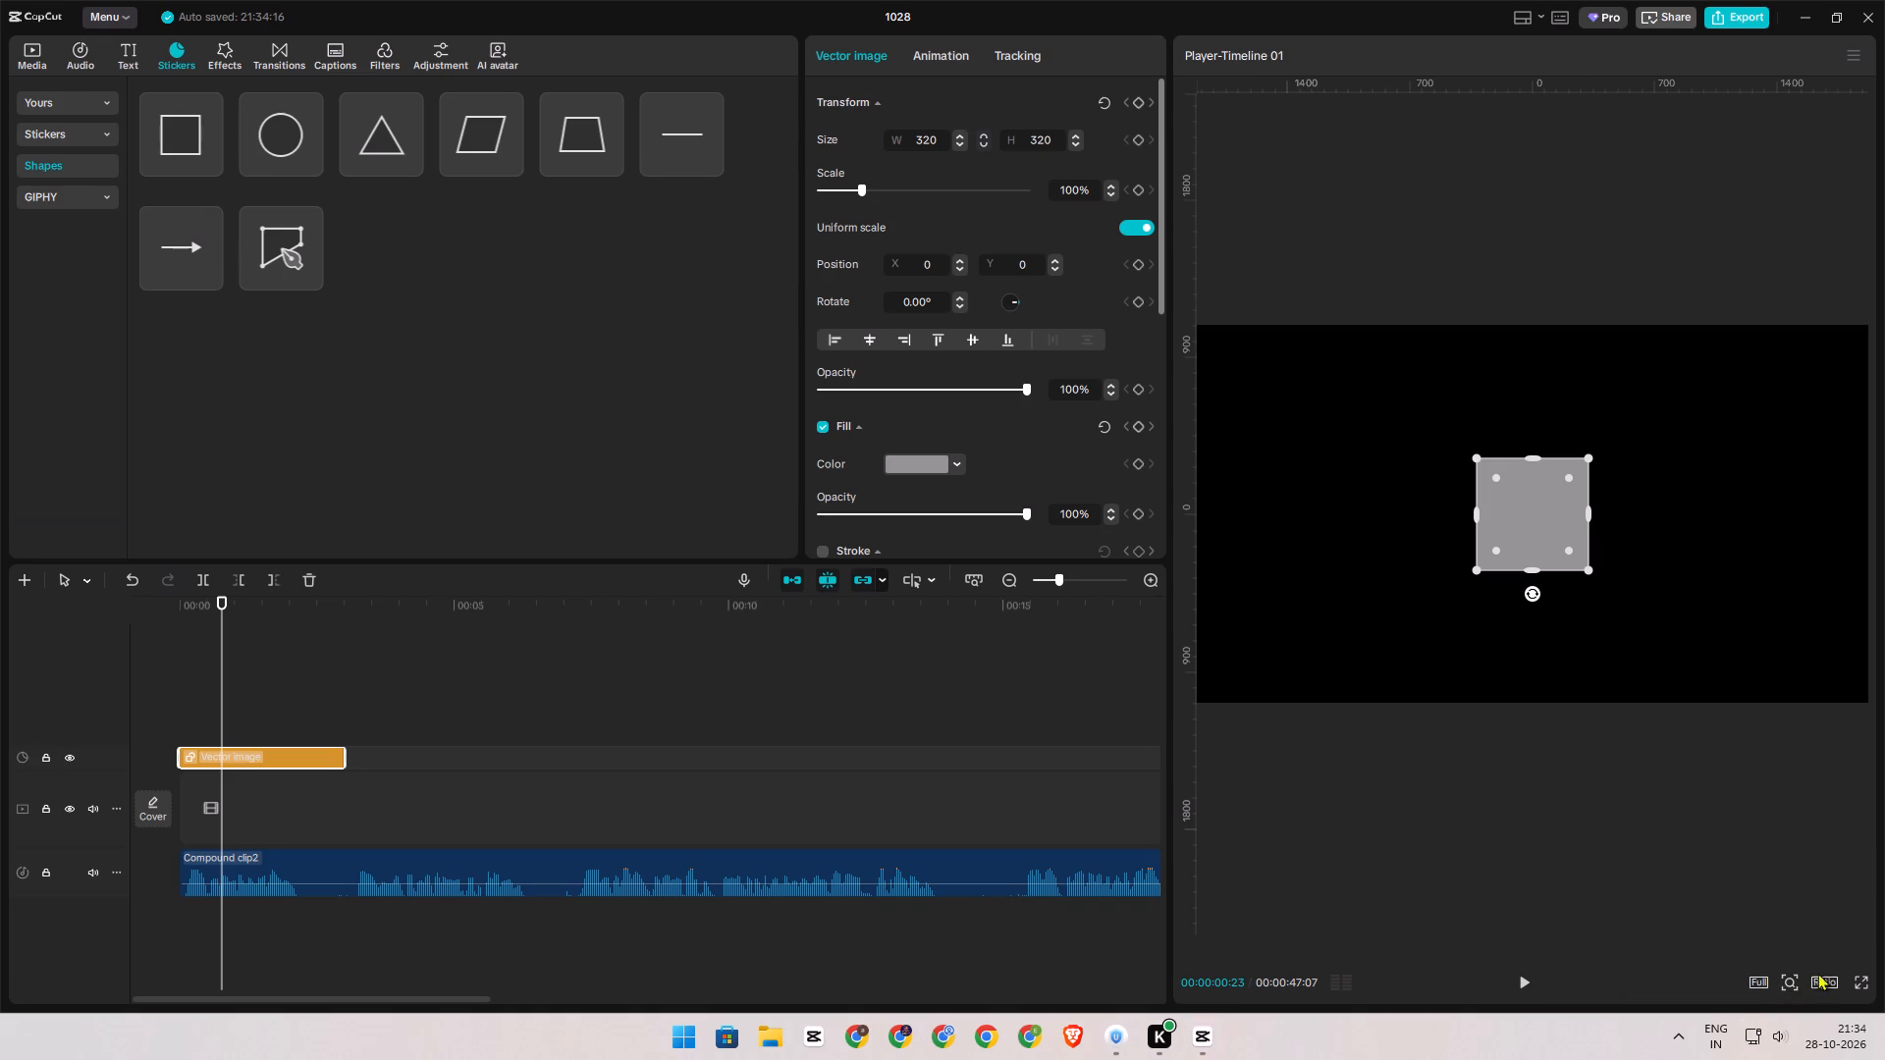
pyautogui.click(1769, 916)
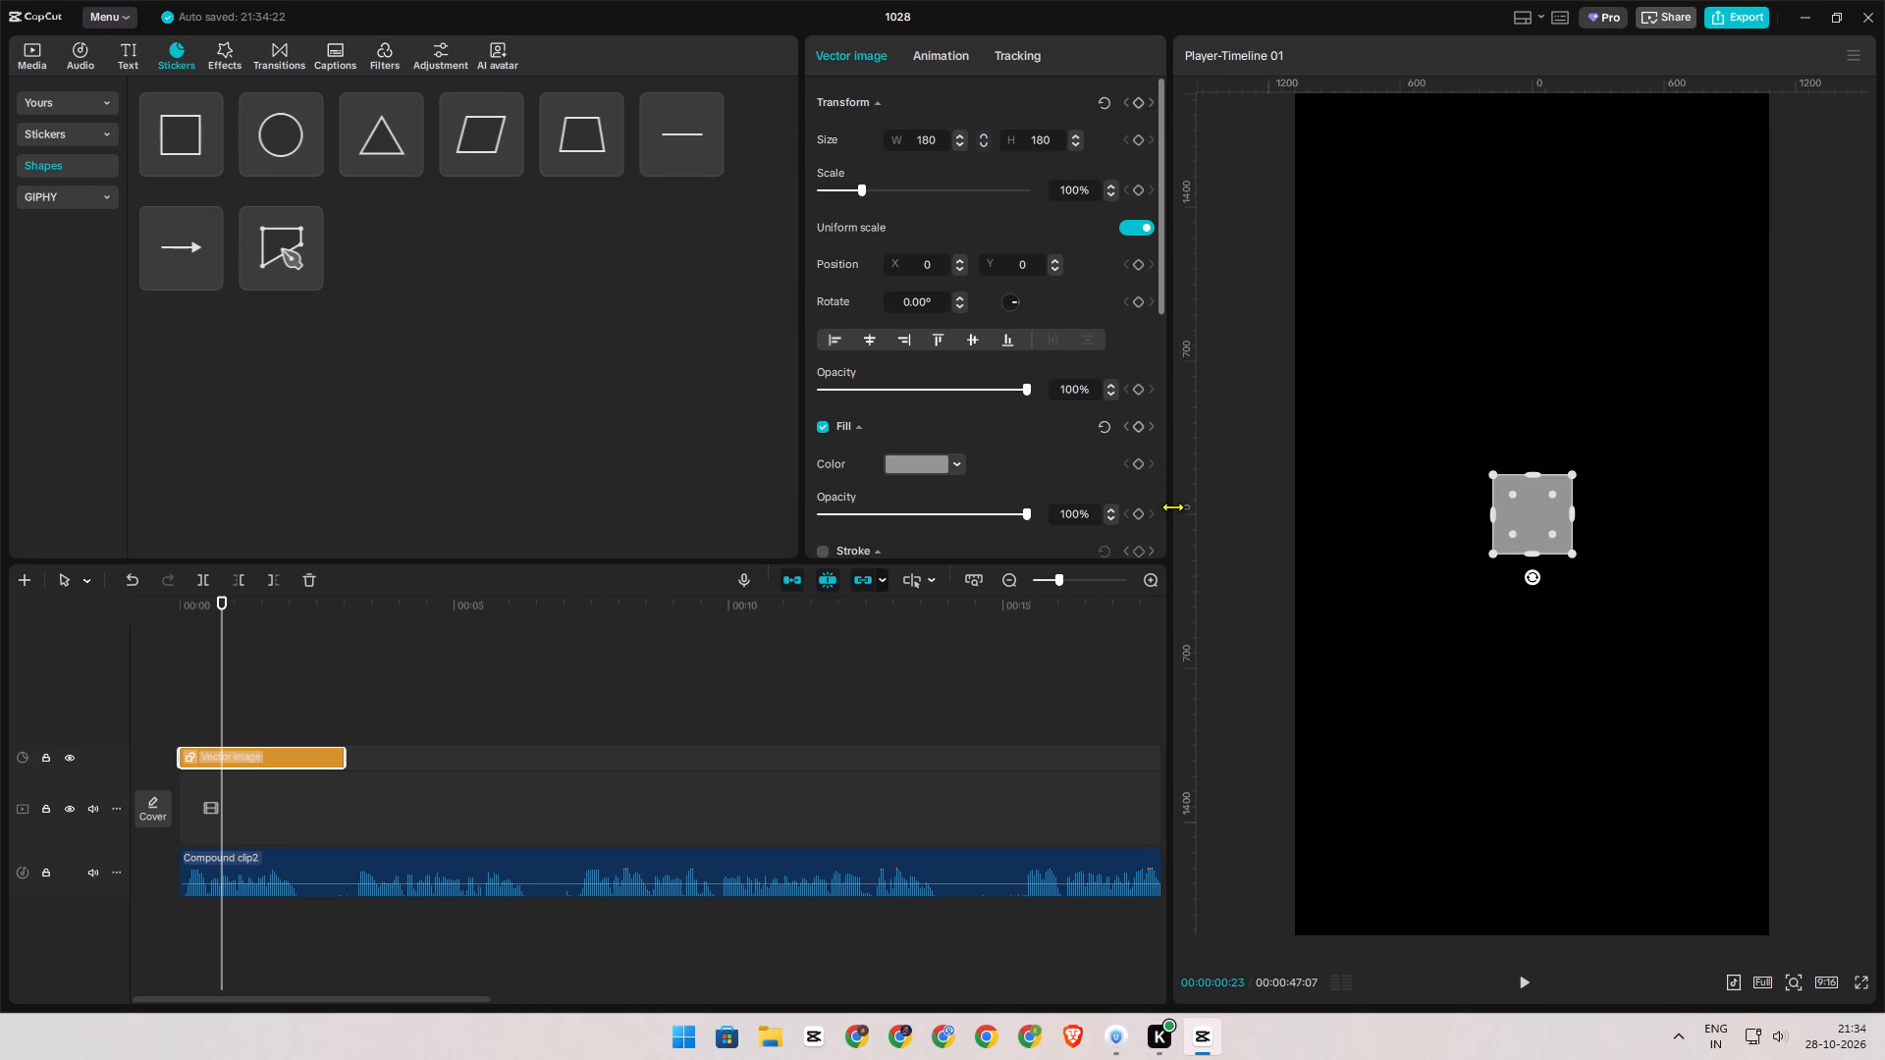
# Enlarge the square shape to about 1256 by 2341 so it covers the whole vertical frame.
pyautogui.moveTo(1571, 470); pyautogui.dragTo(1648, 297)
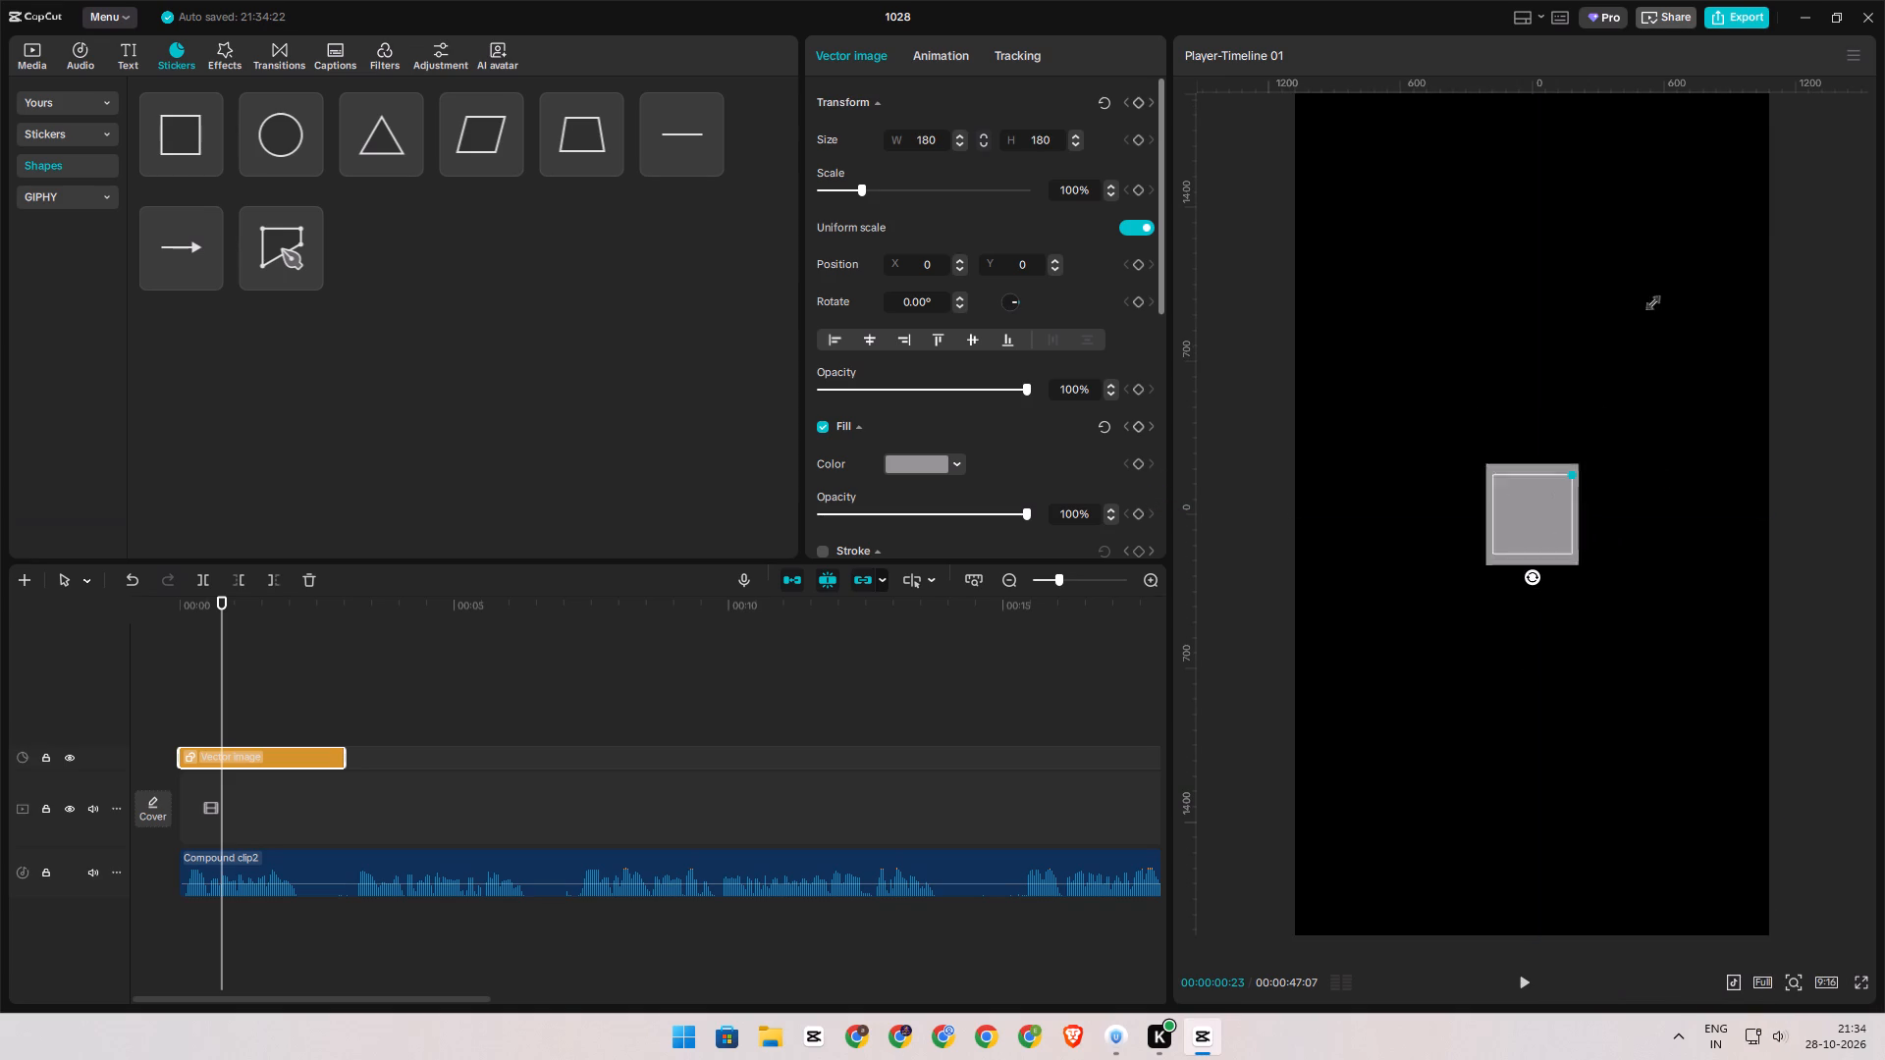
pyautogui.moveTo(1648, 297); pyautogui.dragTo(1808, 1)
# Narrow the player area to roughly fit the vertical frame and give the timeline more width.
pyautogui.moveTo(1167, 472); pyautogui.dragTo(1238, 472)
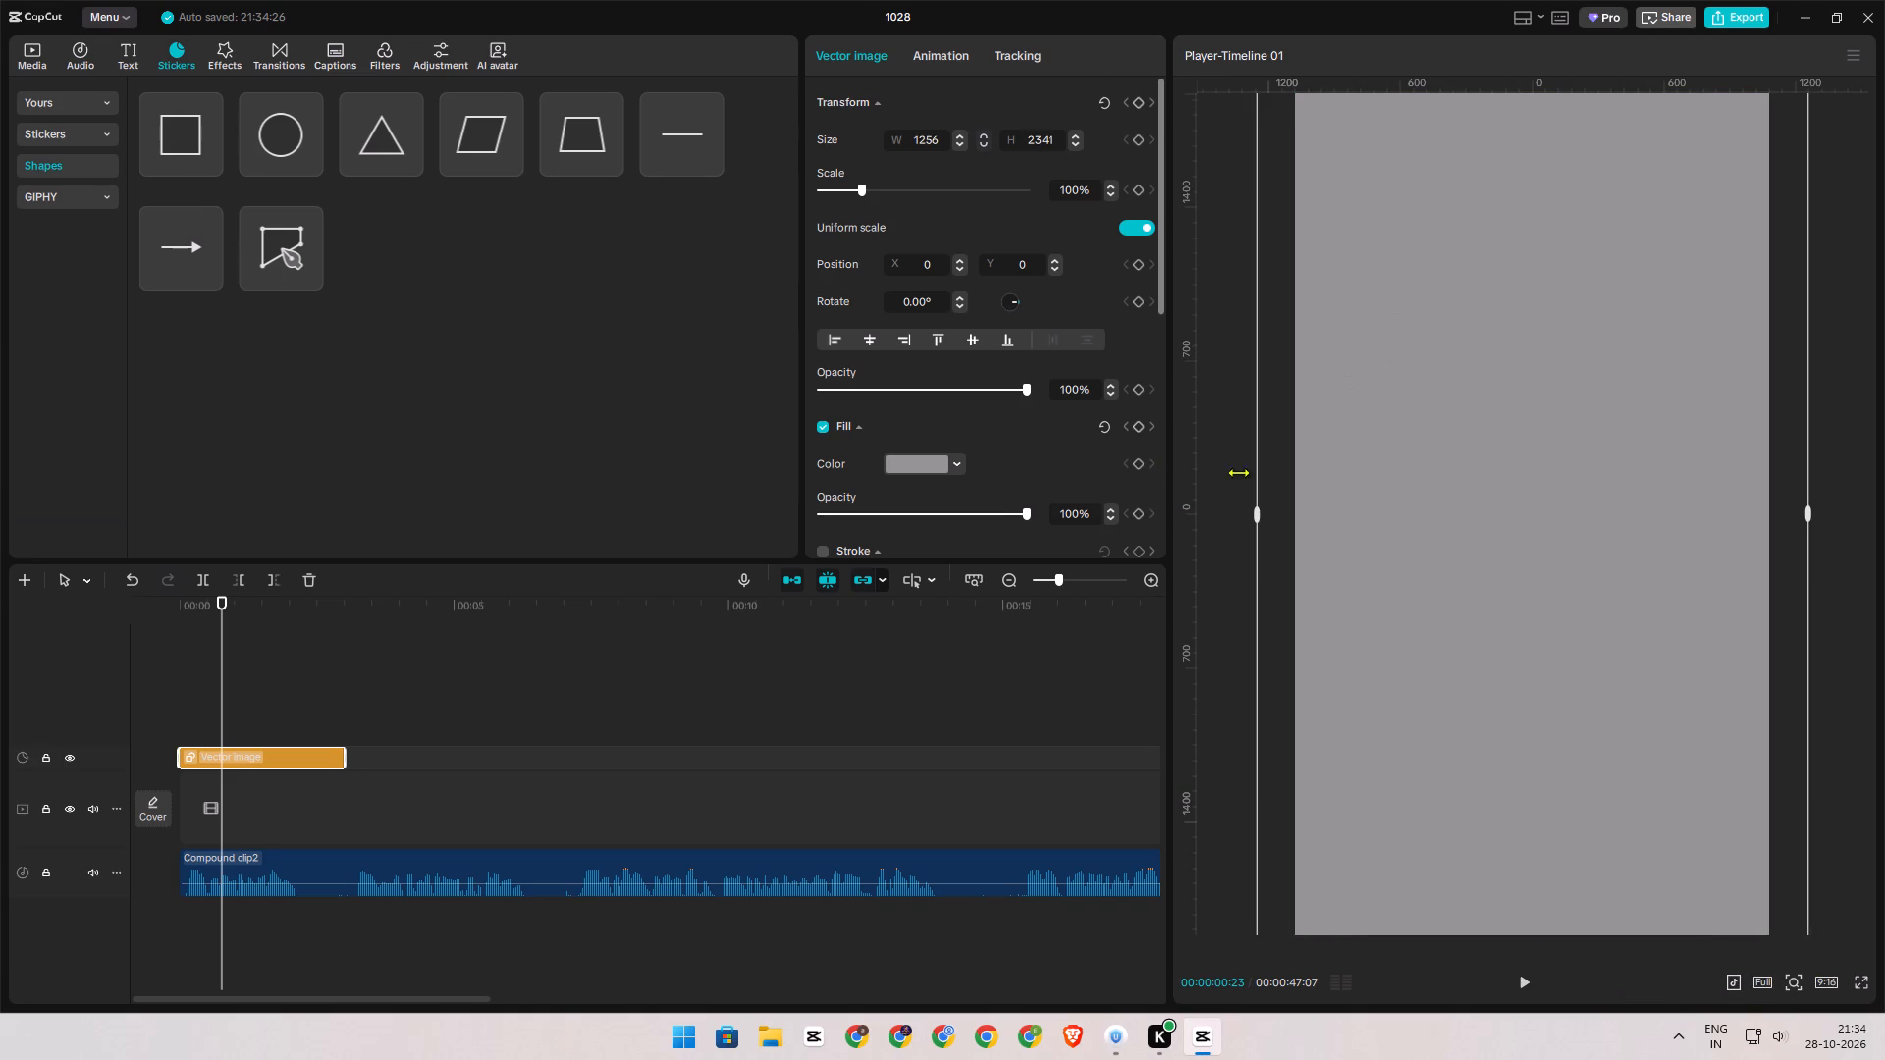
pyautogui.moveTo(1238, 472); pyautogui.dragTo(1358, 473)
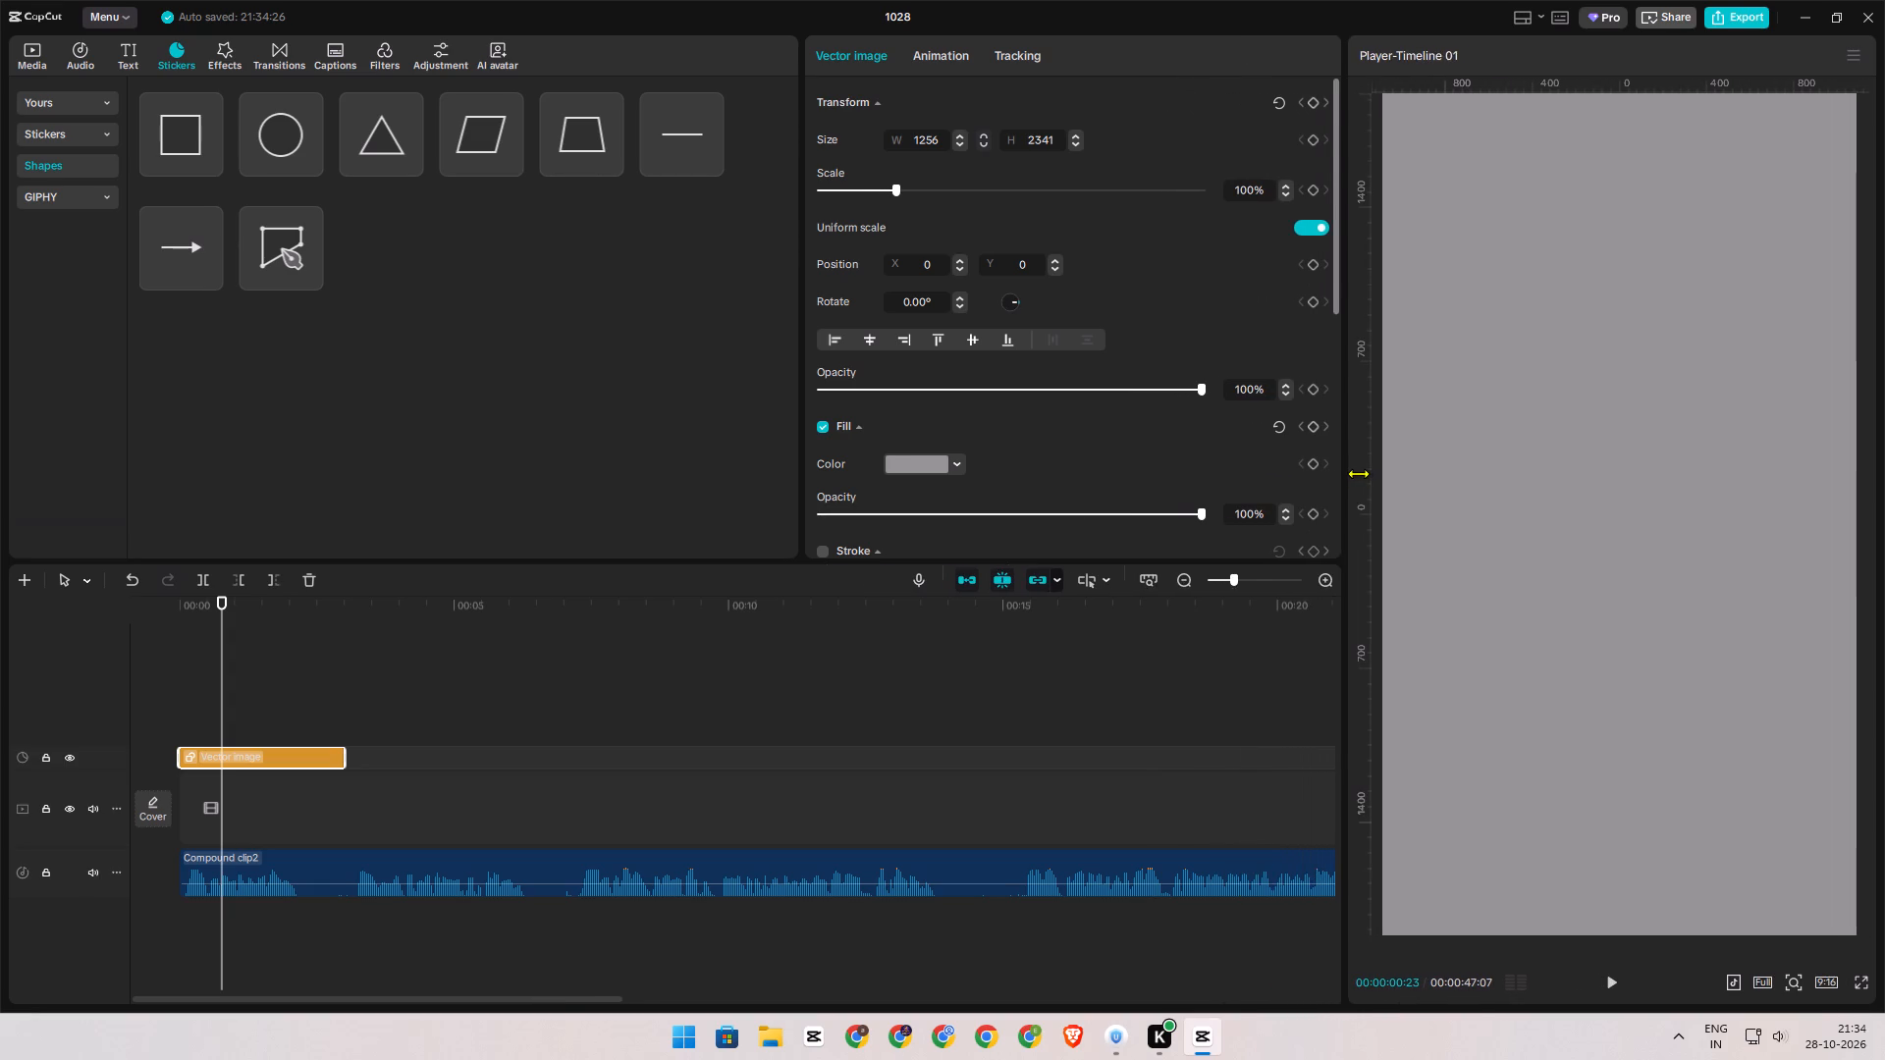
pyautogui.moveTo(1358, 473); pyautogui.dragTo(1356, 476)
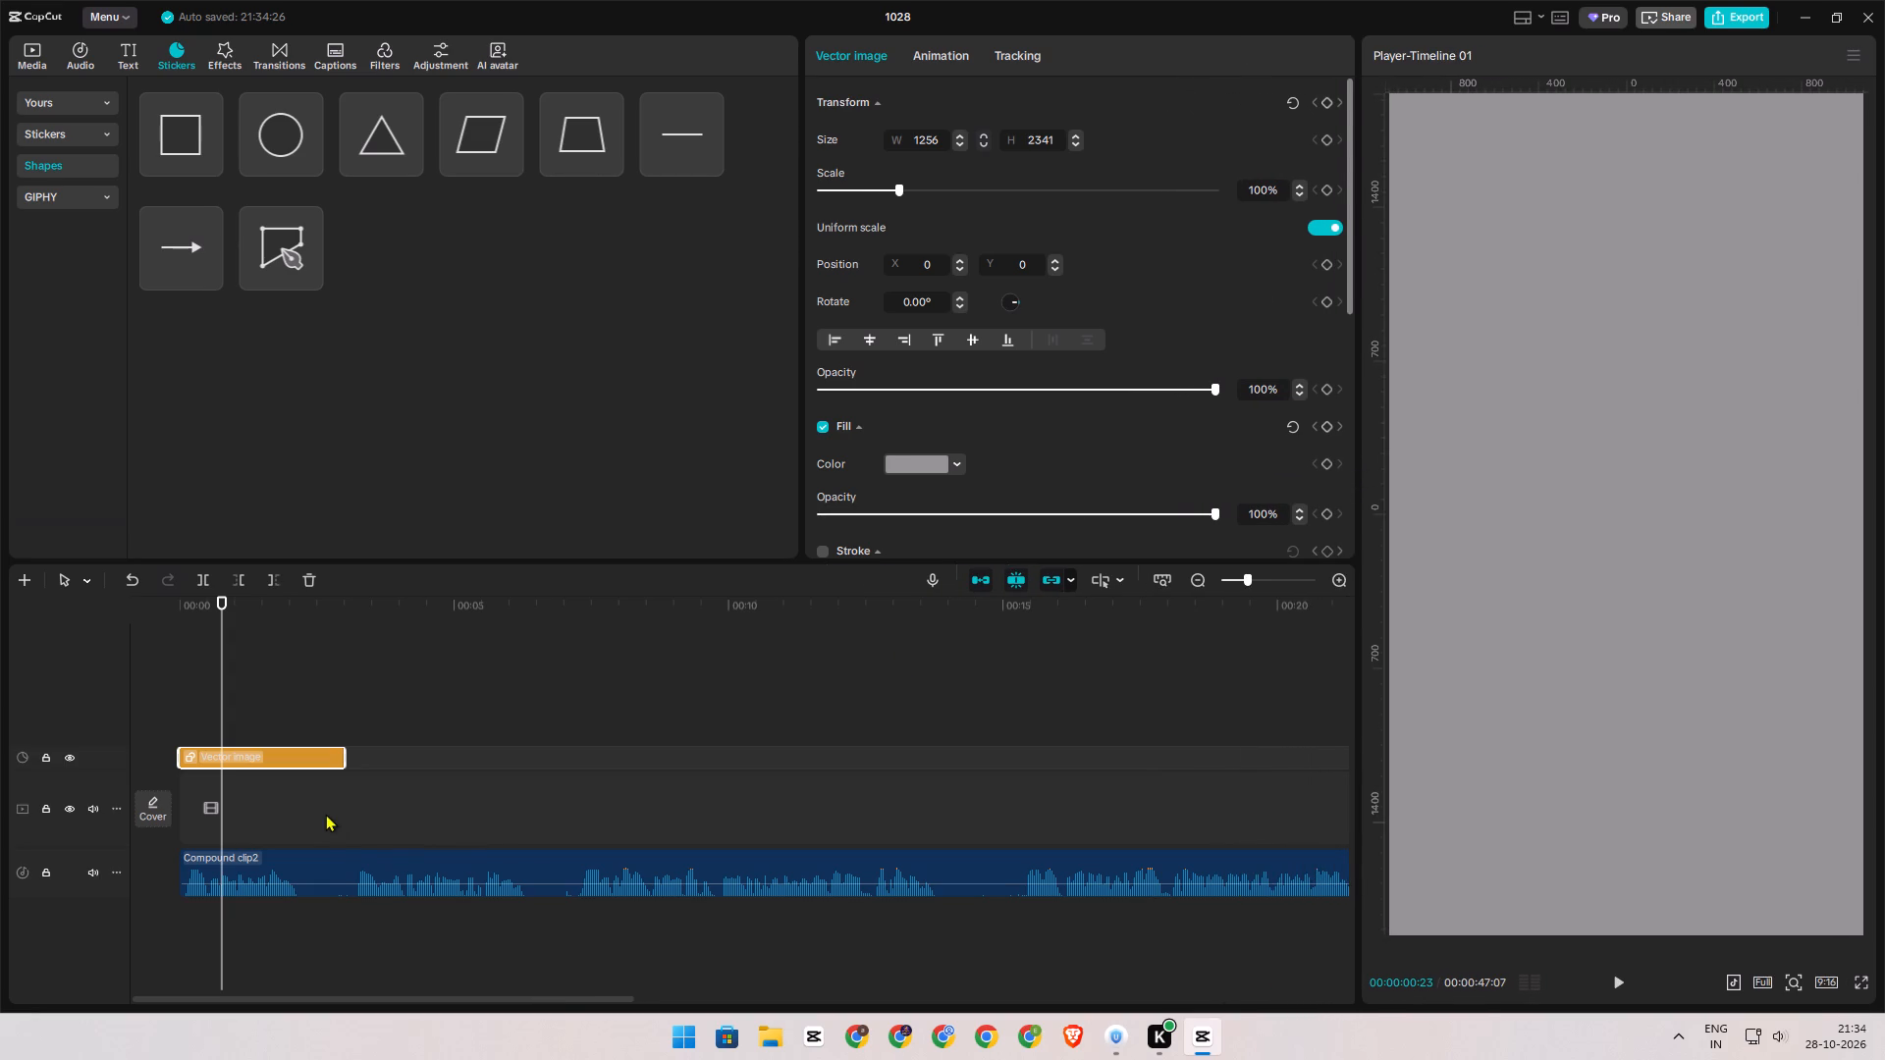
# Extend the shape clip on the timeline to the end of the voice clip.
pyautogui.scroll(-20, 325, 814)
pyautogui.scroll(-4, 325, 814)
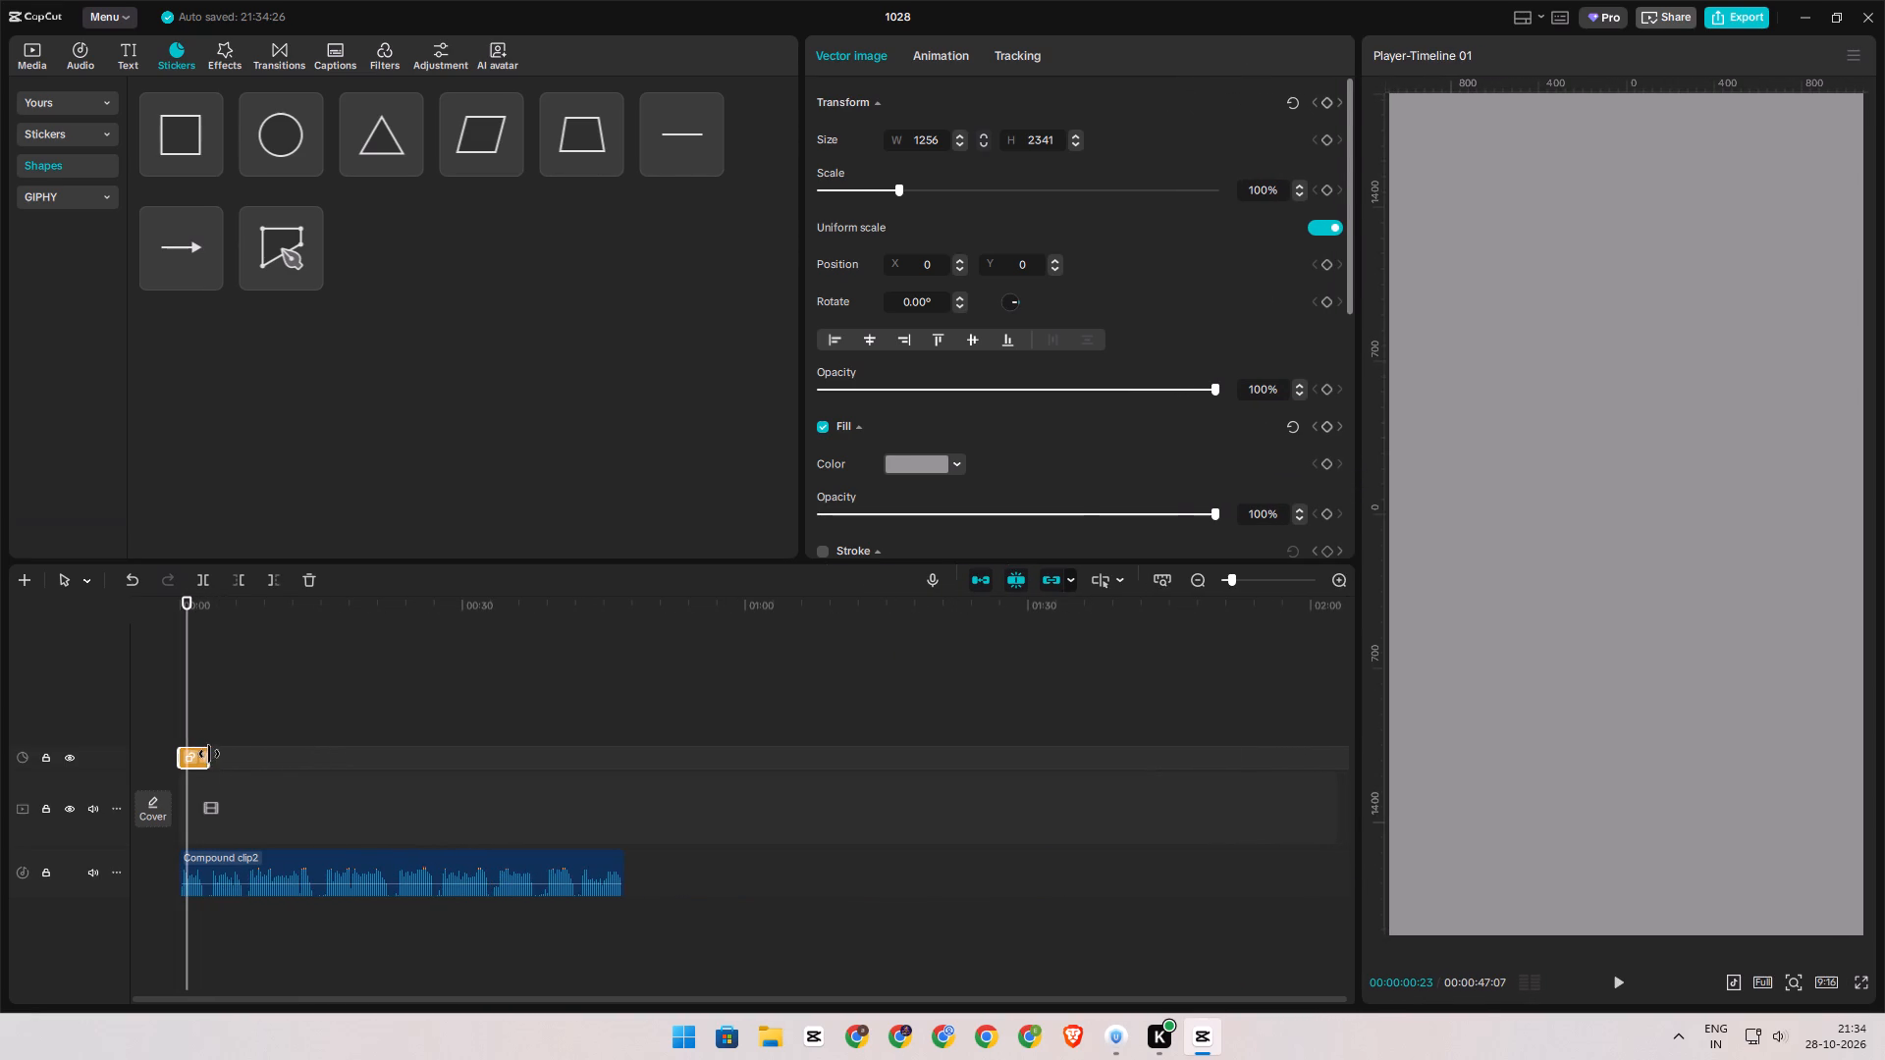
pyautogui.moveTo(209, 754); pyautogui.dragTo(622, 760)
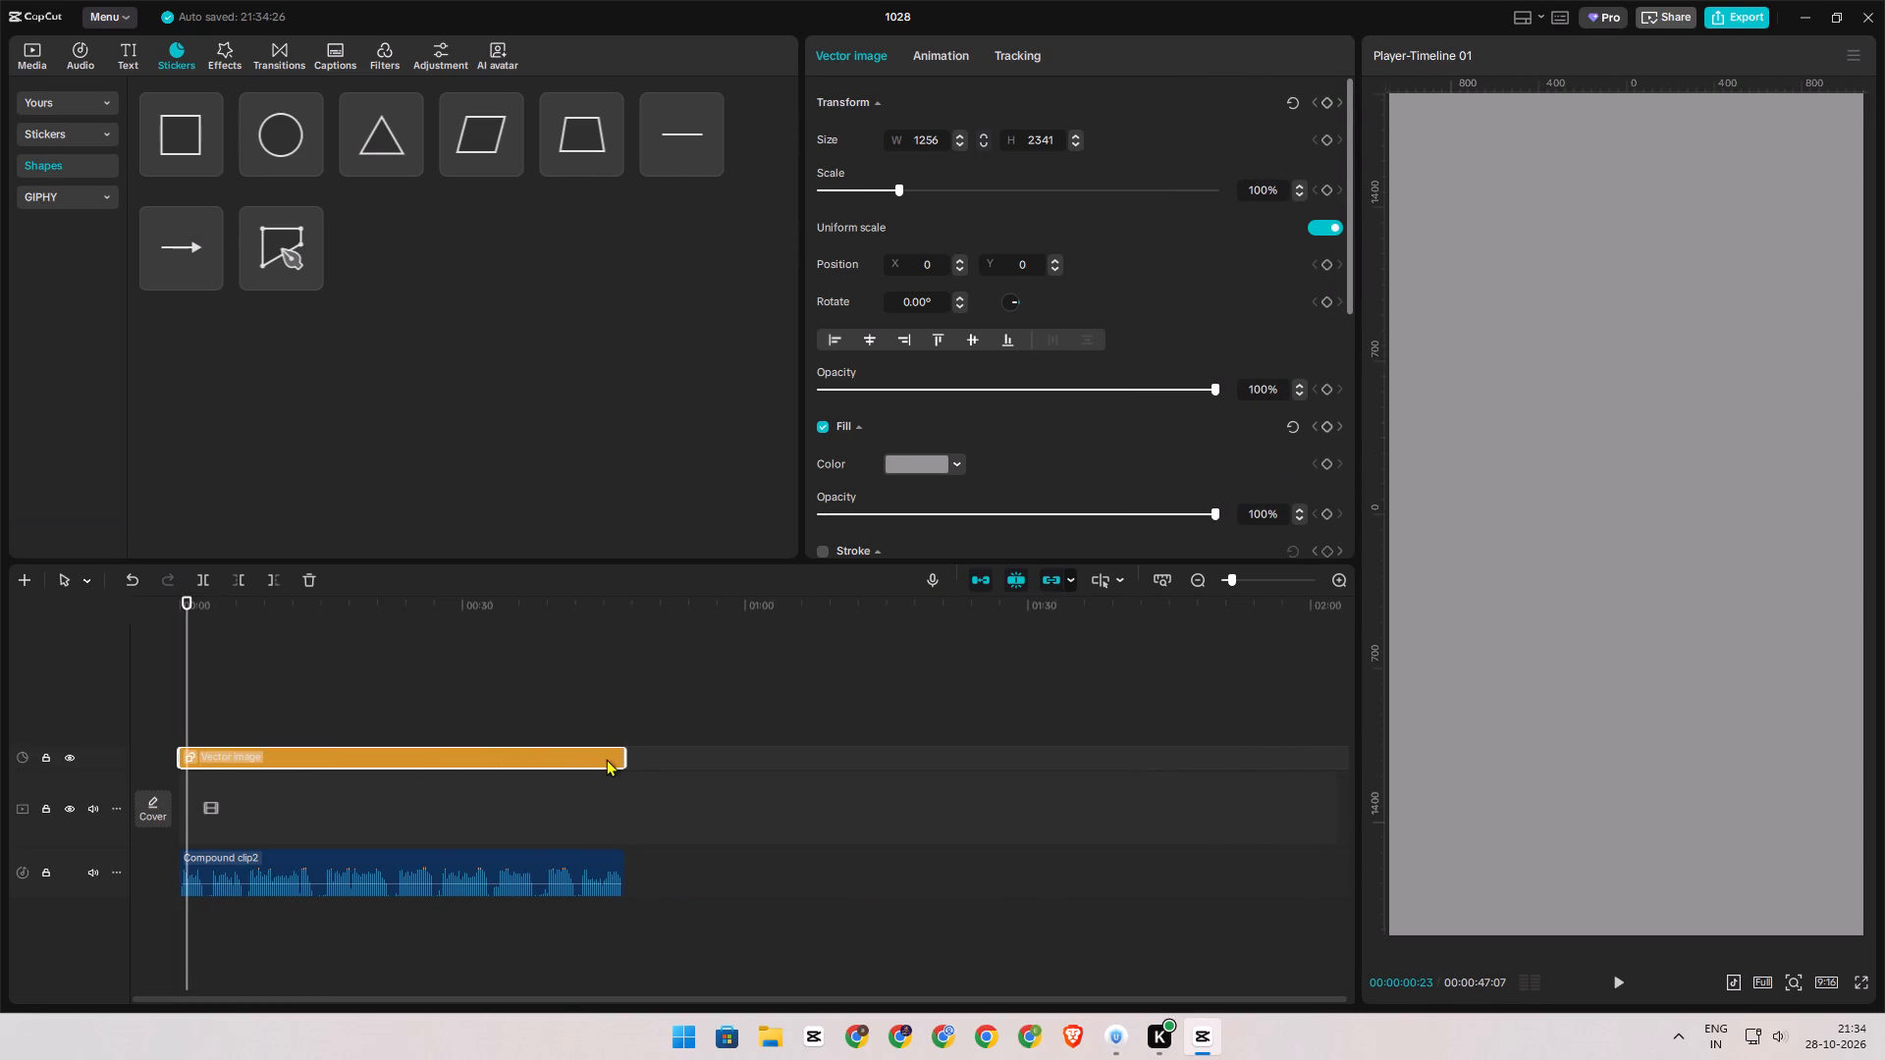
# Combine the shape and the voice clip into one compound clip and move it onto the main video track.
pyautogui.moveTo(293, 652); pyautogui.dragTo(440, 877)
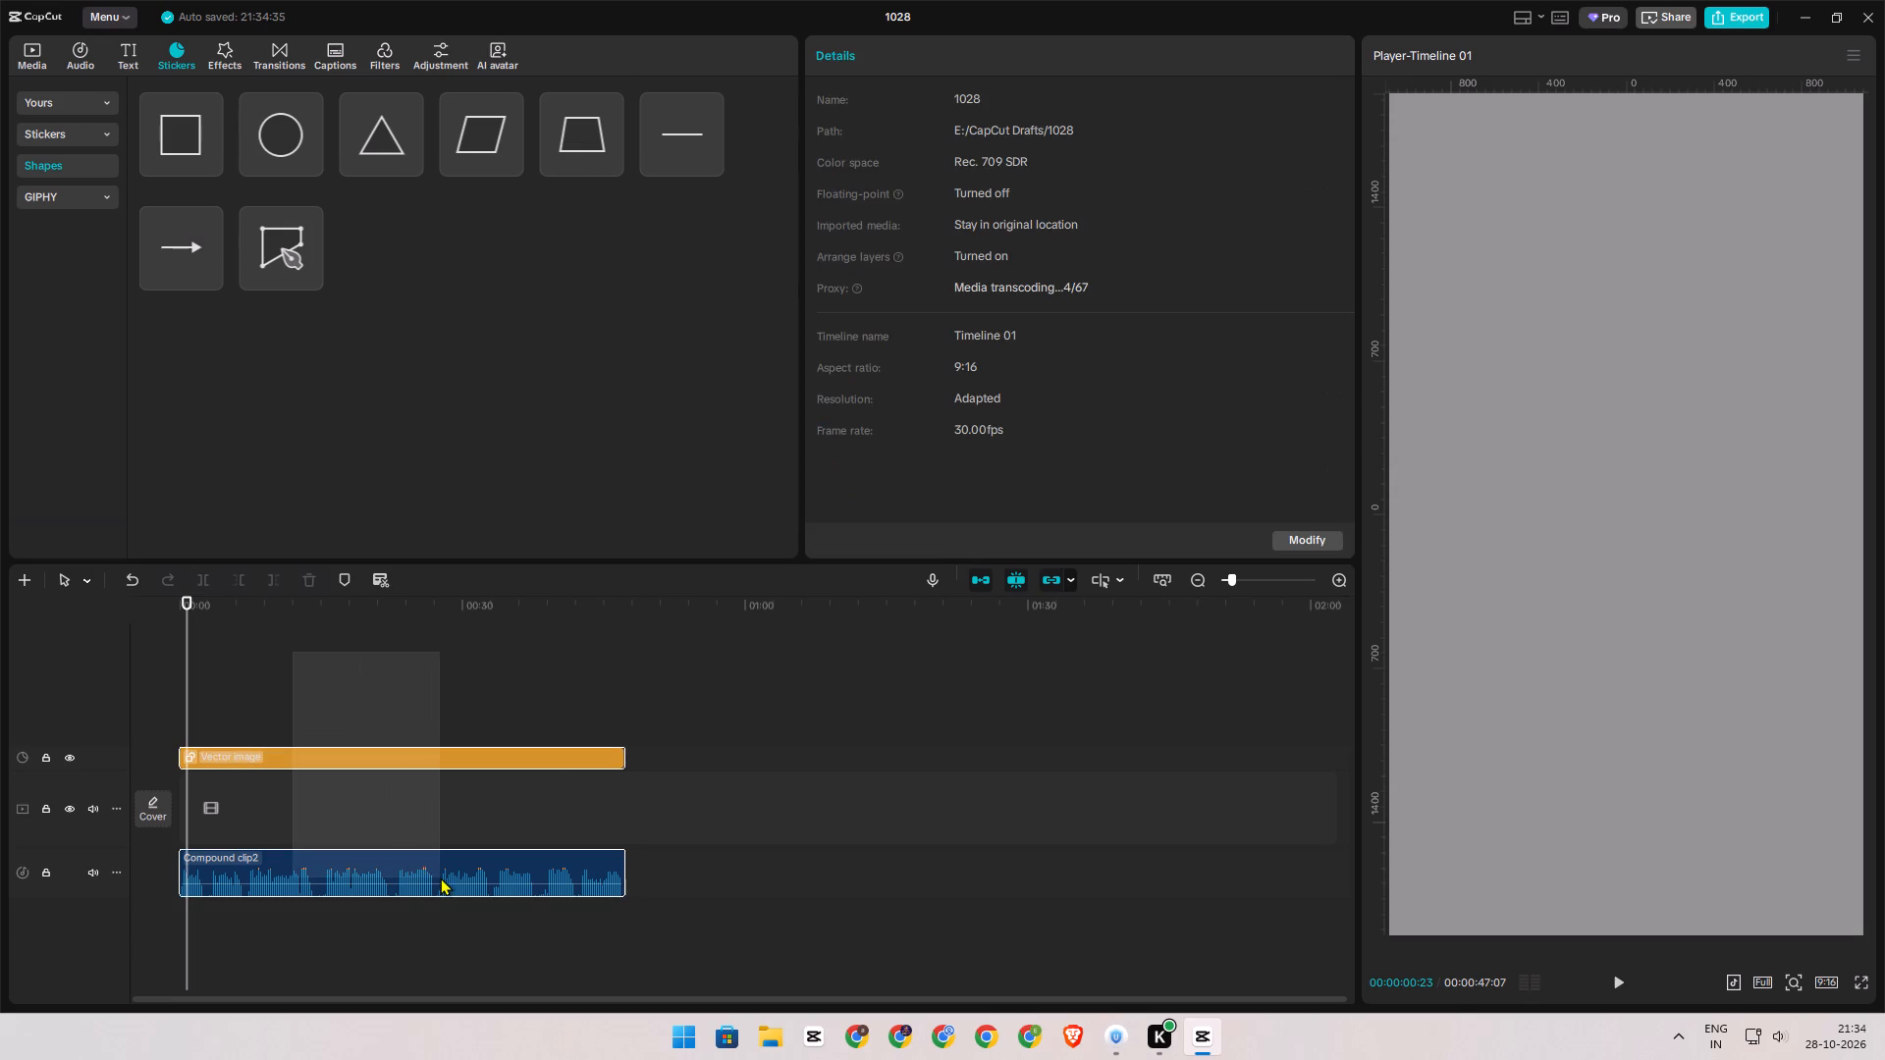
pyautogui.hotkey('alt', 'g')
pyautogui.keyDown('ctrl'); pyautogui.scroll(12, 289, 795); pyautogui.keyUp('ctrl')
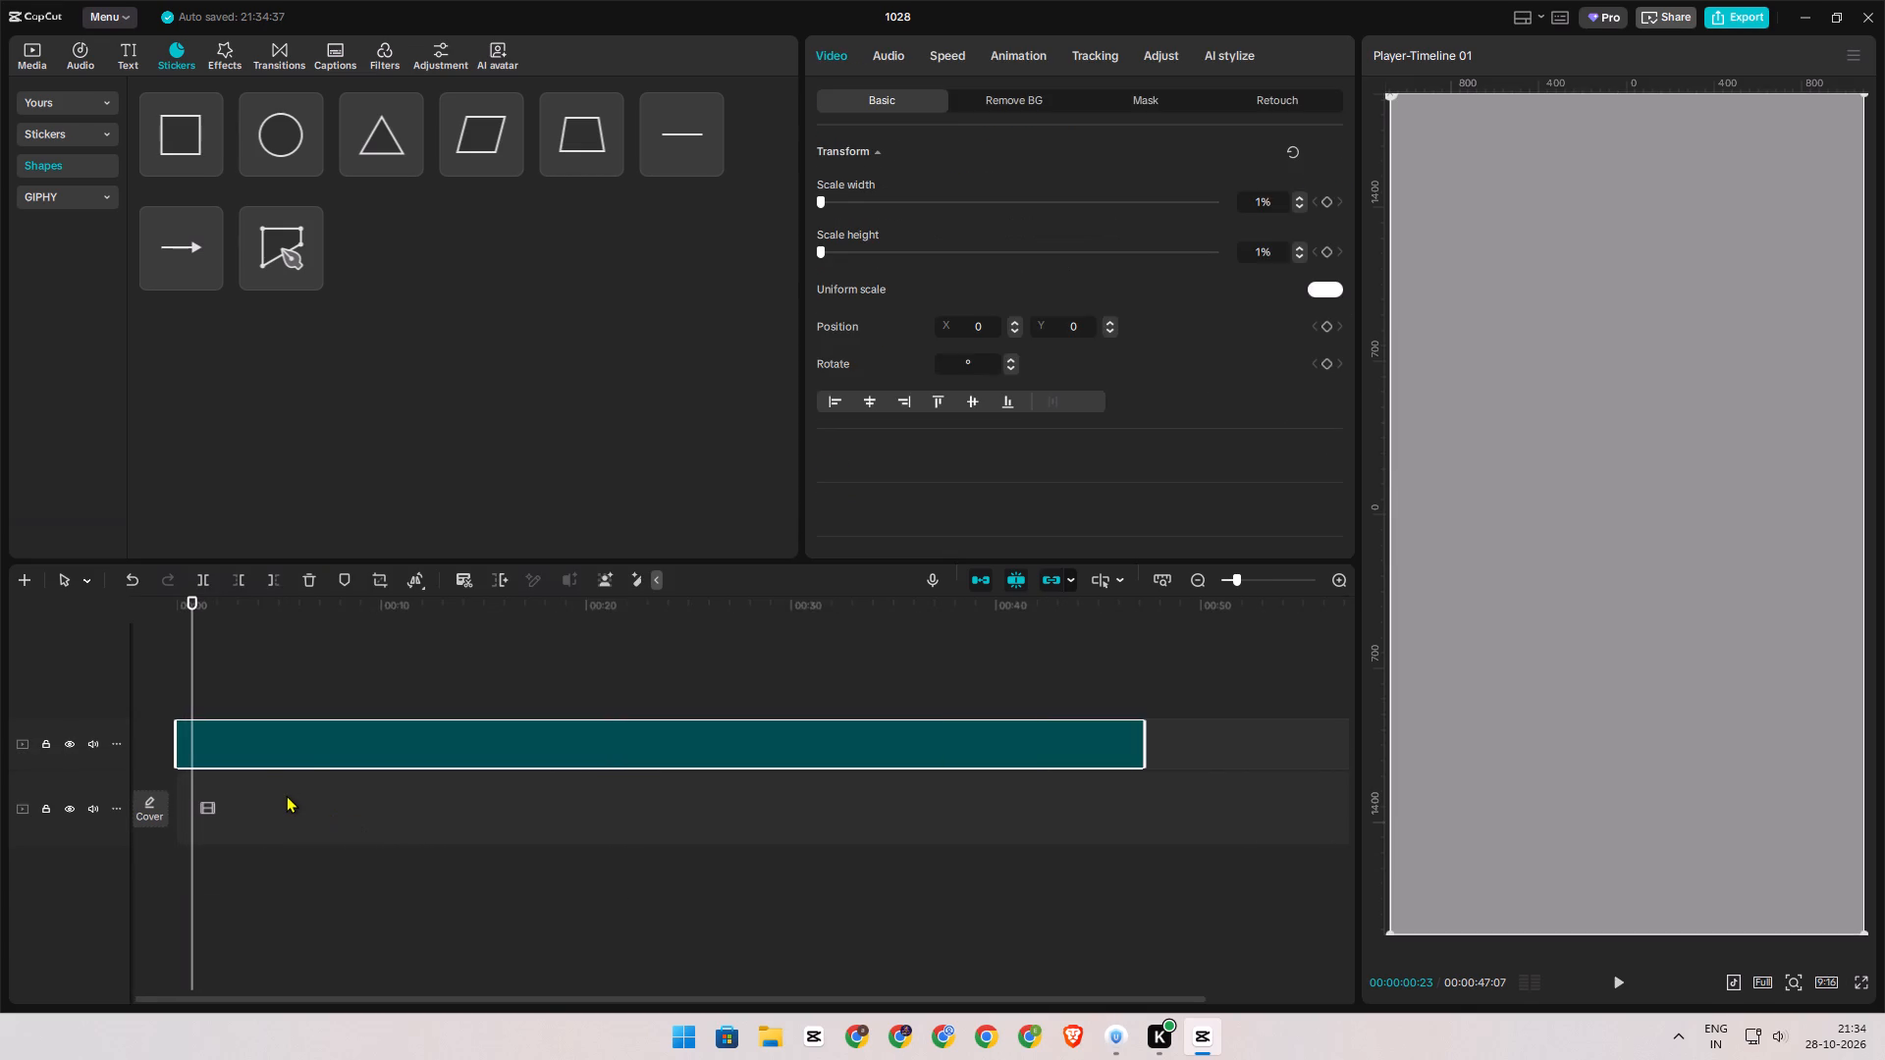
pyautogui.moveTo(286, 749); pyautogui.dragTo(272, 822)
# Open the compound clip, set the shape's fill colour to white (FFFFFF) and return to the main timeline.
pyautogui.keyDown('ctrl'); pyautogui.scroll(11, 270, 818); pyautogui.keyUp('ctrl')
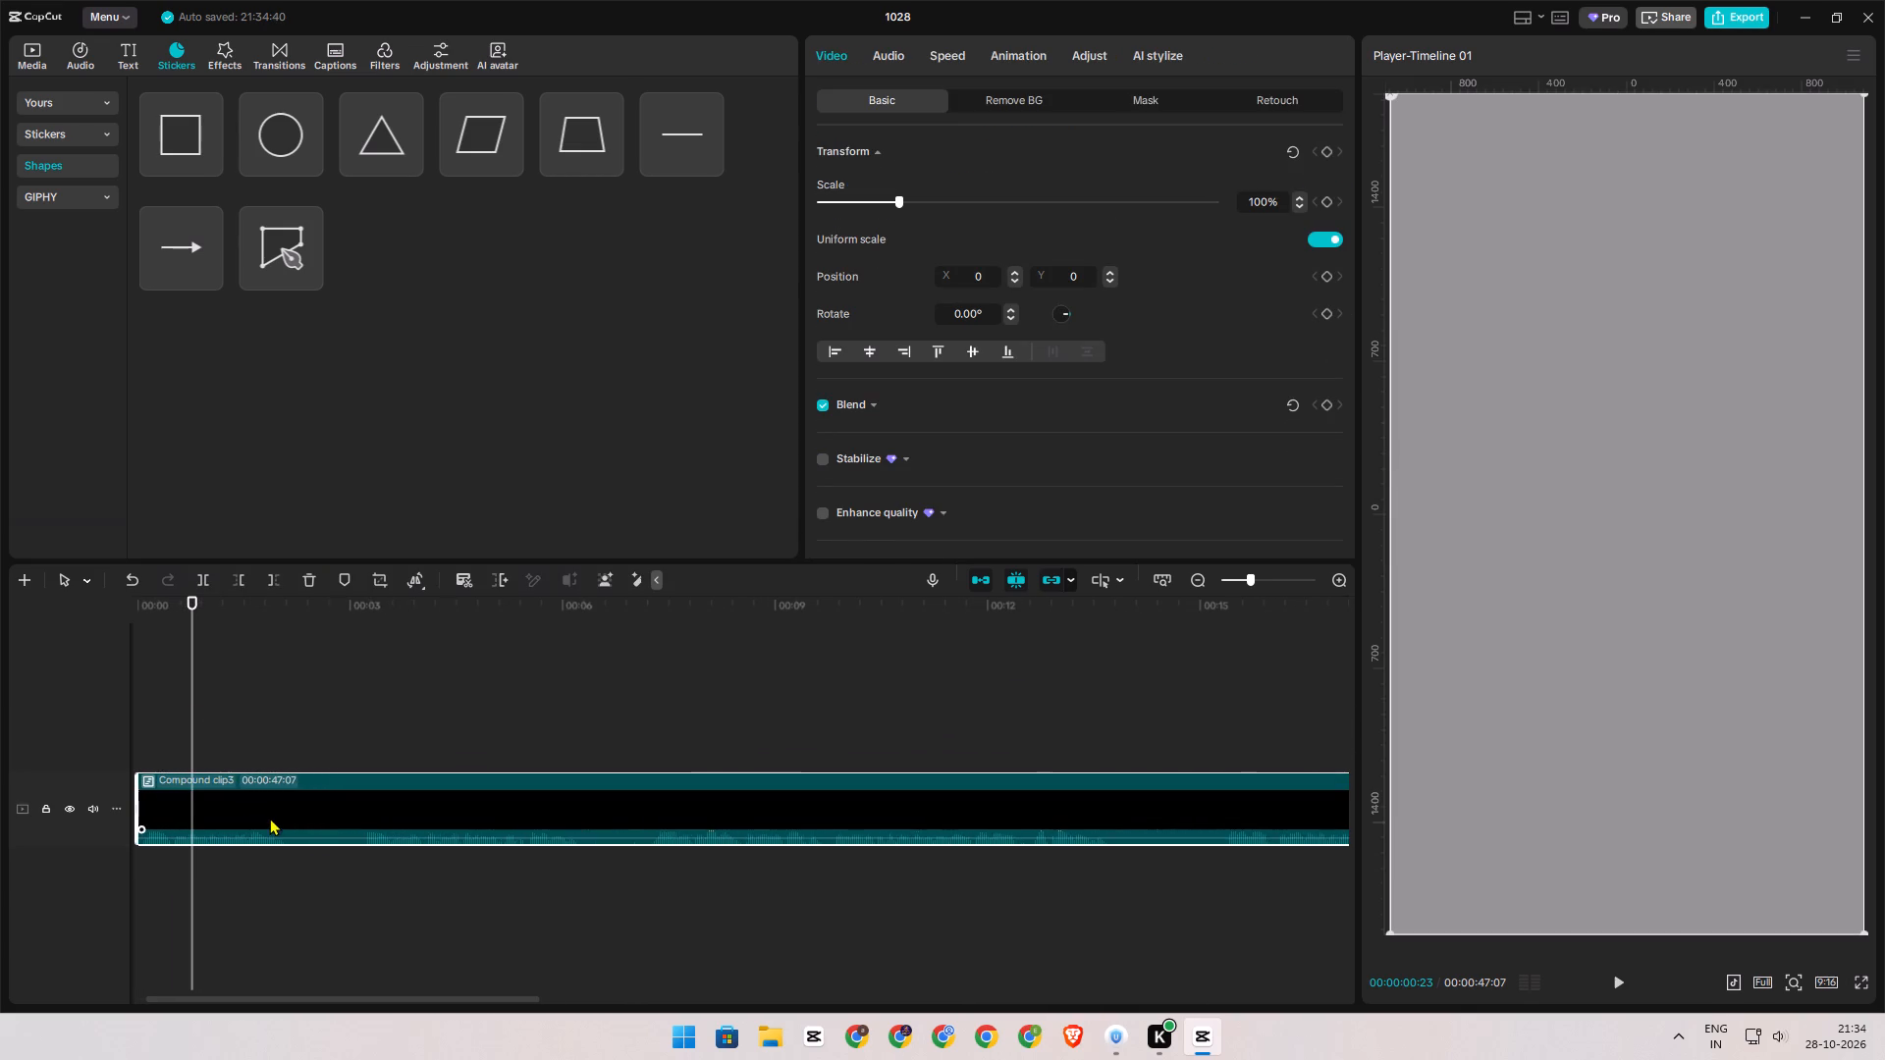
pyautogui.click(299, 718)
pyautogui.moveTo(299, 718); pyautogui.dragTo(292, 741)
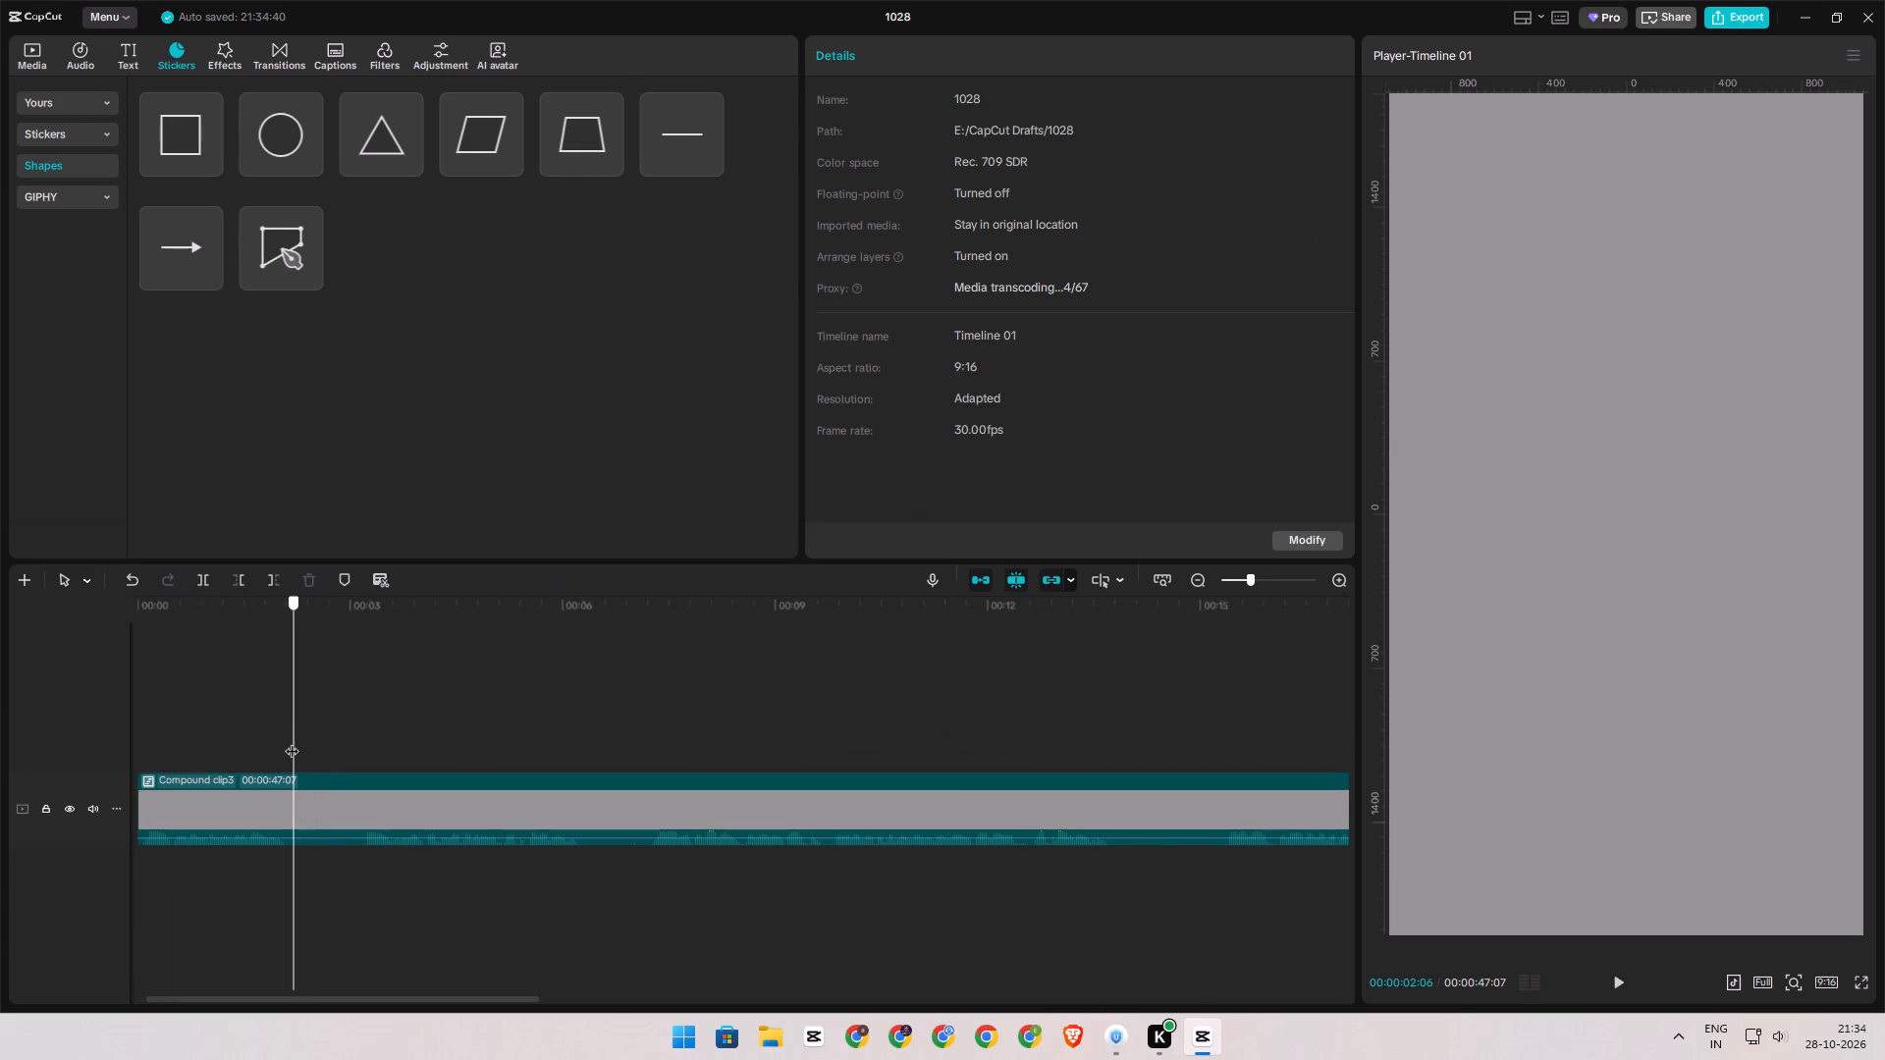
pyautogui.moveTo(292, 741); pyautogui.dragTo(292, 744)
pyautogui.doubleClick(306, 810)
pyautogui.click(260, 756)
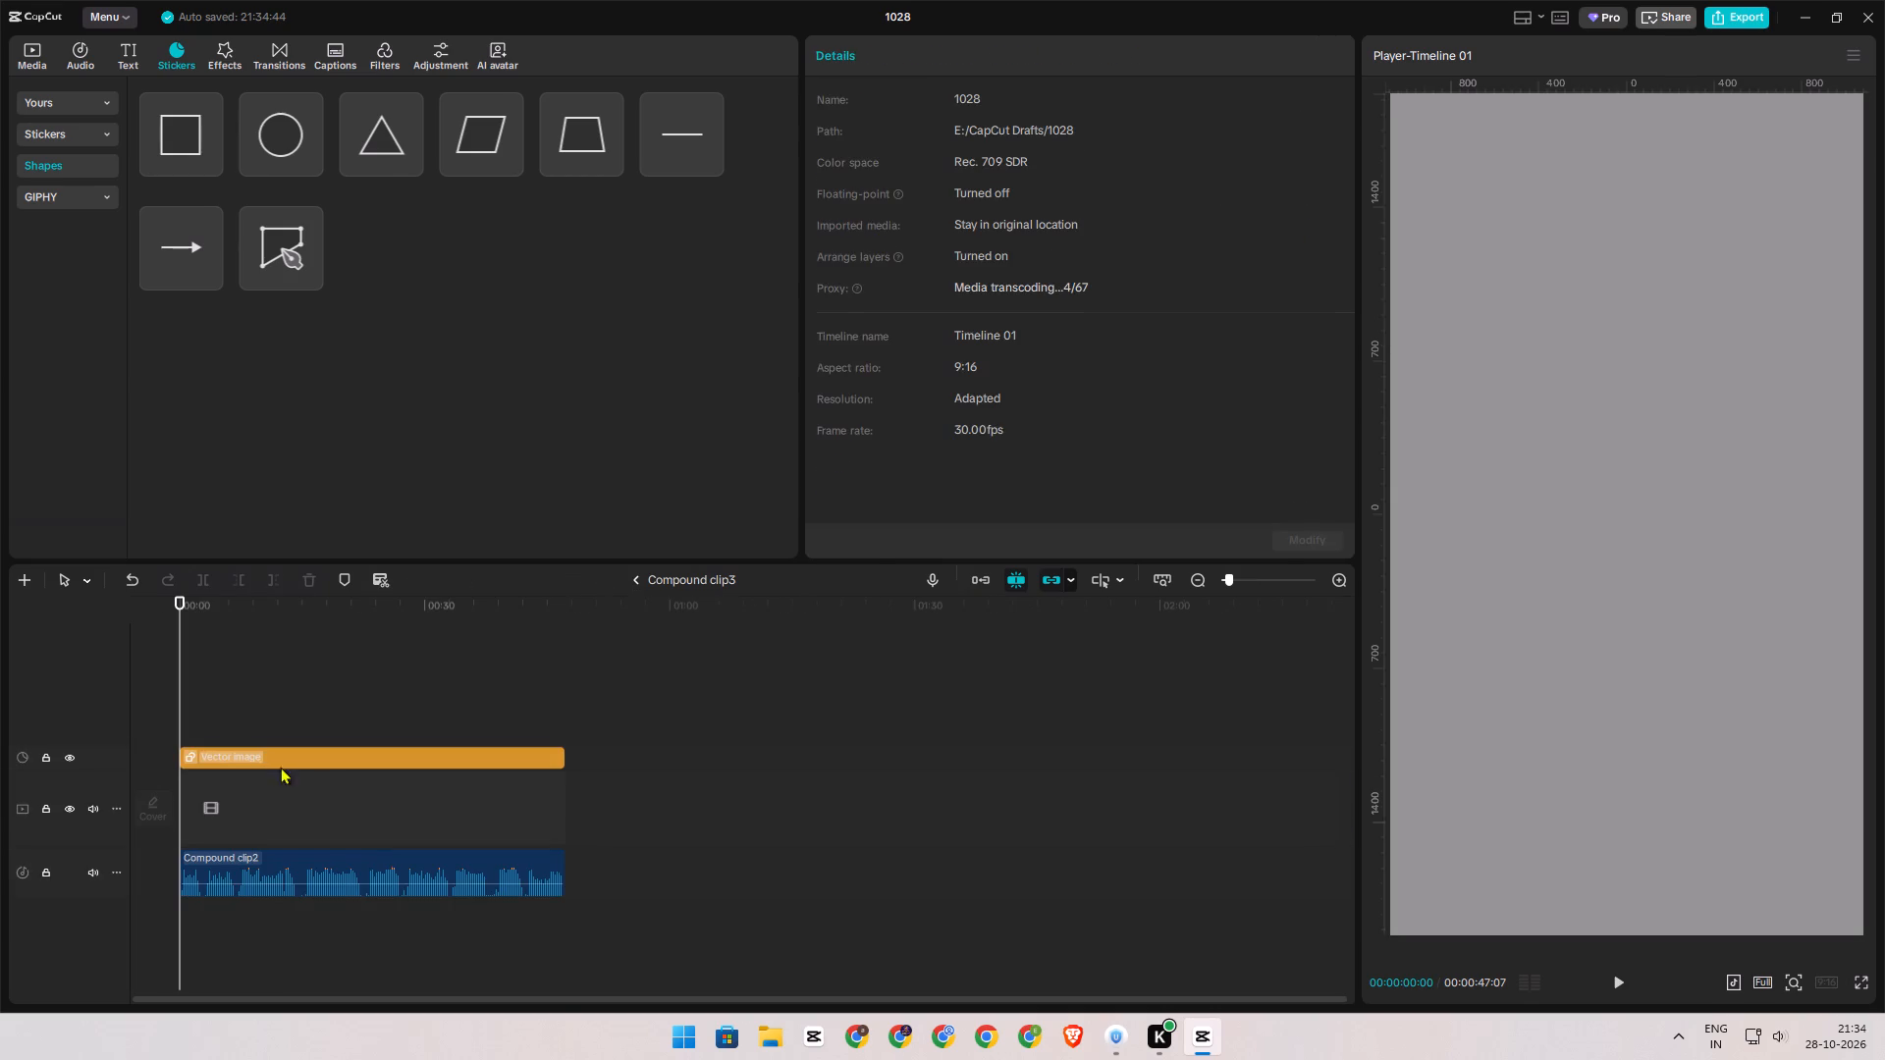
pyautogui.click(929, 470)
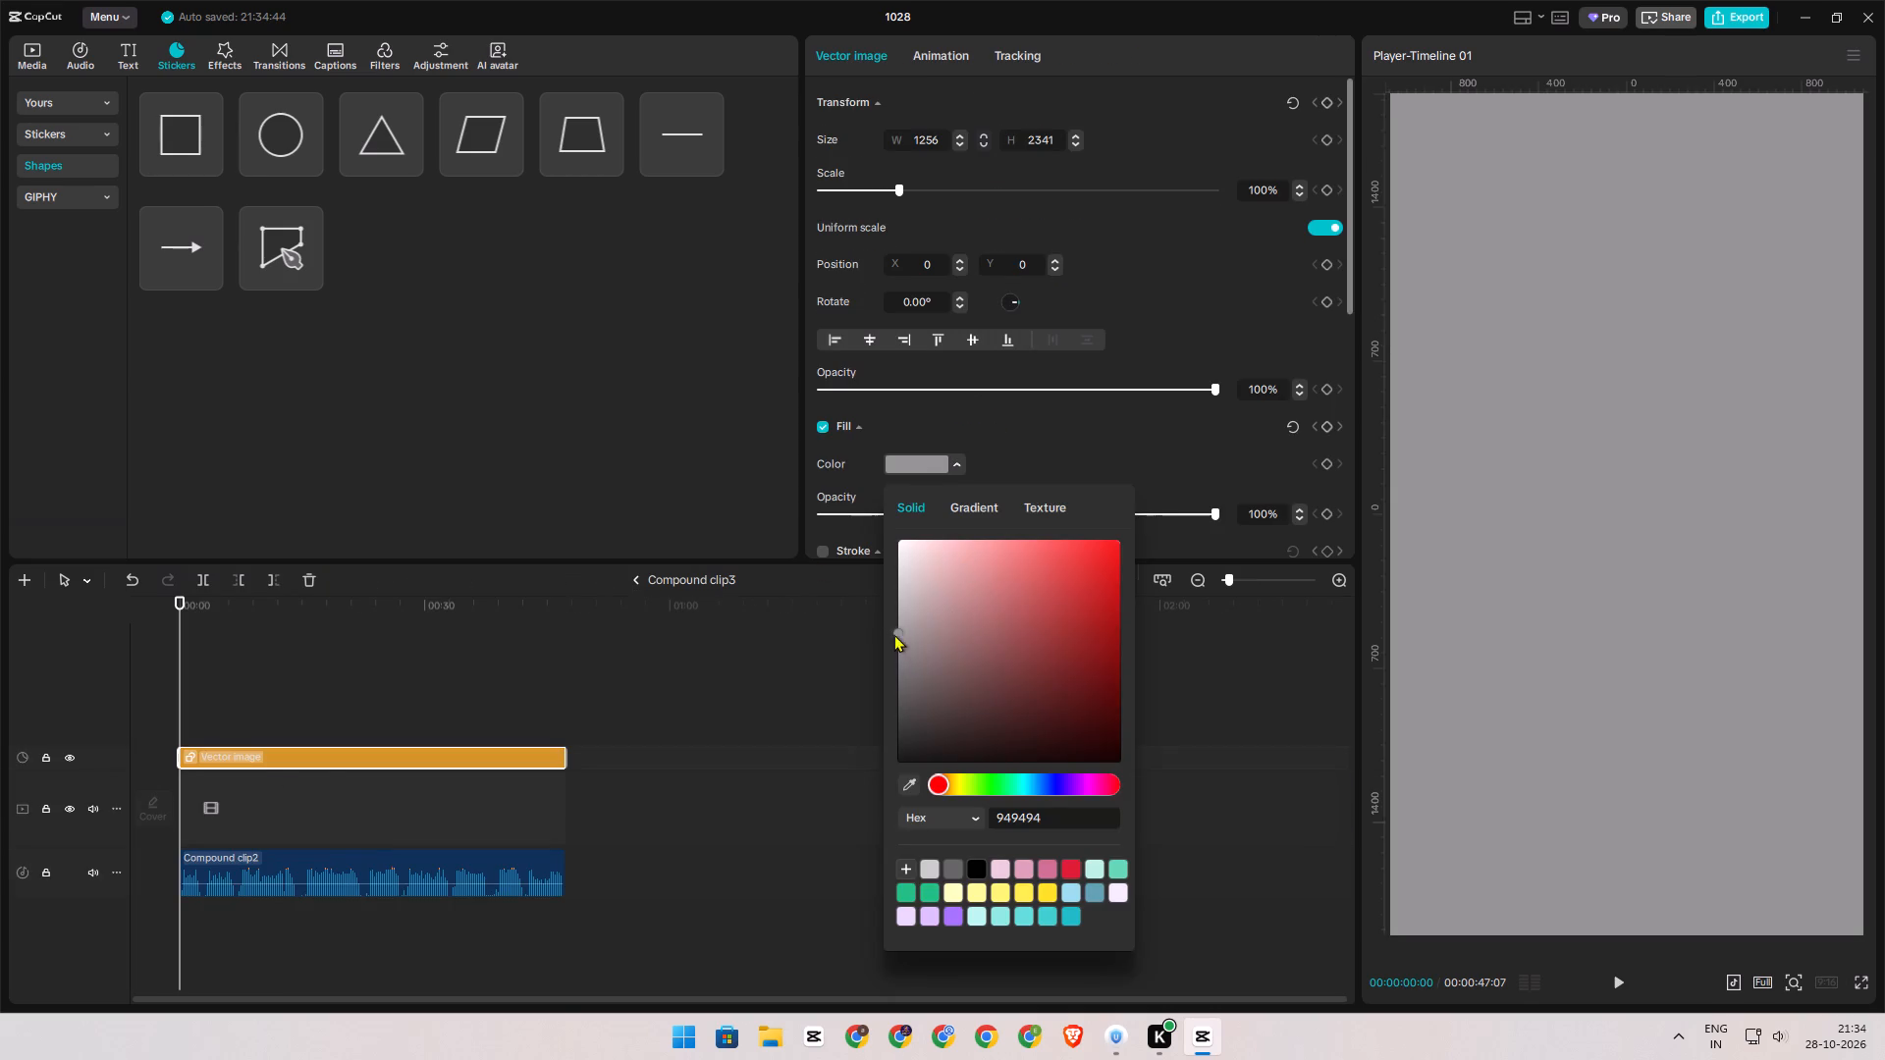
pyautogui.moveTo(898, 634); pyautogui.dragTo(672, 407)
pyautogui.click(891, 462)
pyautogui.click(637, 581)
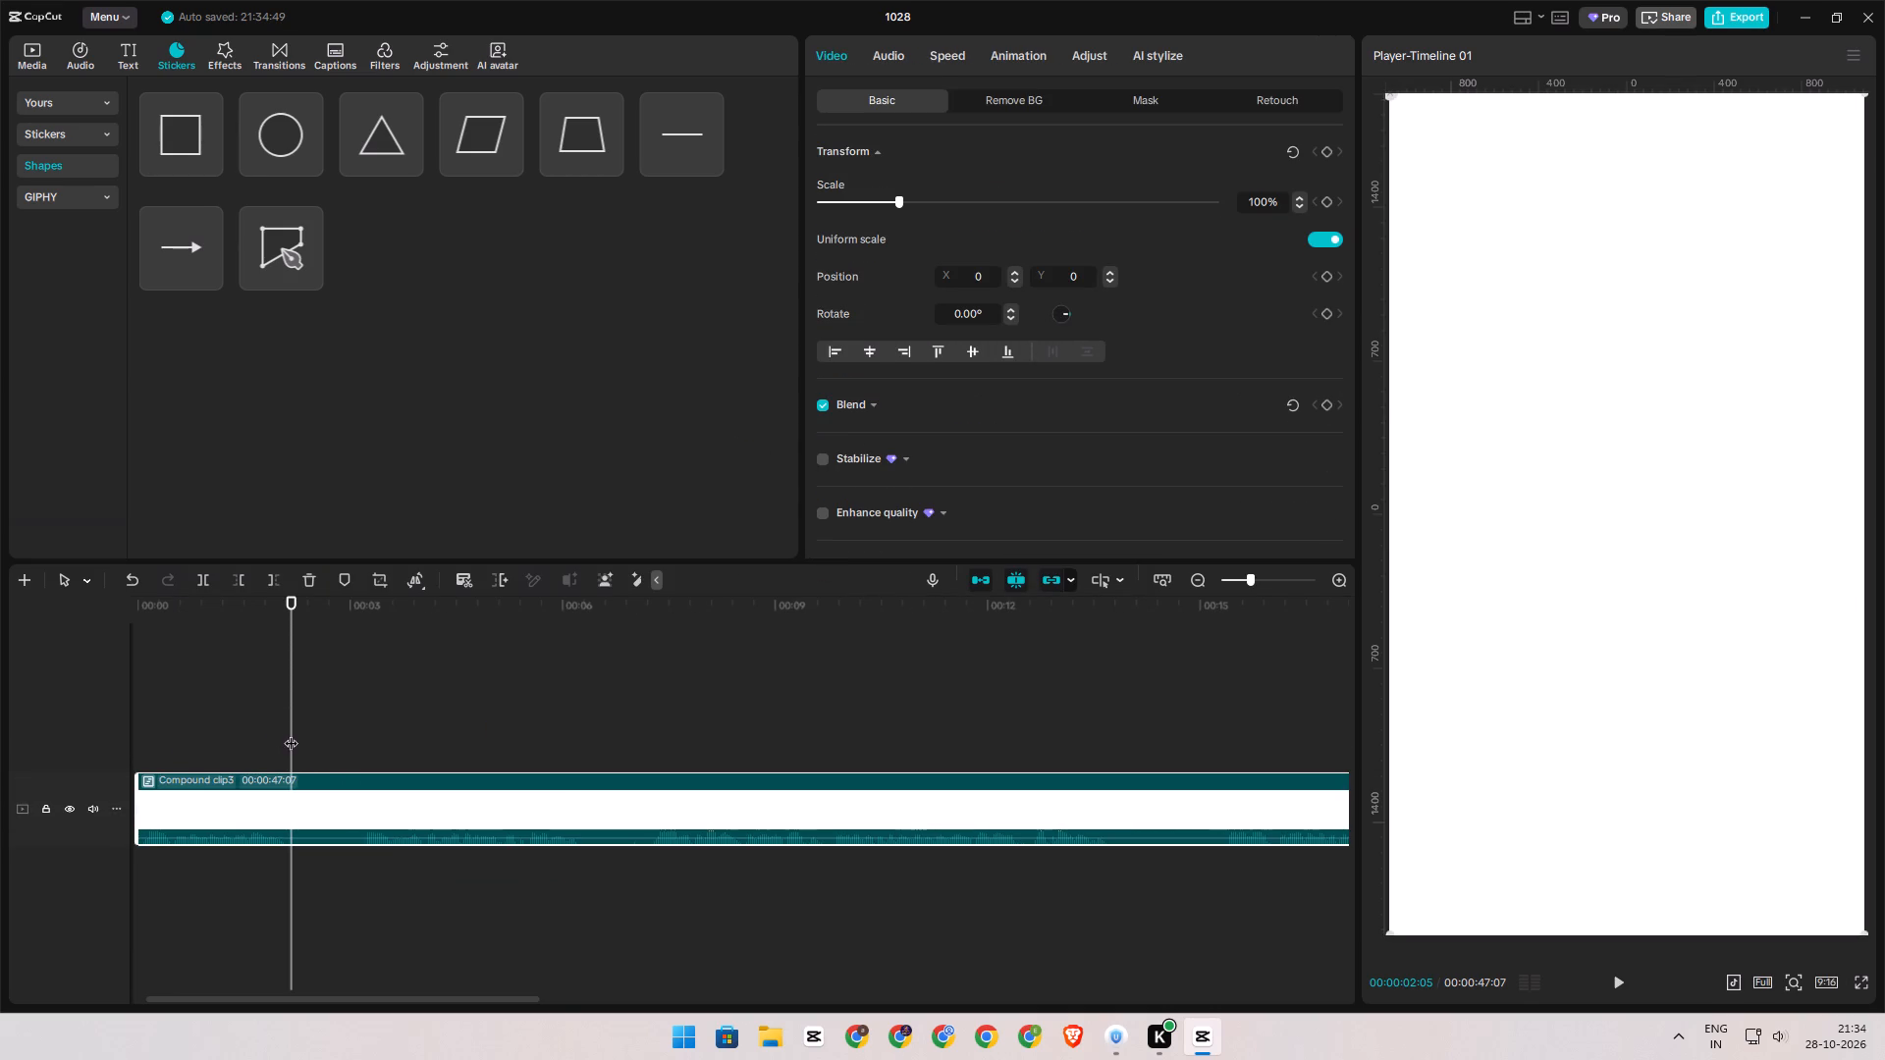
# Open the compound clip, set the shape's fill colour to black (000000) and return to the main timeline.
pyautogui.doubleClick(313, 780)
pyautogui.click(333, 756)
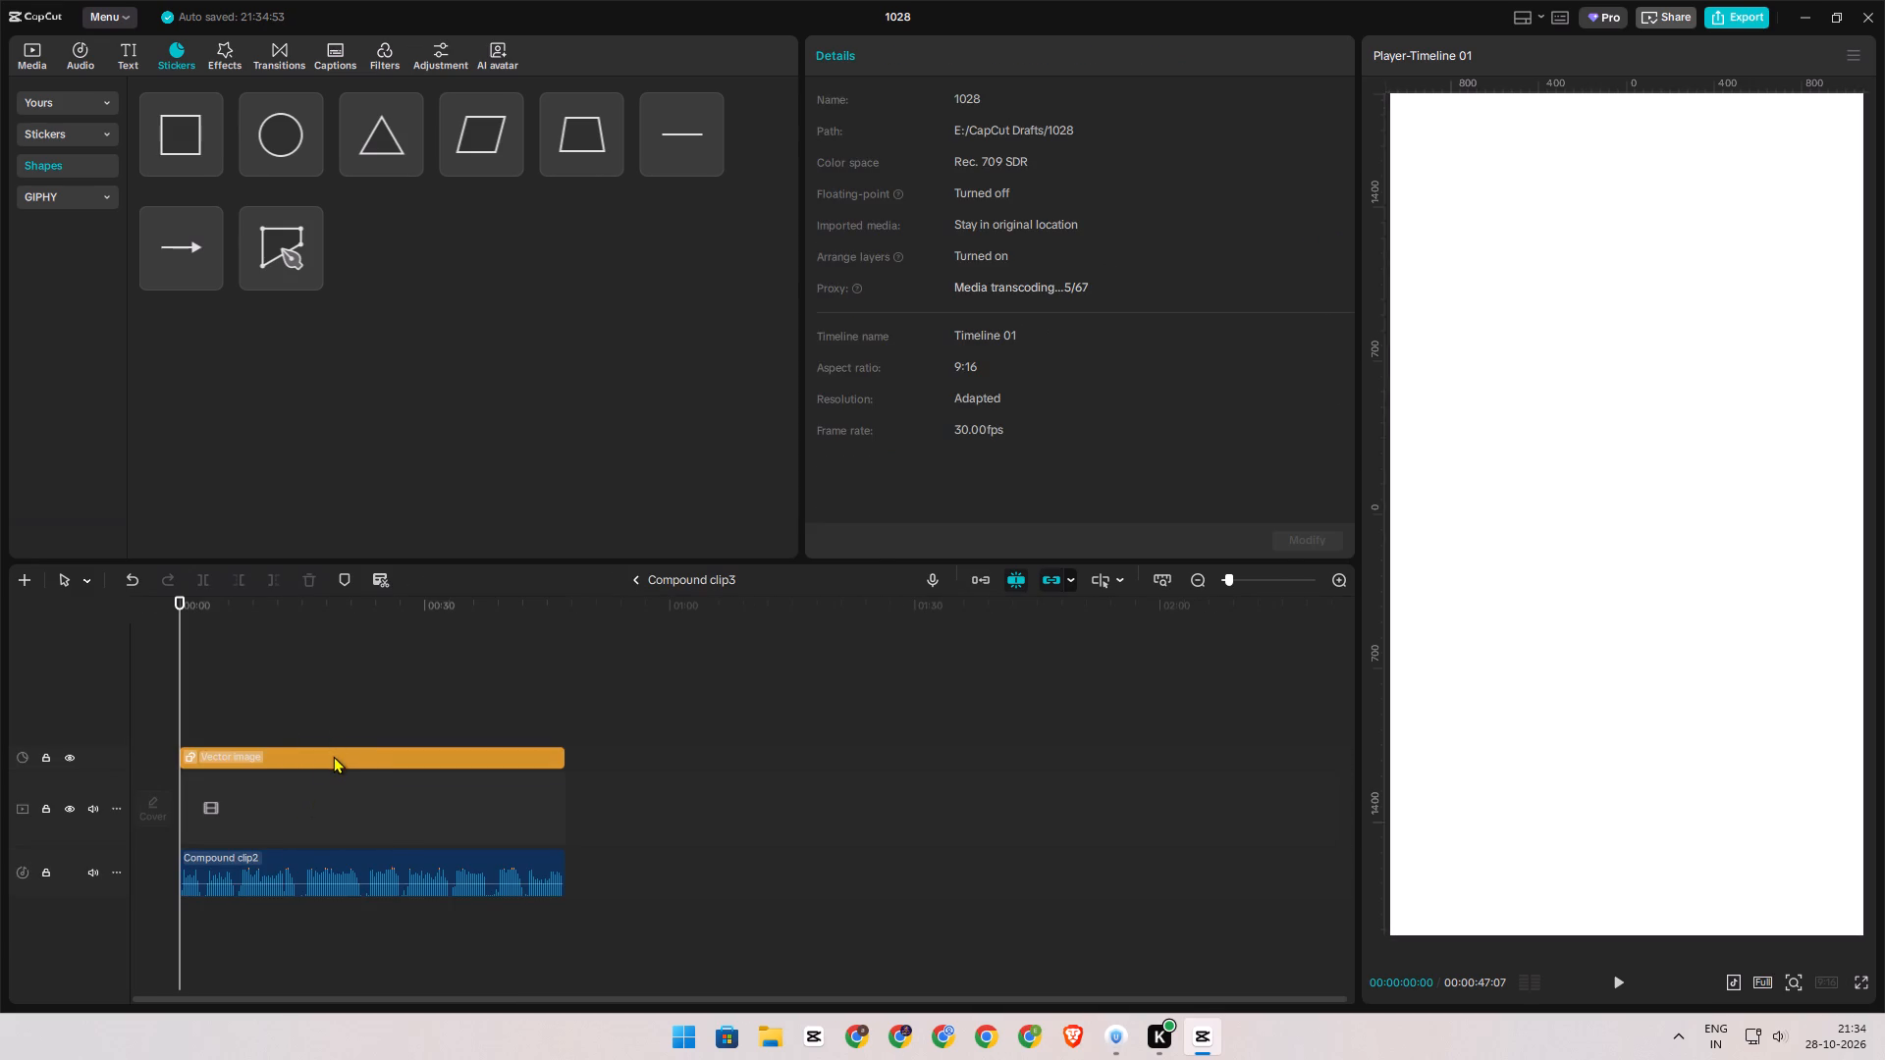
pyautogui.click(948, 464)
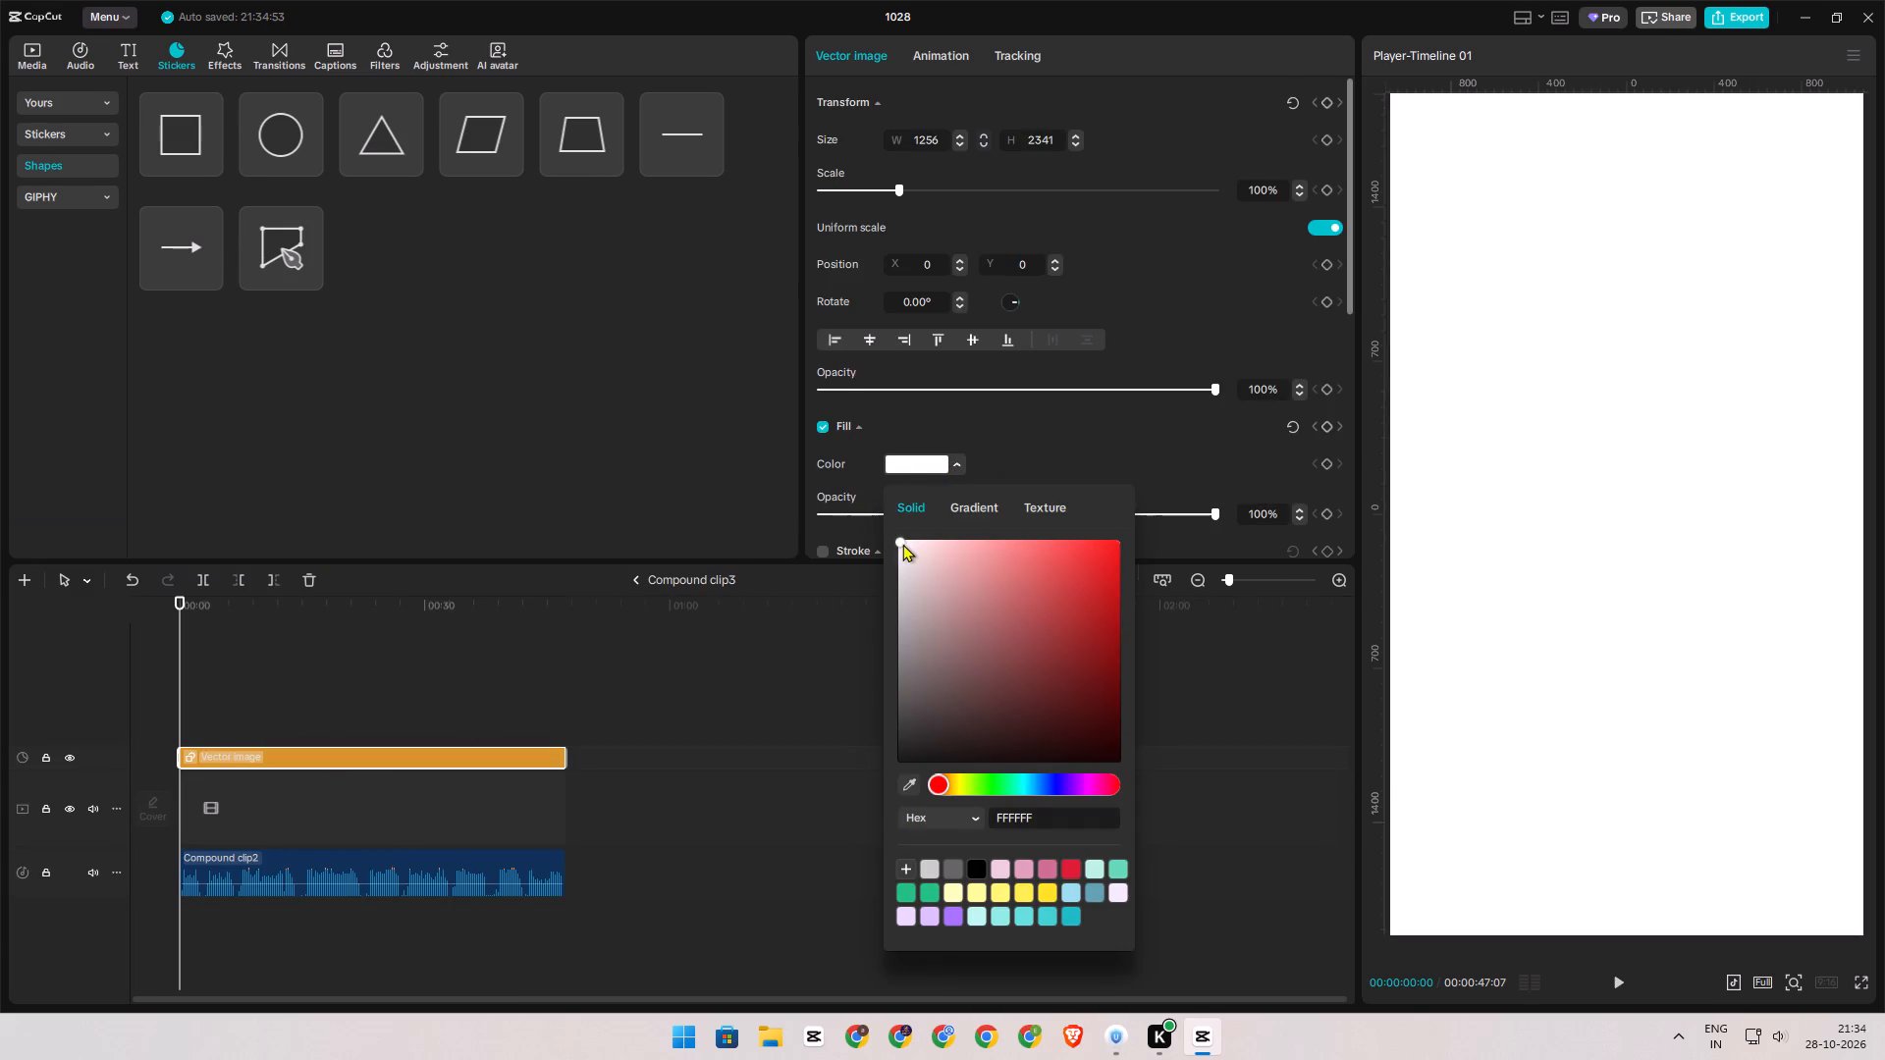
pyautogui.moveTo(901, 544); pyautogui.dragTo(828, 884)
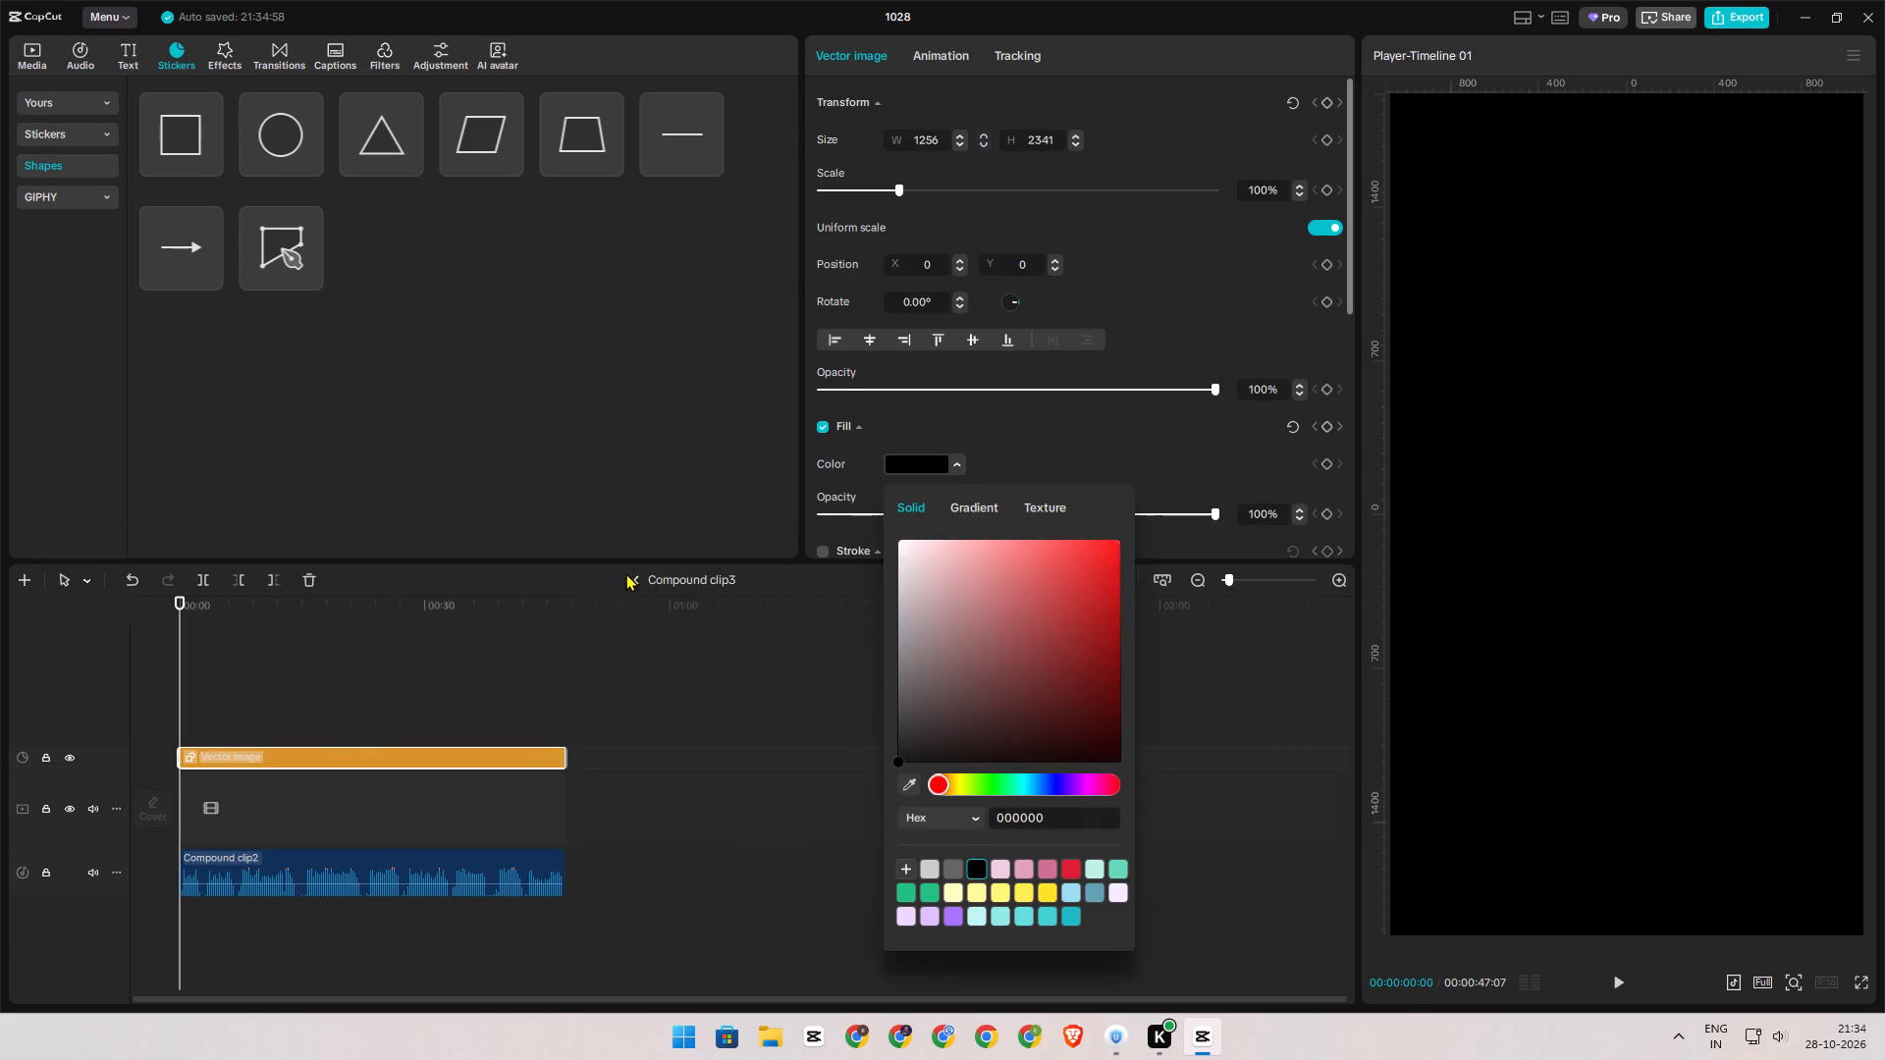
pyautogui.click(635, 570)
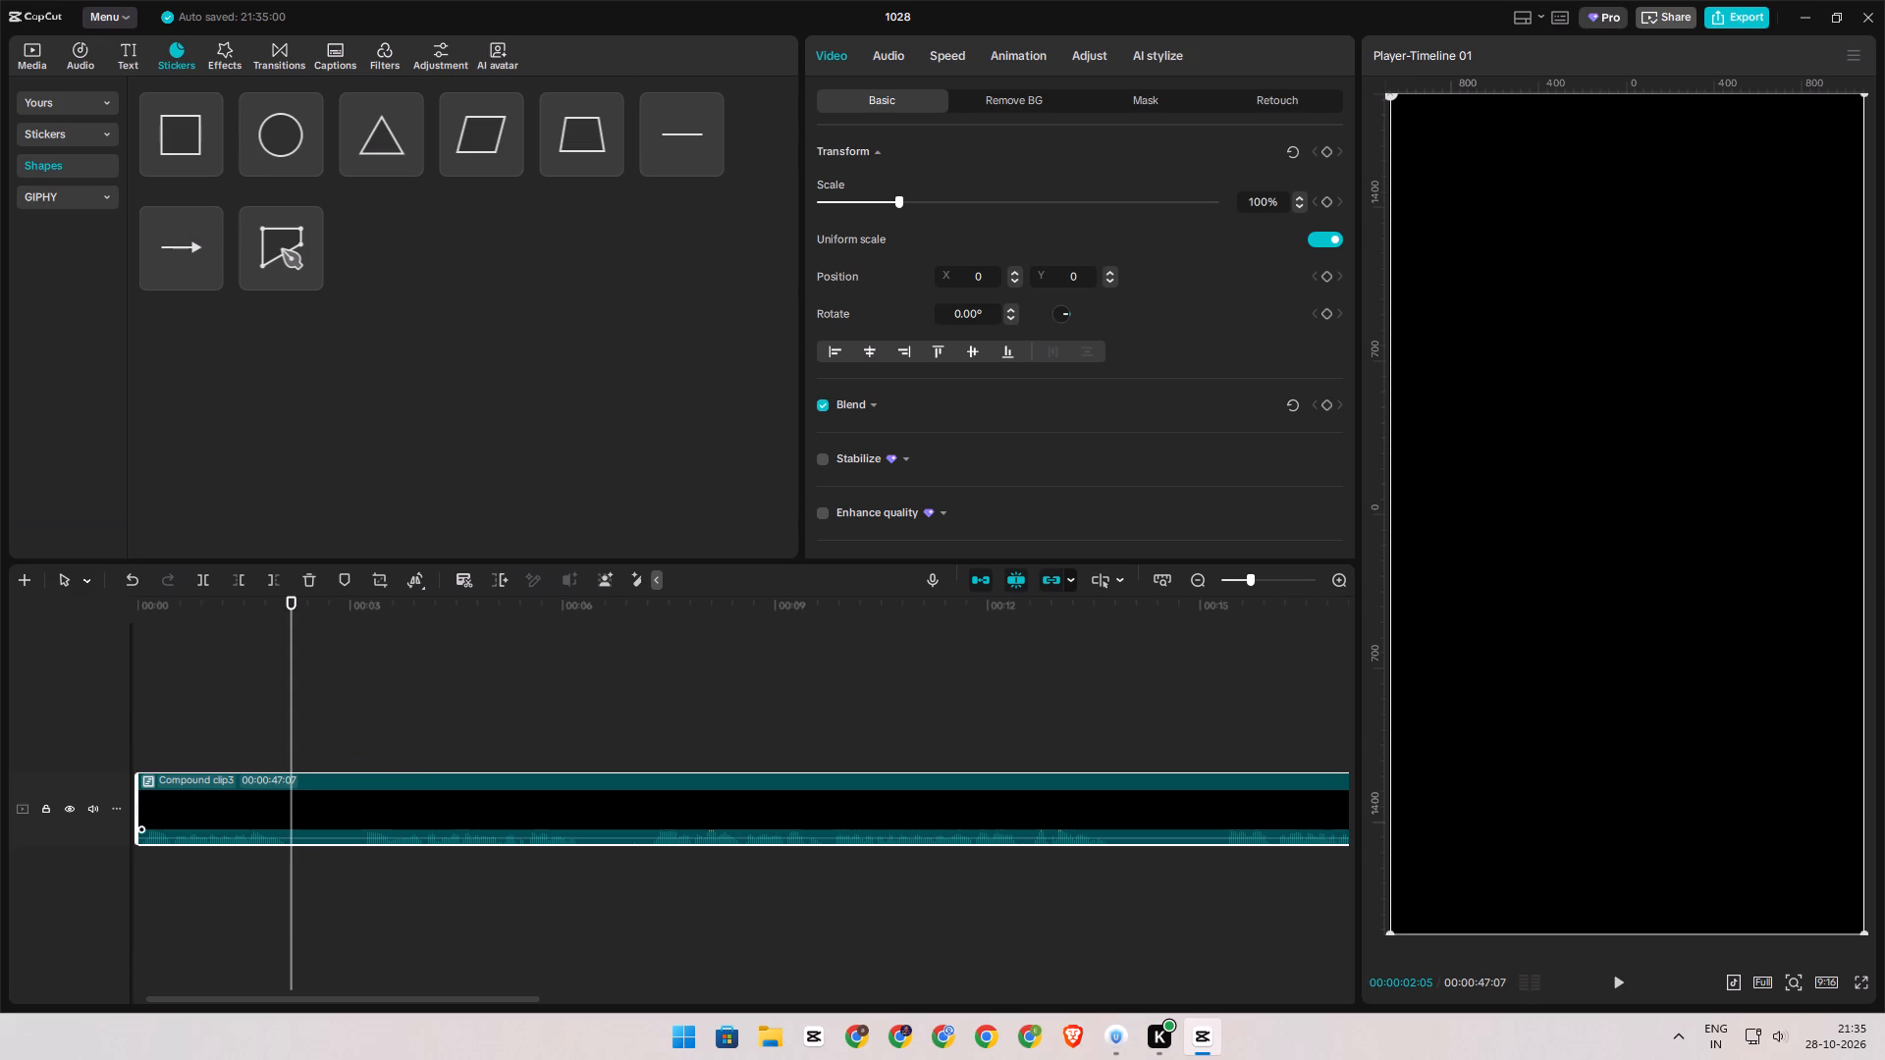
# Split the compound clip at about 00:00:02:03 and trim off the roughly 1-second pause before the second phrase.
pyautogui.moveTo(287, 722); pyautogui.dragTo(275, 722)
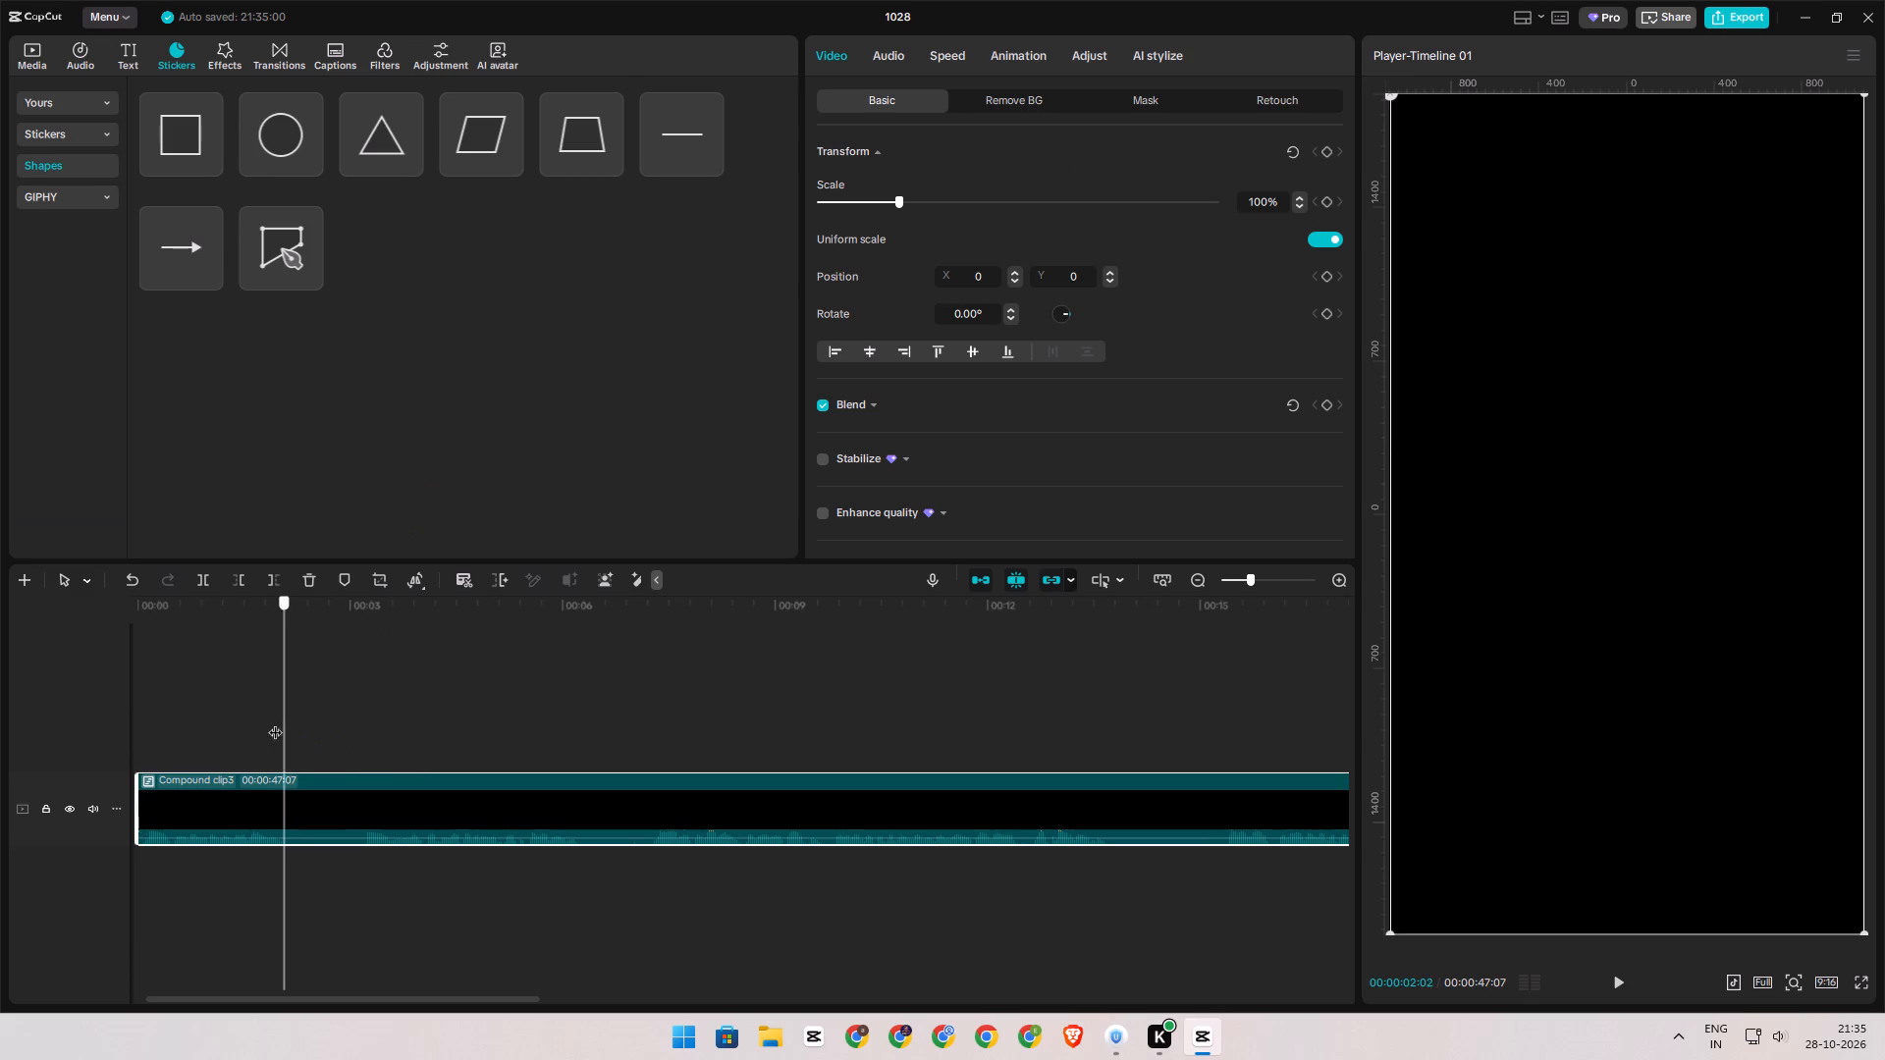
pyautogui.moveTo(275, 722); pyautogui.dragTo(334, 731)
pyautogui.press('s')
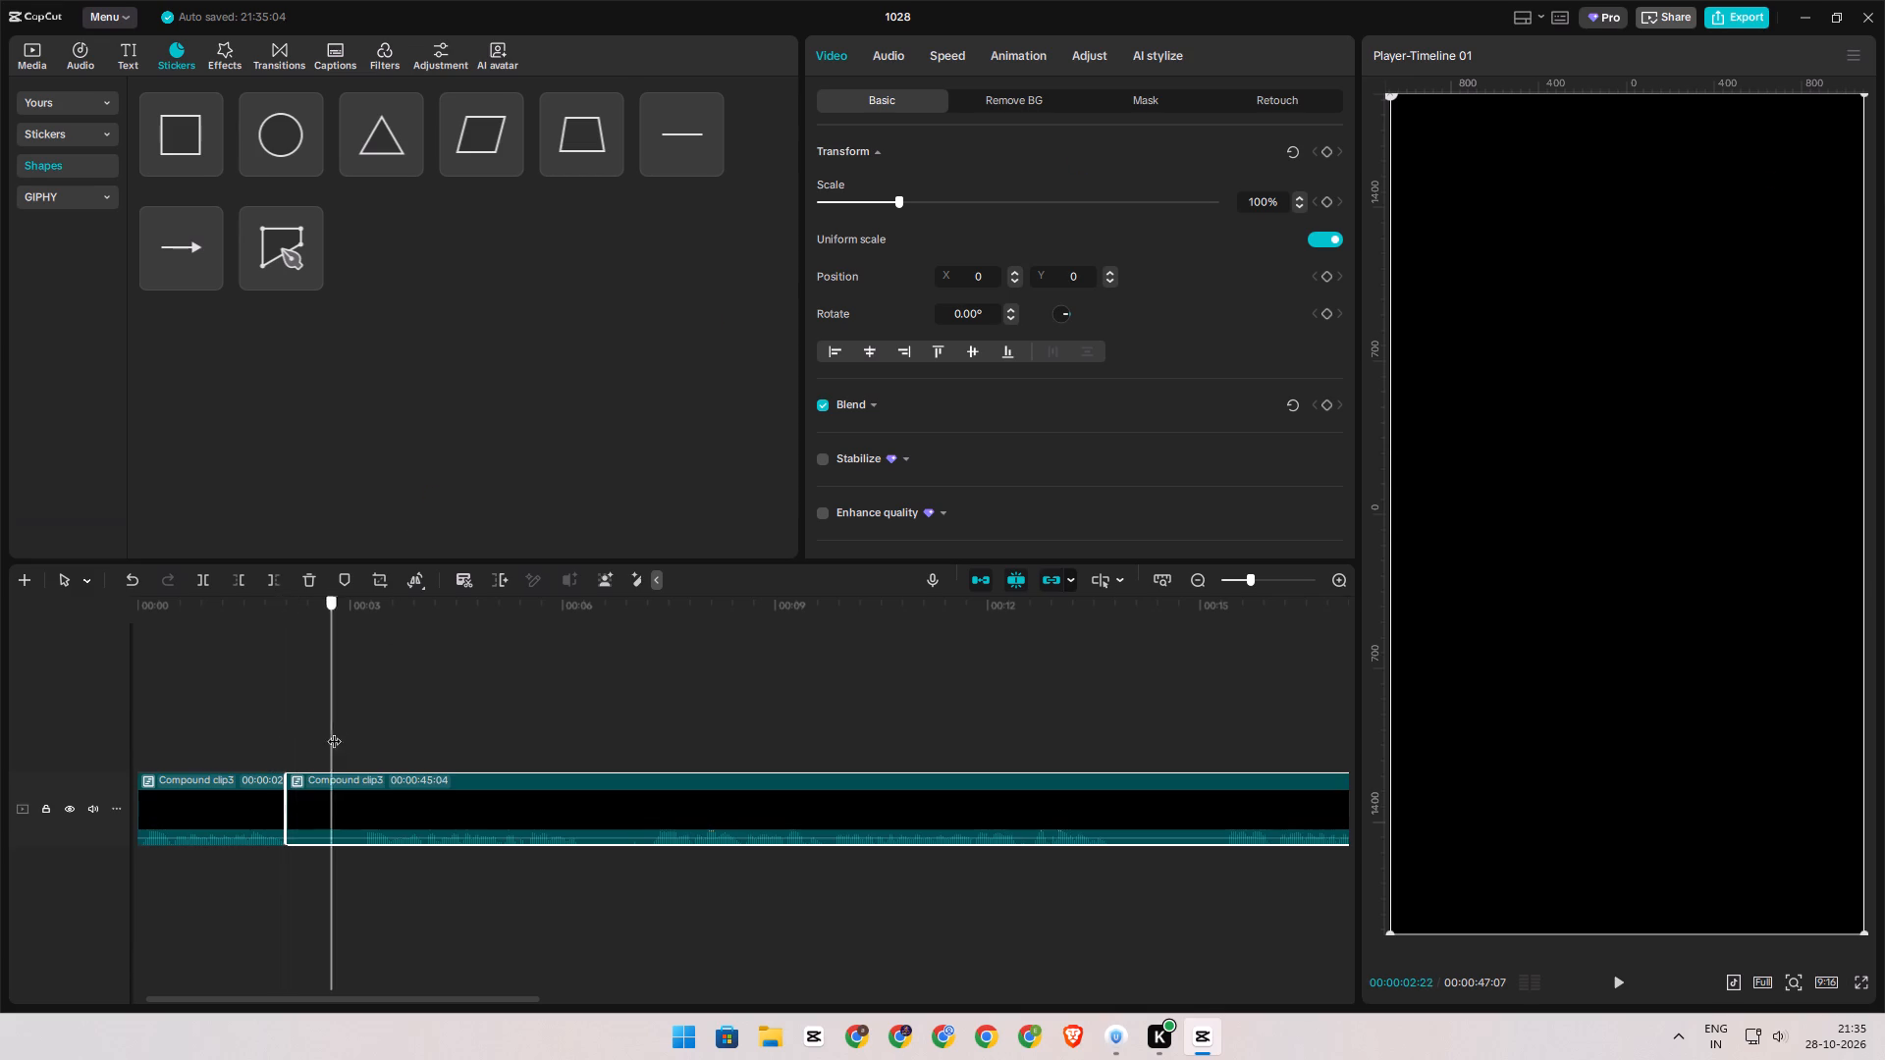
pyautogui.moveTo(334, 731); pyautogui.dragTo(361, 737)
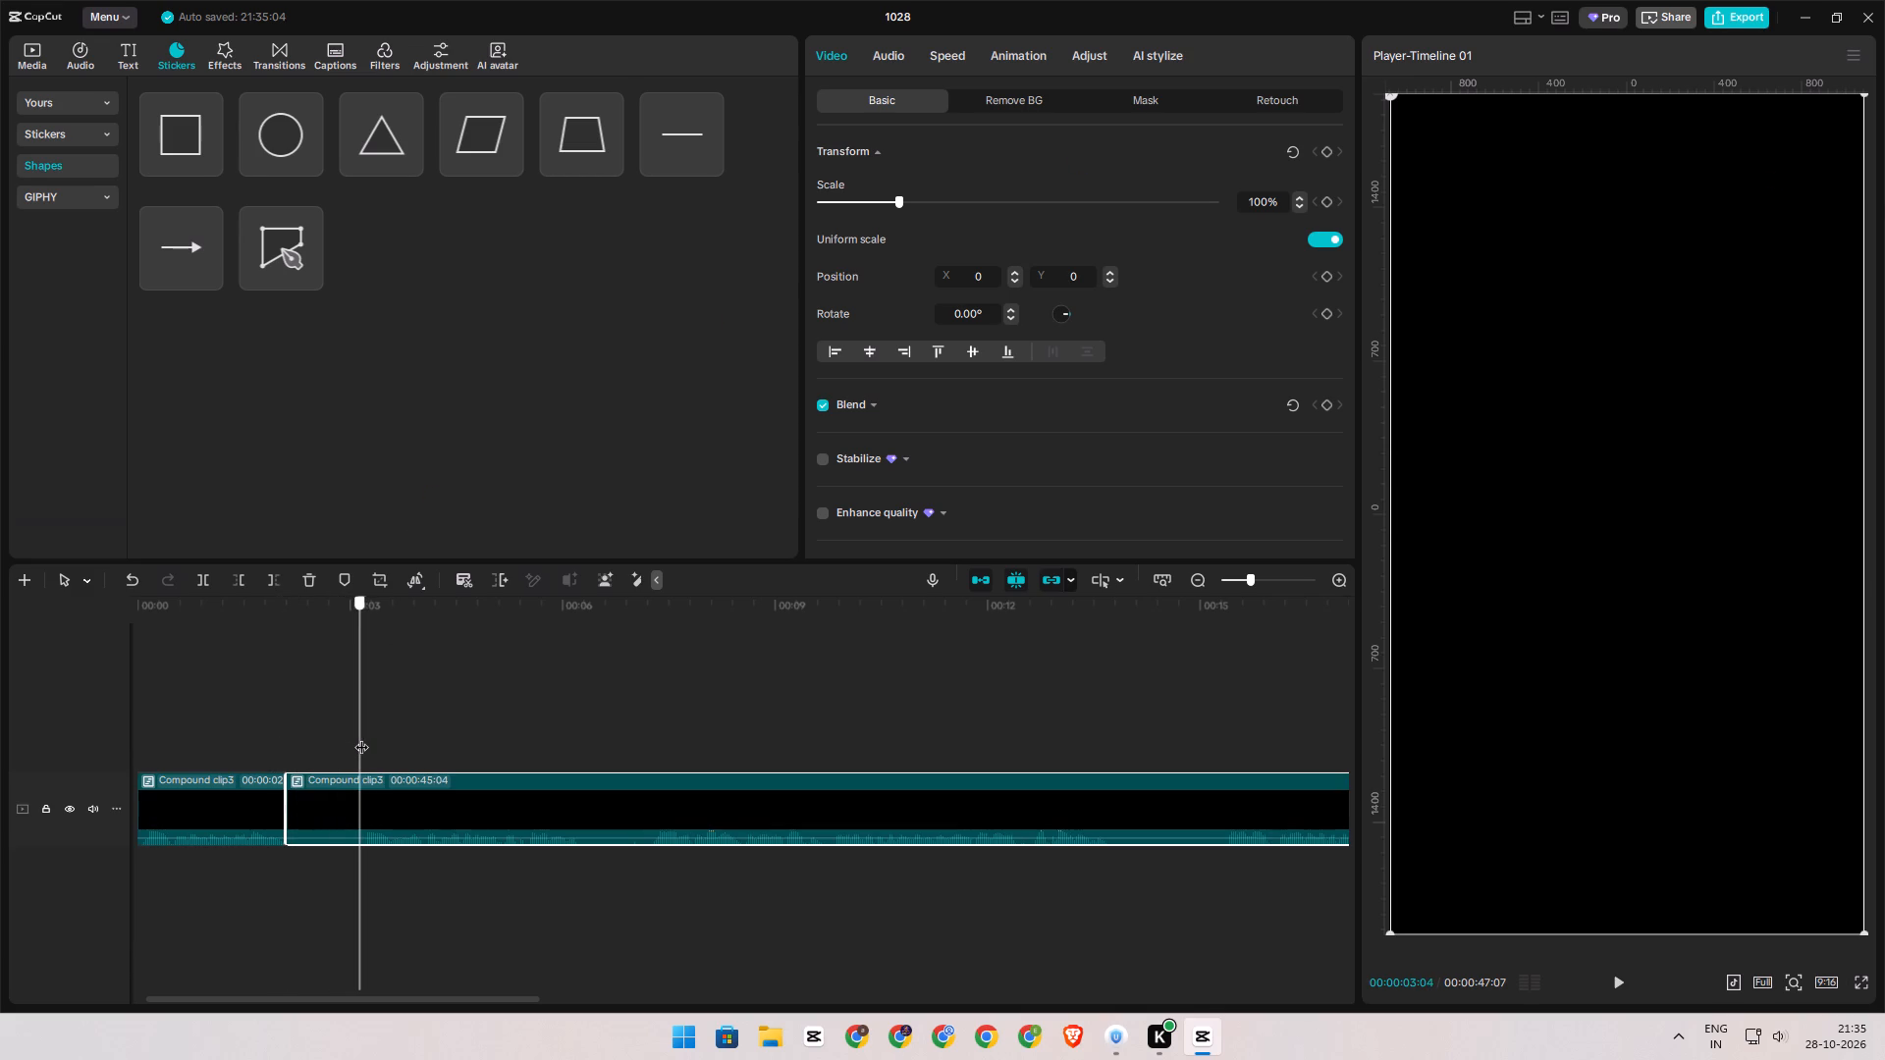
pyautogui.moveTo(361, 737); pyautogui.dragTo(449, 751)
pyautogui.press('q')
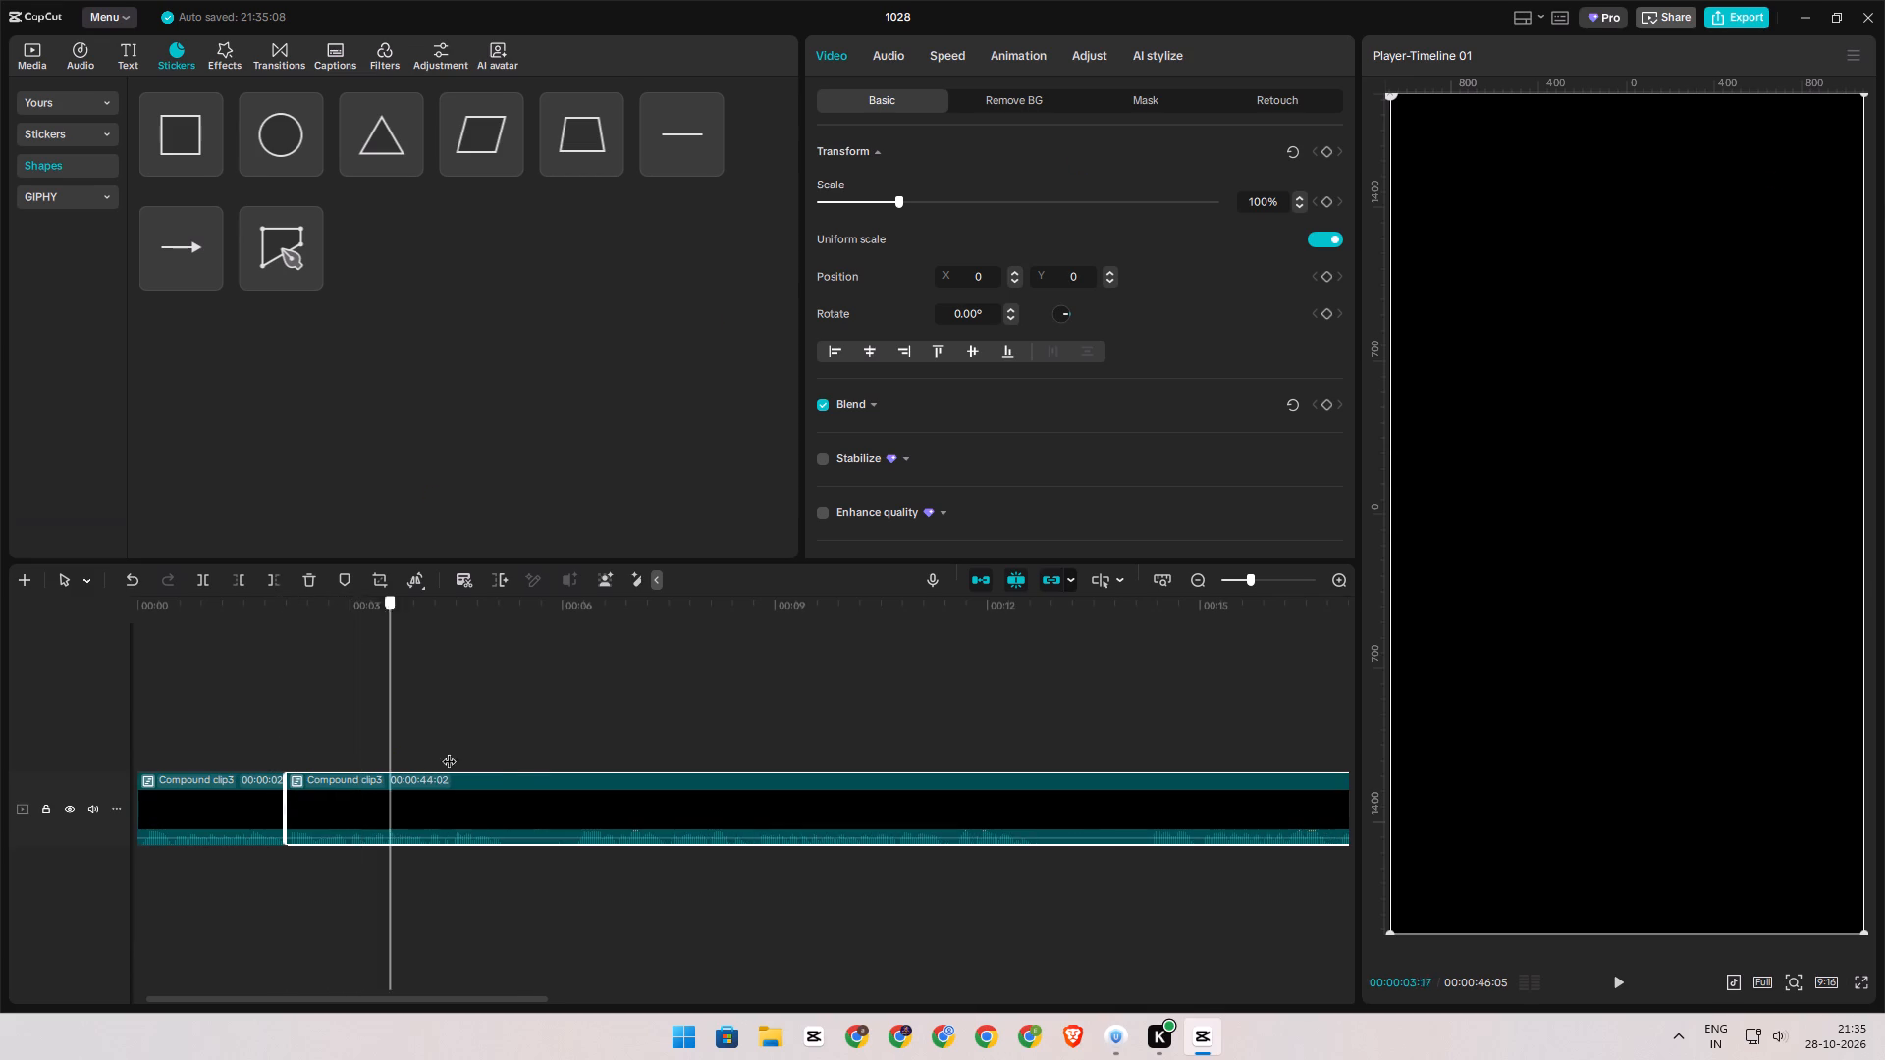
# Split the remaining clip at about 00:00:05:06 and trim off the roughly 1-second pause before the next phrase.
pyautogui.moveTo(449, 751); pyautogui.dragTo(505, 754)
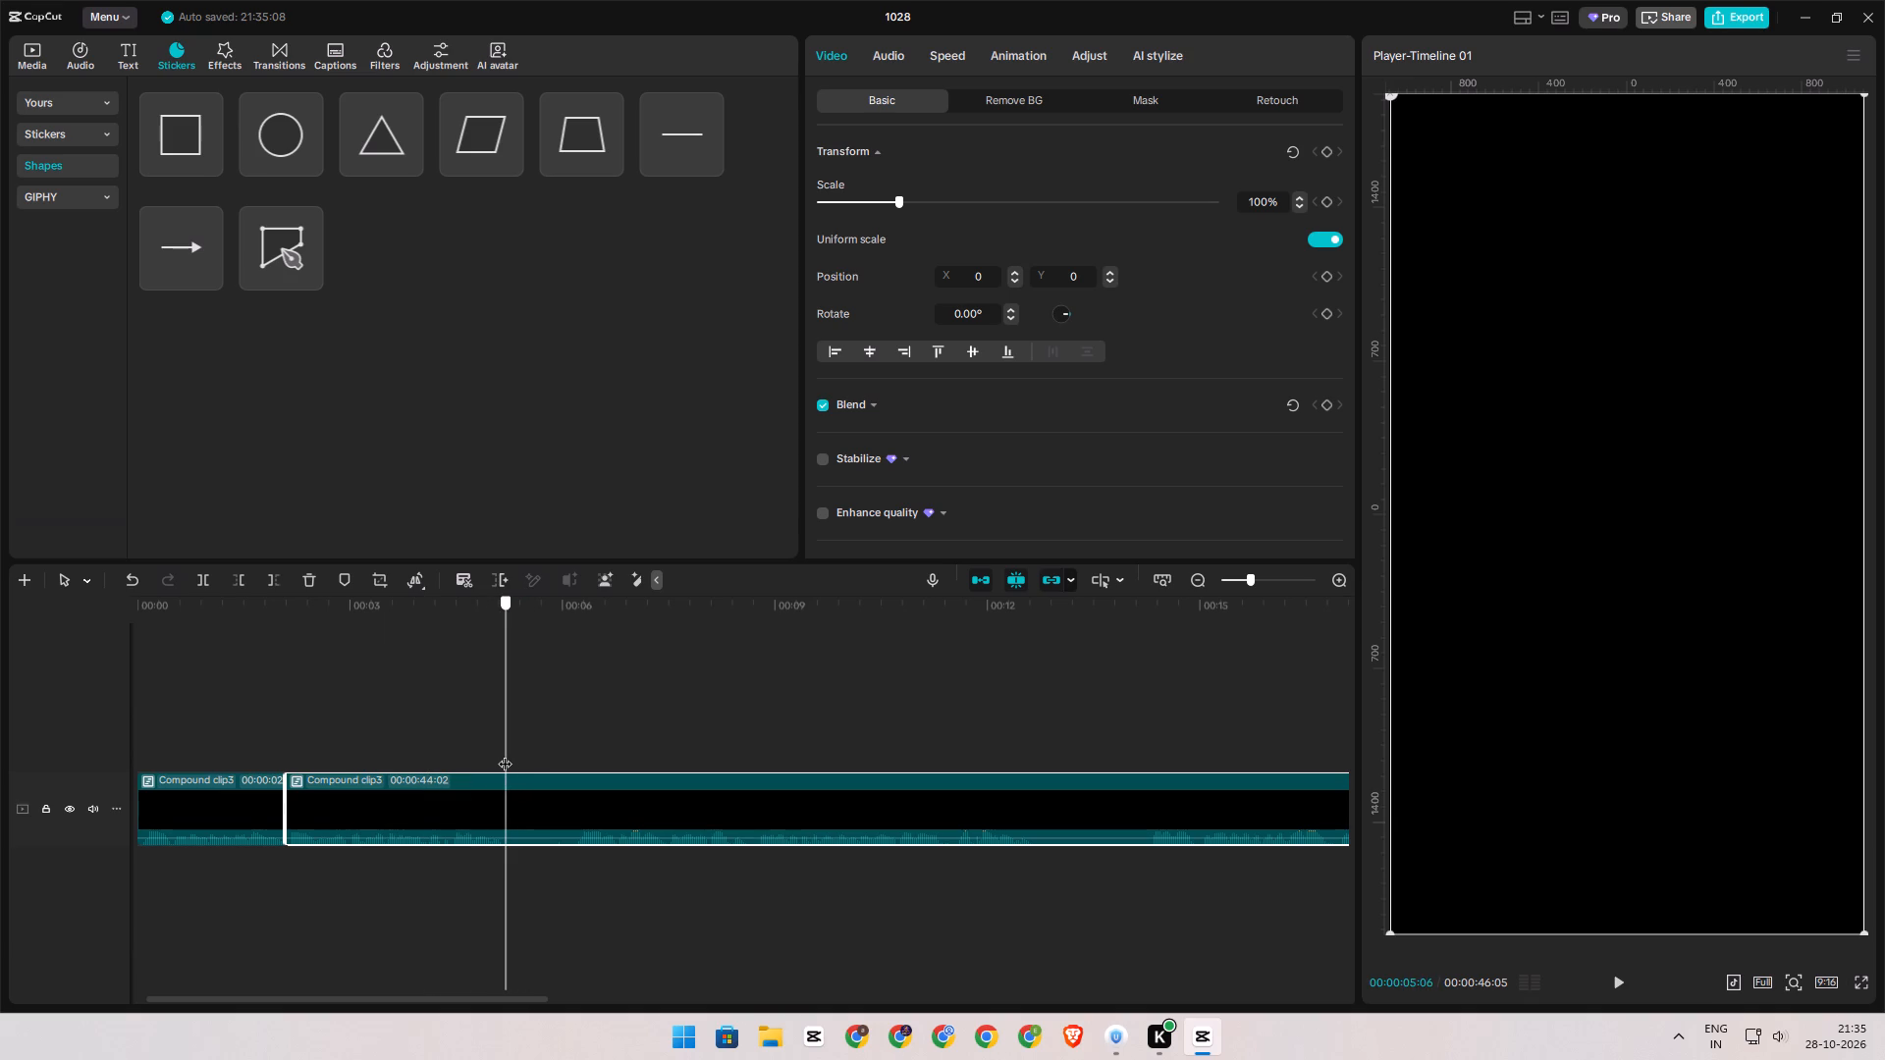
pyautogui.moveTo(505, 754); pyautogui.dragTo(578, 765)
pyautogui.press('s')
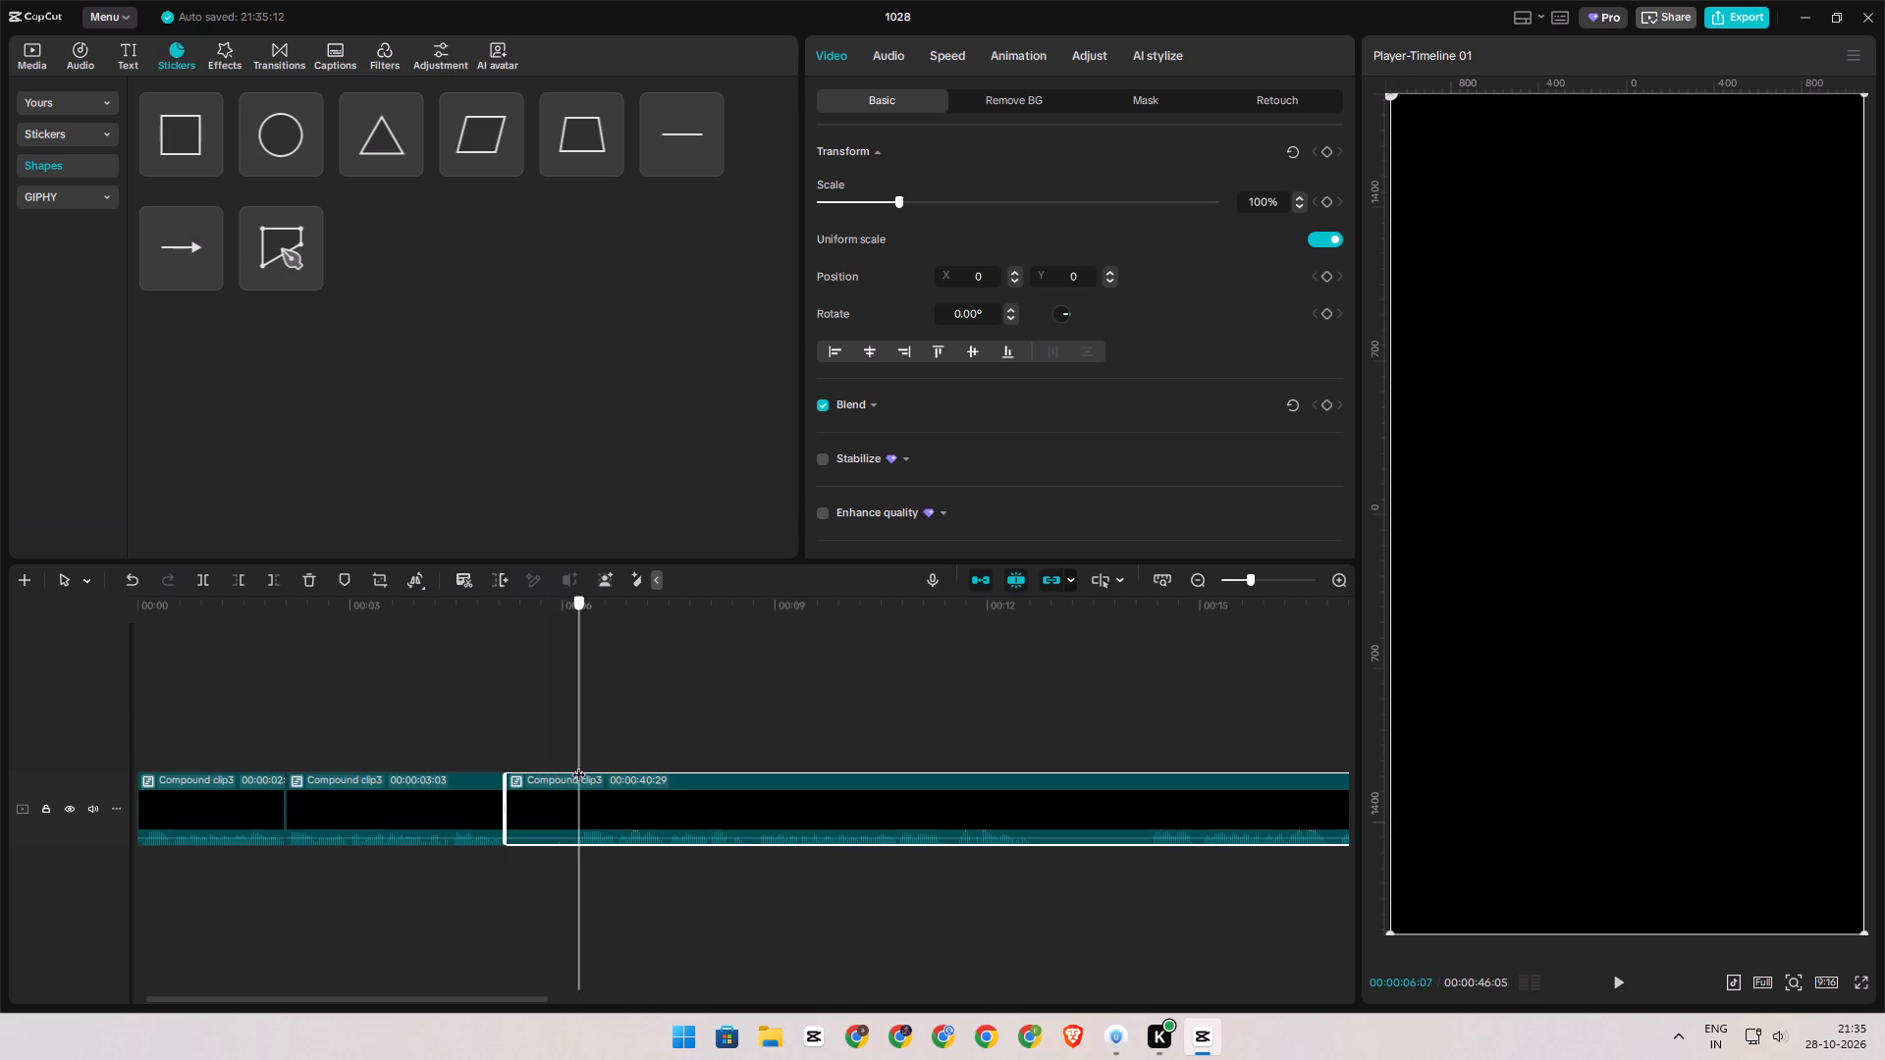
pyautogui.moveTo(578, 765); pyautogui.dragTo(556, 774)
pyautogui.press('q')
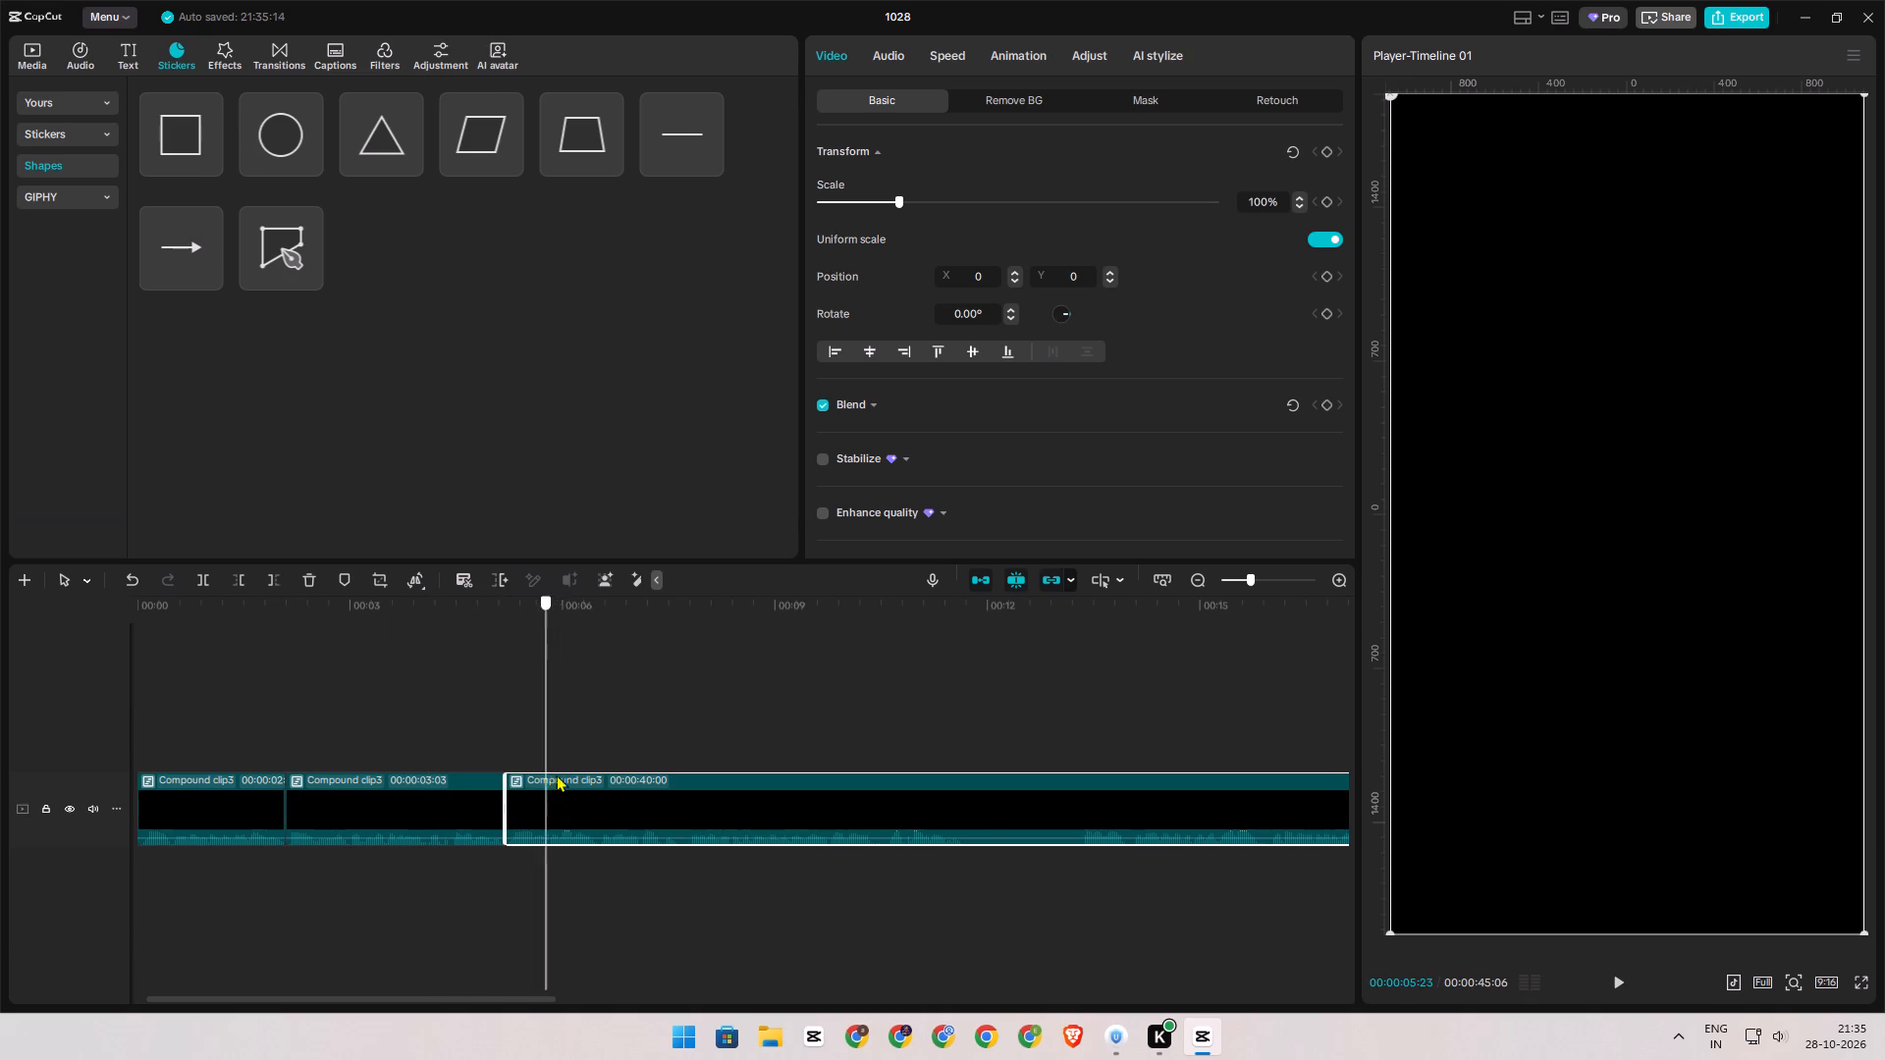
# Play on to the next pause, split the clip at about 00:00:11:21 and trim off about 1.6 seconds before the next phrase.
pyautogui.moveTo(556, 774); pyautogui.dragTo(880, 798)
pyautogui.press('space')
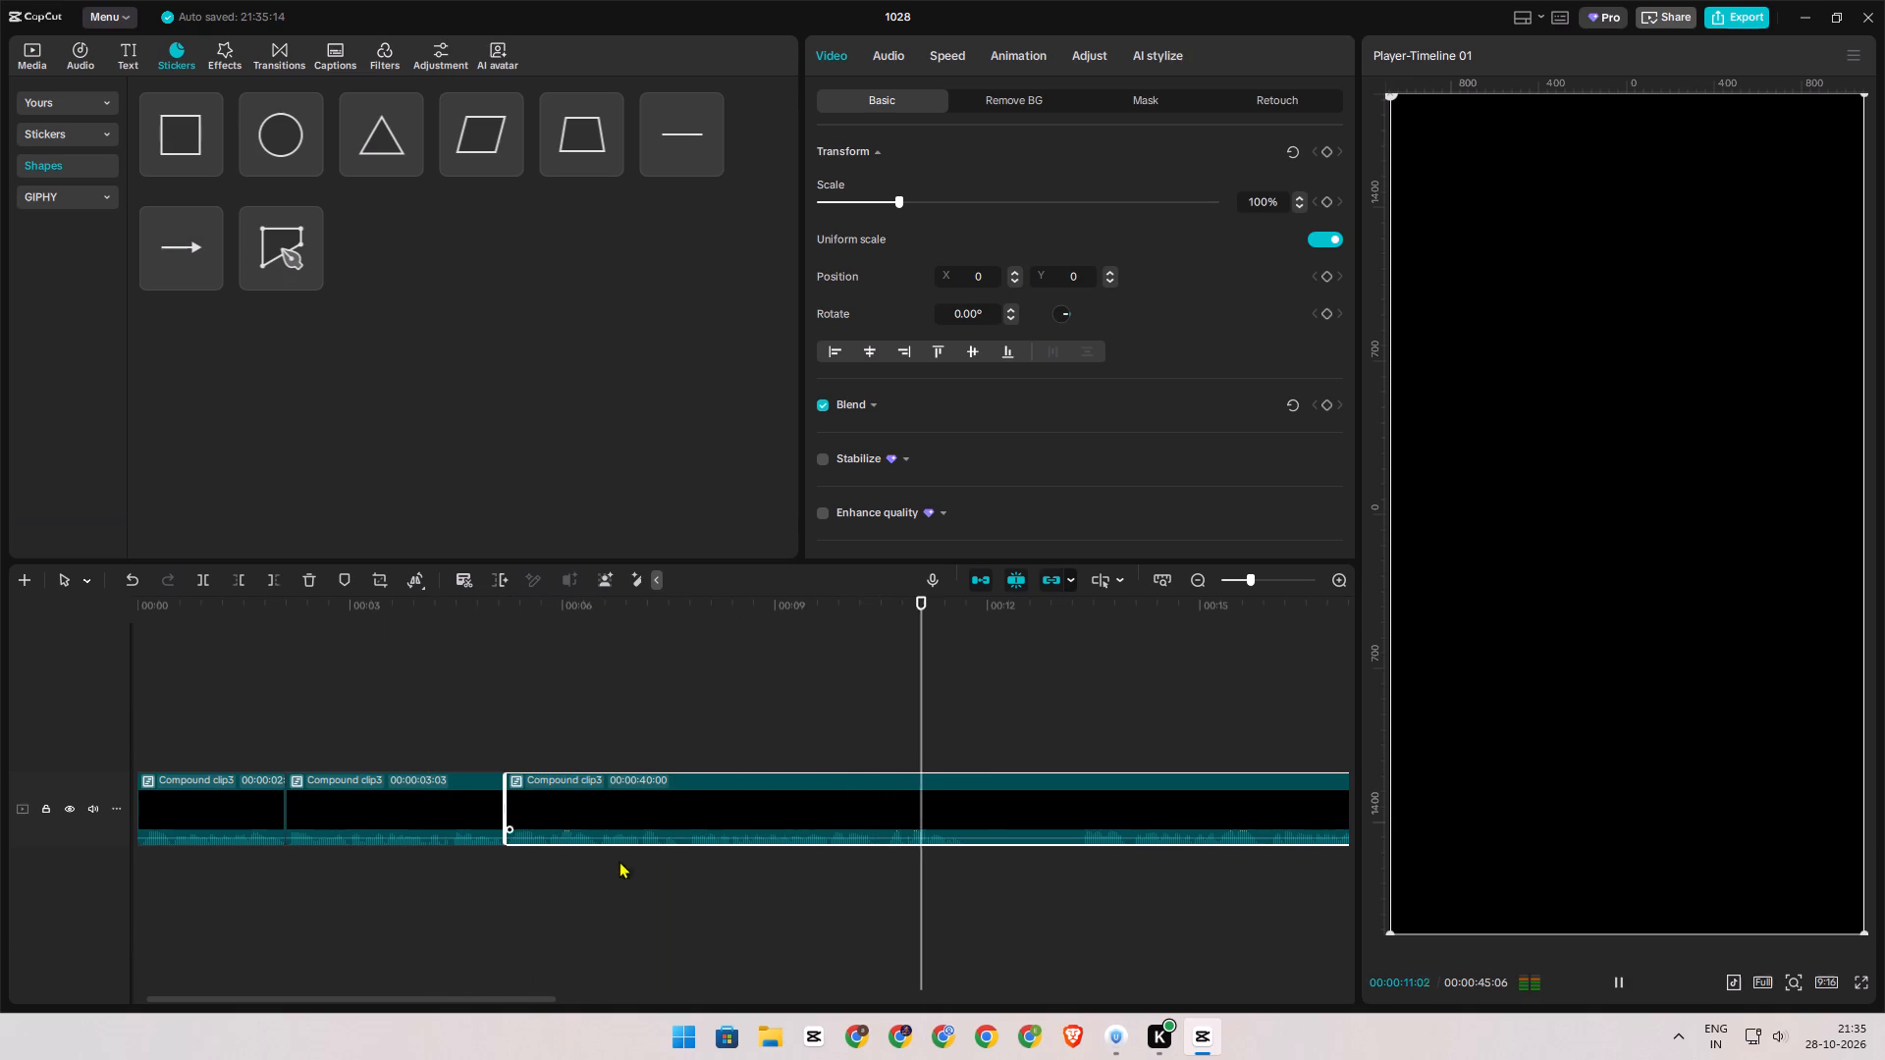
pyautogui.moveTo(526, 996); pyautogui.dragTo(628, 988)
pyautogui.click(539, 702)
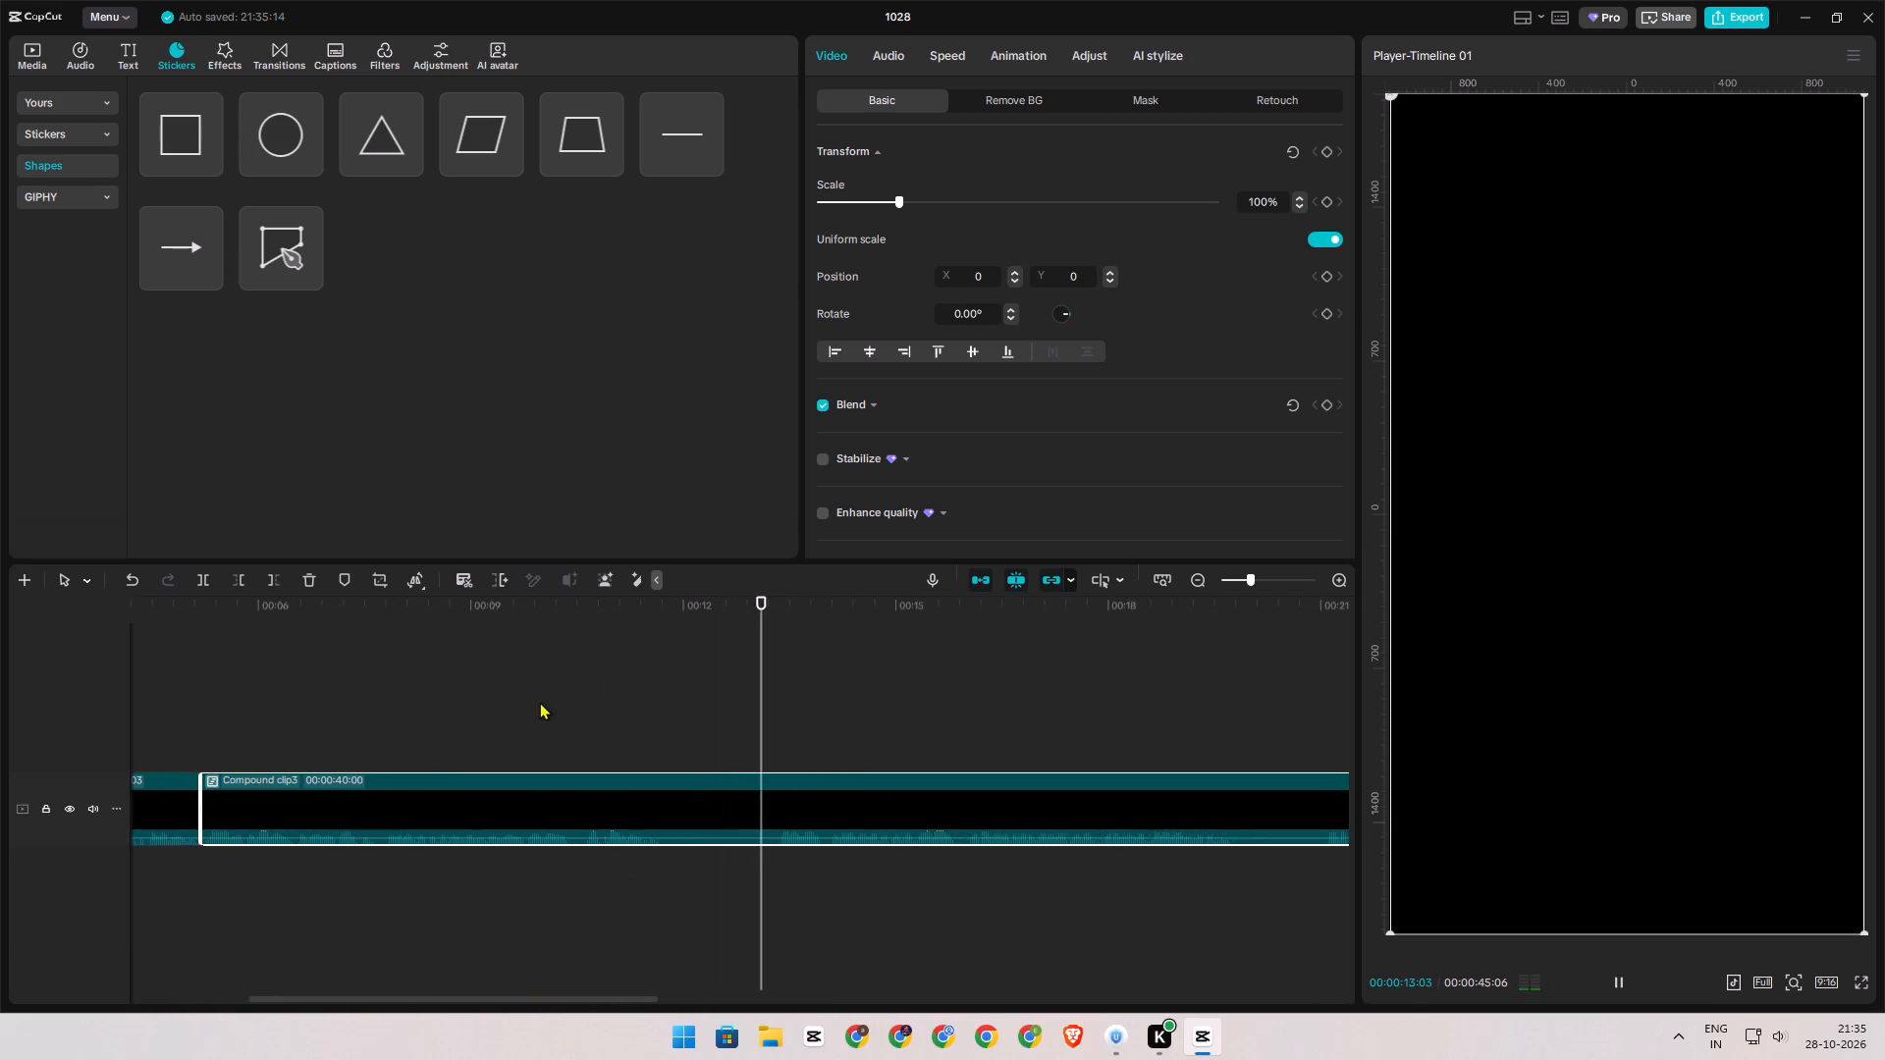
pyautogui.press('space')
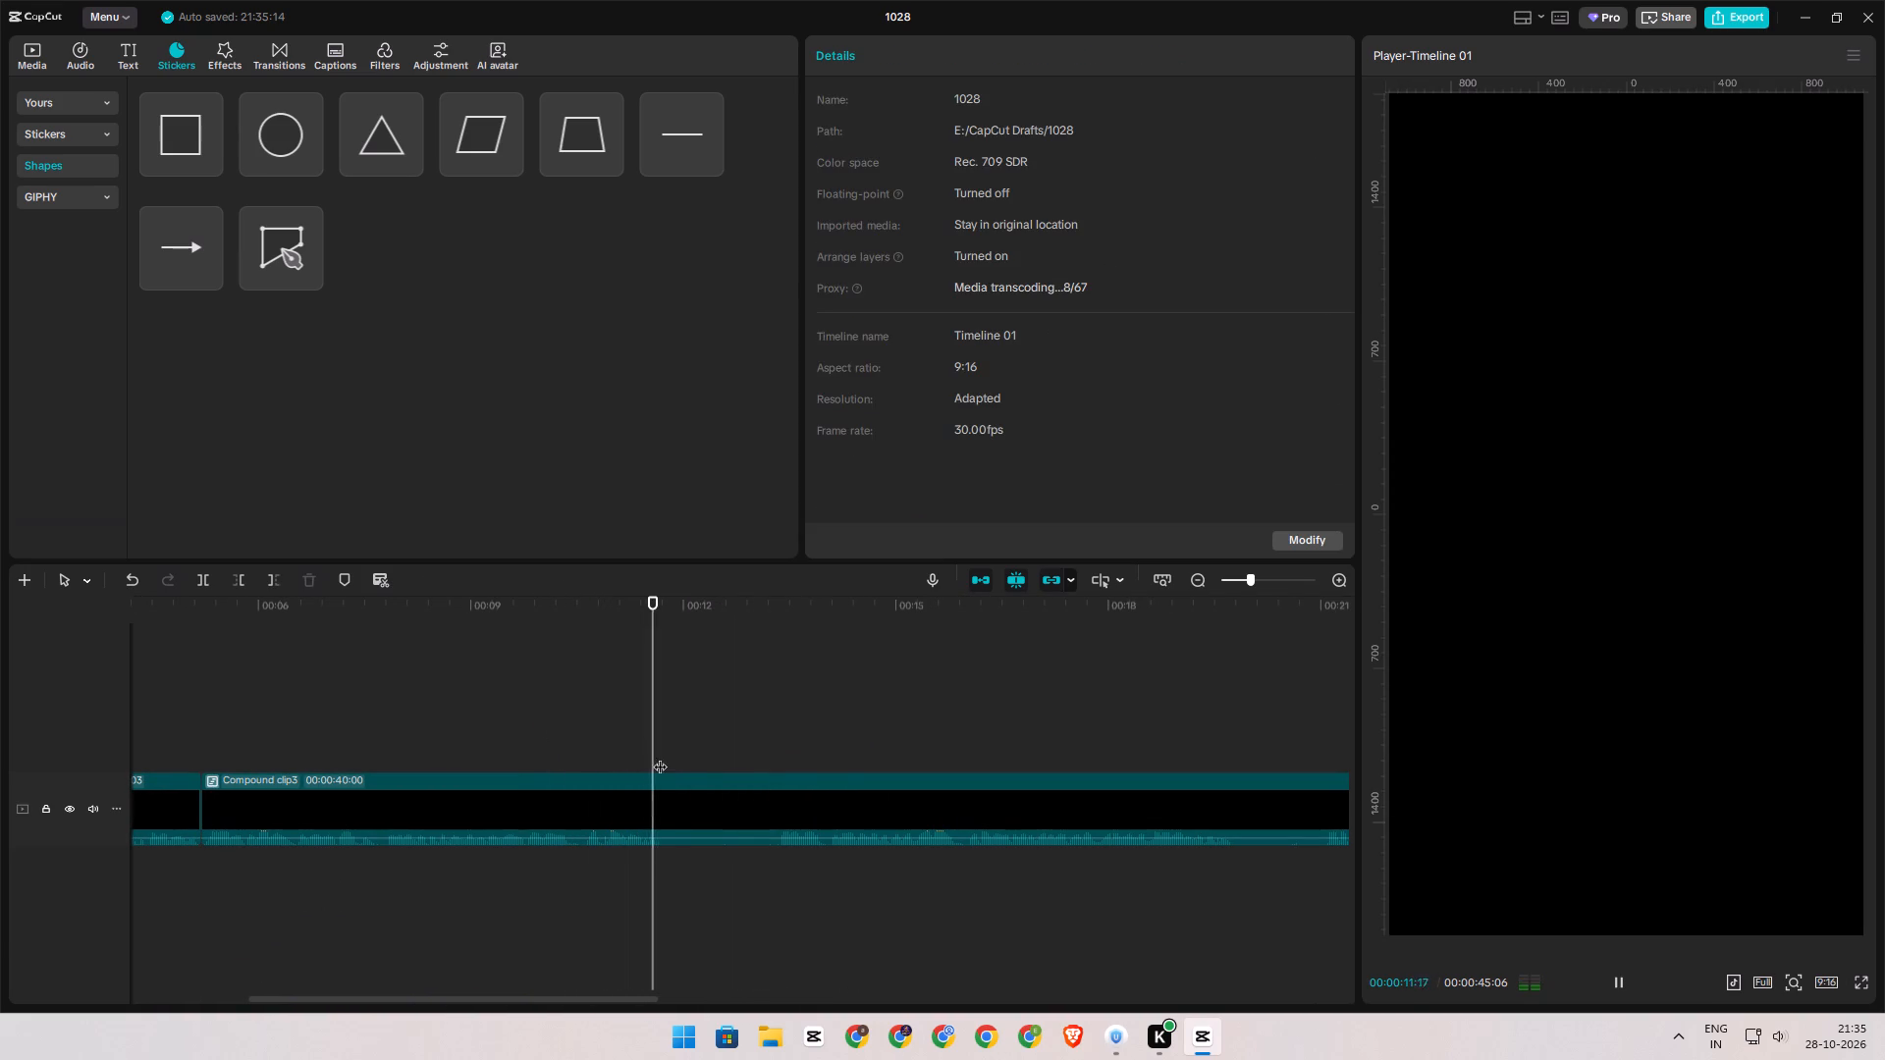
pyautogui.click(660, 757)
pyautogui.moveTo(660, 757); pyautogui.dragTo(742, 761)
pyautogui.press('s')
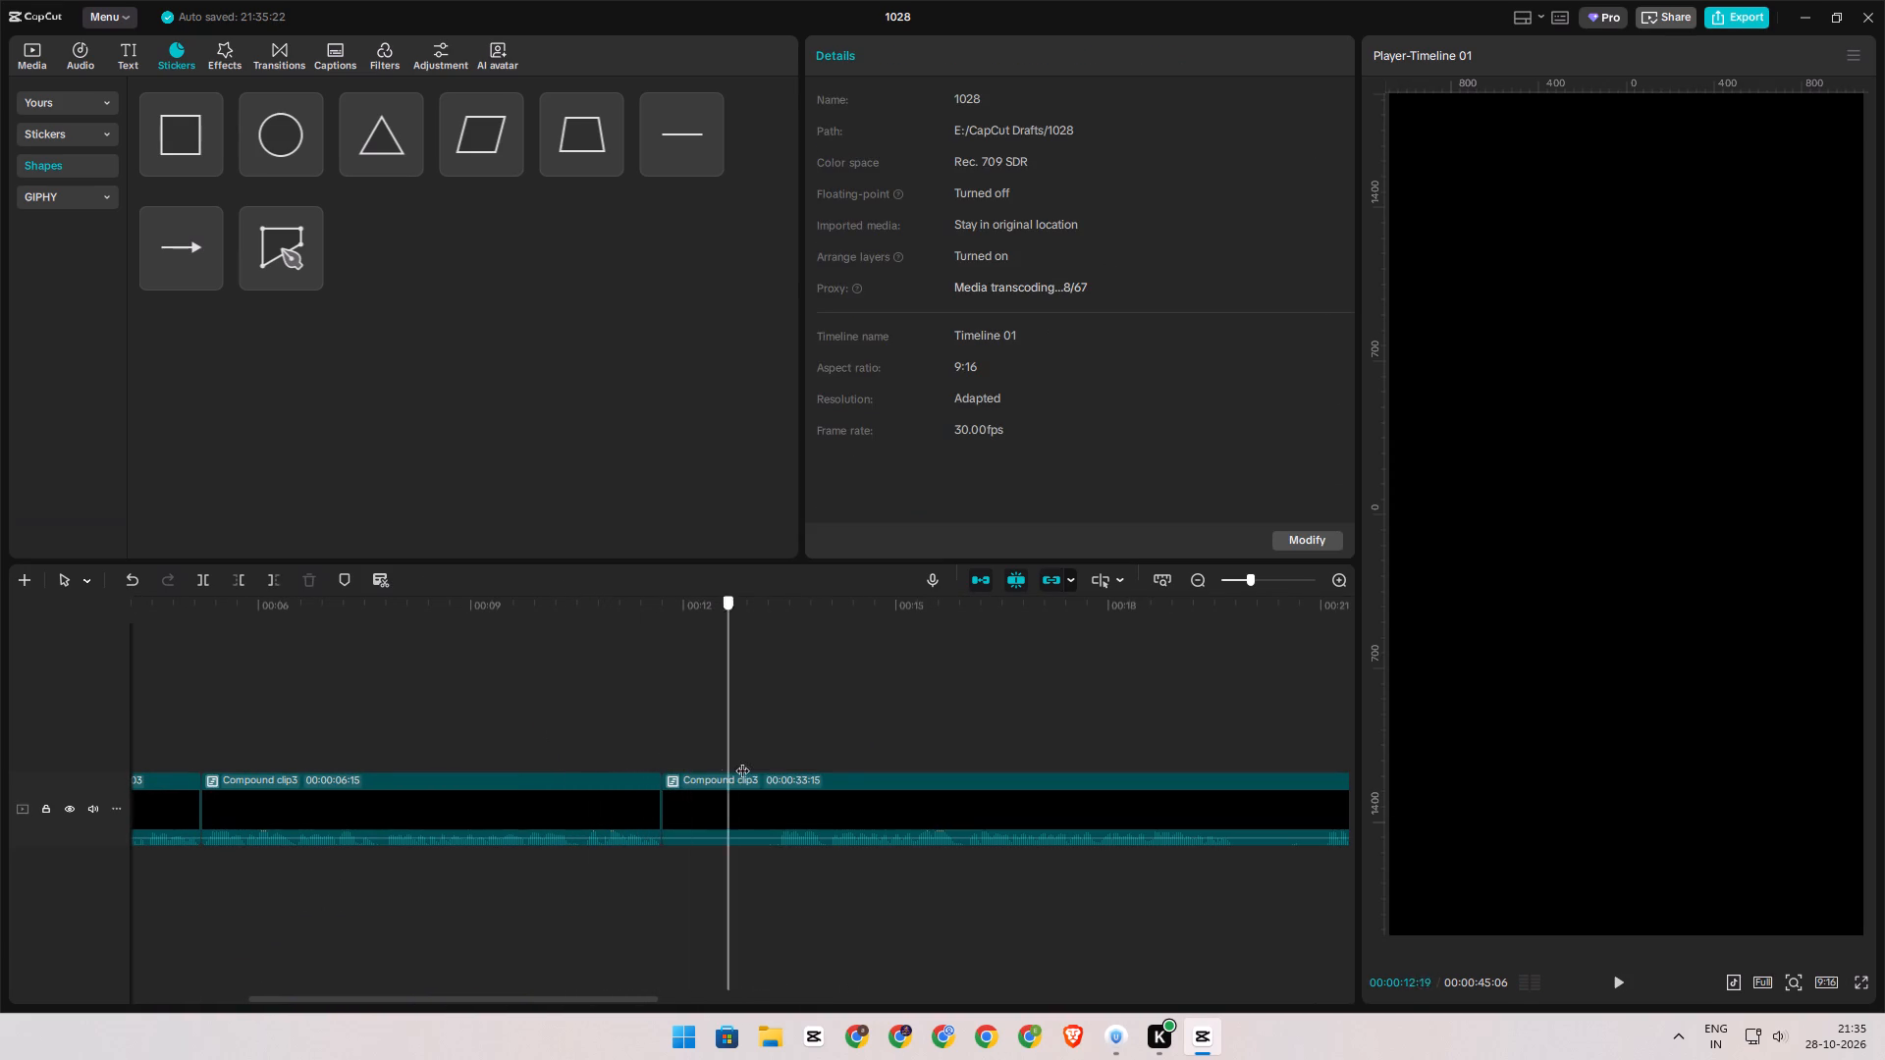
pyautogui.moveTo(742, 761); pyautogui.dragTo(807, 768)
pyautogui.press('q')
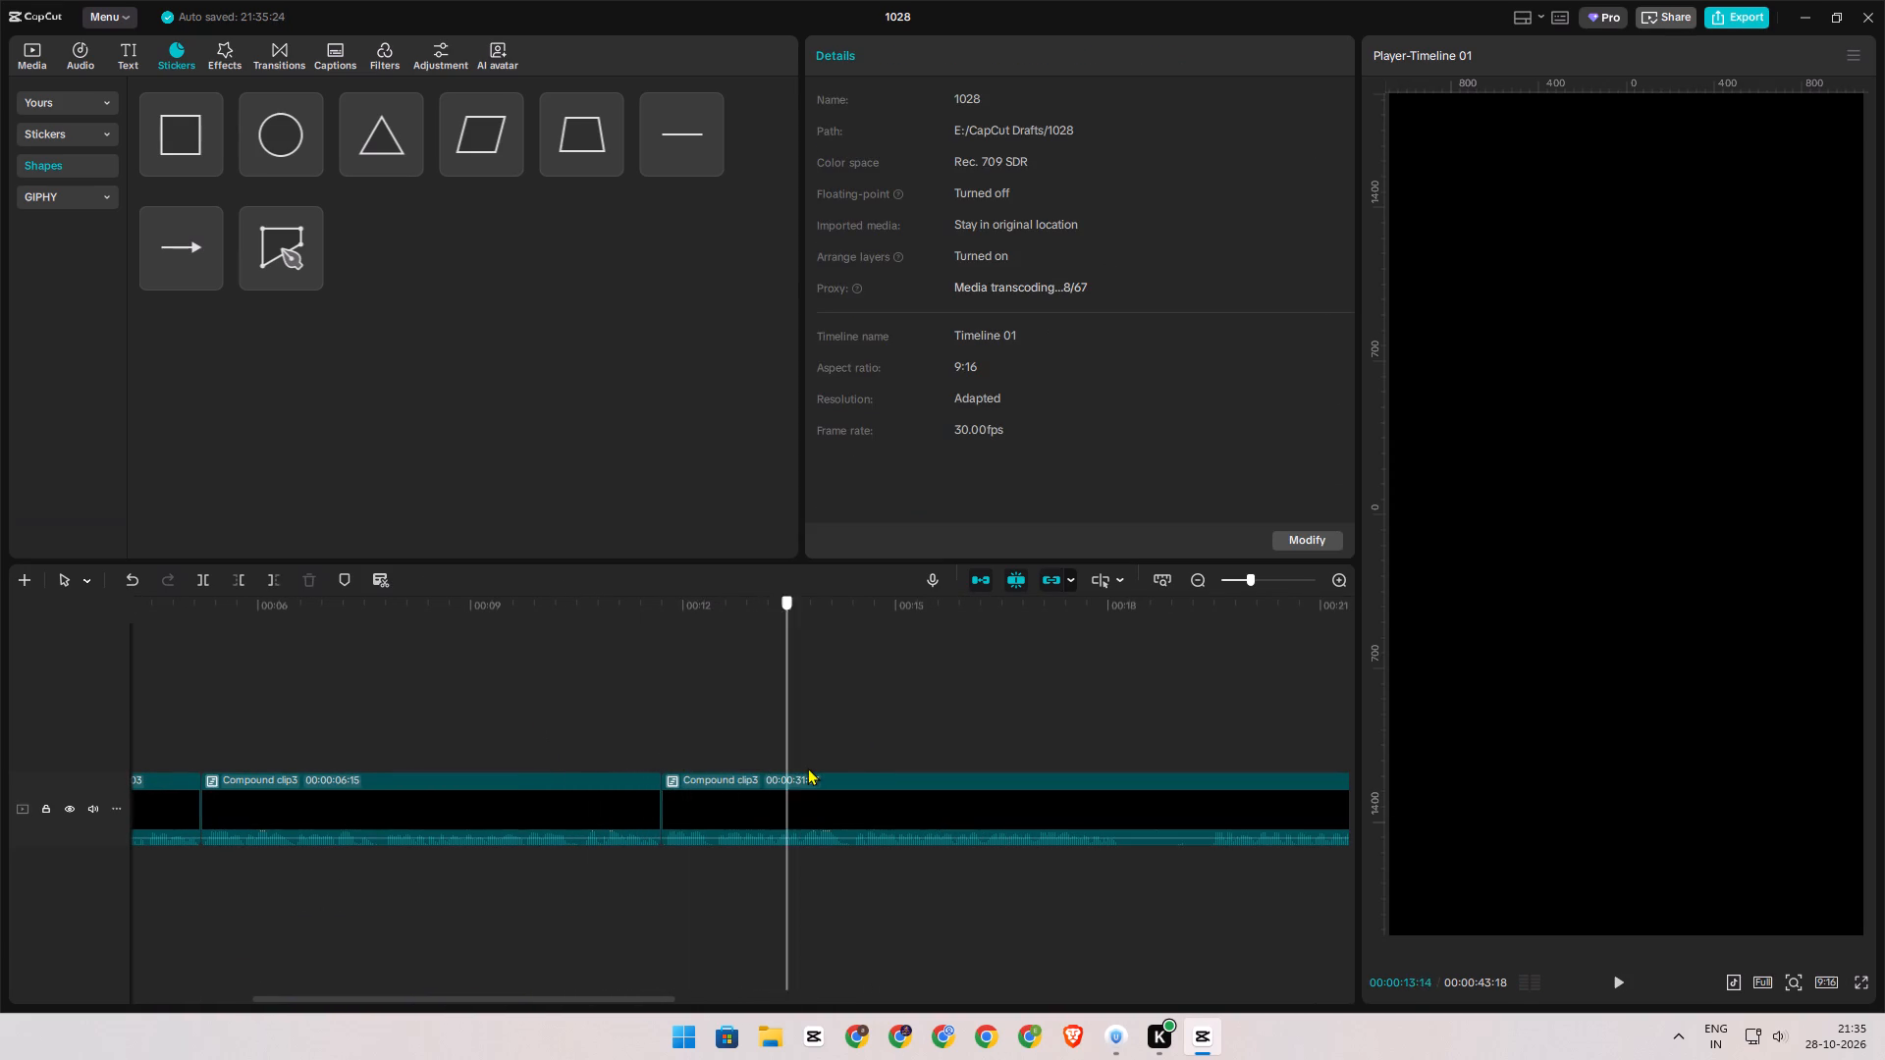
# Split the previous segment at about 00:00:10:11 and cut out the short pause of about 7 frames before the last cut.
pyautogui.moveTo(807, 768); pyautogui.dragTo(586, 780)
pyautogui.keyDown('ctrl'); pyautogui.scroll(6, 585, 780); pyautogui.keyUp('ctrl')
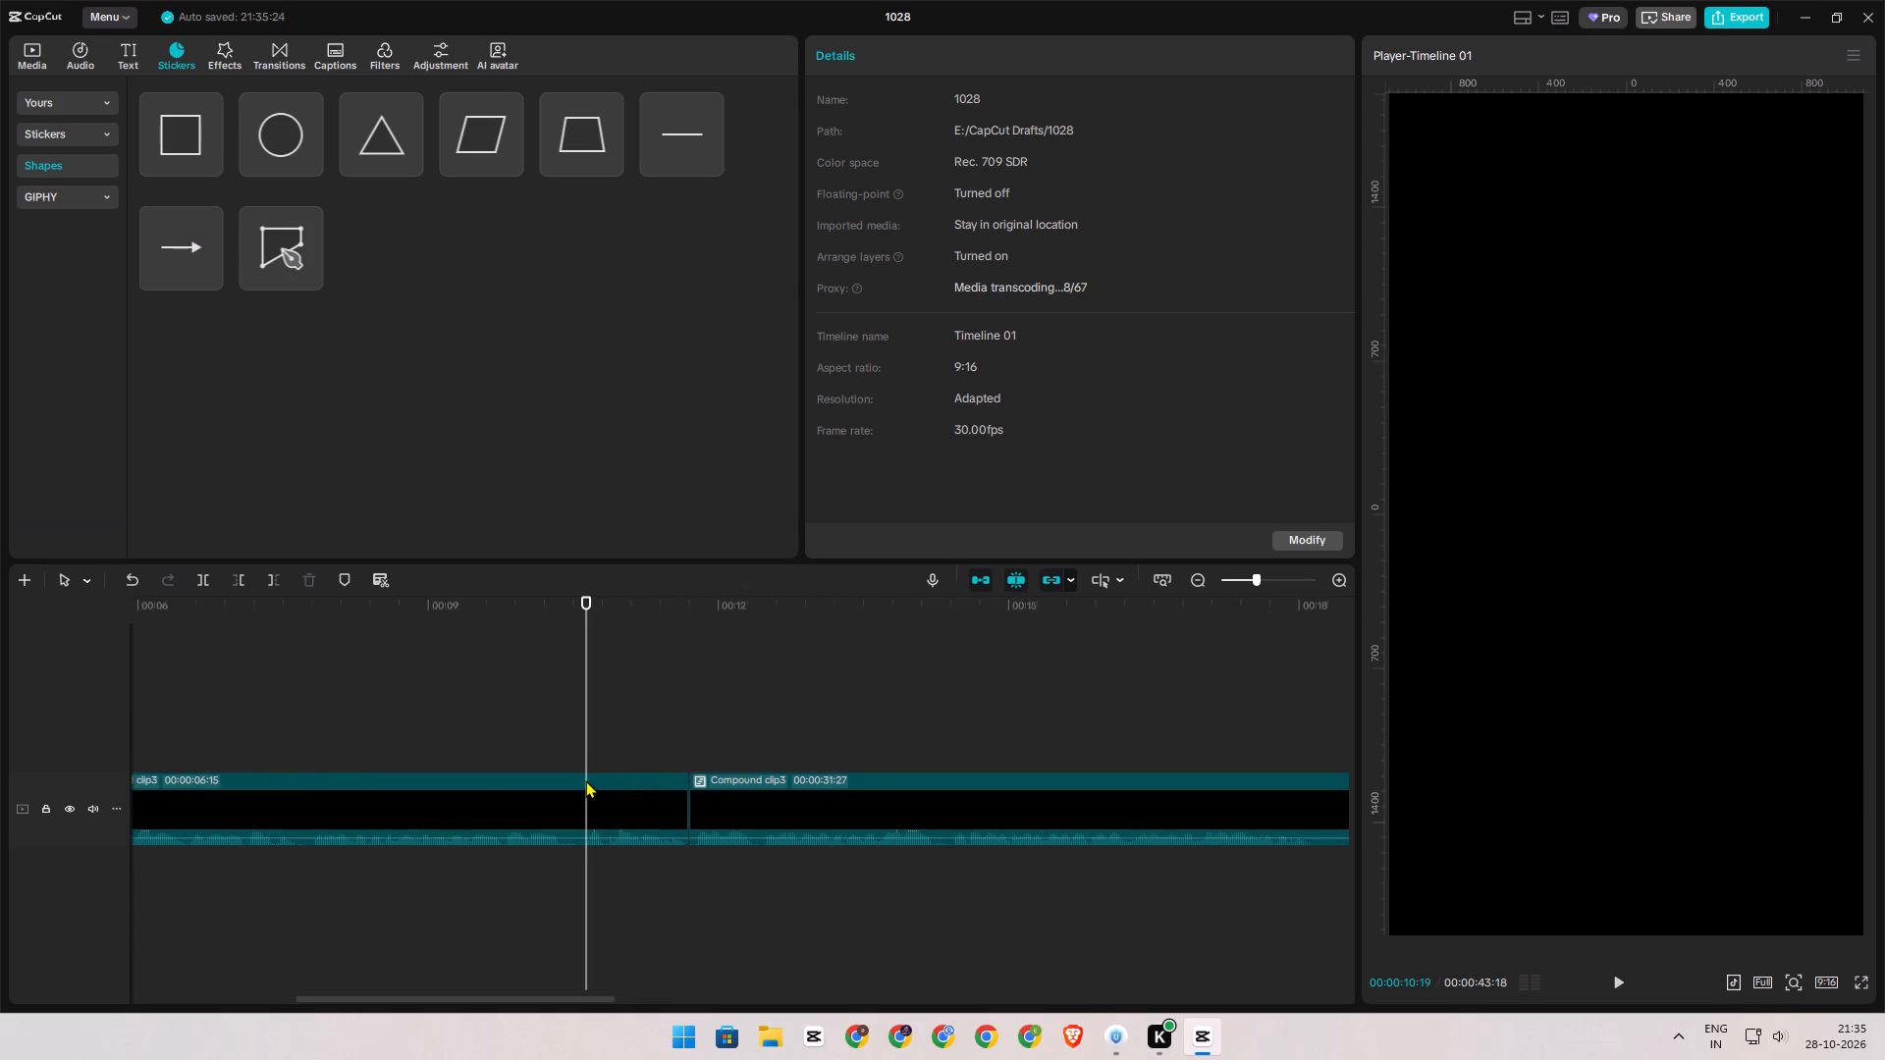
pyautogui.keyDown('ctrl'); pyautogui.scroll(6, 585, 780); pyautogui.keyUp('ctrl')
pyautogui.moveTo(584, 705); pyautogui.dragTo(554, 722)
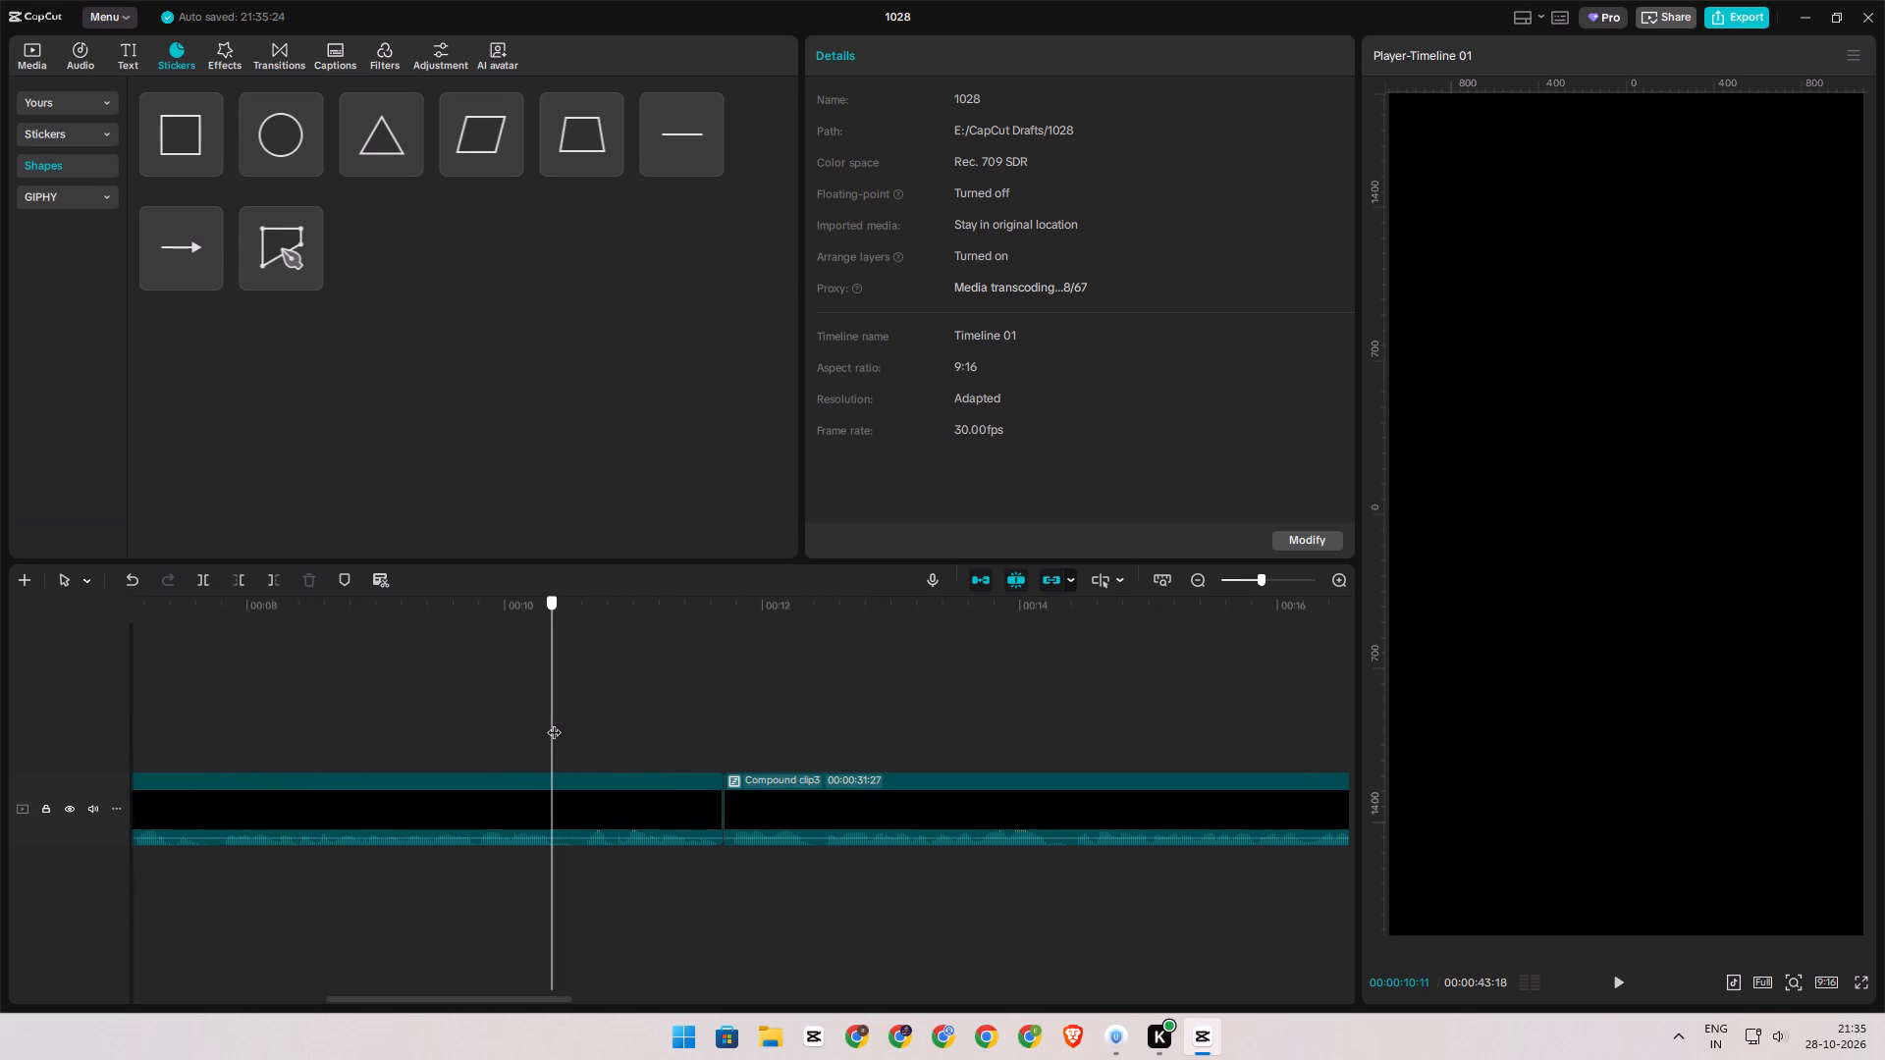
pyautogui.moveTo(554, 722); pyautogui.dragTo(578, 721)
pyautogui.press('s')
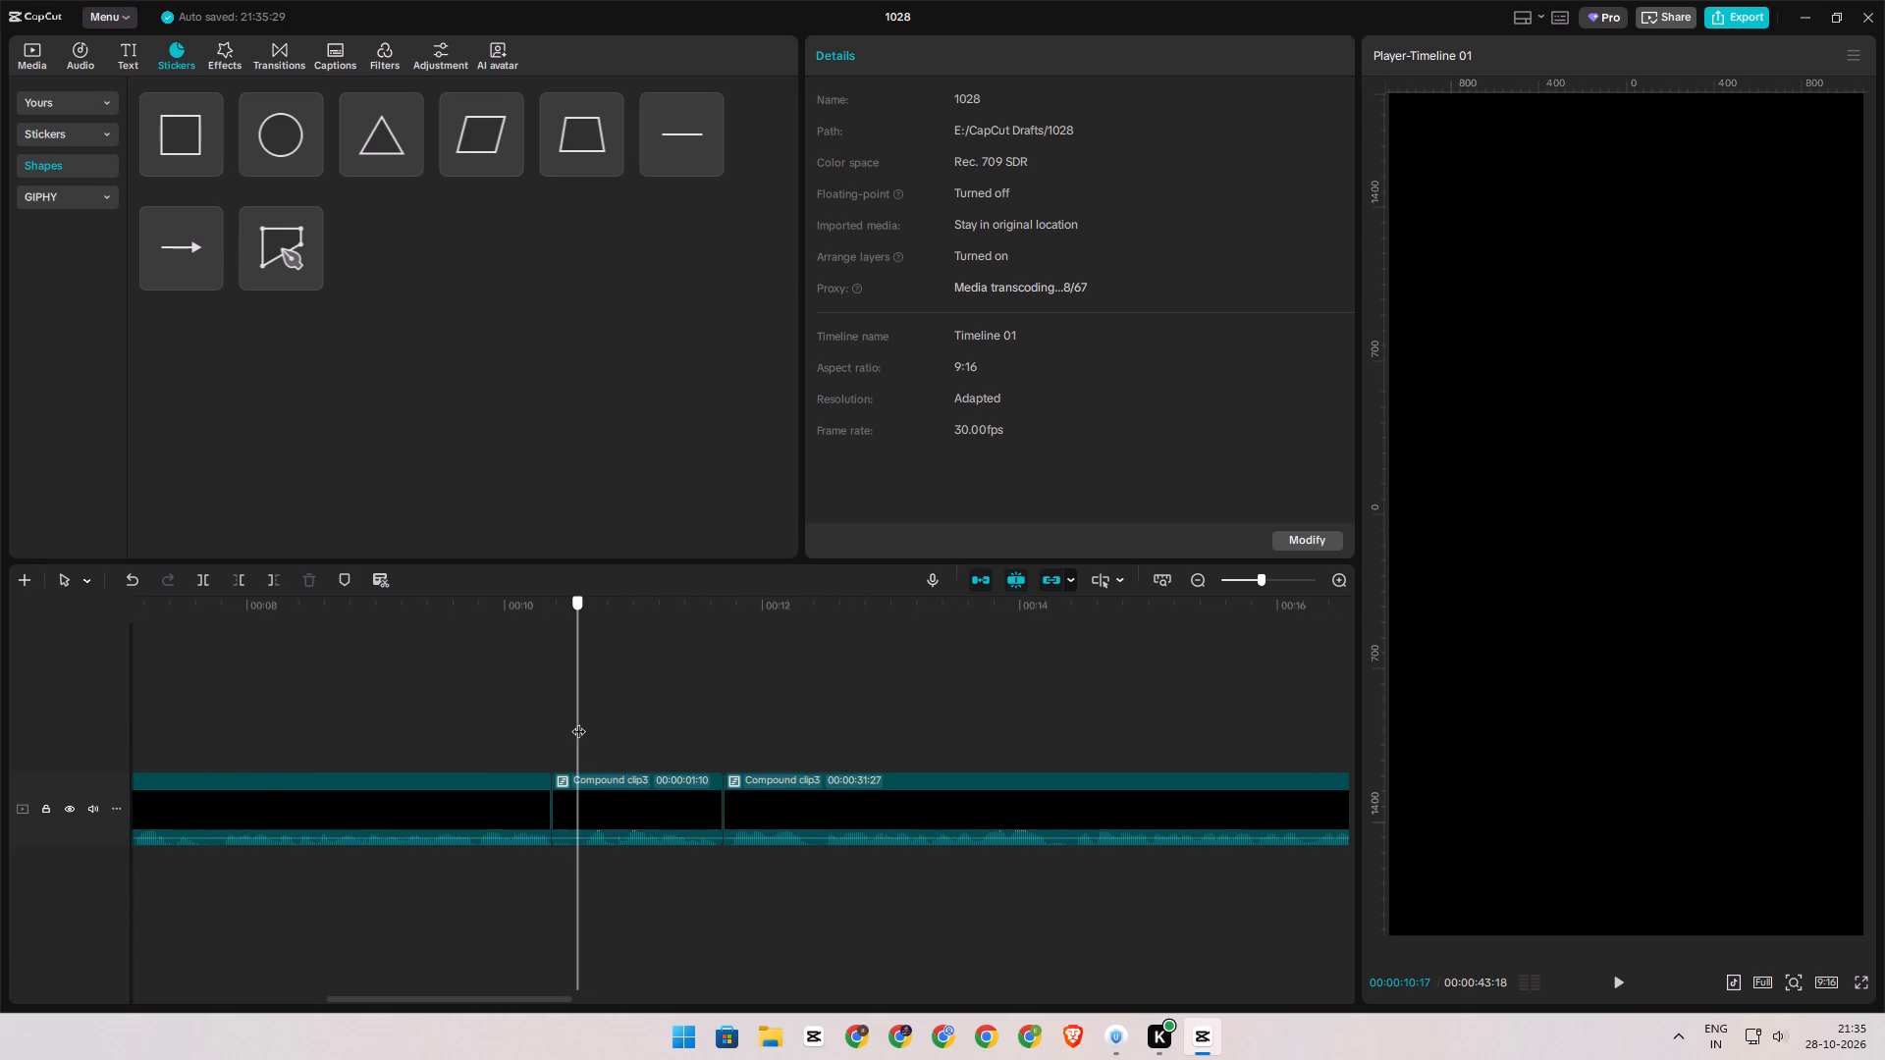
pyautogui.moveTo(578, 721); pyautogui.dragTo(536, 734)
pyautogui.press('q')
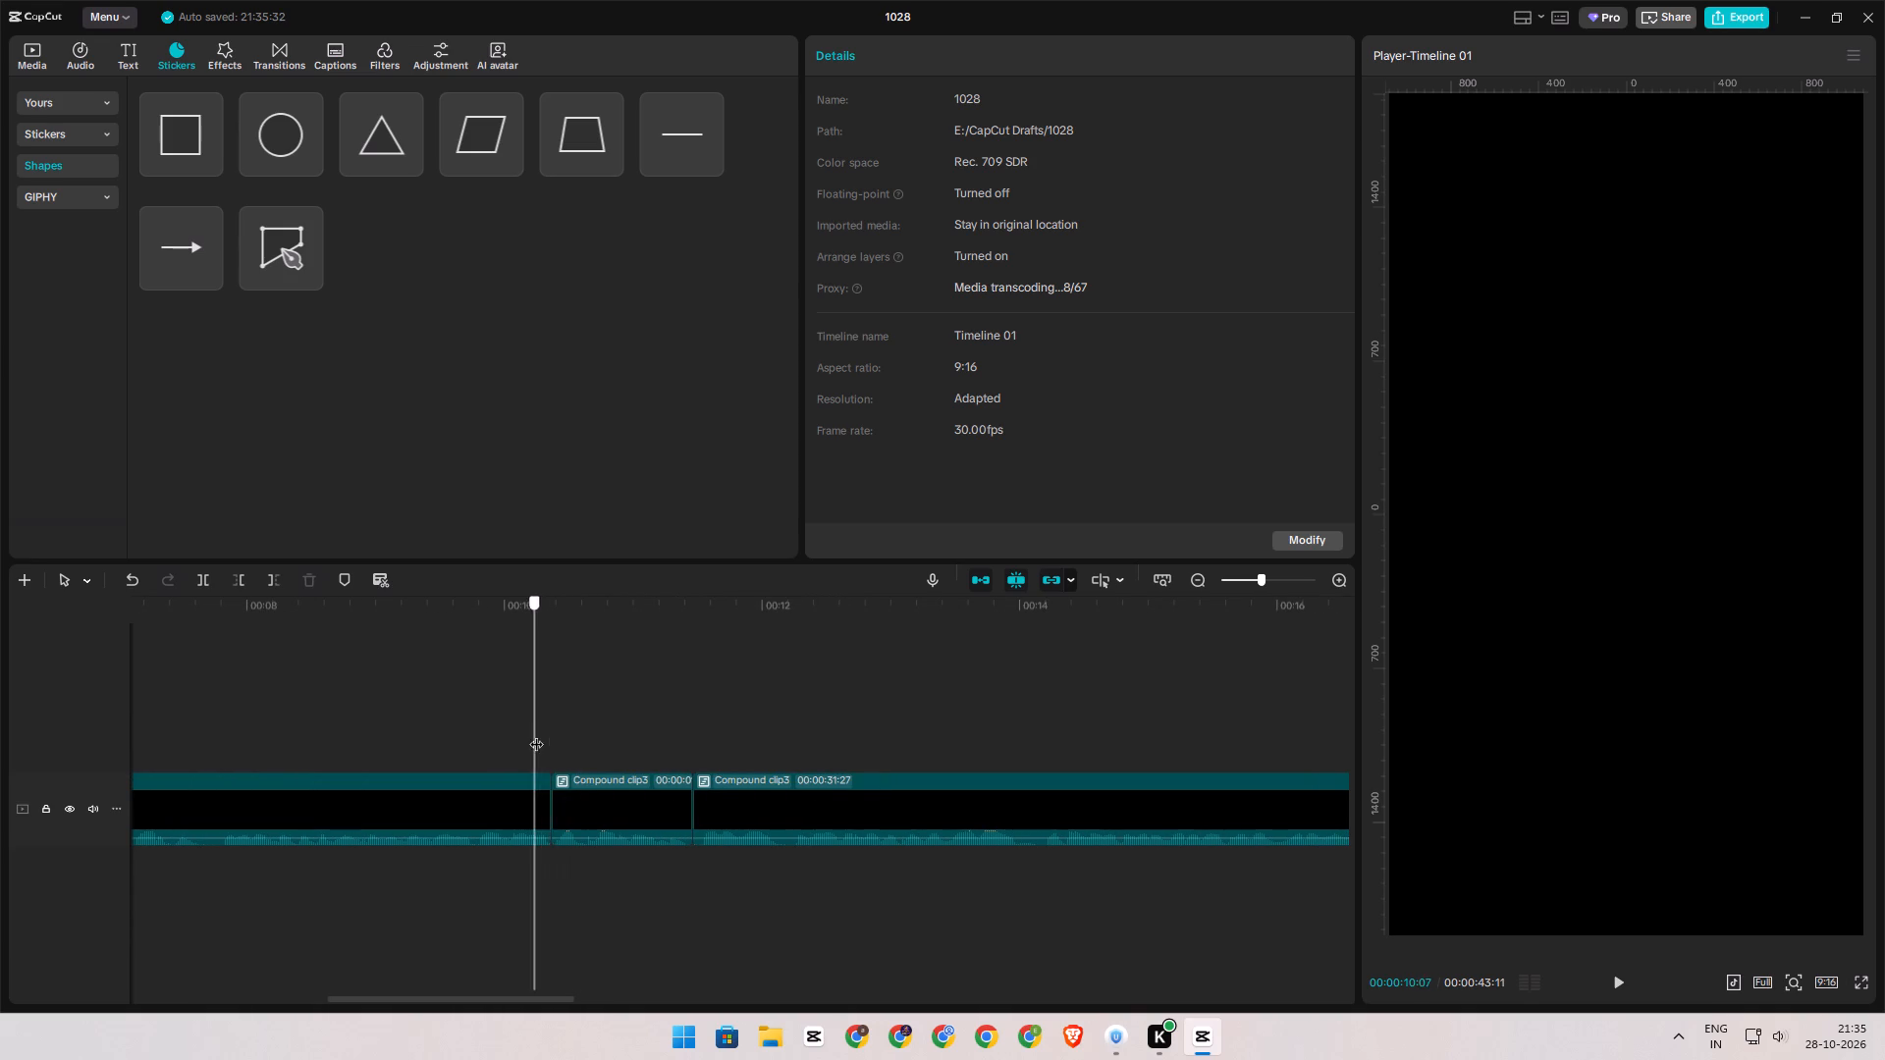
# Split the last clip at about 00:00:13:29 and trim off the short pause of about 6 frames after the cut.
pyautogui.moveTo(536, 734); pyautogui.dragTo(742, 772)
pyautogui.keyDown('ctrl'); pyautogui.scroll(-6, 706, 790); pyautogui.keyUp('ctrl')
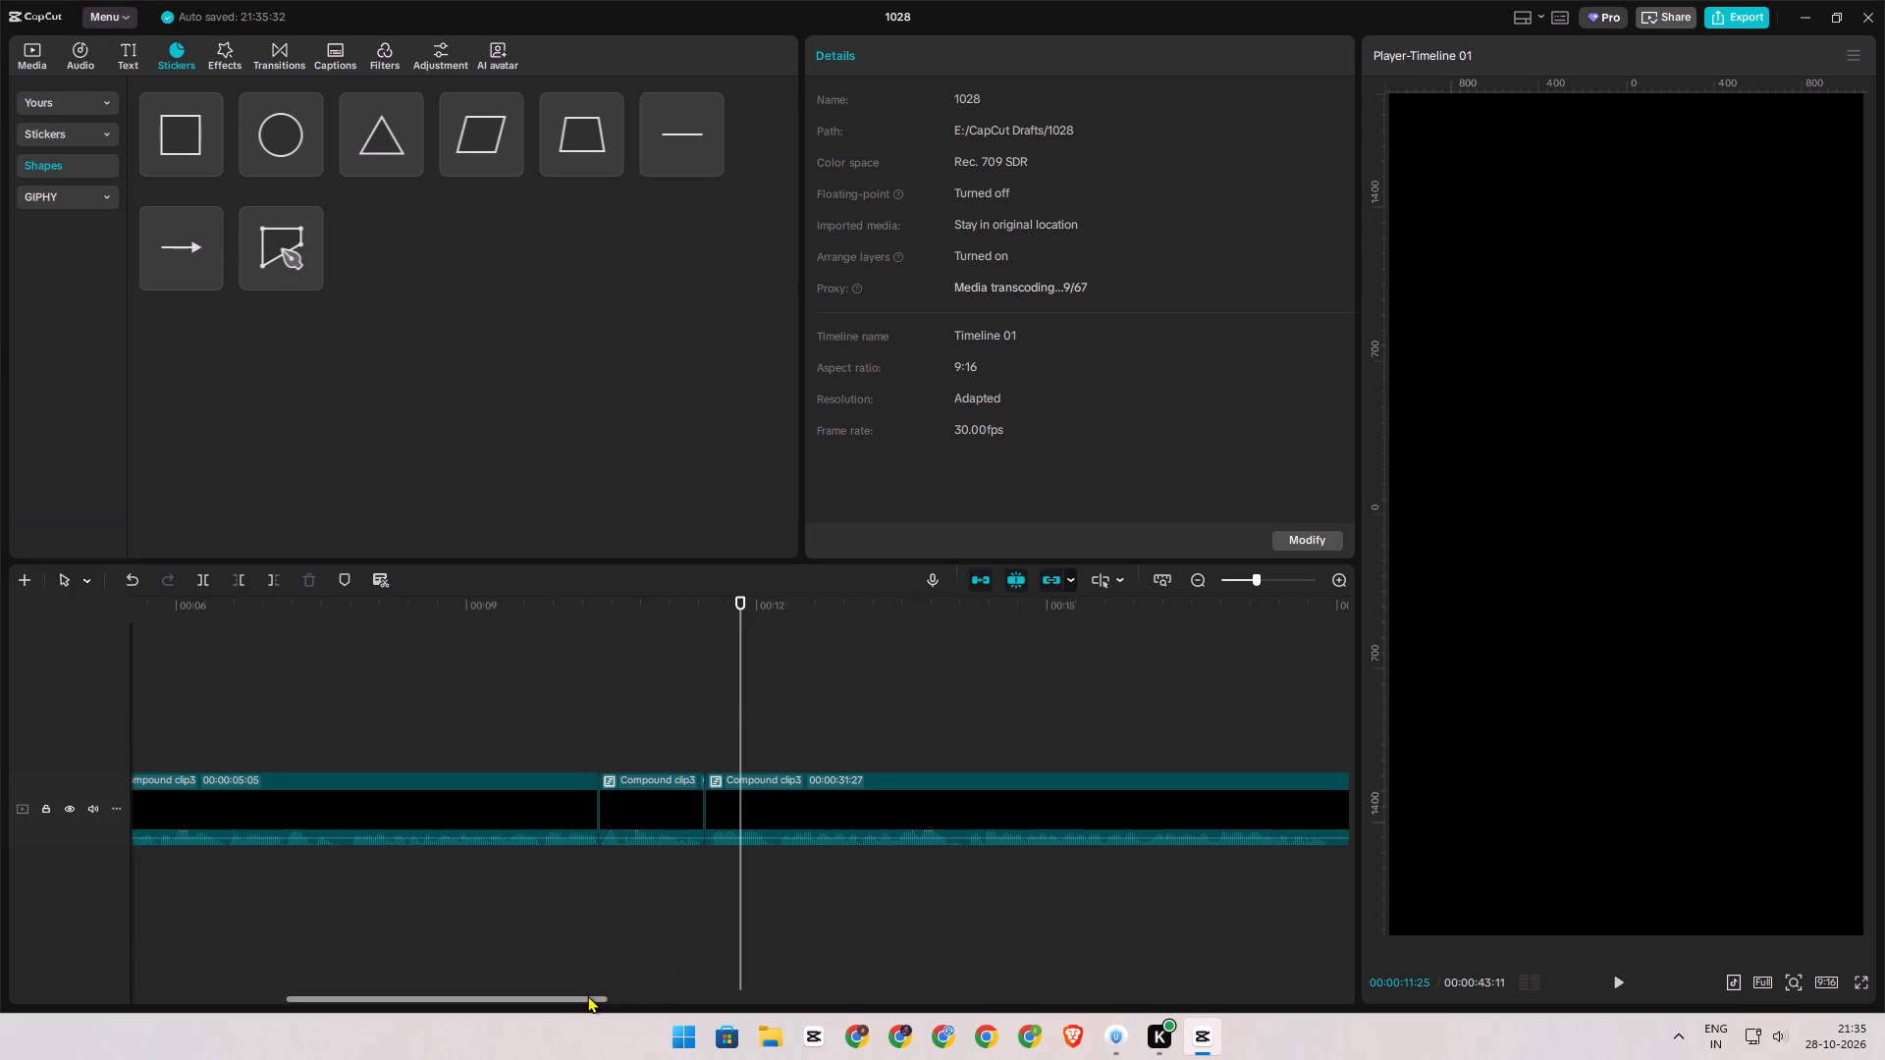
pyautogui.moveTo(587, 995); pyautogui.dragTo(686, 985)
pyautogui.keyDown('ctrl'); pyautogui.scroll(6, 731, 895); pyautogui.keyUp('ctrl')
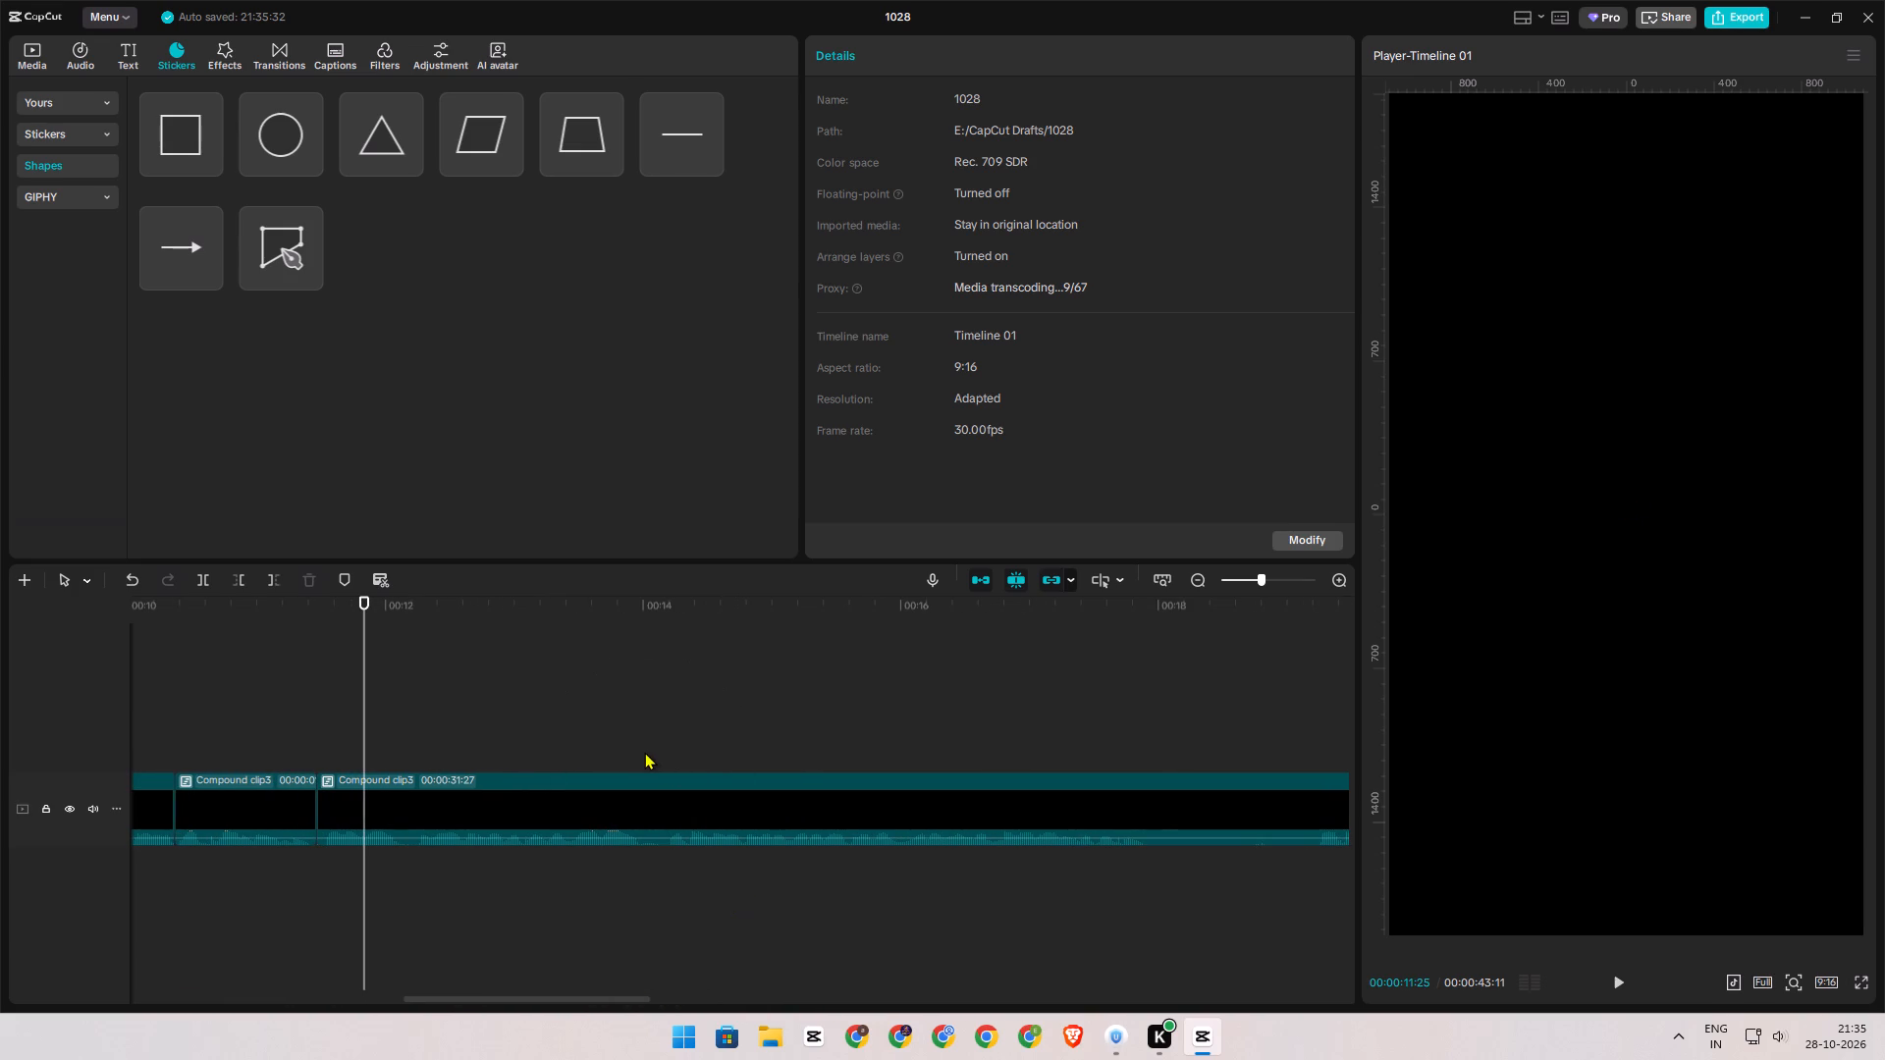
pyautogui.click(644, 752)
pyautogui.moveTo(644, 752); pyautogui.dragTo(659, 759)
pyautogui.press('s')
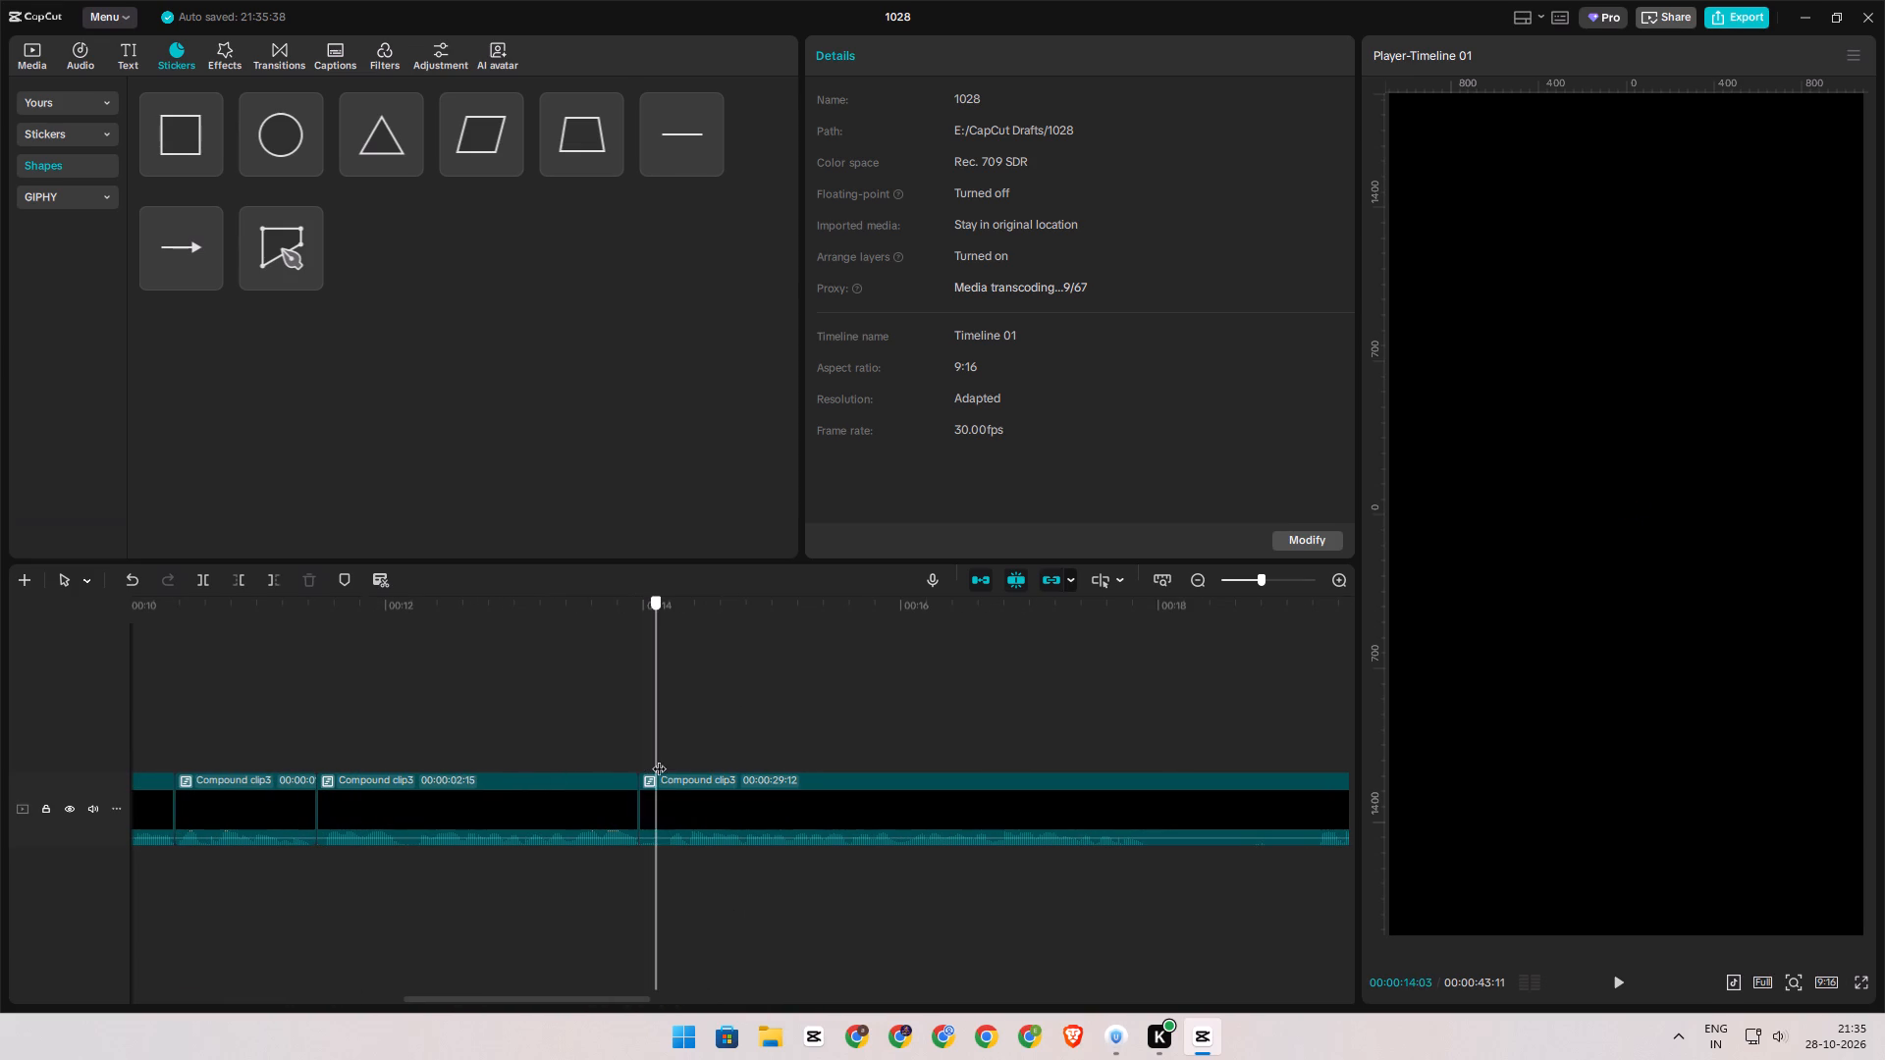
pyautogui.moveTo(659, 759); pyautogui.dragTo(641, 766)
pyautogui.press('q')
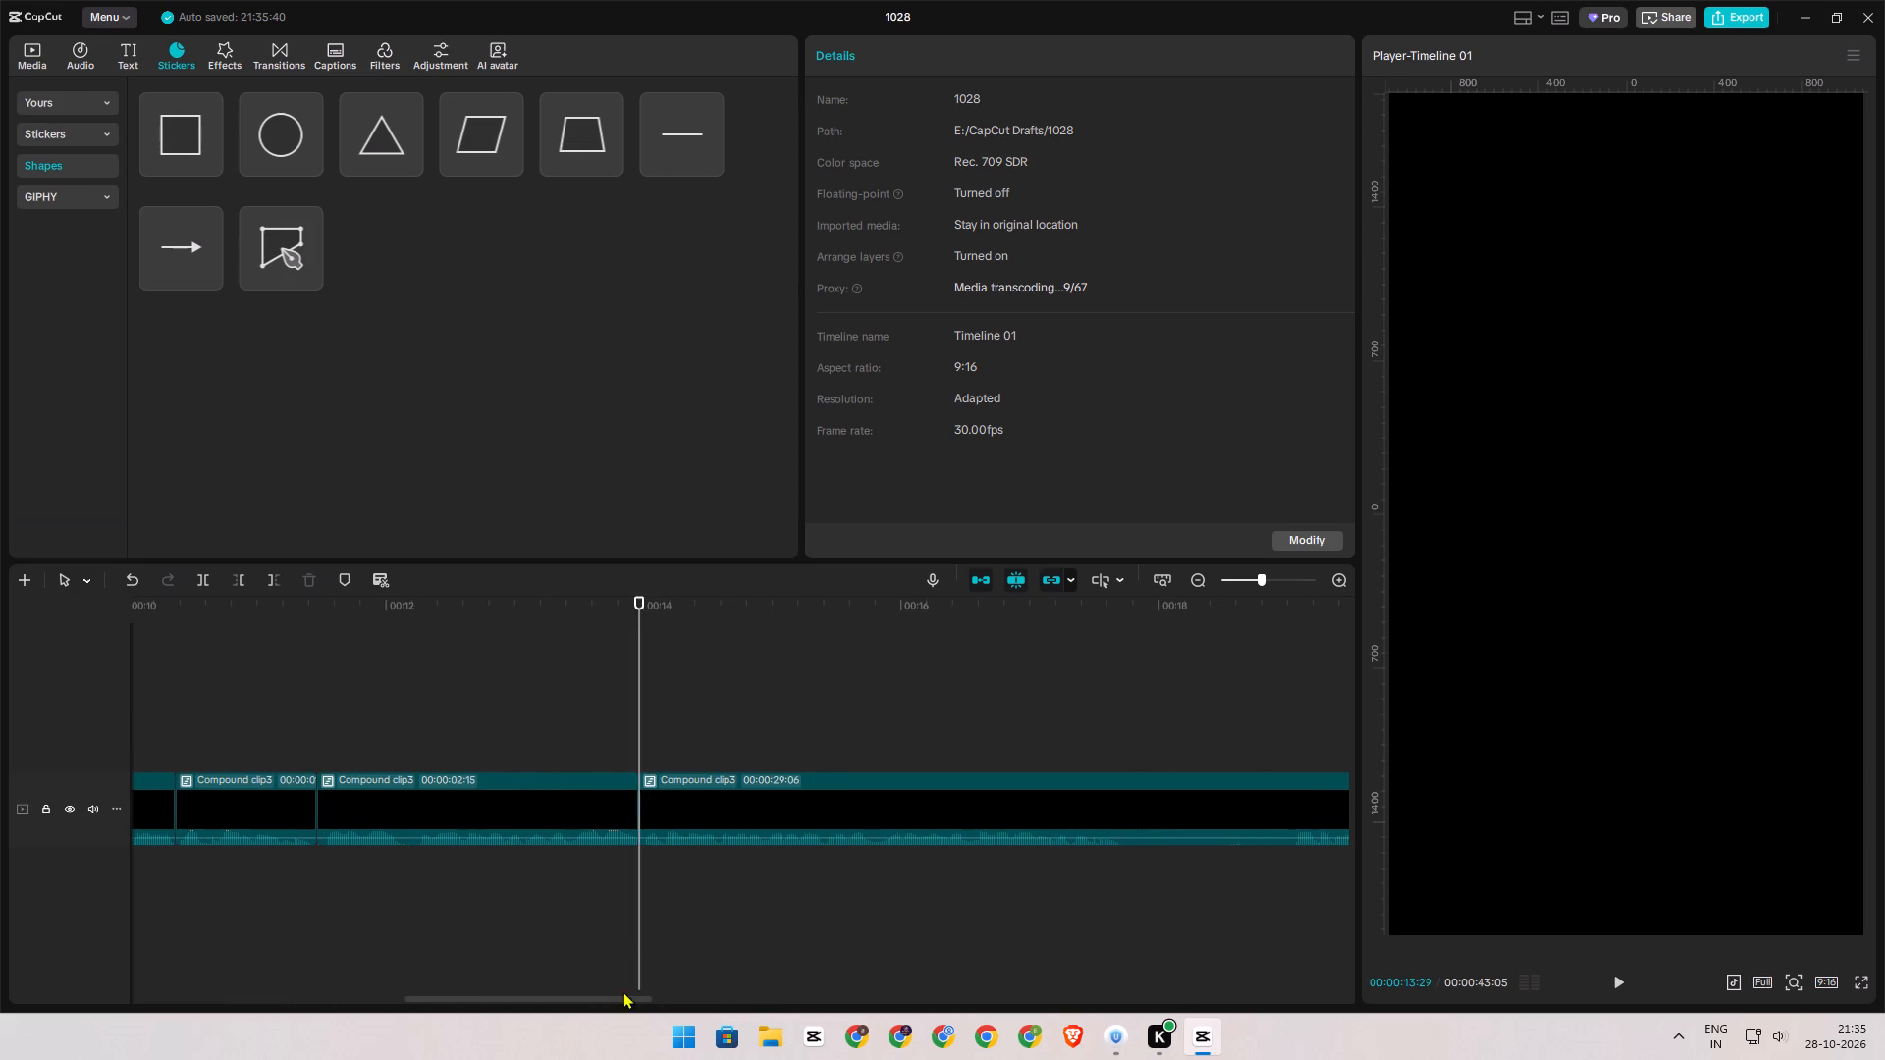
# Split the last clip at about 00:00:17:21 and trim off the pause of about 1.3 seconds before the next phrase.
pyautogui.moveTo(614, 995); pyautogui.dragTo(727, 990)
pyautogui.click(560, 727)
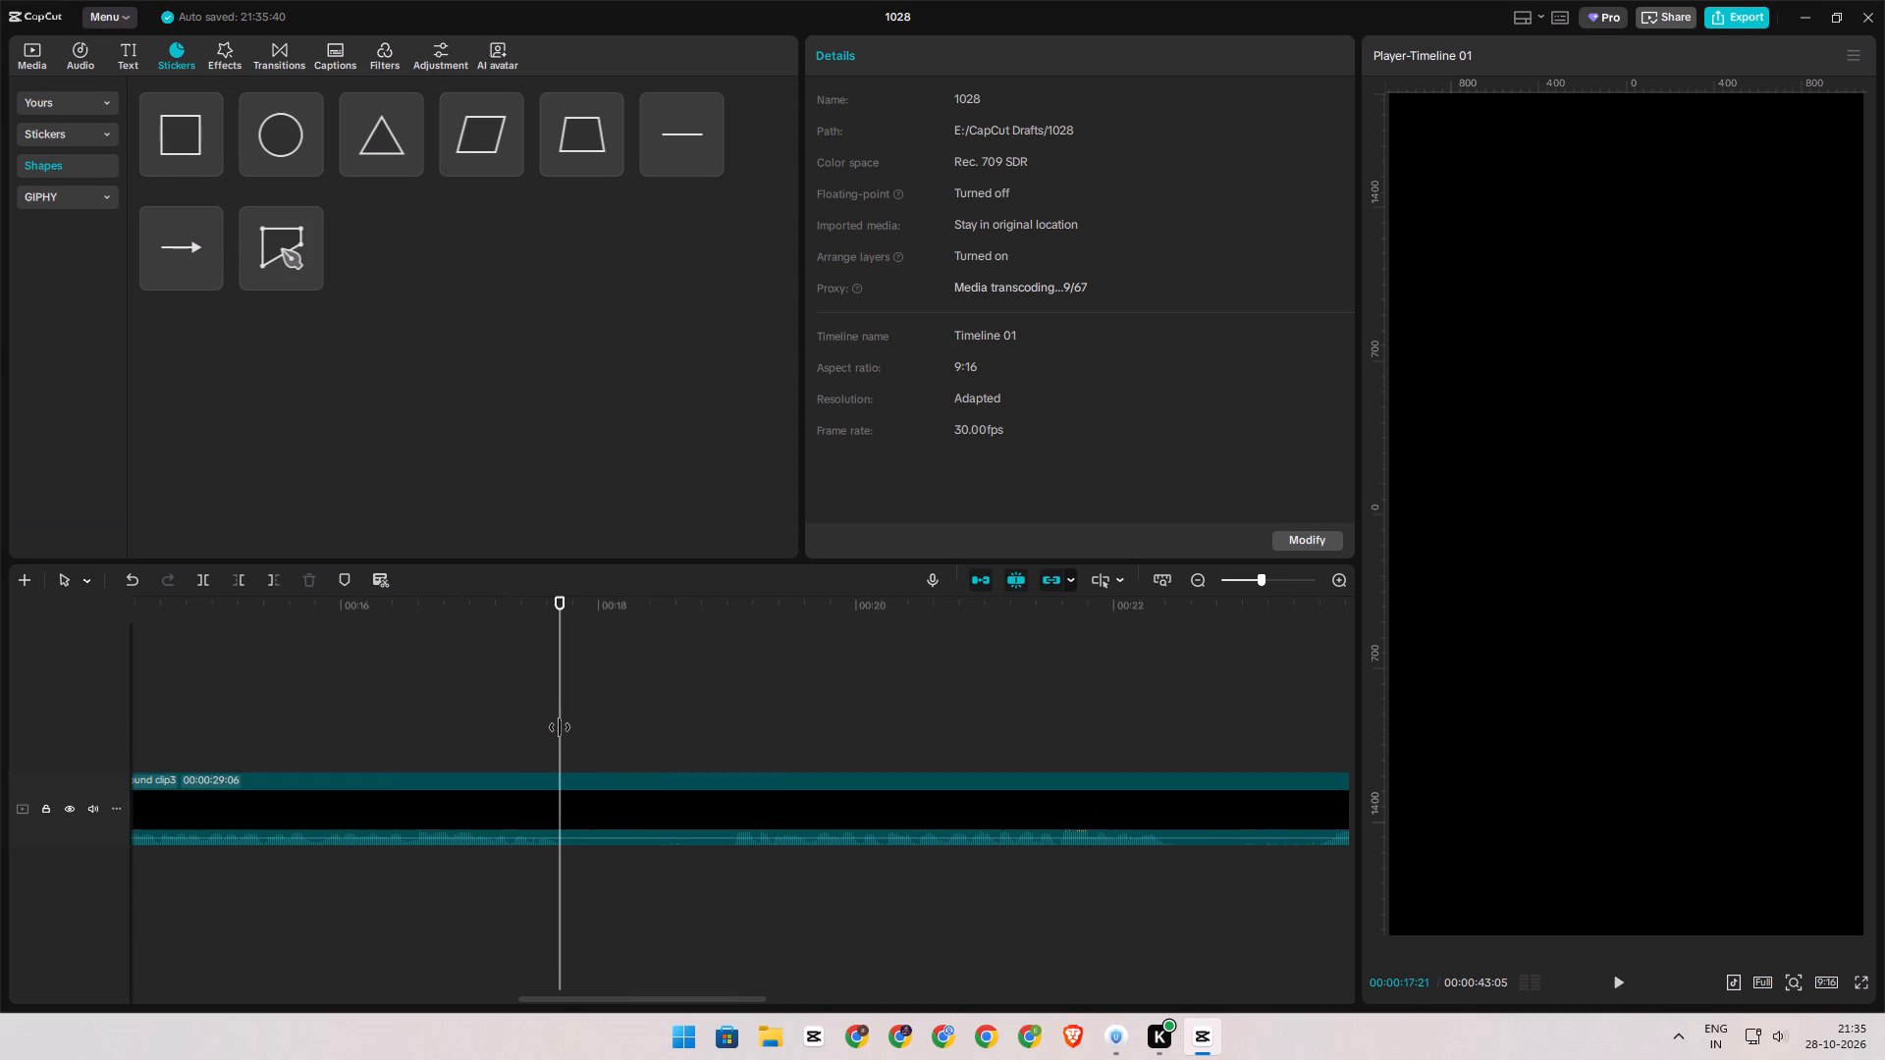
pyautogui.moveTo(560, 727); pyautogui.dragTo(735, 744)
pyautogui.press('s')
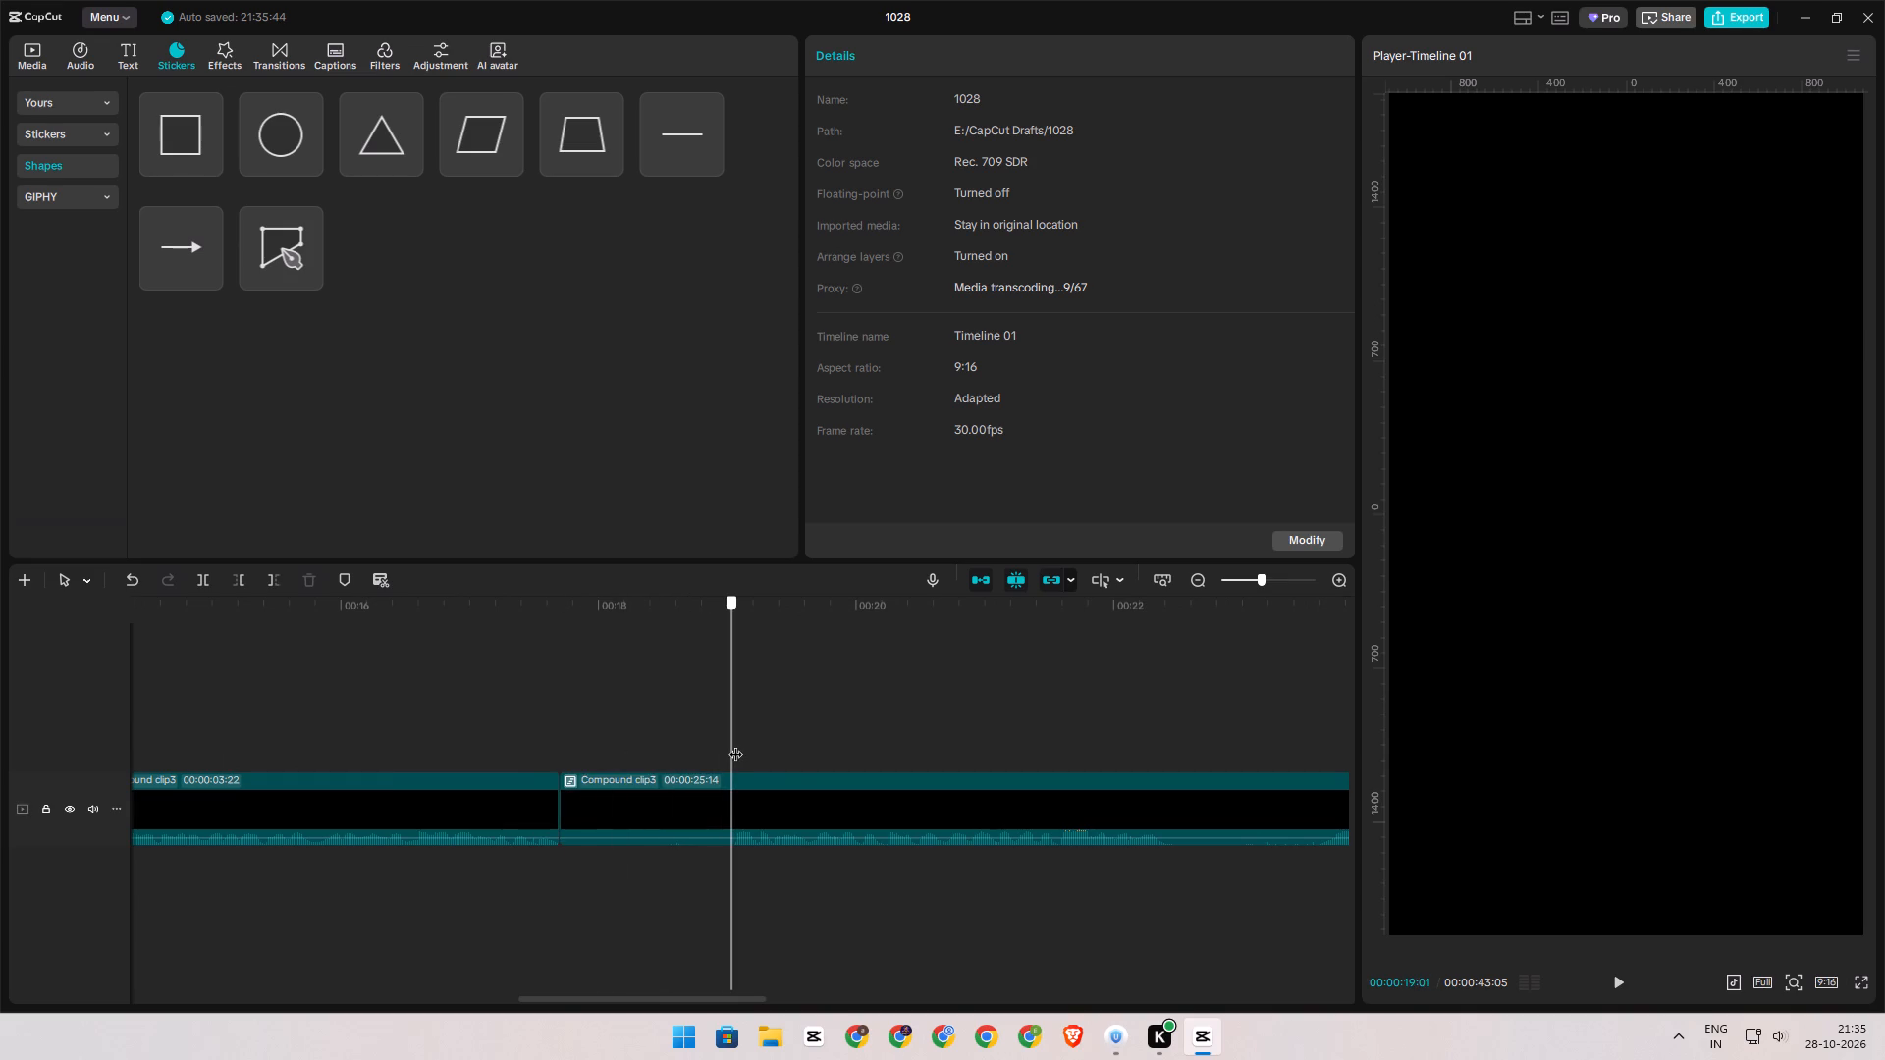
pyautogui.moveTo(735, 744); pyautogui.dragTo(724, 750)
pyautogui.press('q')
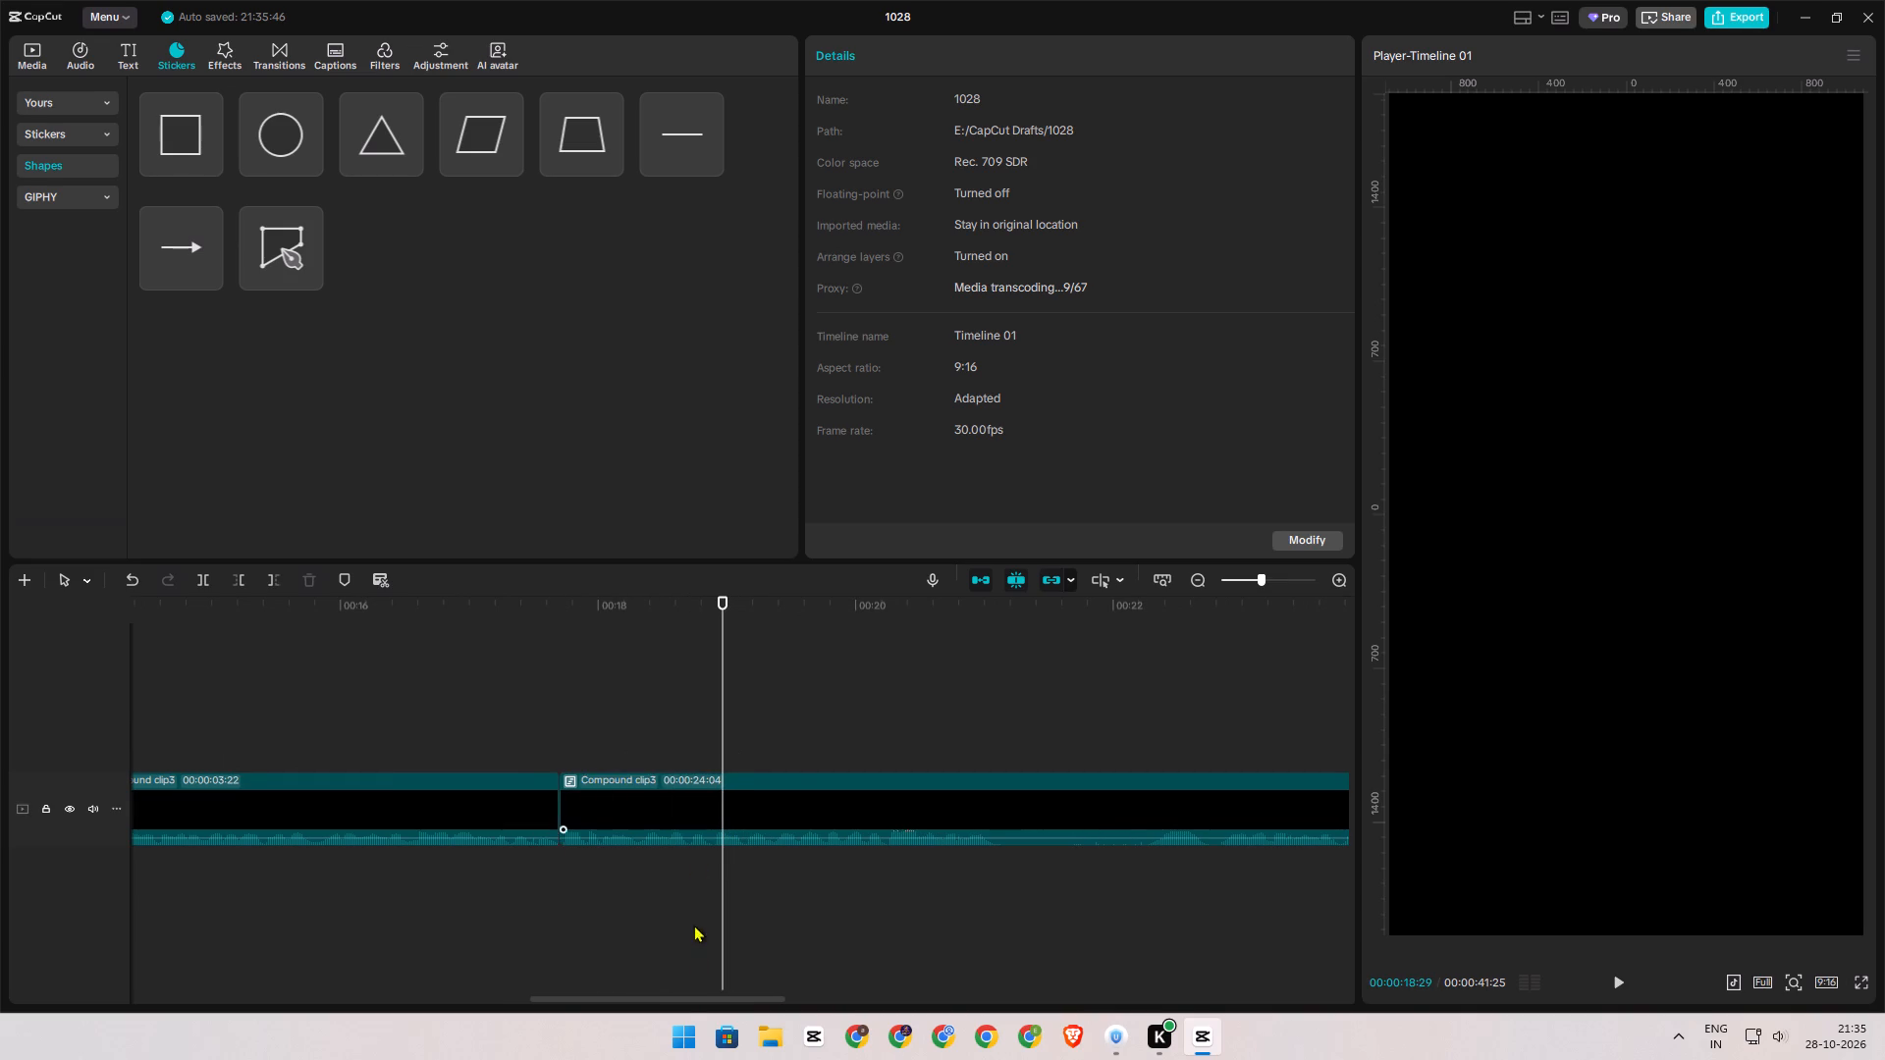
# Split the last clip at about 00:00:21:03 and trim off the pause of about 1.1 seconds before the next phrase.
pyautogui.moveTo(681, 1000); pyautogui.dragTo(753, 990)
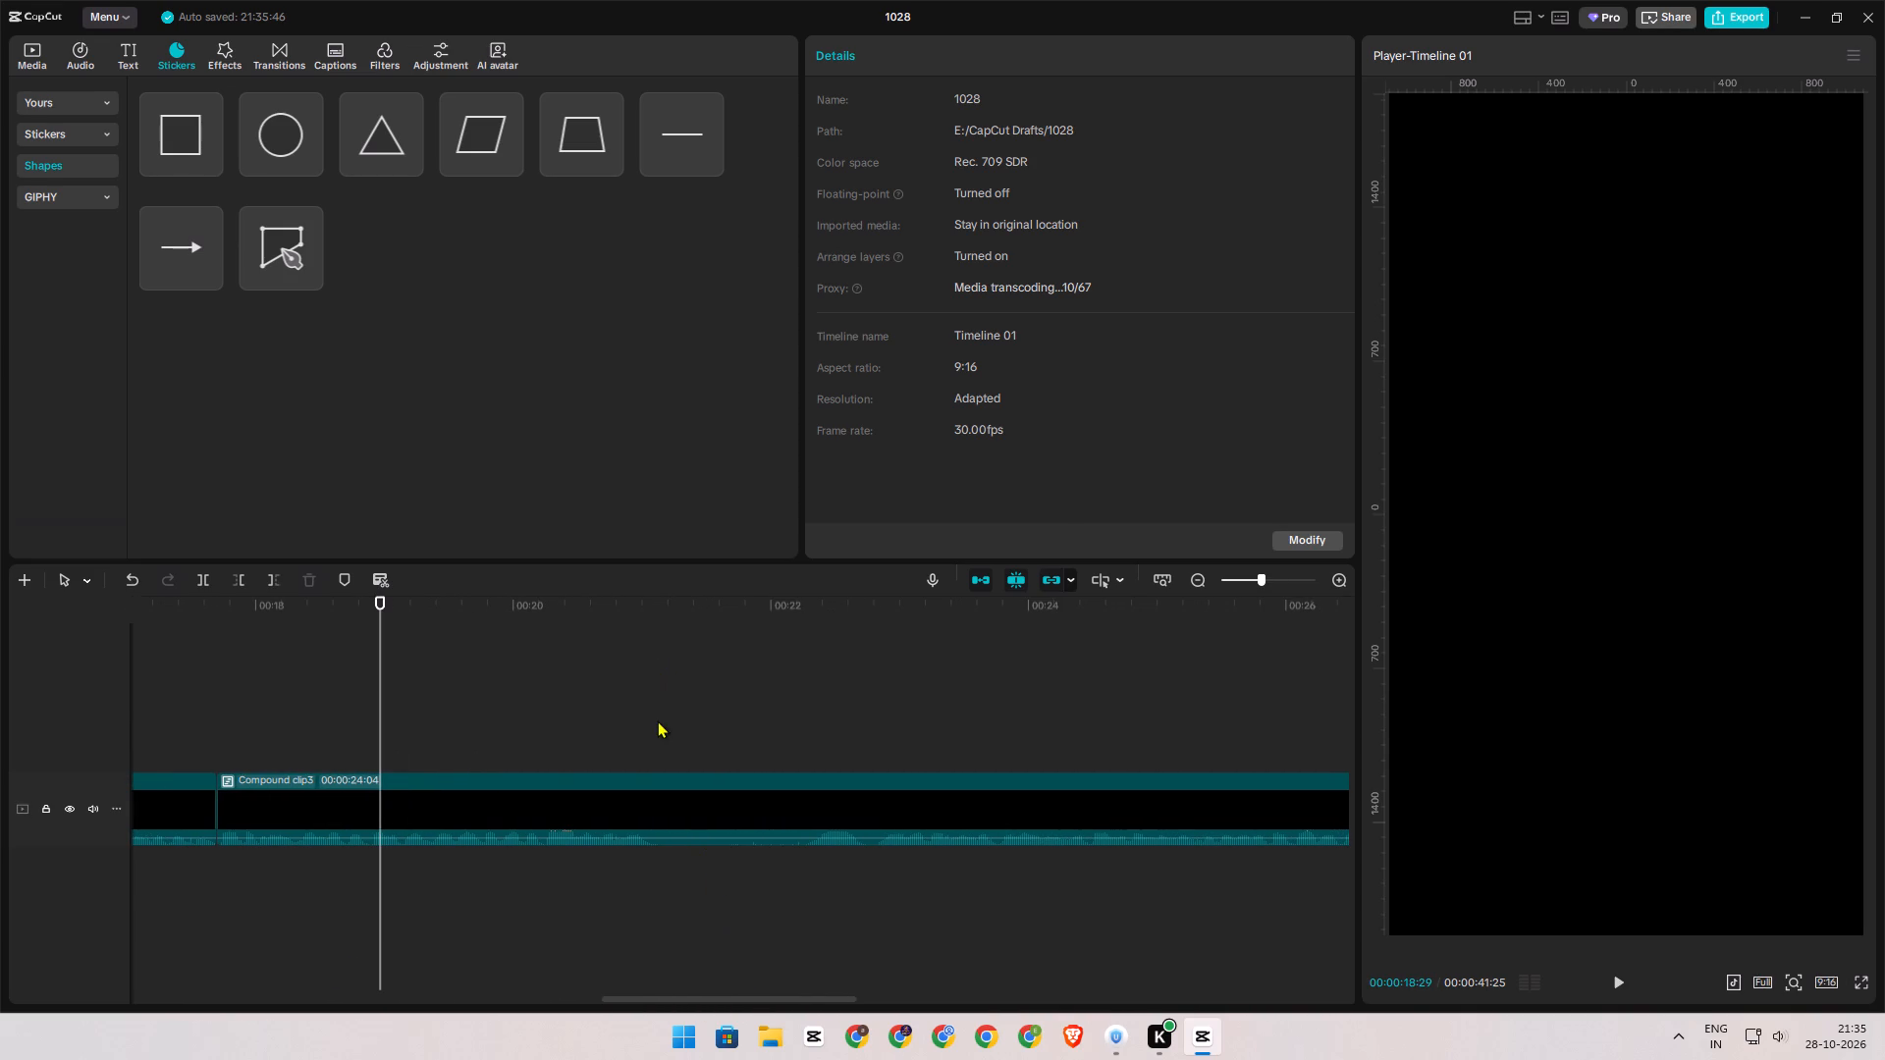
pyautogui.click(657, 720)
pyautogui.moveTo(657, 720); pyautogui.dragTo(785, 722)
pyautogui.press('s')
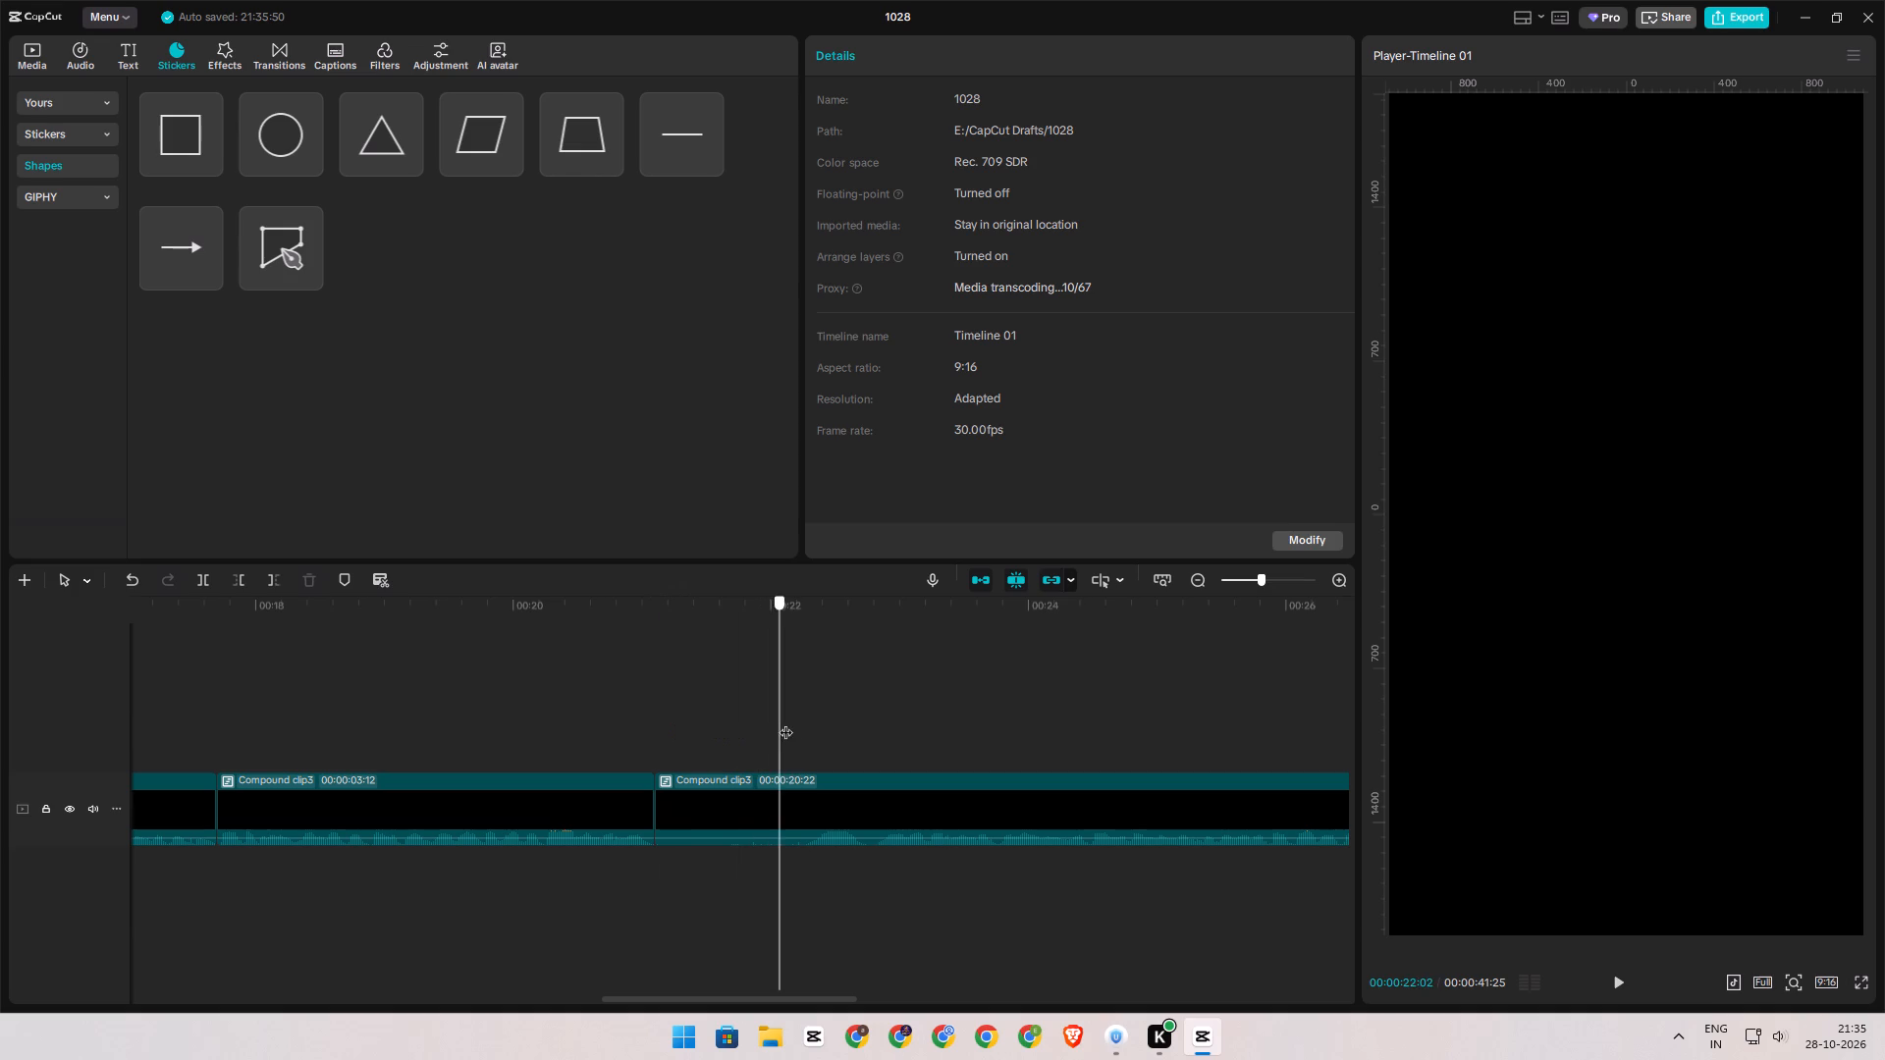
pyautogui.moveTo(785, 722); pyautogui.dragTo(802, 721)
pyautogui.press('q')
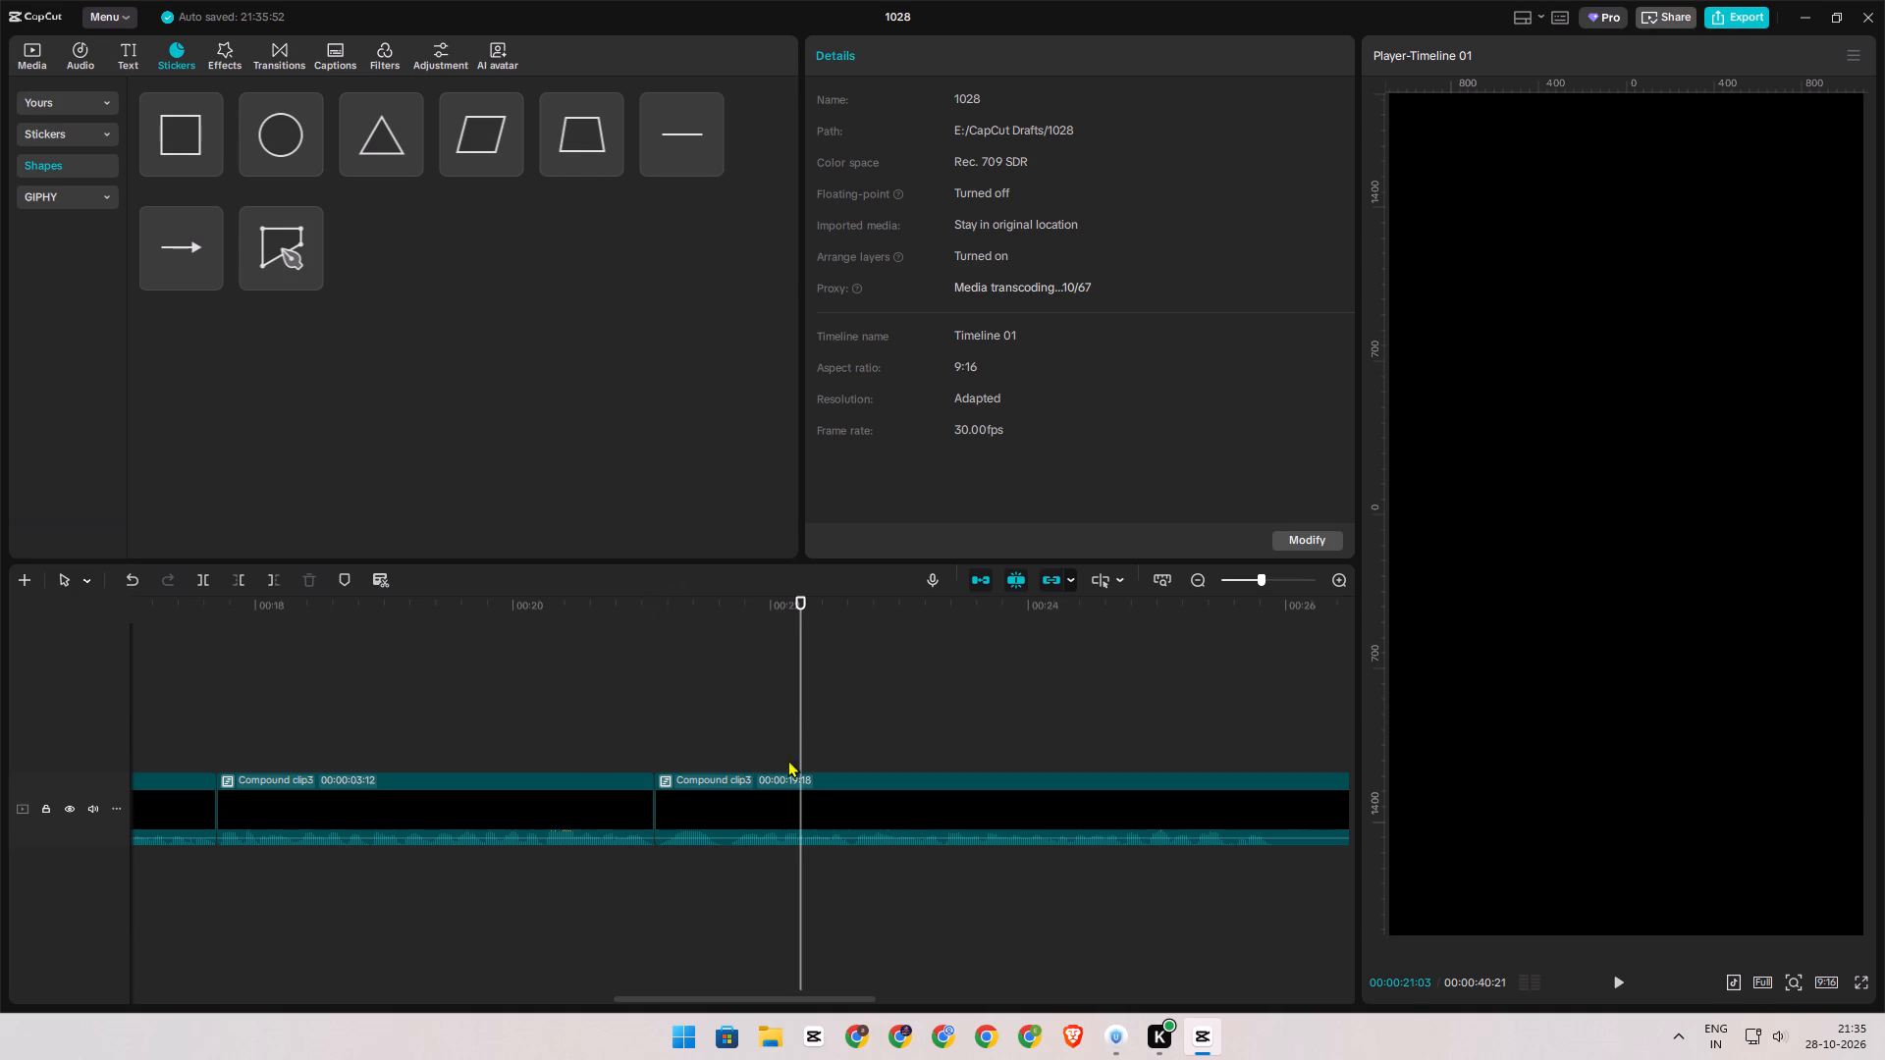
# Split the last clip at about 00:00:25:28, play the pause to find its end and trim off about 1.2 seconds.
pyautogui.moveTo(737, 997); pyautogui.dragTo(839, 996)
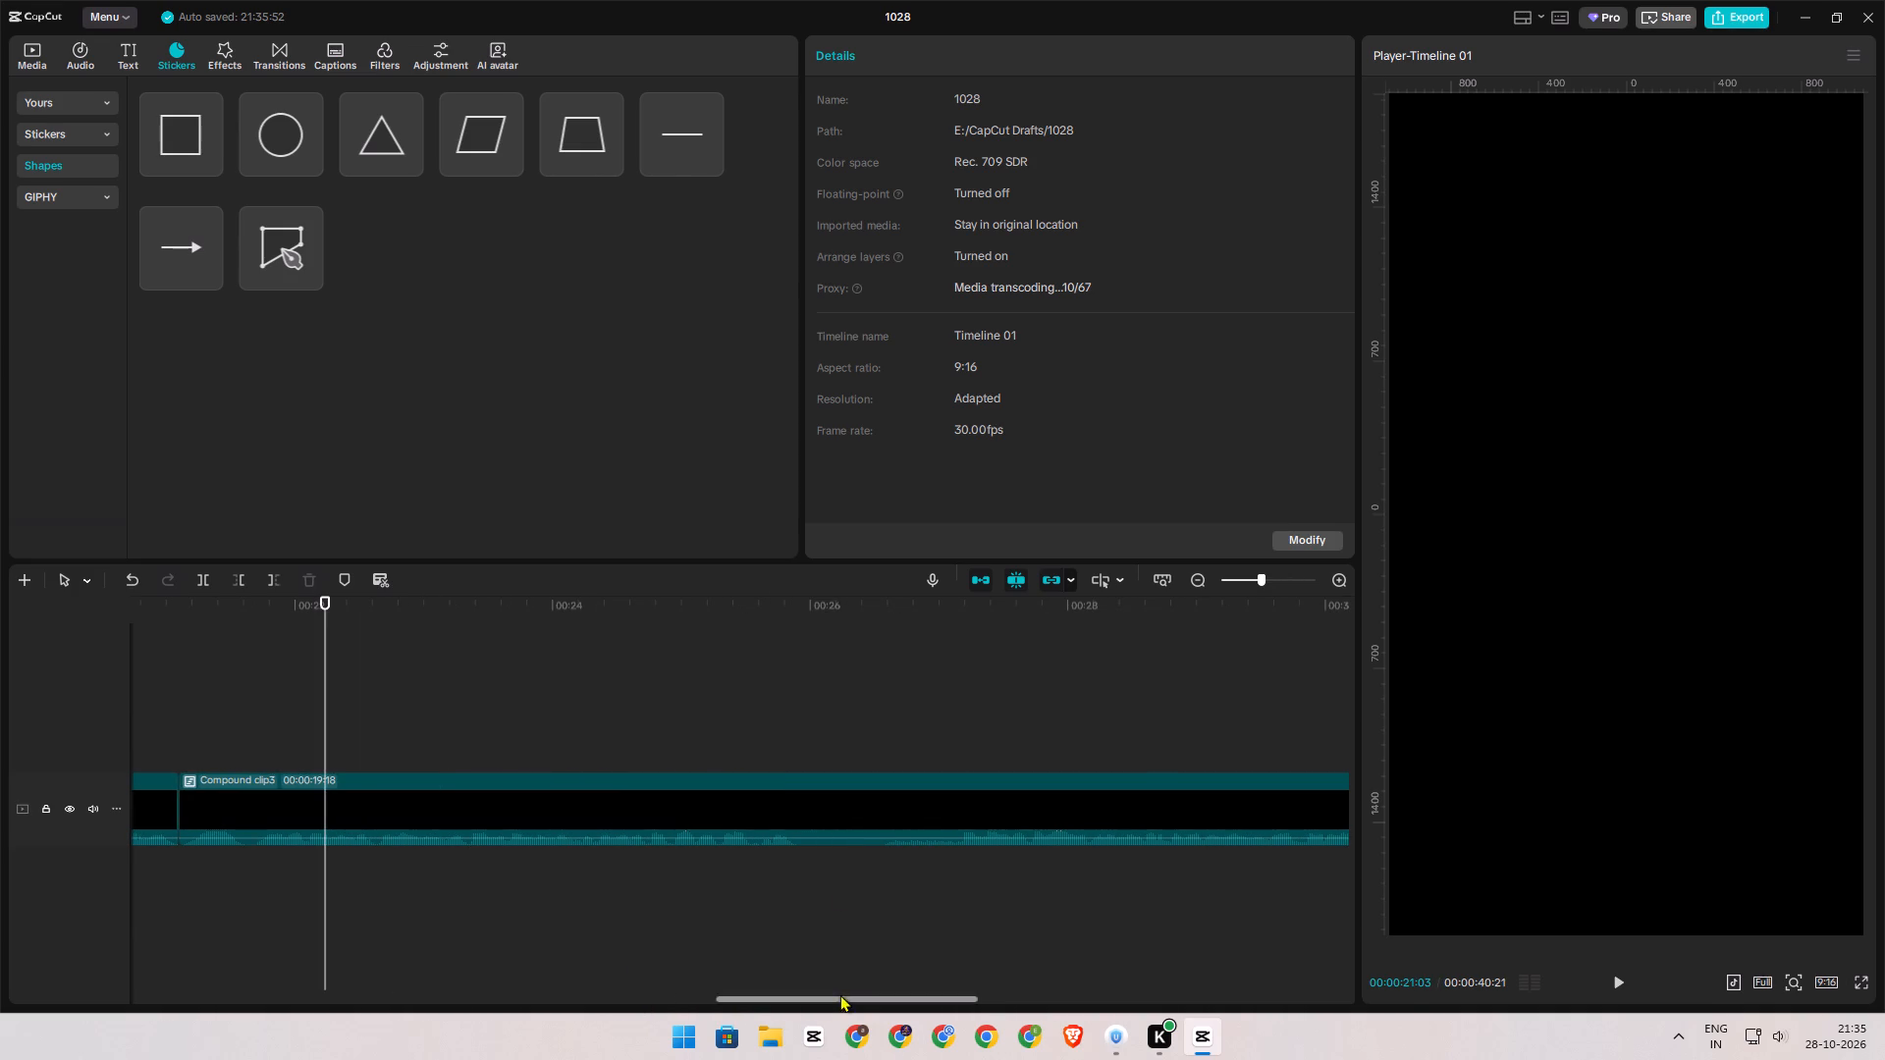
pyautogui.click(804, 729)
pyautogui.moveTo(804, 729); pyautogui.dragTo(801, 730)
pyautogui.press('s')
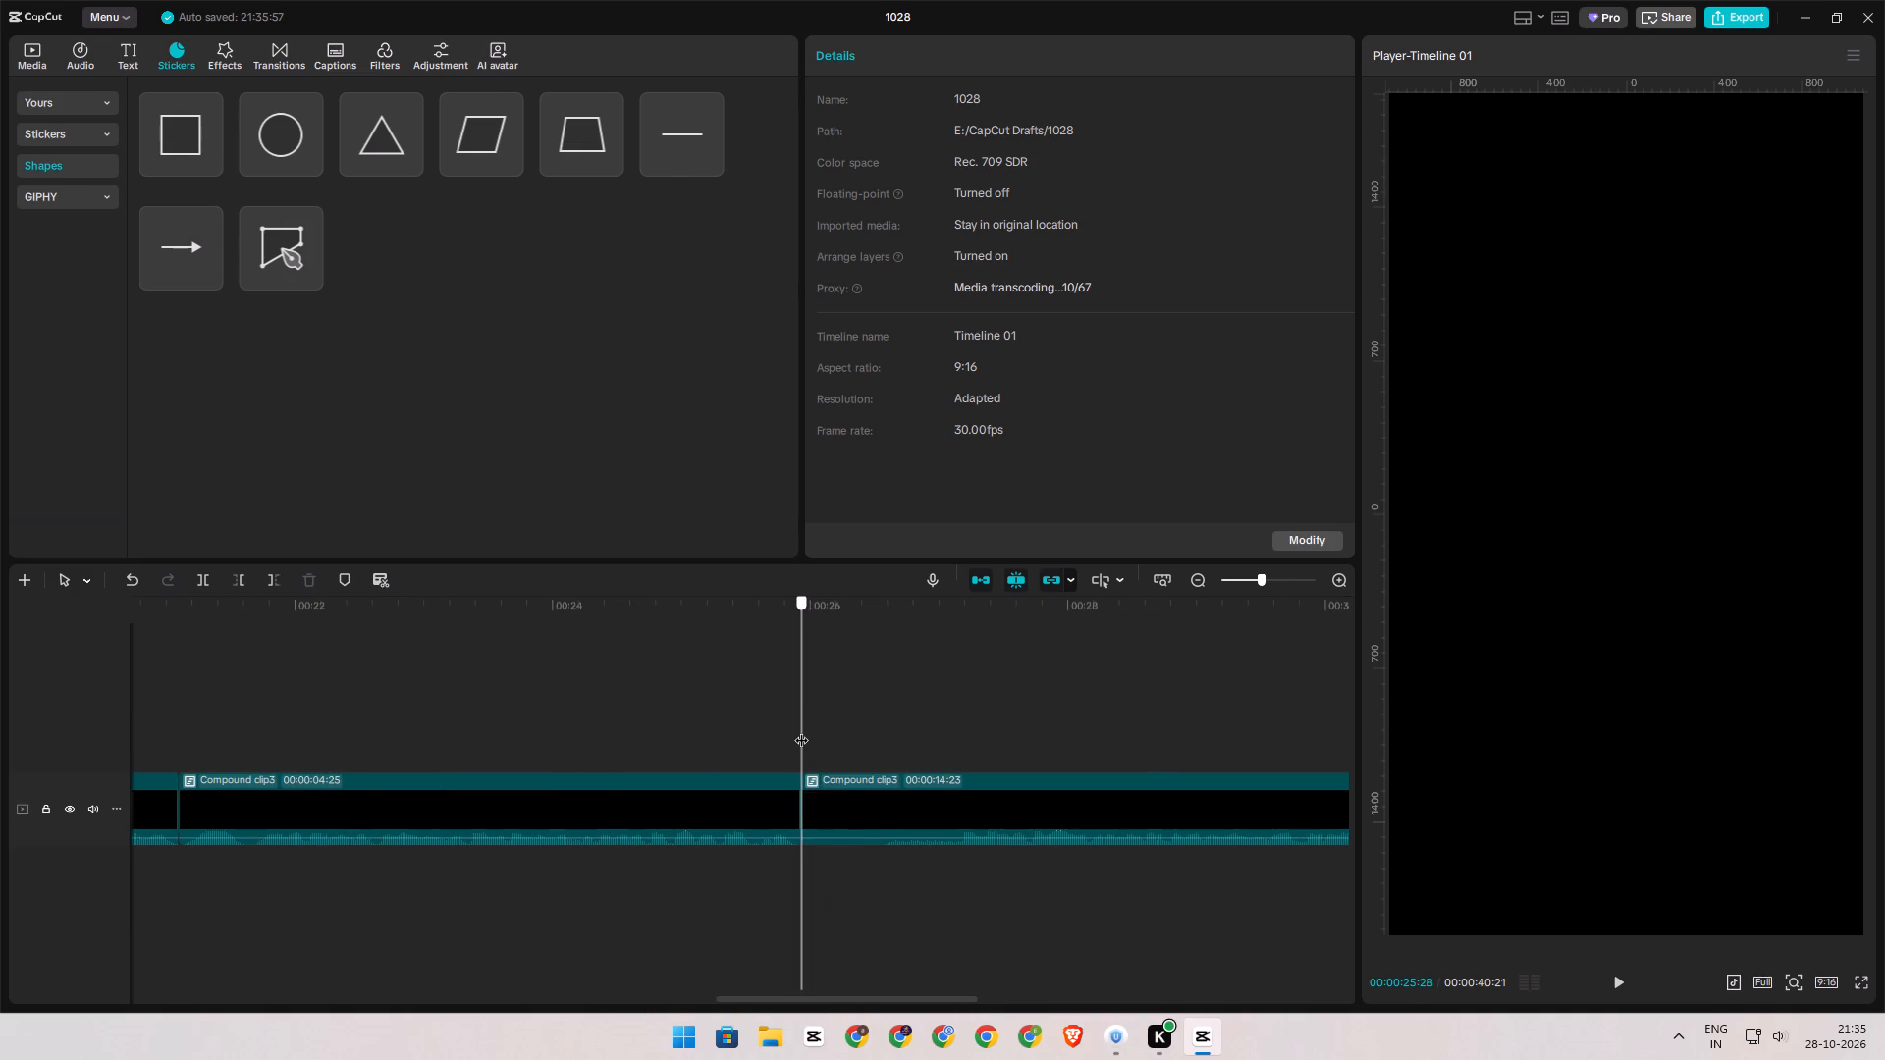
pyautogui.moveTo(801, 730); pyautogui.dragTo(894, 745)
pyautogui.press('space')
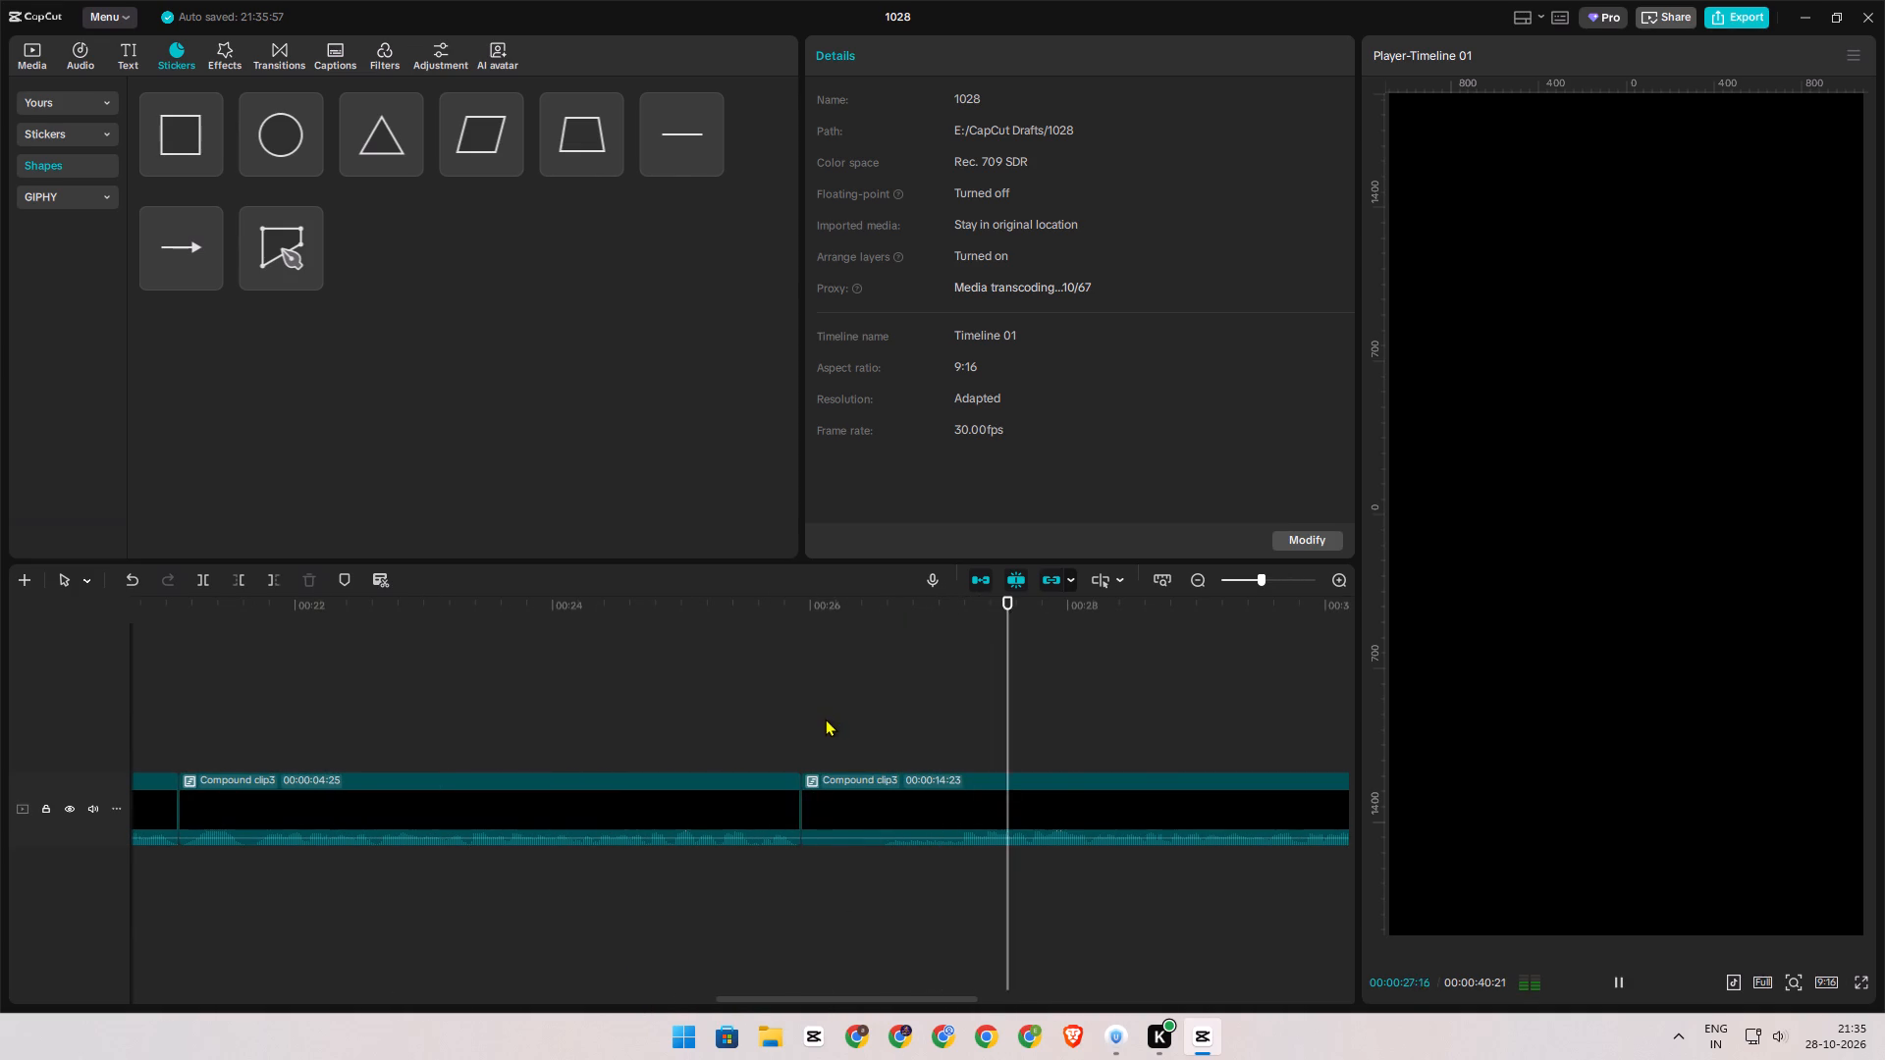
pyautogui.click(957, 730)
pyautogui.moveTo(957, 730); pyautogui.dragTo(934, 736)
pyautogui.press('q')
# Split the last clip at about 00:00:29:13 and trim off the pause of about 1.8 seconds before the next phrase.
pyautogui.moveTo(862, 997); pyautogui.dragTo(923, 998)
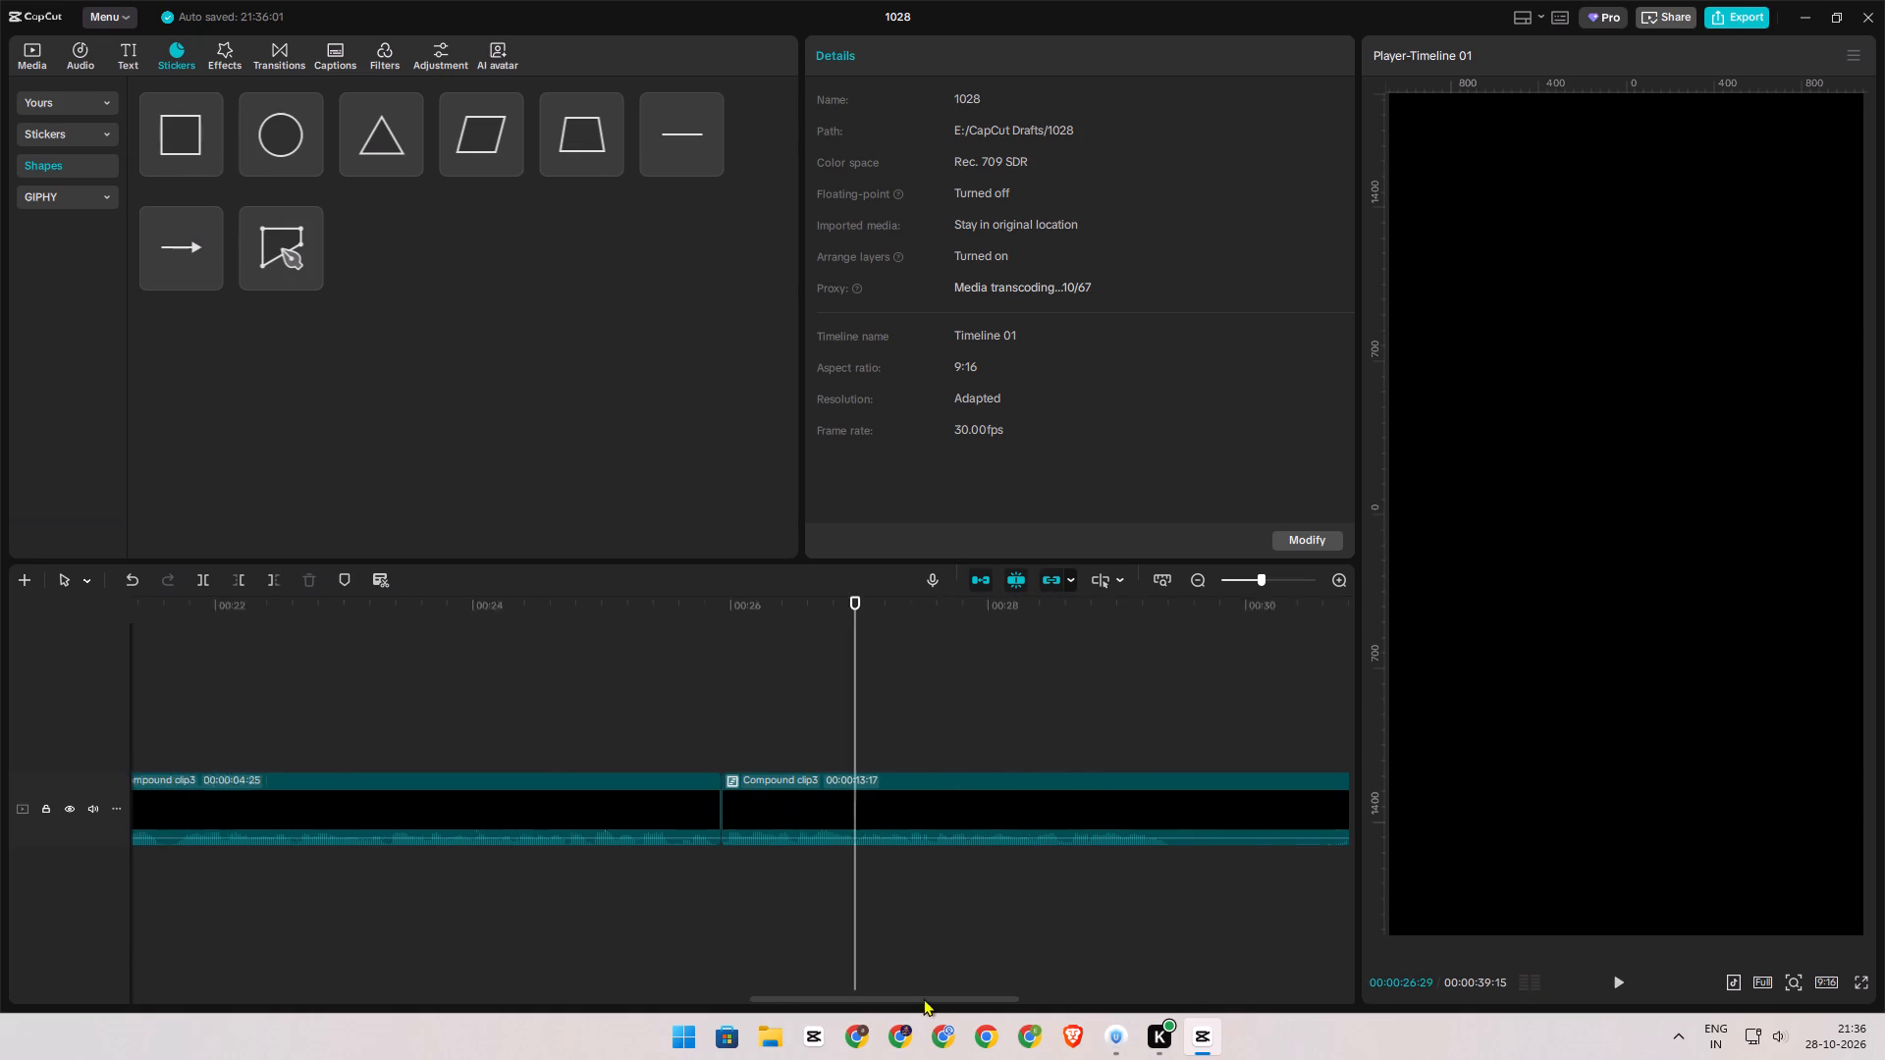
pyautogui.moveTo(923, 998); pyautogui.dragTo(940, 1001)
pyautogui.click(899, 735)
pyautogui.moveTo(899, 735); pyautogui.dragTo(1140, 736)
pyautogui.press('s')
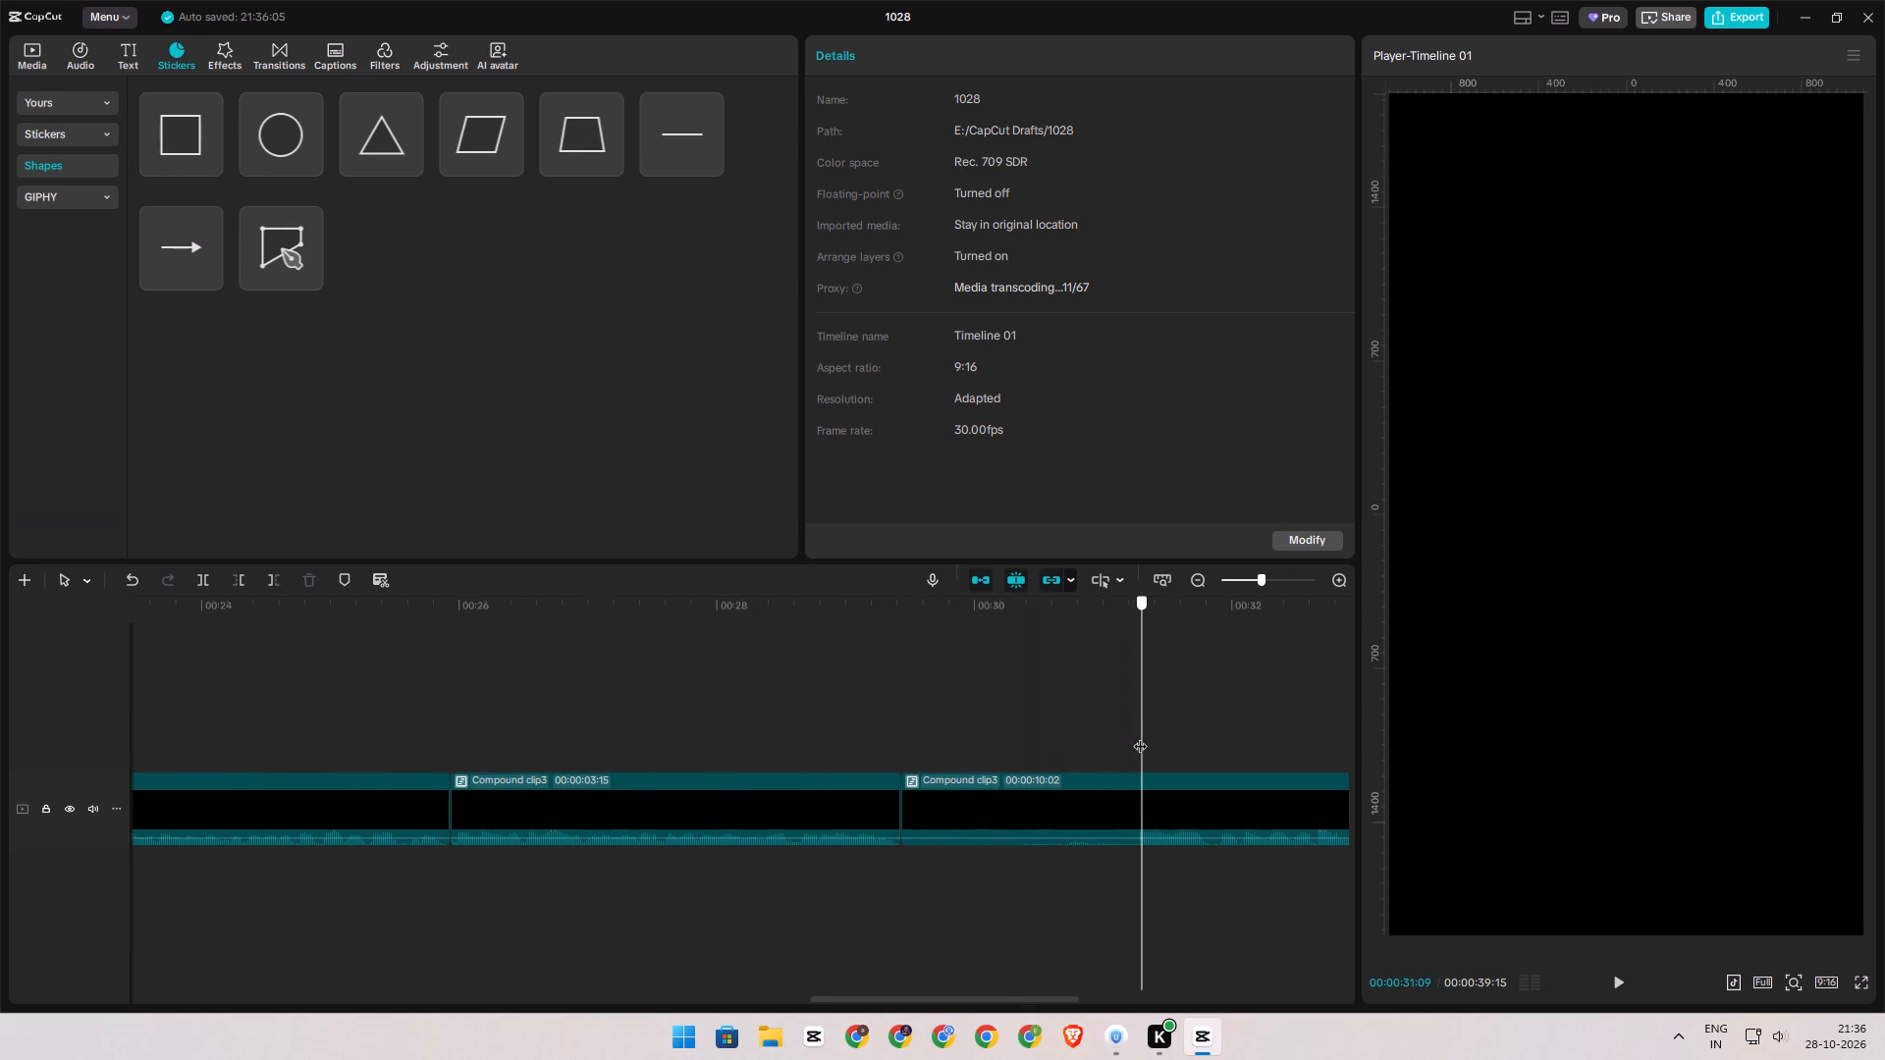
pyautogui.moveTo(1140, 736); pyautogui.dragTo(1133, 738)
pyautogui.press('q')
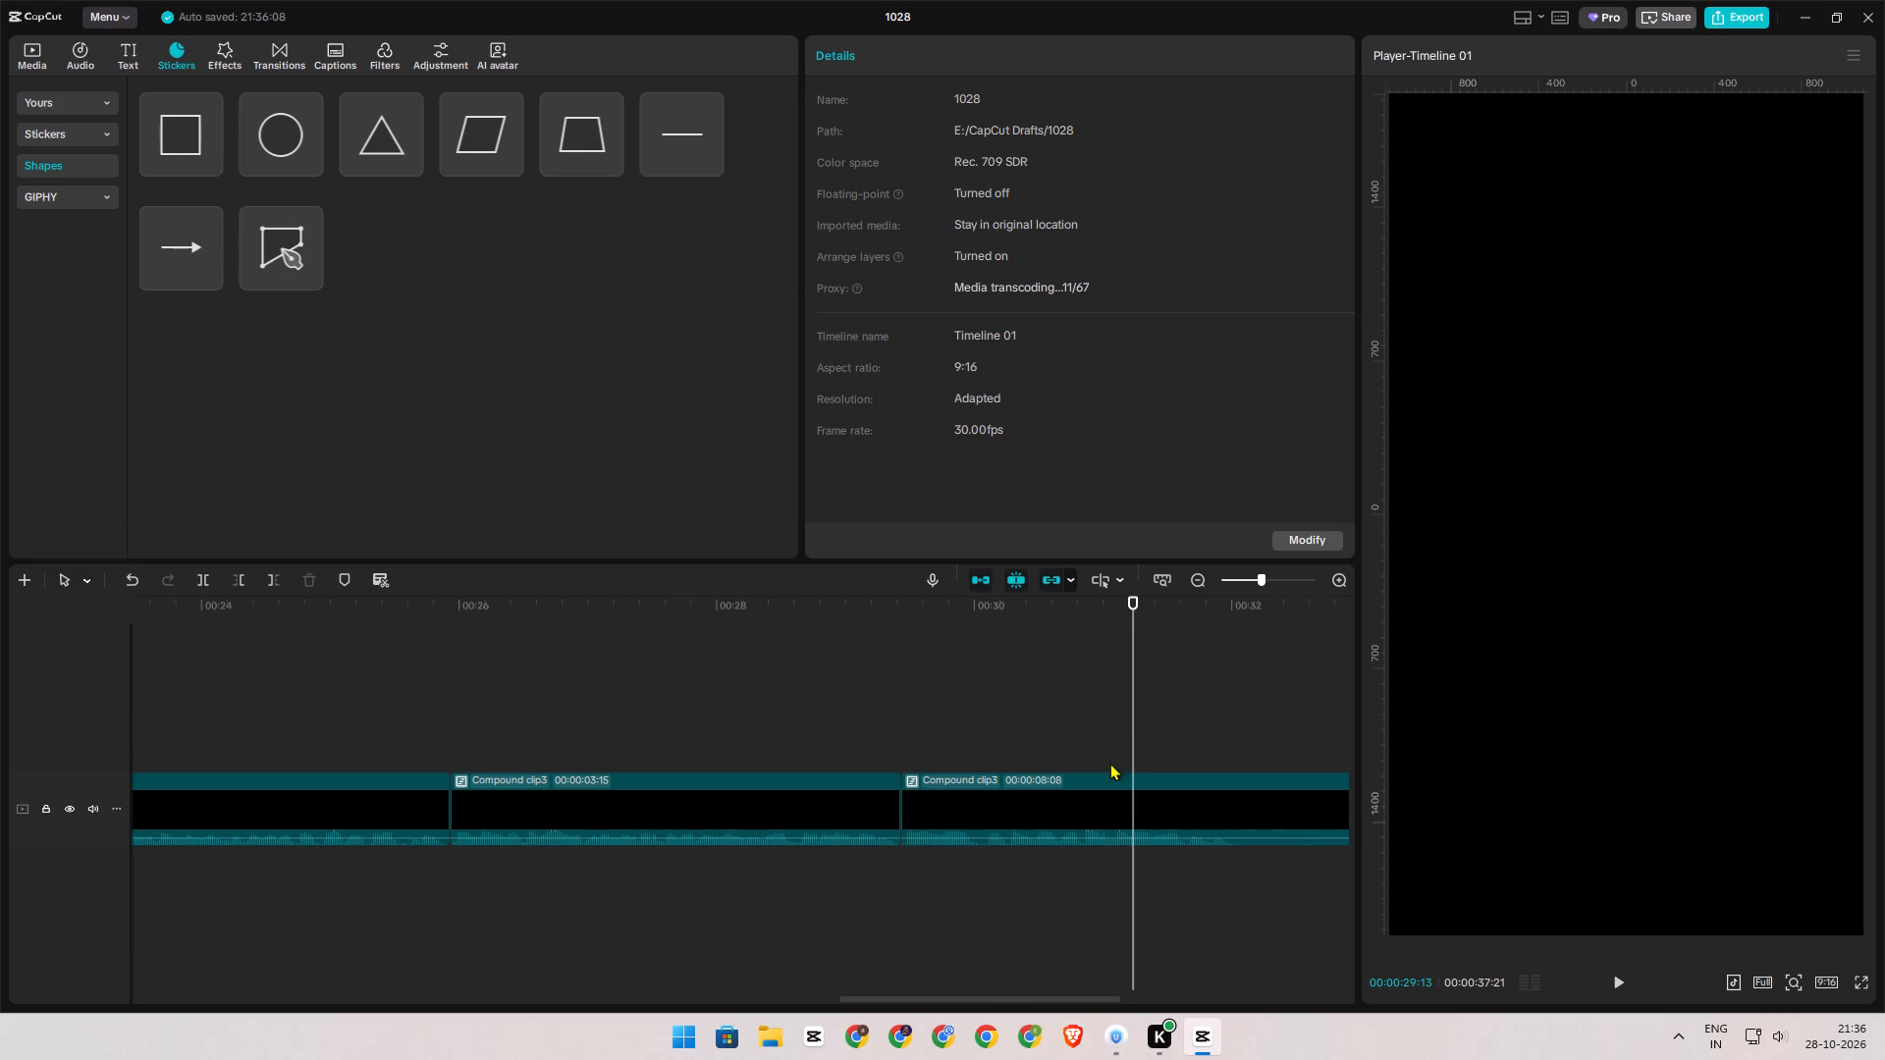
# Split the last clip at about 00:00:32:00 and trim off the pause of about 1 second before the next phrase.
pyautogui.moveTo(1023, 995); pyautogui.dragTo(1117, 994)
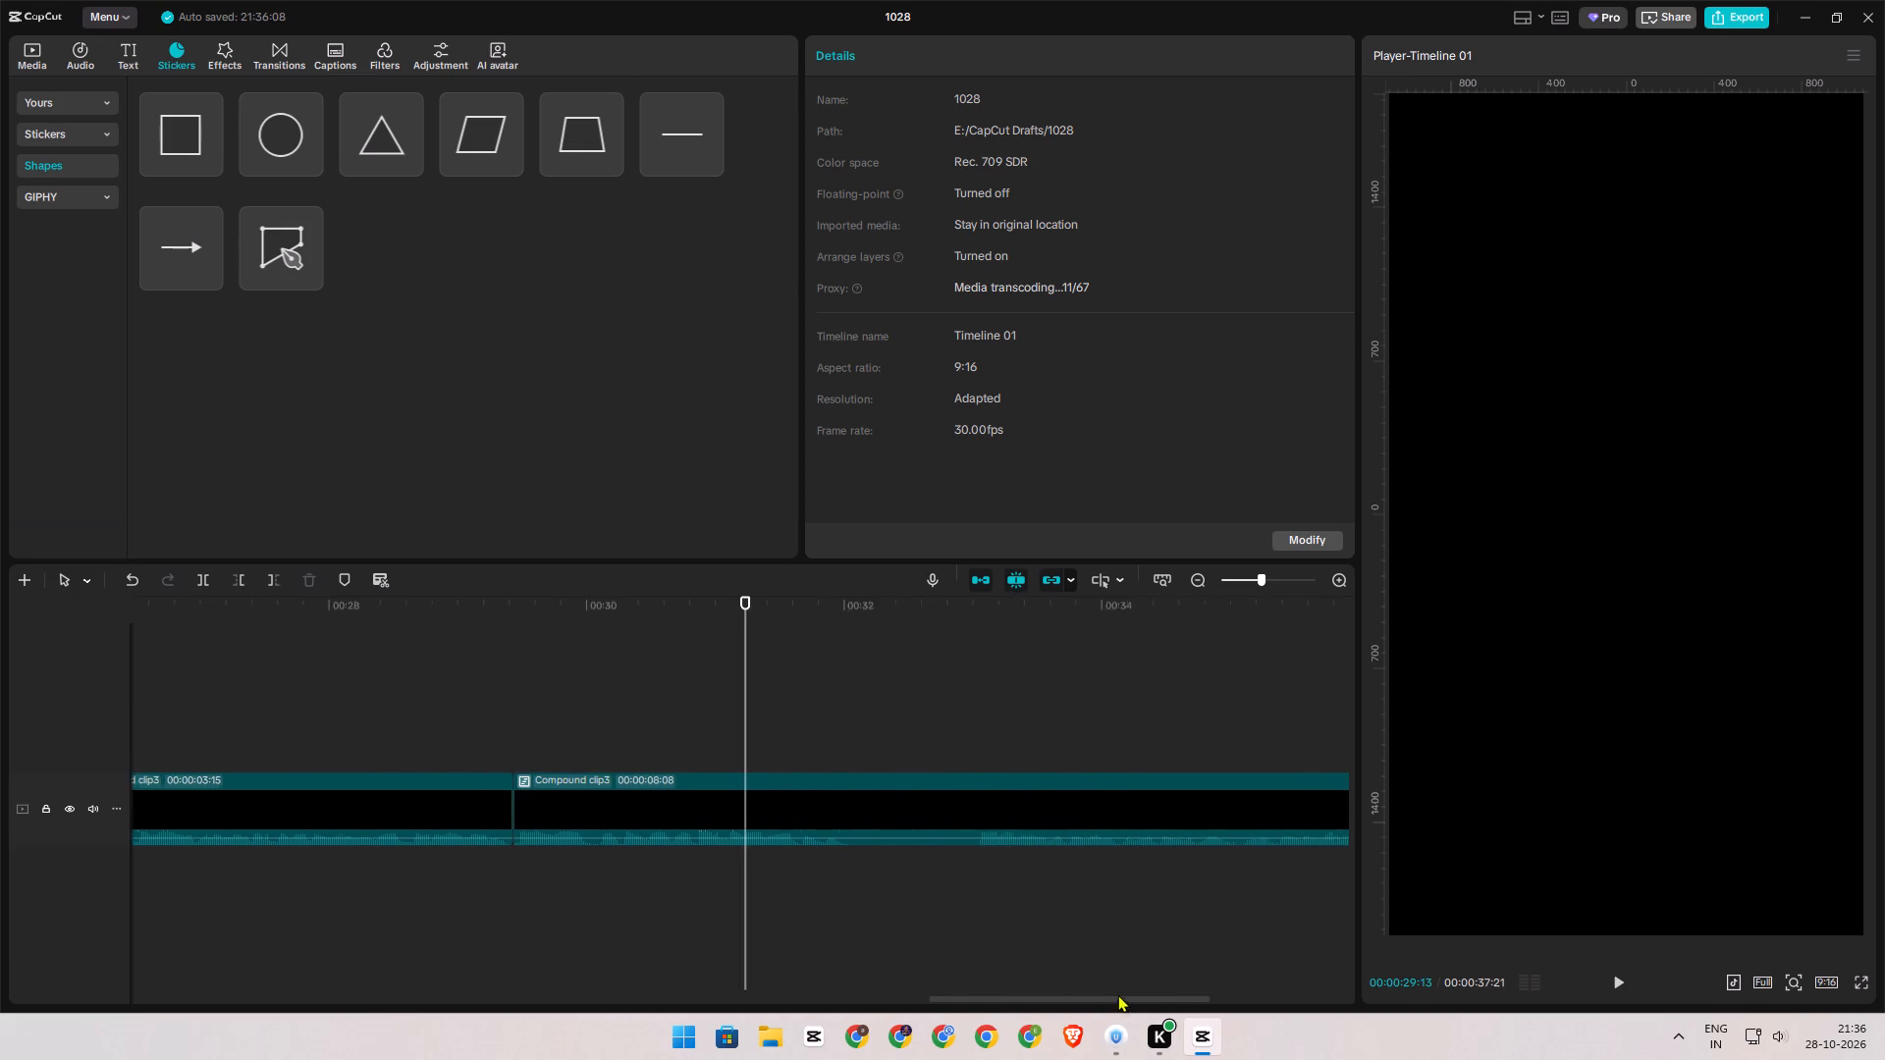
pyautogui.moveTo(1117, 994); pyautogui.dragTo(1141, 993)
pyautogui.click(722, 740)
pyautogui.moveTo(722, 740); pyautogui.dragTo(847, 753)
pyautogui.press('s')
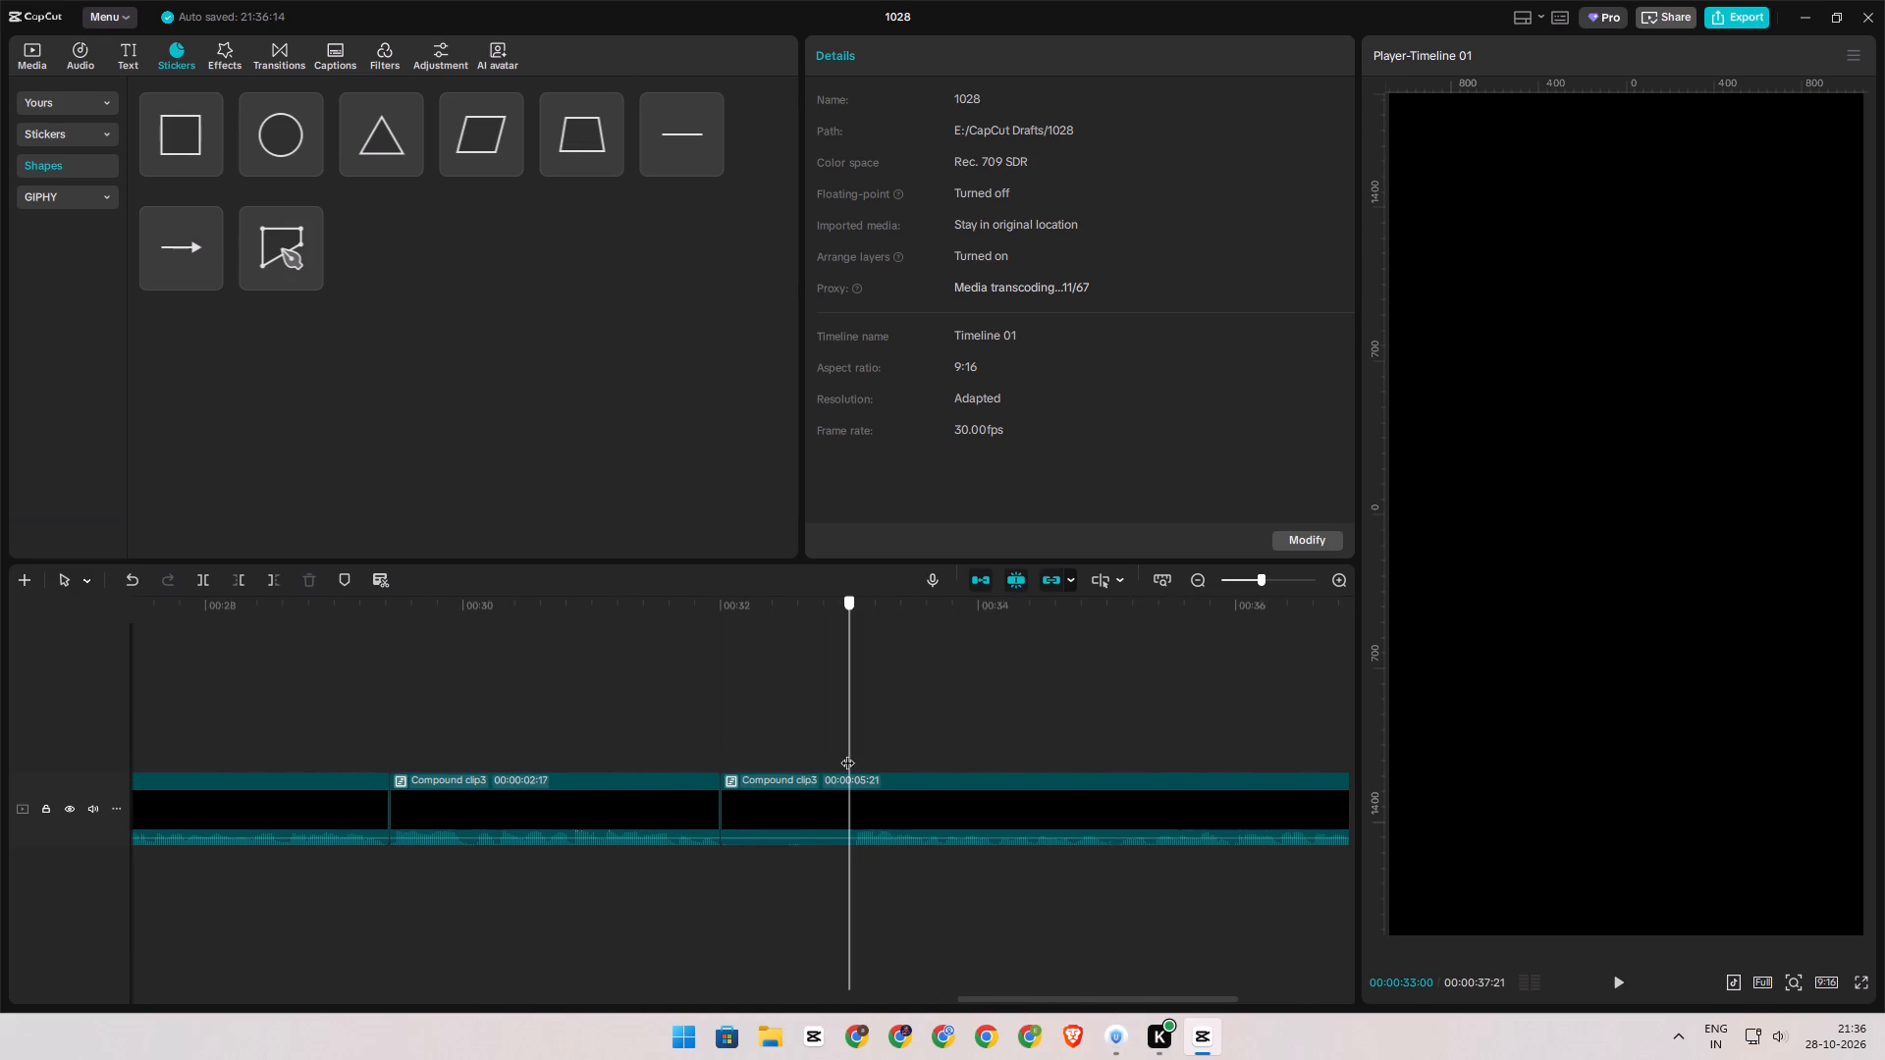
pyautogui.moveTo(847, 753); pyautogui.dragTo(849, 760)
pyautogui.moveTo(849, 760); pyautogui.dragTo(849, 761)
pyautogui.press('q')
# Trim the silent tail off the last clip so the timeline ends at 00:00:36:04.
pyautogui.click(1256, 732)
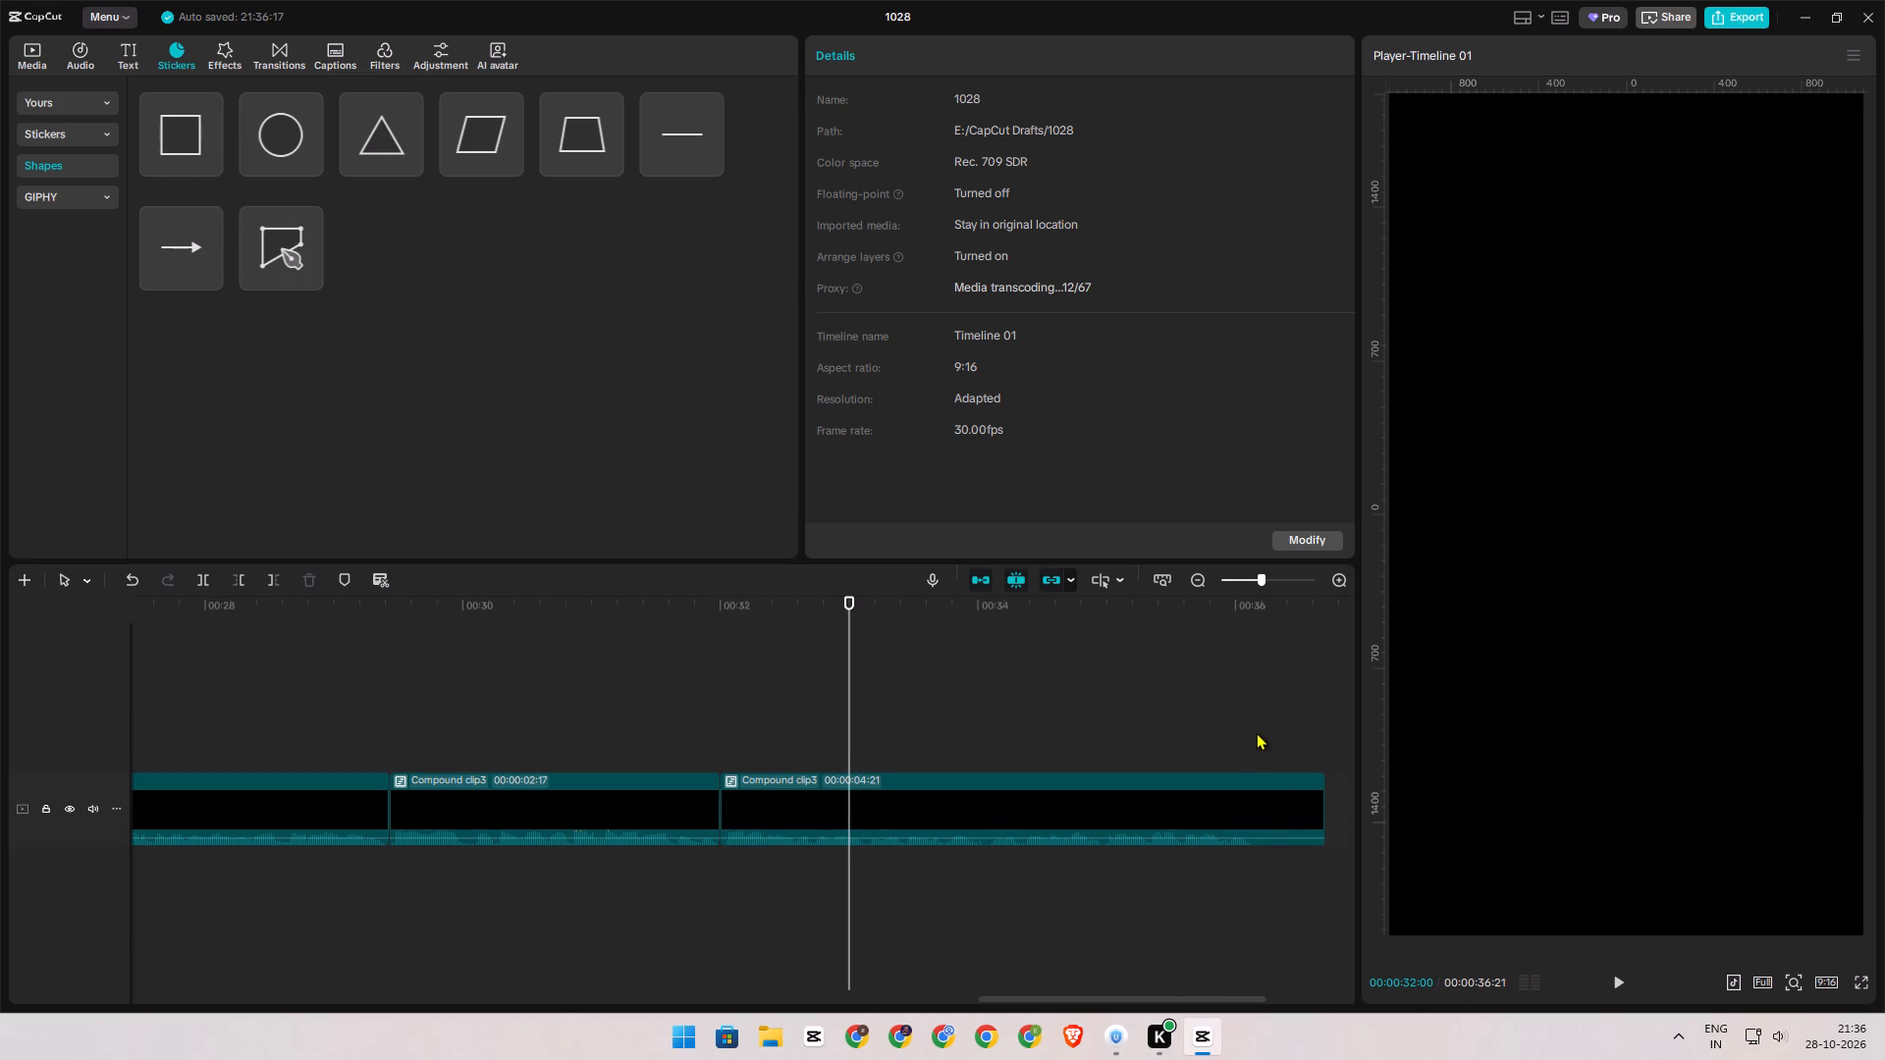
pyautogui.moveTo(1256, 732); pyautogui.dragTo(1255, 741)
pyautogui.press('w')
# Play the trimmed voice-over sequence from the beginning to check its pacing.
pyautogui.keyDown('ctrl'); pyautogui.scroll(-12, 832, 774); pyautogui.keyUp('ctrl')
pyautogui.keyDown('ctrl'); pyautogui.scroll(-17, 832, 775); pyautogui.keyUp('ctrl')
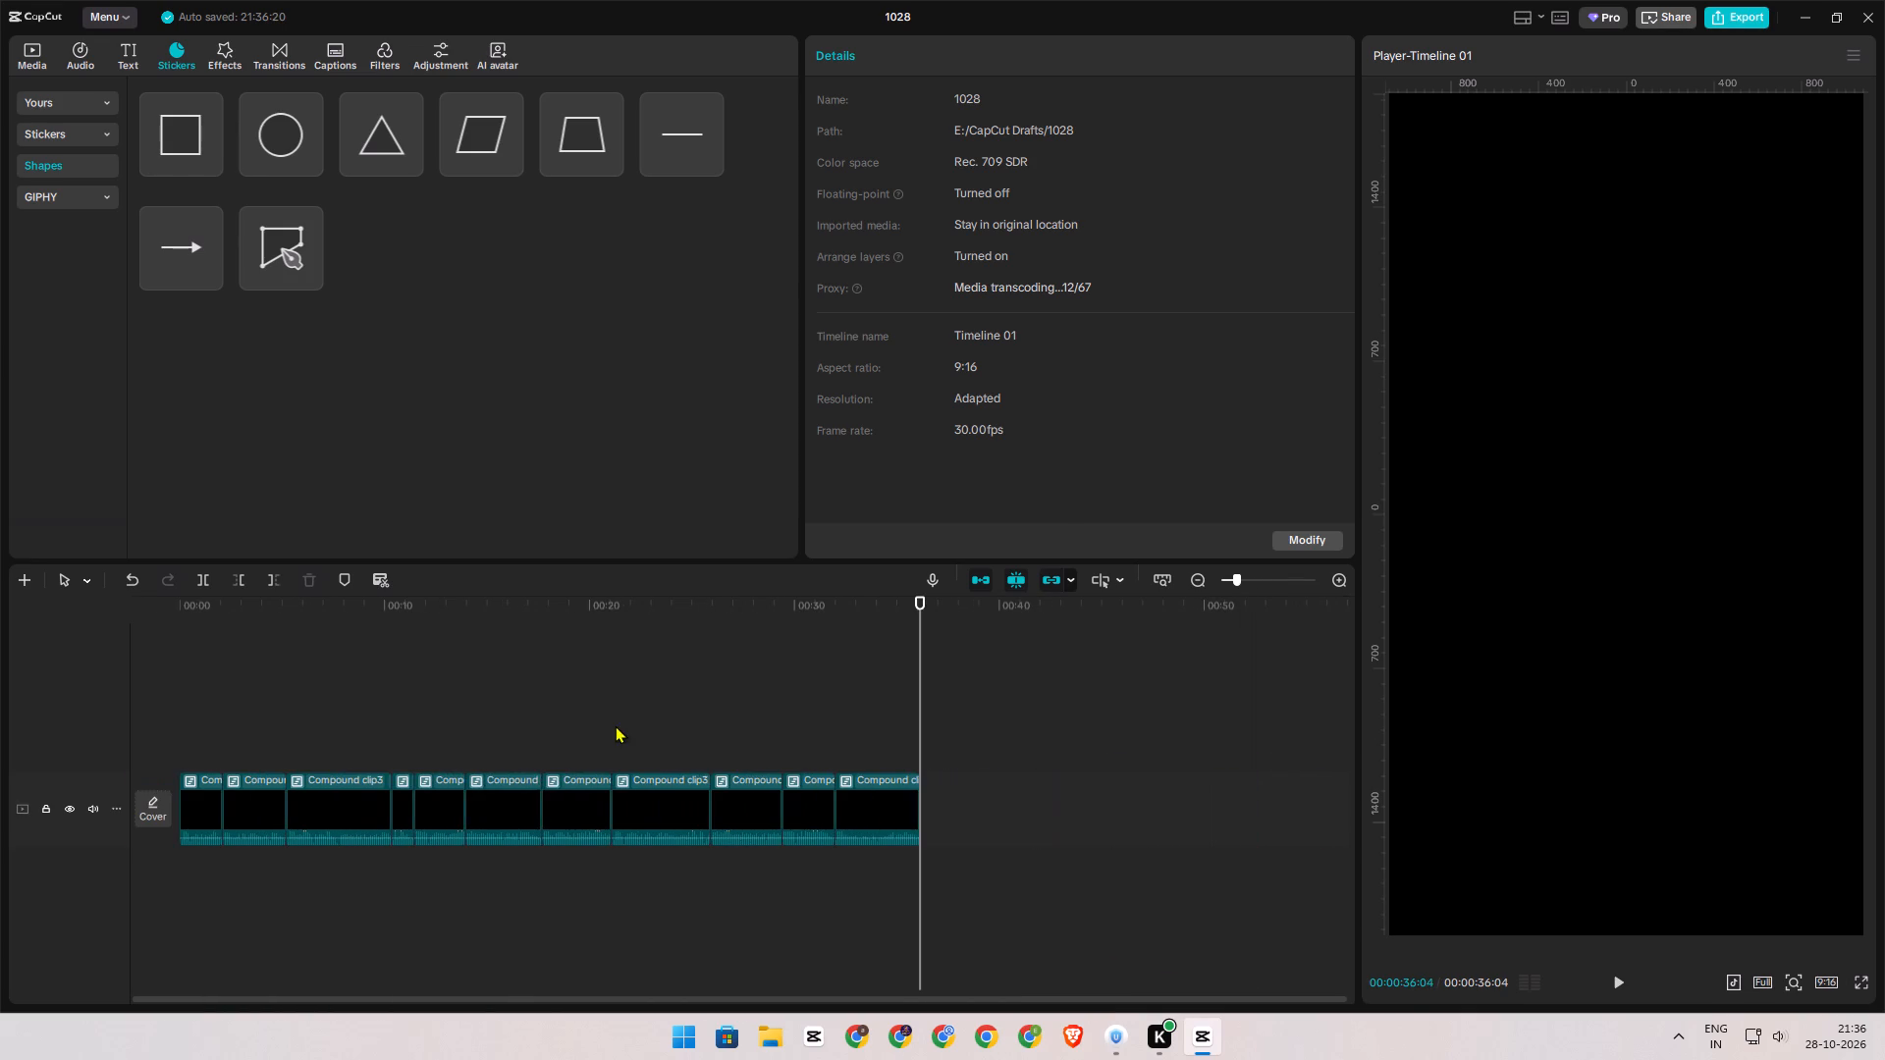
pyautogui.click(615, 725)
pyautogui.moveTo(615, 725); pyautogui.dragTo(0, 721)
pyautogui.press('space')
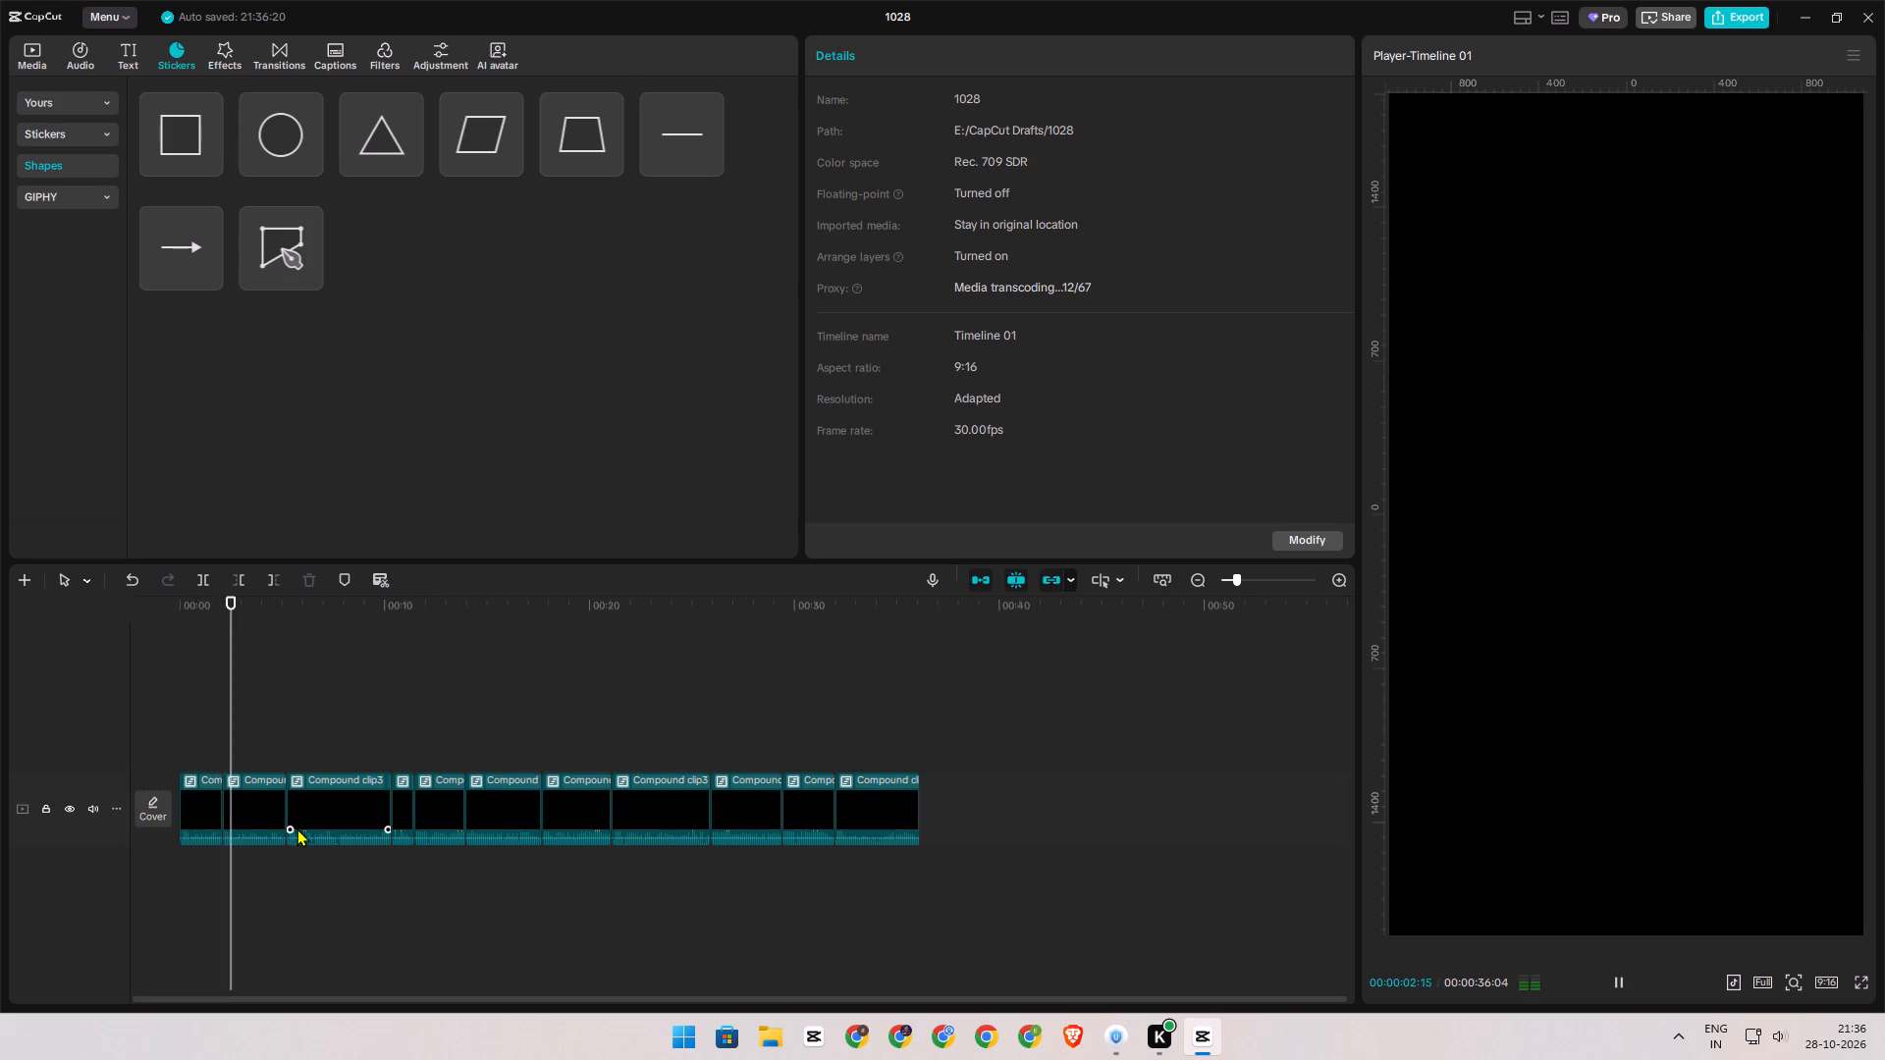
pyautogui.keyDown('ctrl'); pyautogui.scroll(-5, 298, 827); pyautogui.keyUp('ctrl')
pyautogui.keyDown('ctrl'); pyautogui.scroll(6, 296, 827); pyautogui.keyUp('ctrl')
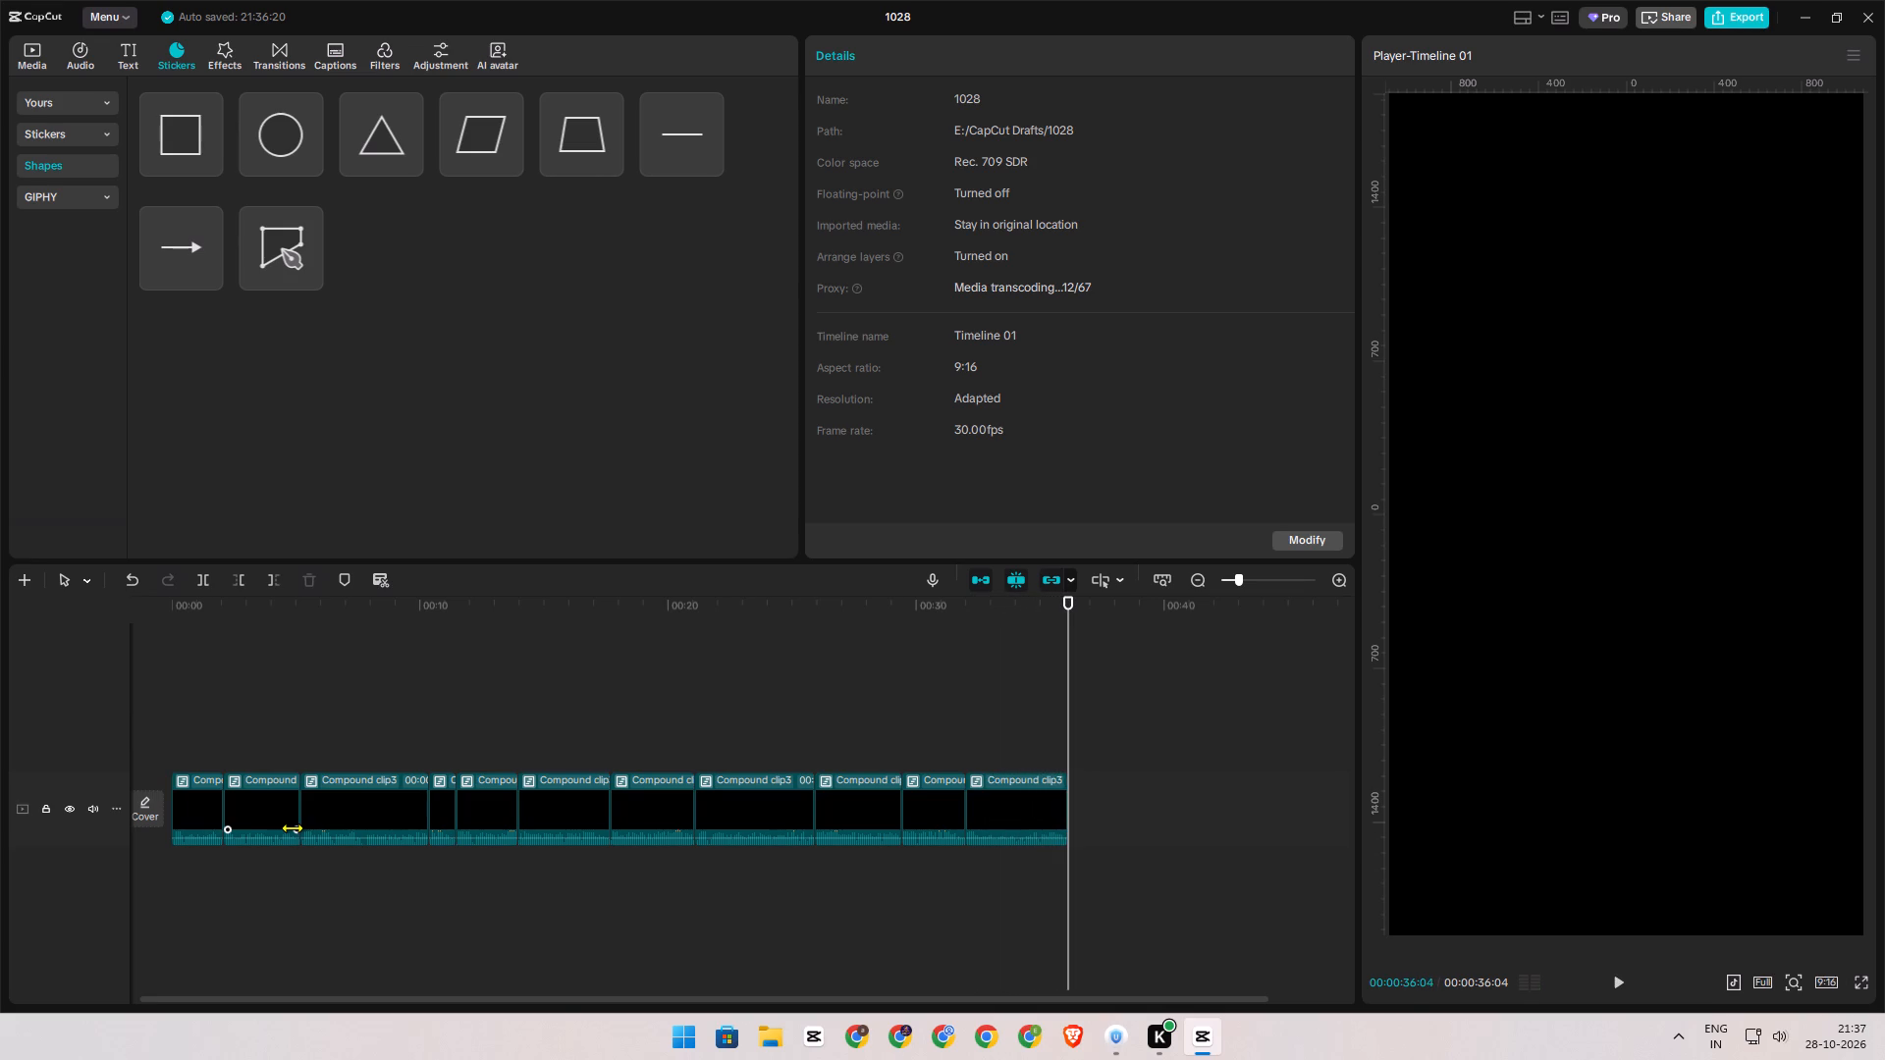
# Return the playhead to the start of the voice-over timeline.
pyautogui.click(332, 675)
pyautogui.moveTo(332, 675); pyautogui.dragTo(0, 657)
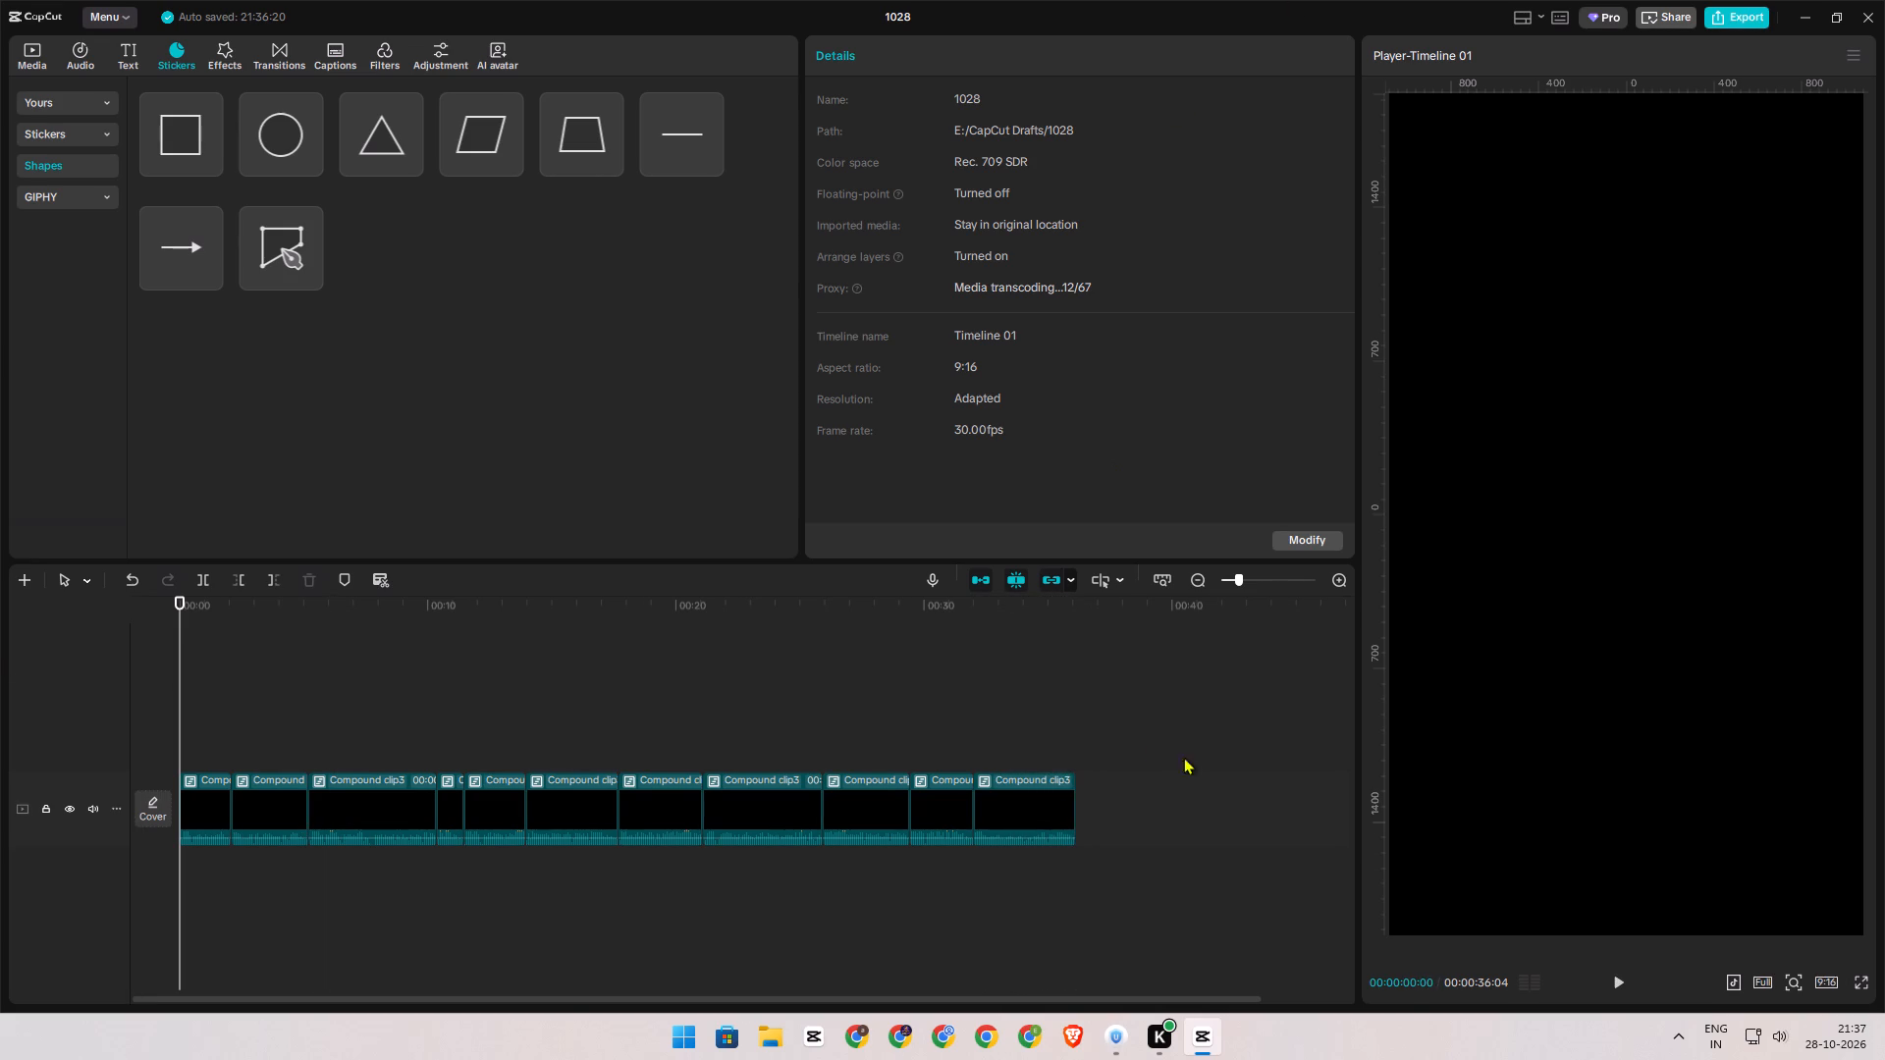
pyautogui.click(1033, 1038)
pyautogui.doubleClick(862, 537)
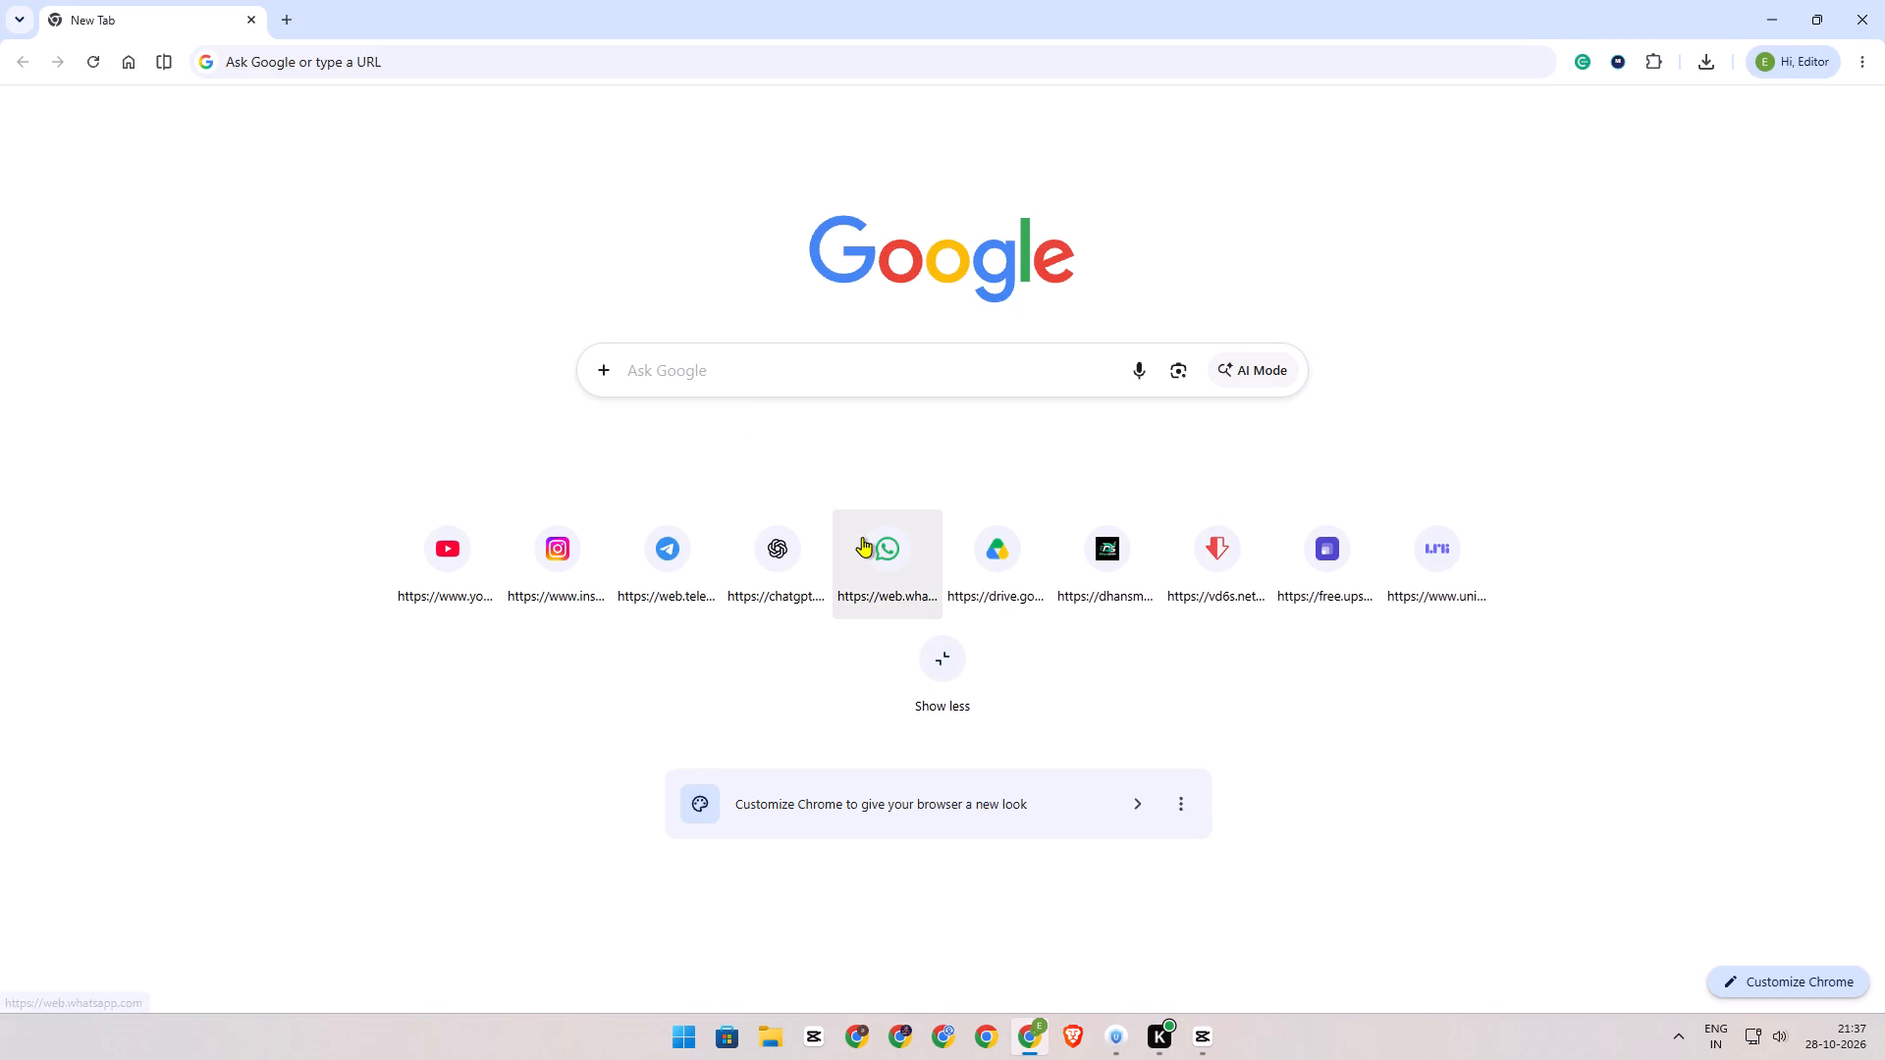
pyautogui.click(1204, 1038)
# Play the first two seconds or so of the voice-over, bring up the imported media, and return the playhead to the start.
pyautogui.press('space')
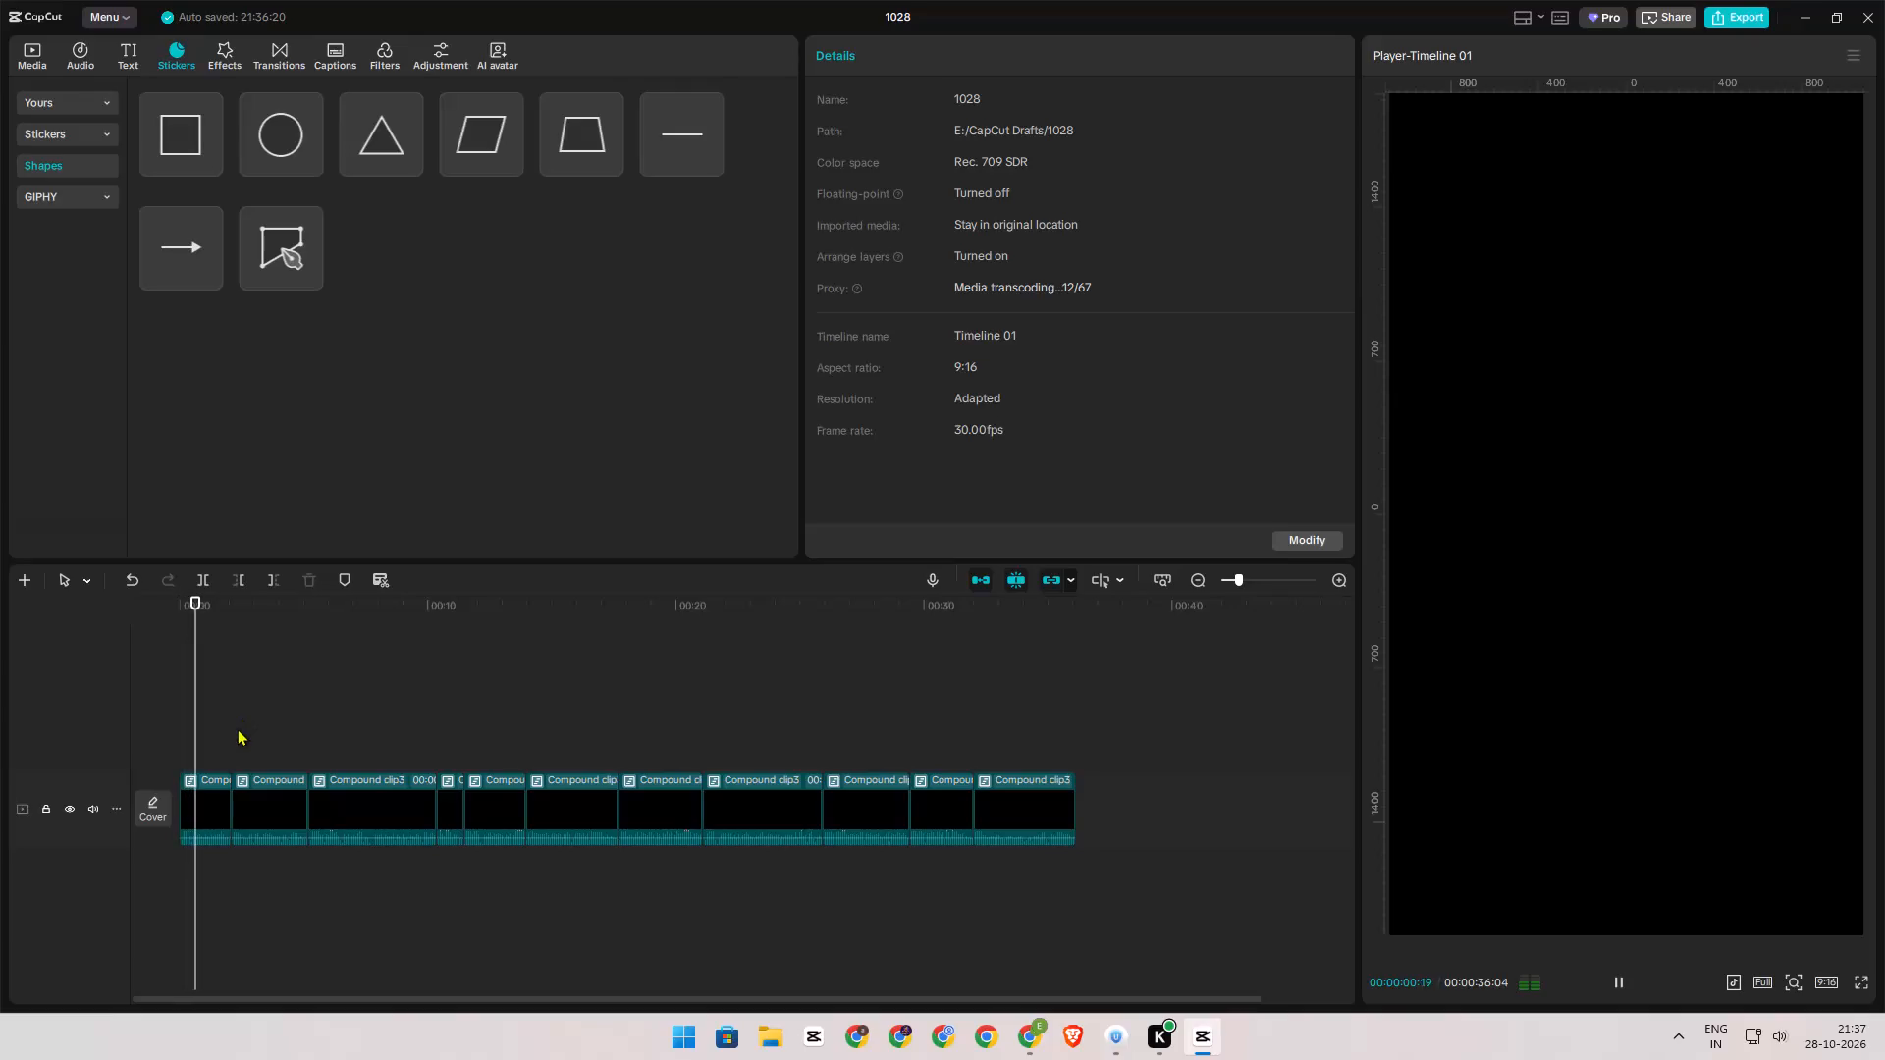
pyautogui.click(32, 45)
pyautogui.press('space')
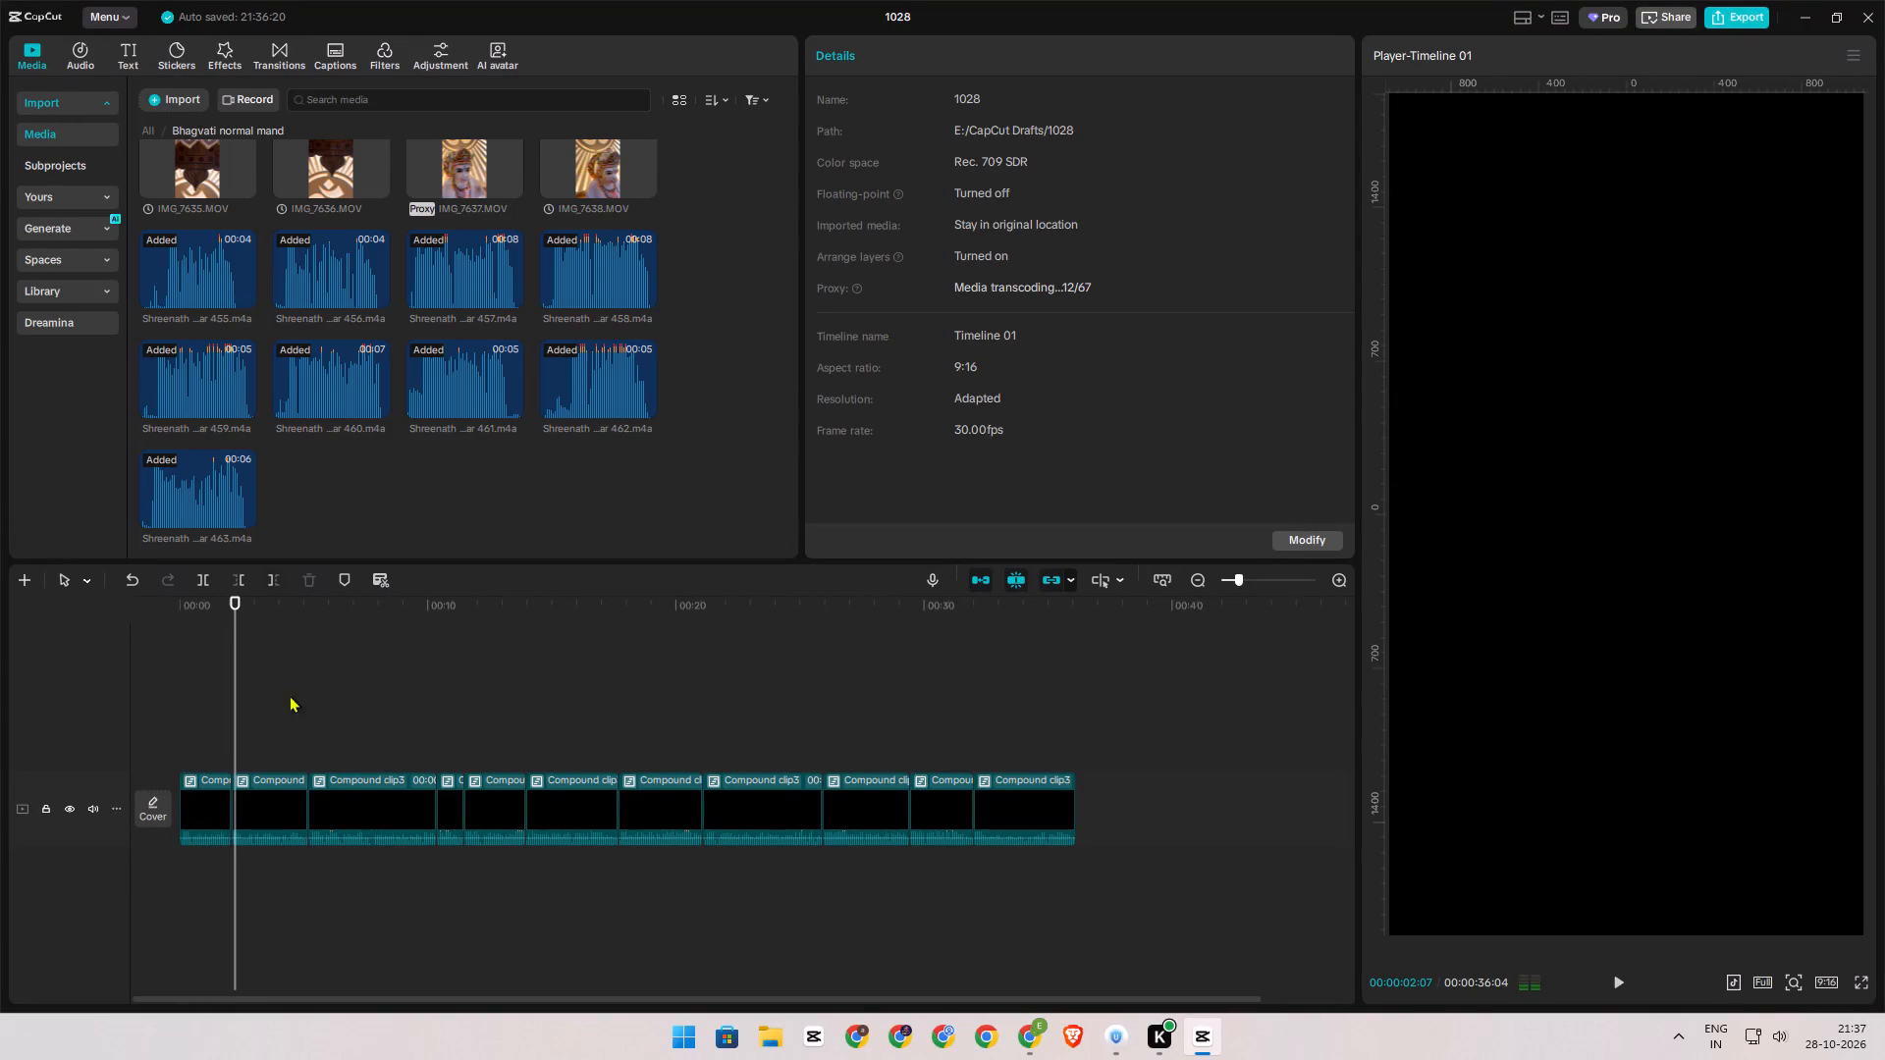
pyautogui.click(278, 741)
pyautogui.moveTo(278, 741); pyautogui.dragTo(103, 729)
# Preview the photo IMG_7575.HEIC and the clip IMG_7578.MOV from the start of the Bhagvati normal mand folder.
pyautogui.scroll(13, 329, 304)
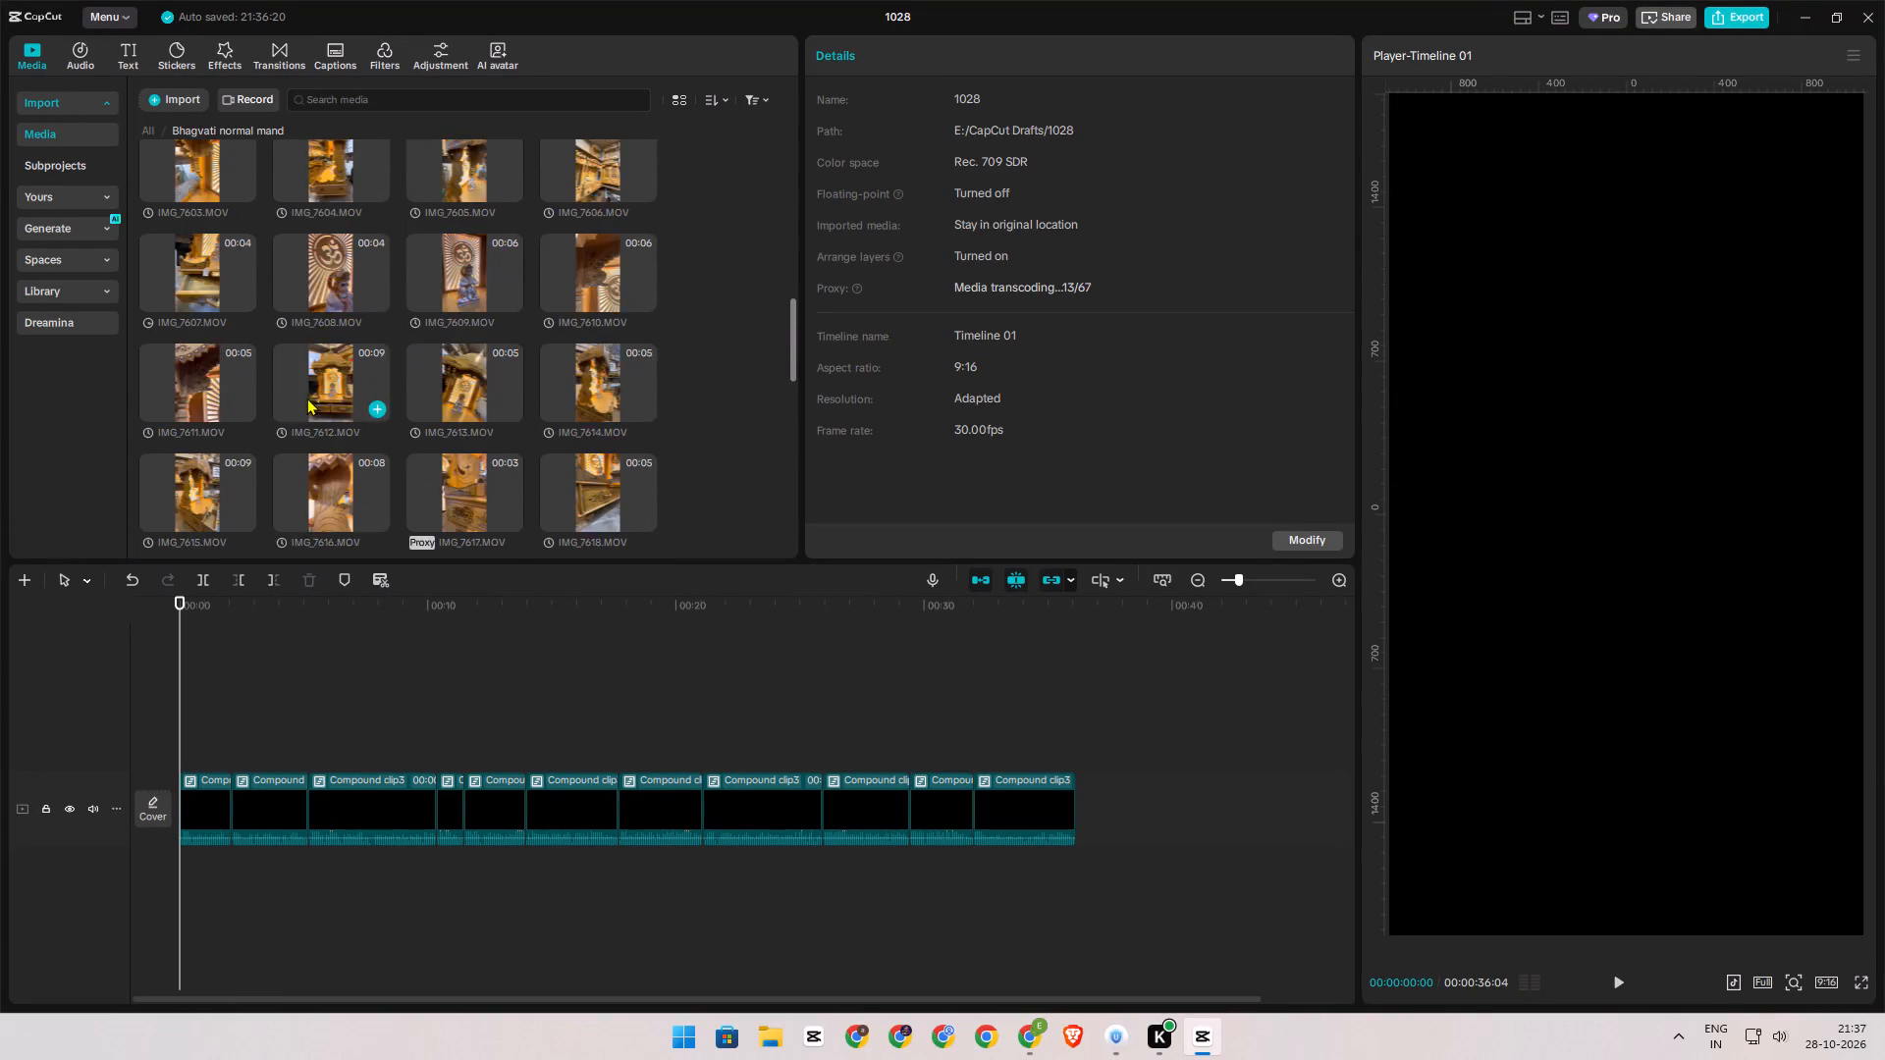
pyautogui.scroll(18, 306, 397)
pyautogui.click(196, 169)
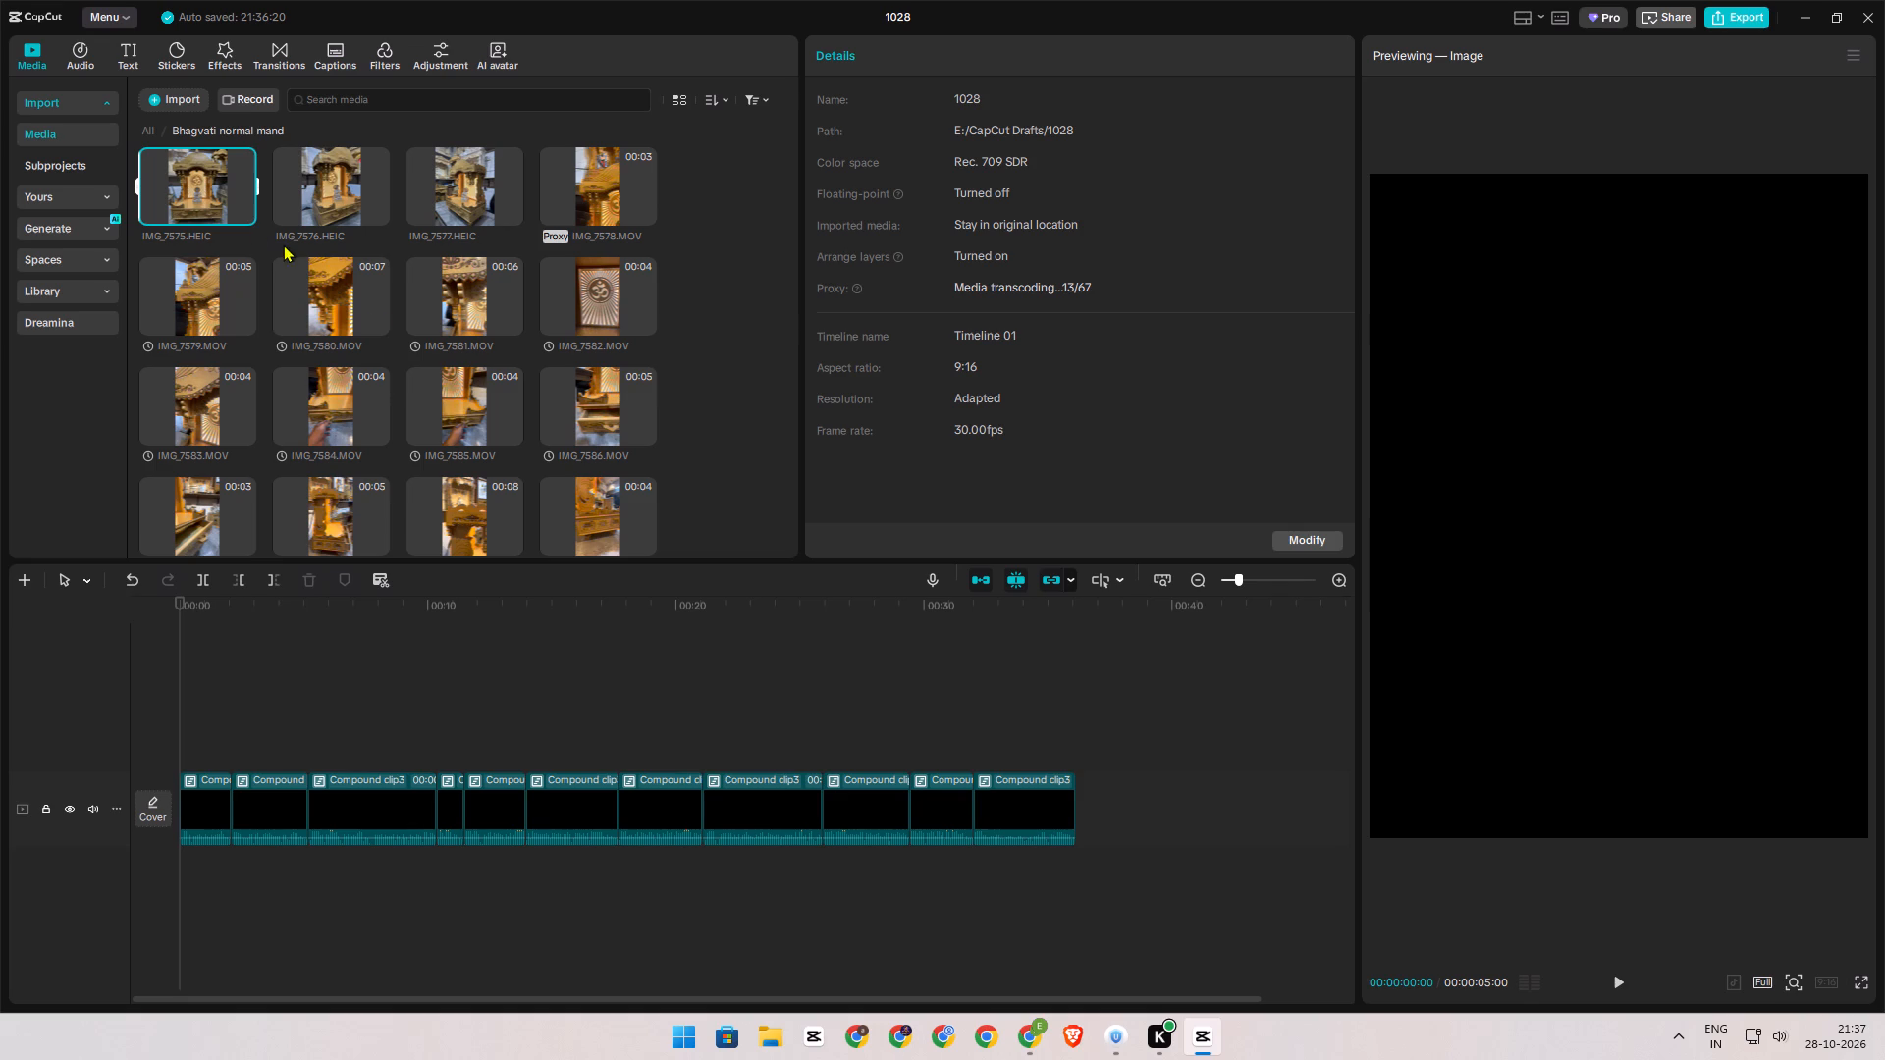
pyautogui.click(593, 201)
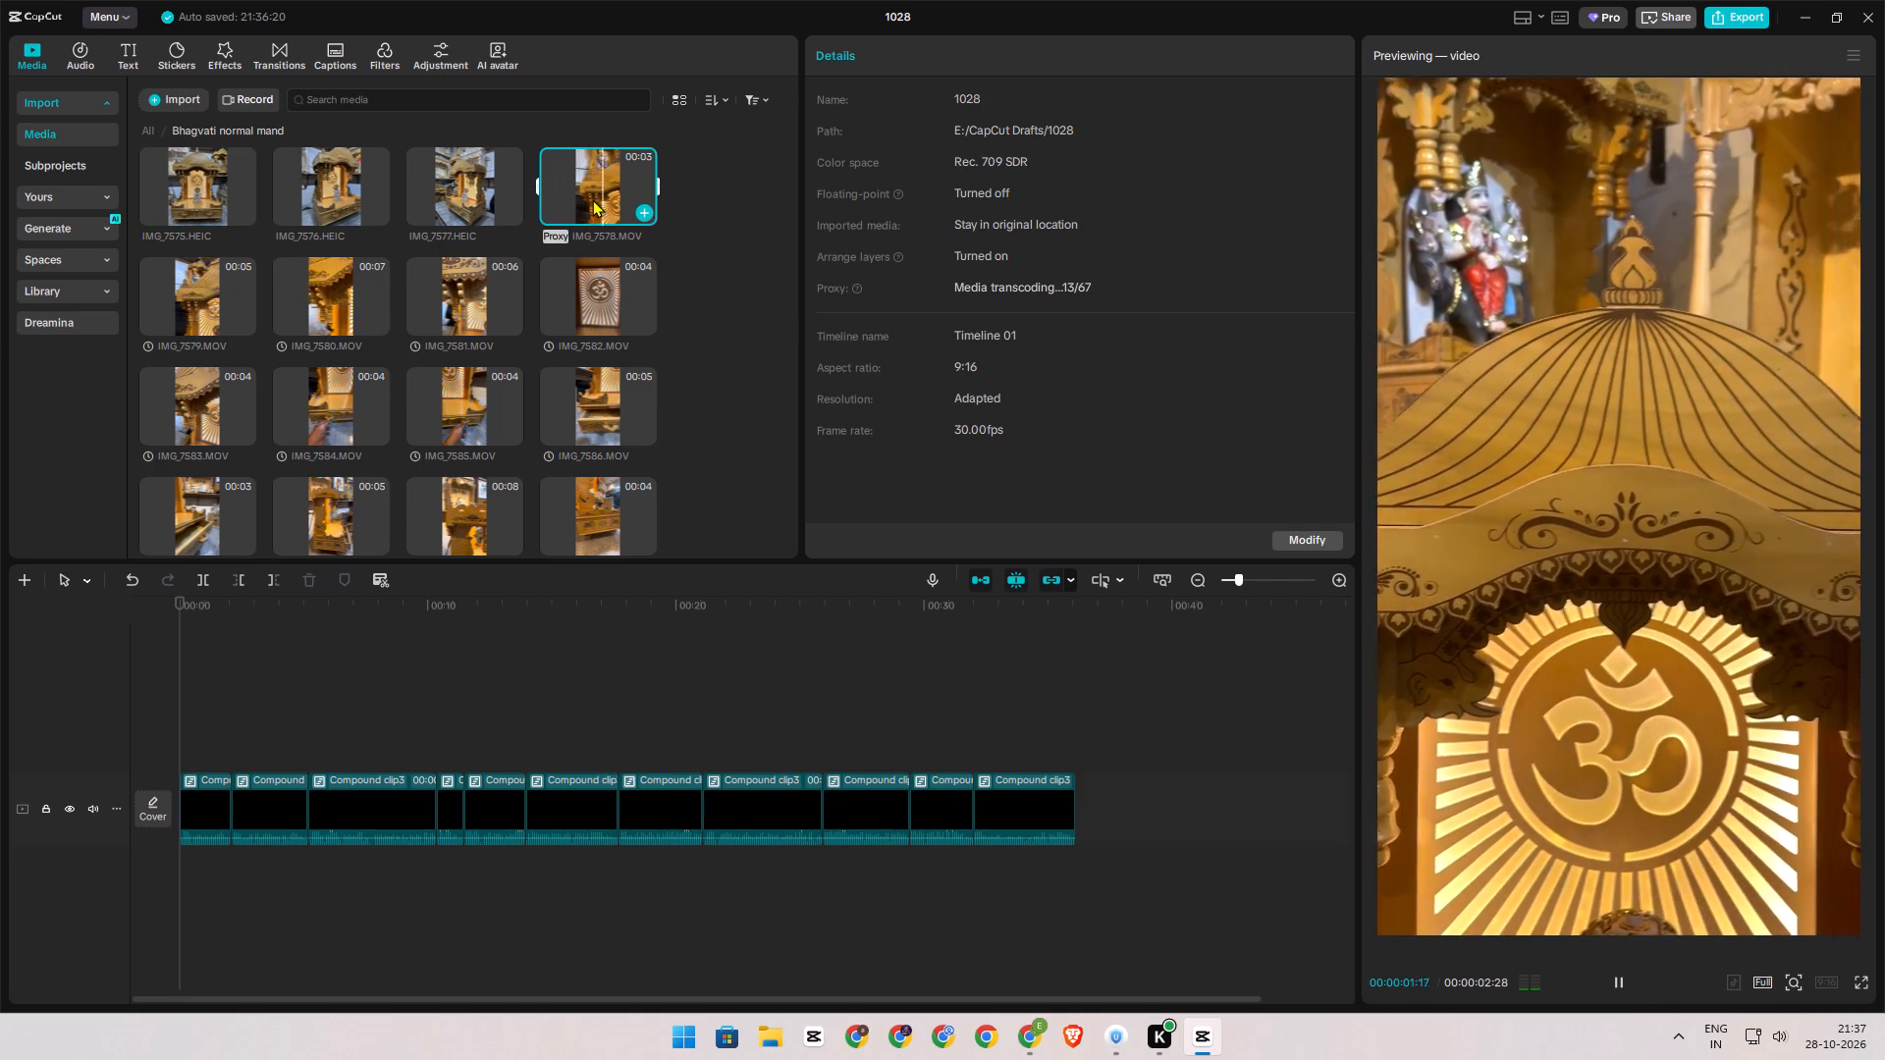
# Preview temple footage in the Bhagvati normal mand folder, including IMG_7601, IMG_7602, IMG_7600 and IMG_7632, to judge which shots suit the promo.
pyautogui.scroll(-4, 484, 407)
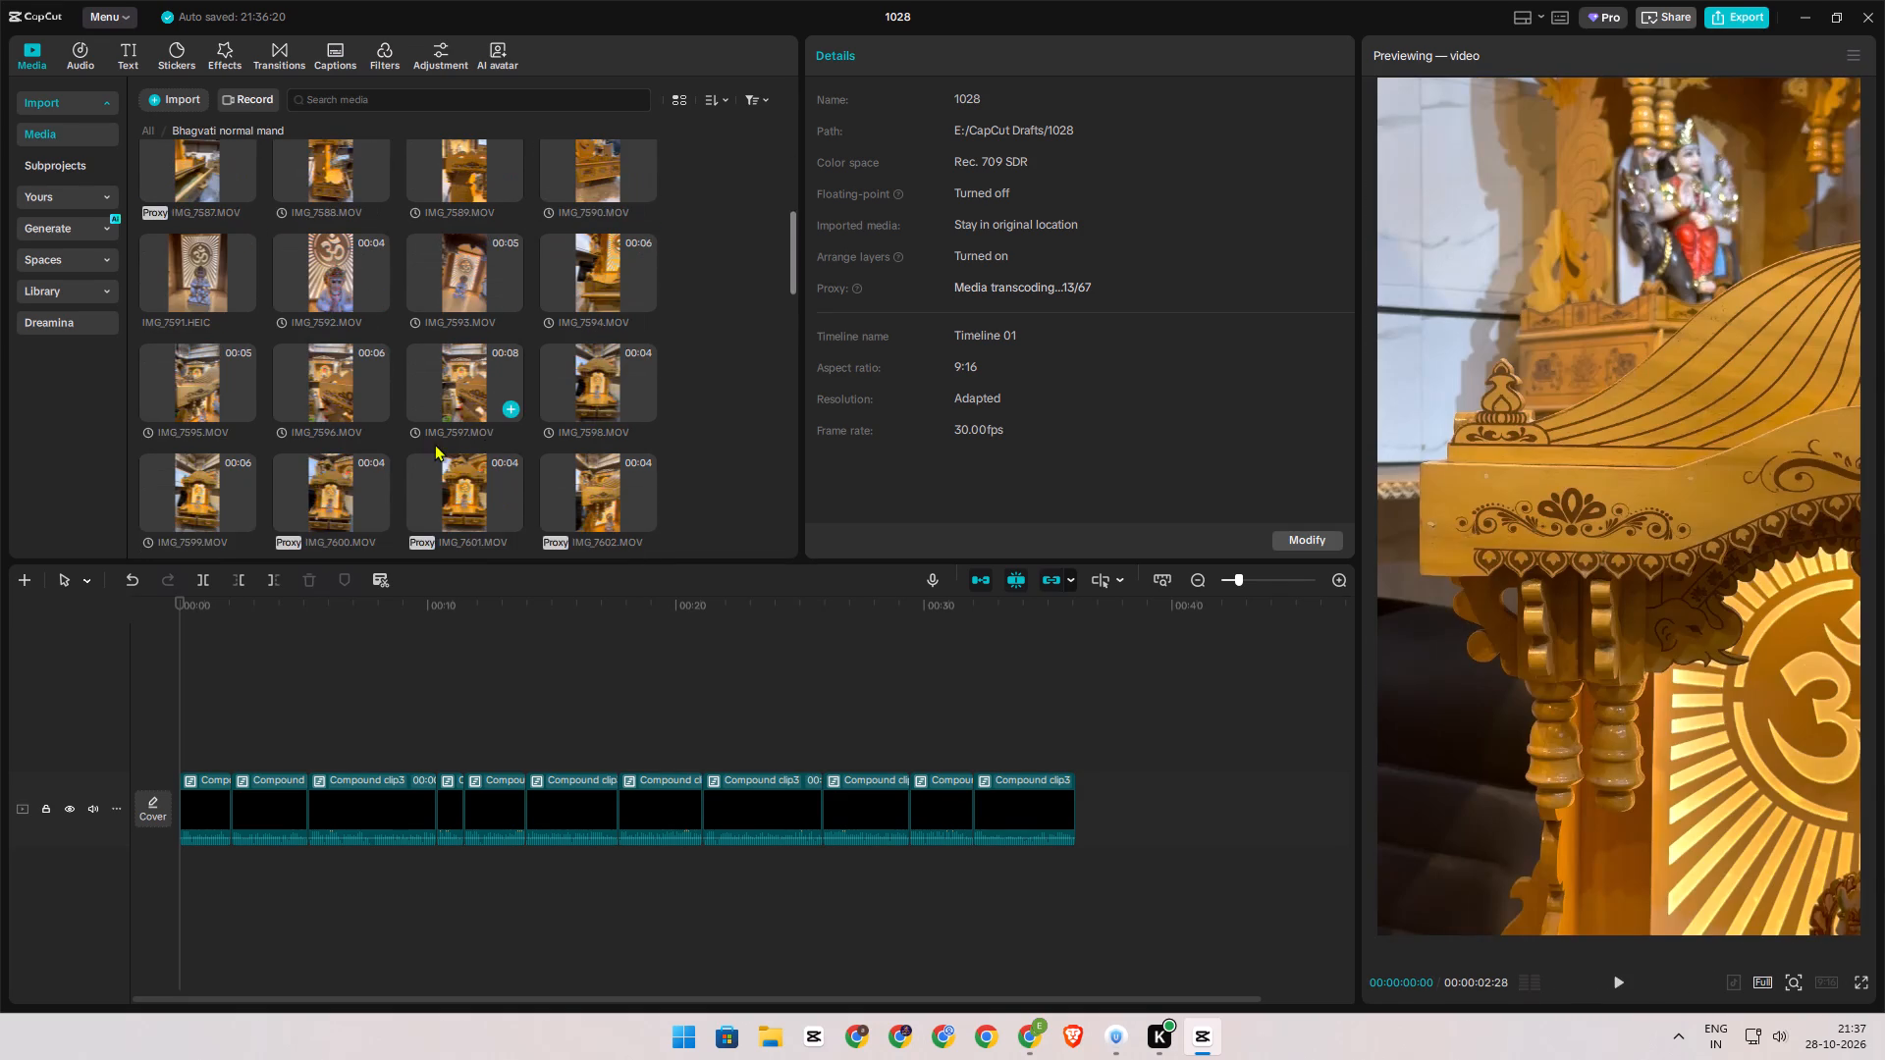
pyautogui.scroll(-3, 429, 457)
pyautogui.click(466, 224)
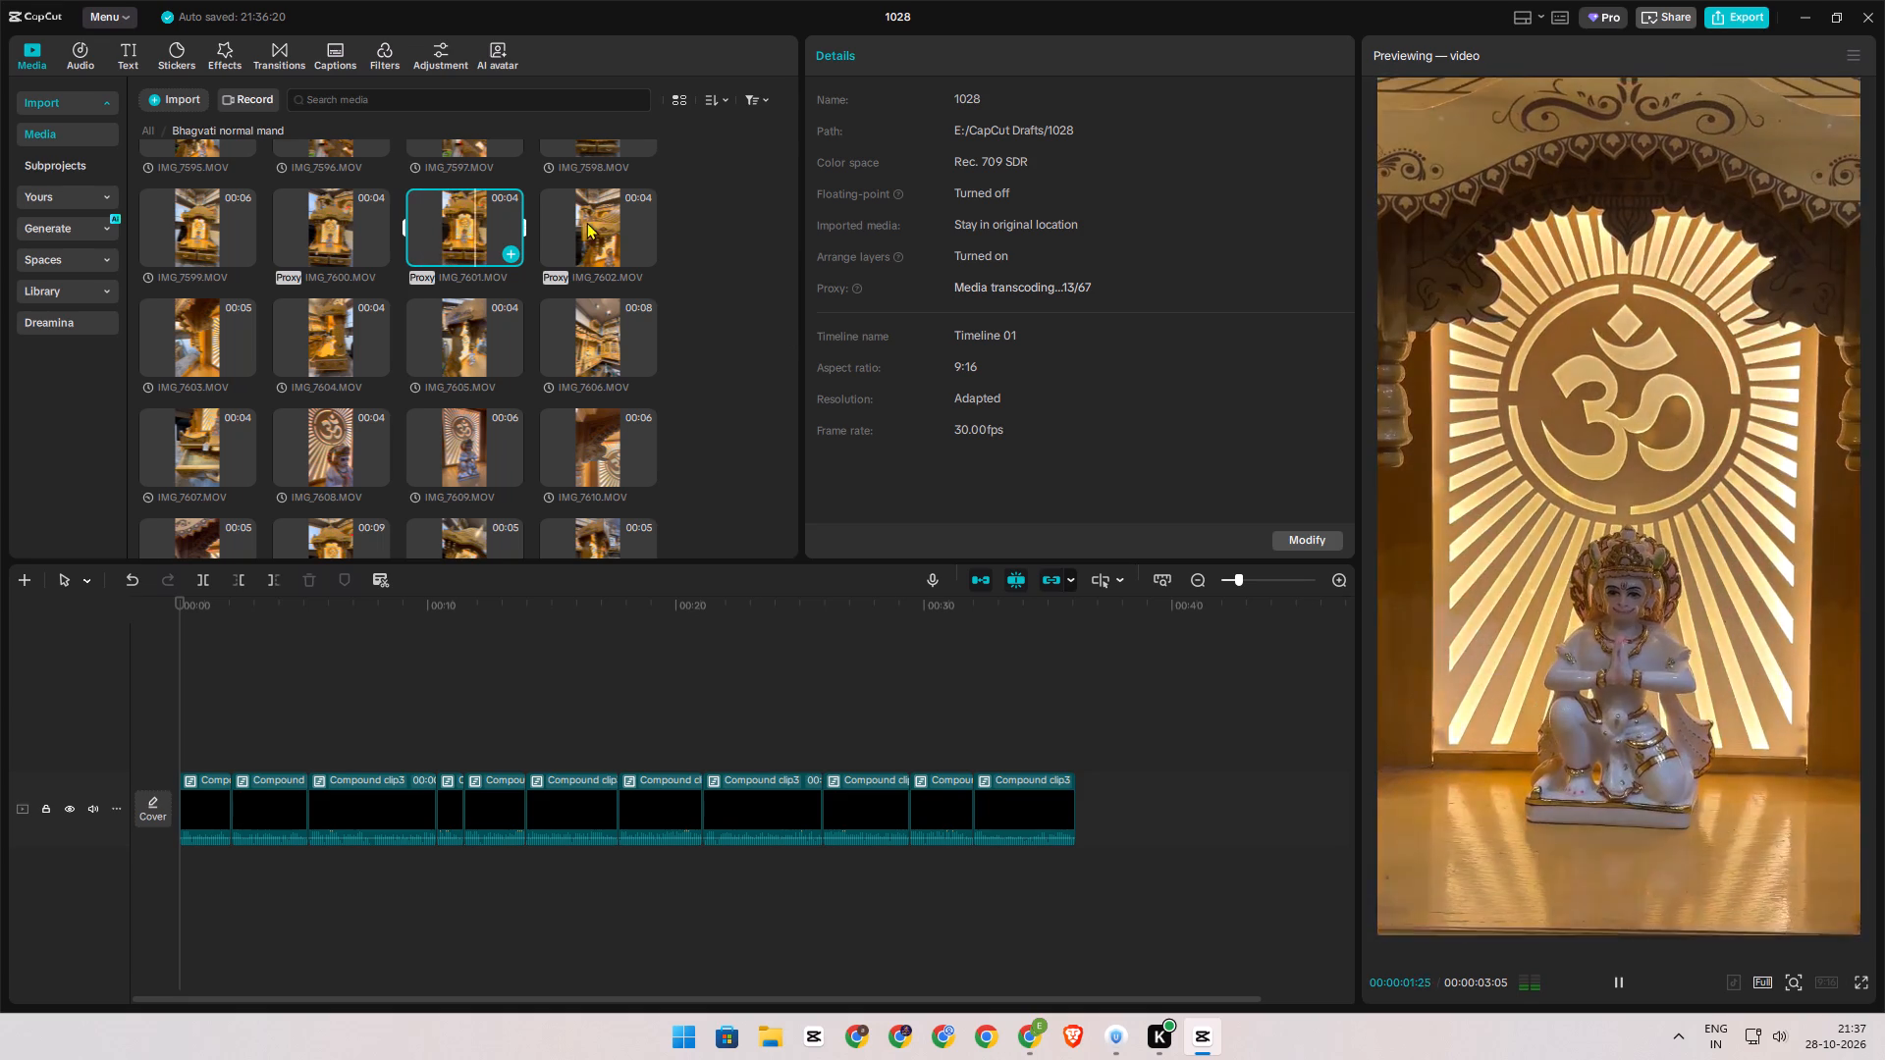
pyautogui.click(591, 233)
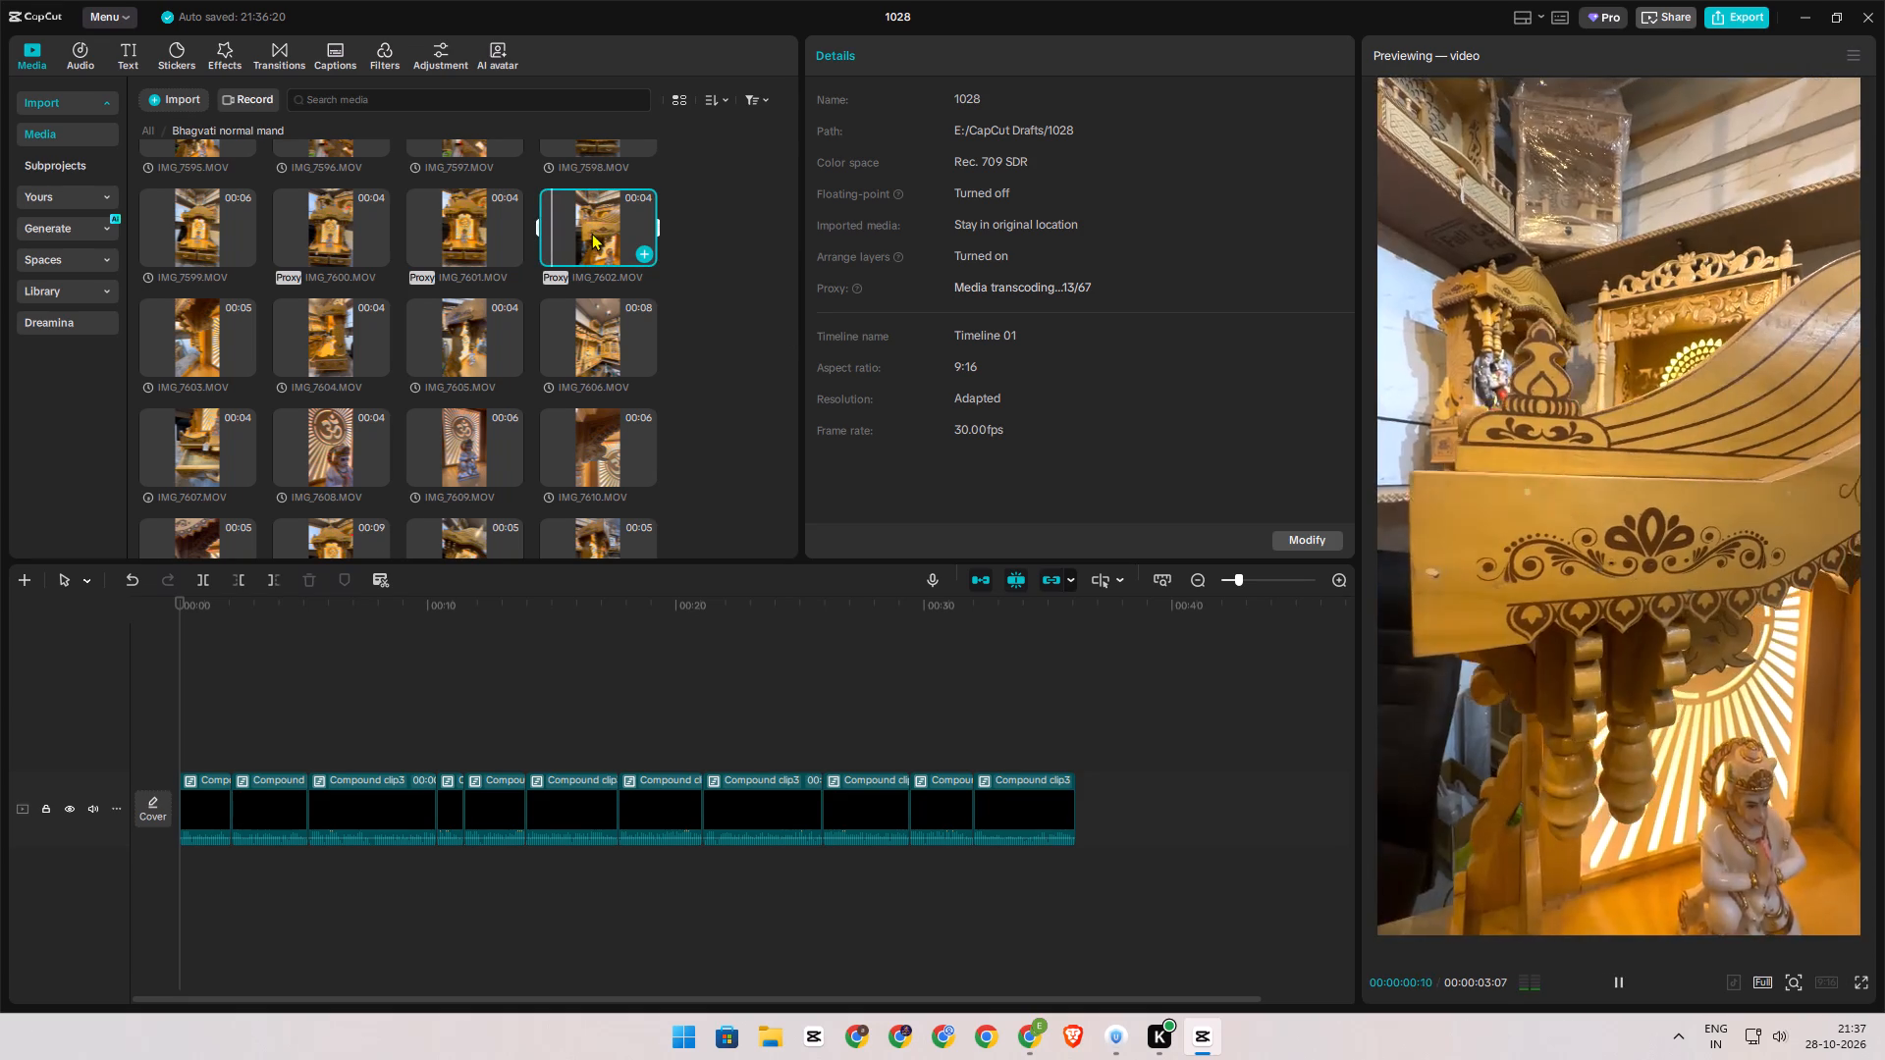
pyautogui.click(336, 241)
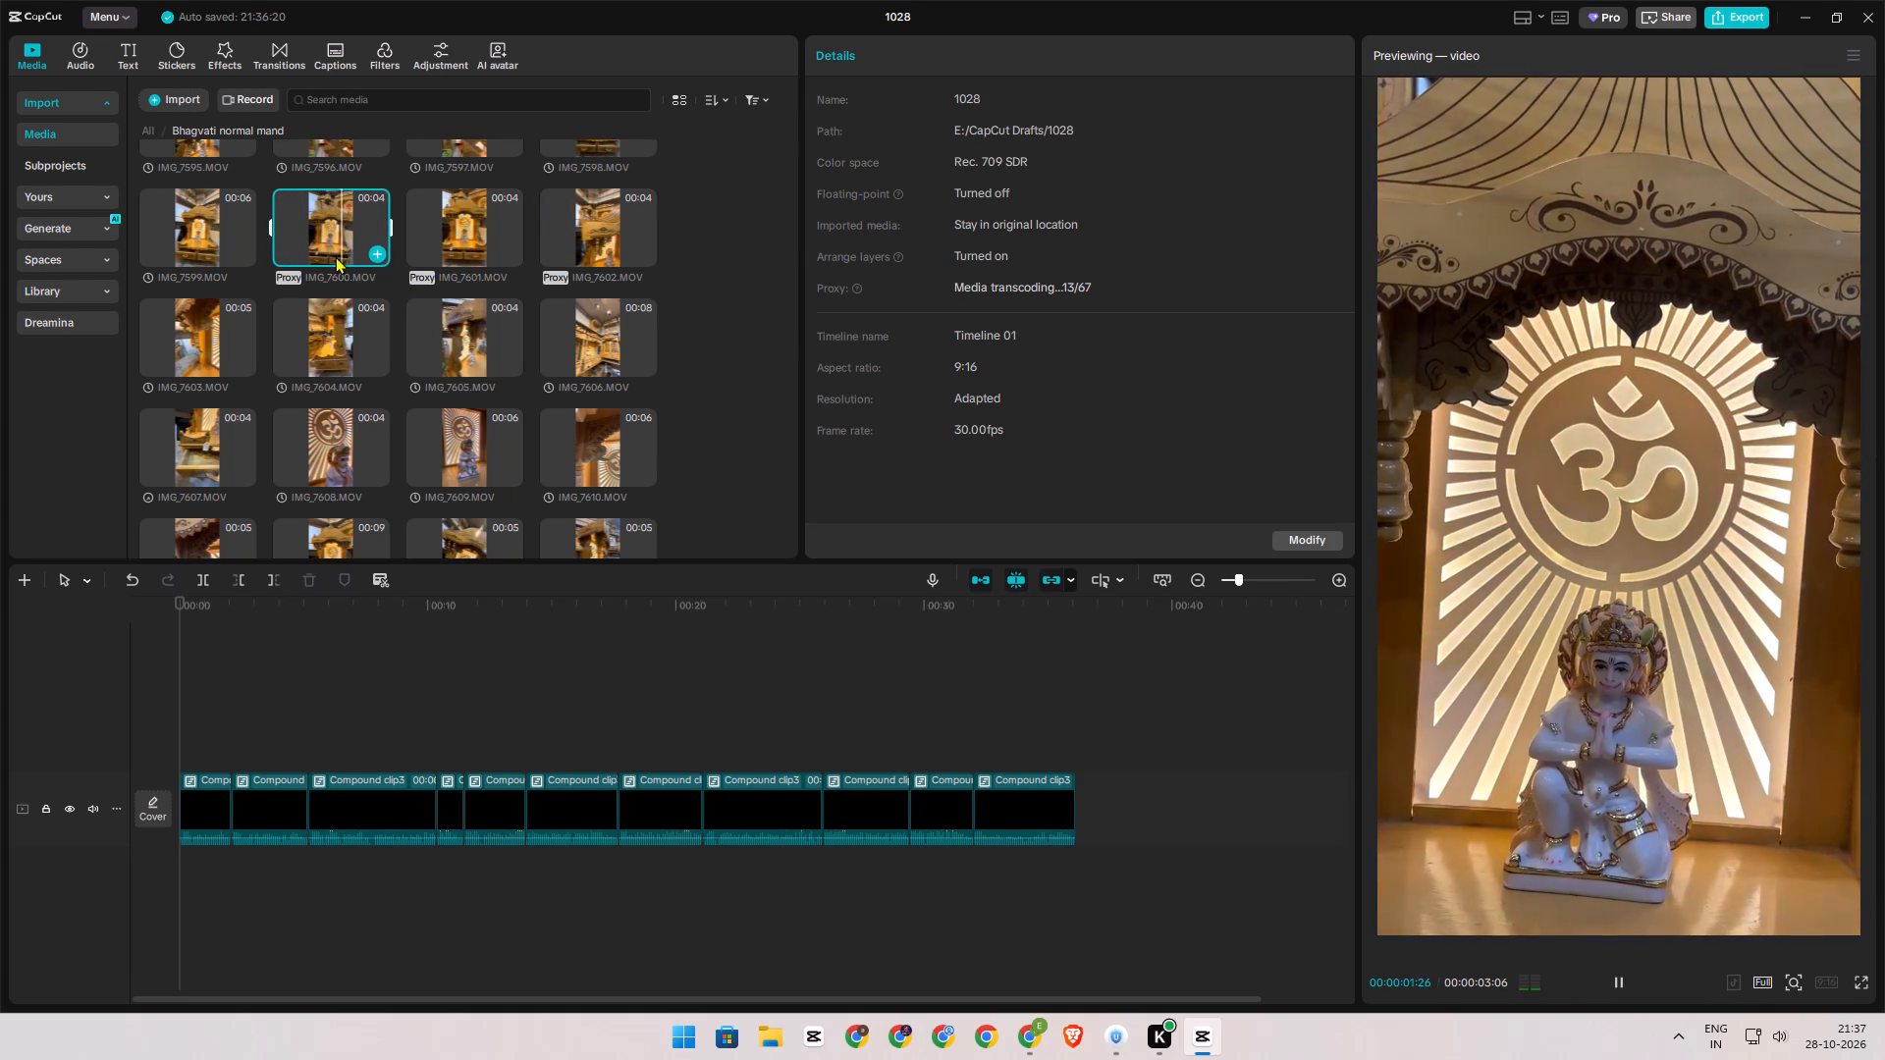
pyautogui.scroll(-11, 322, 433)
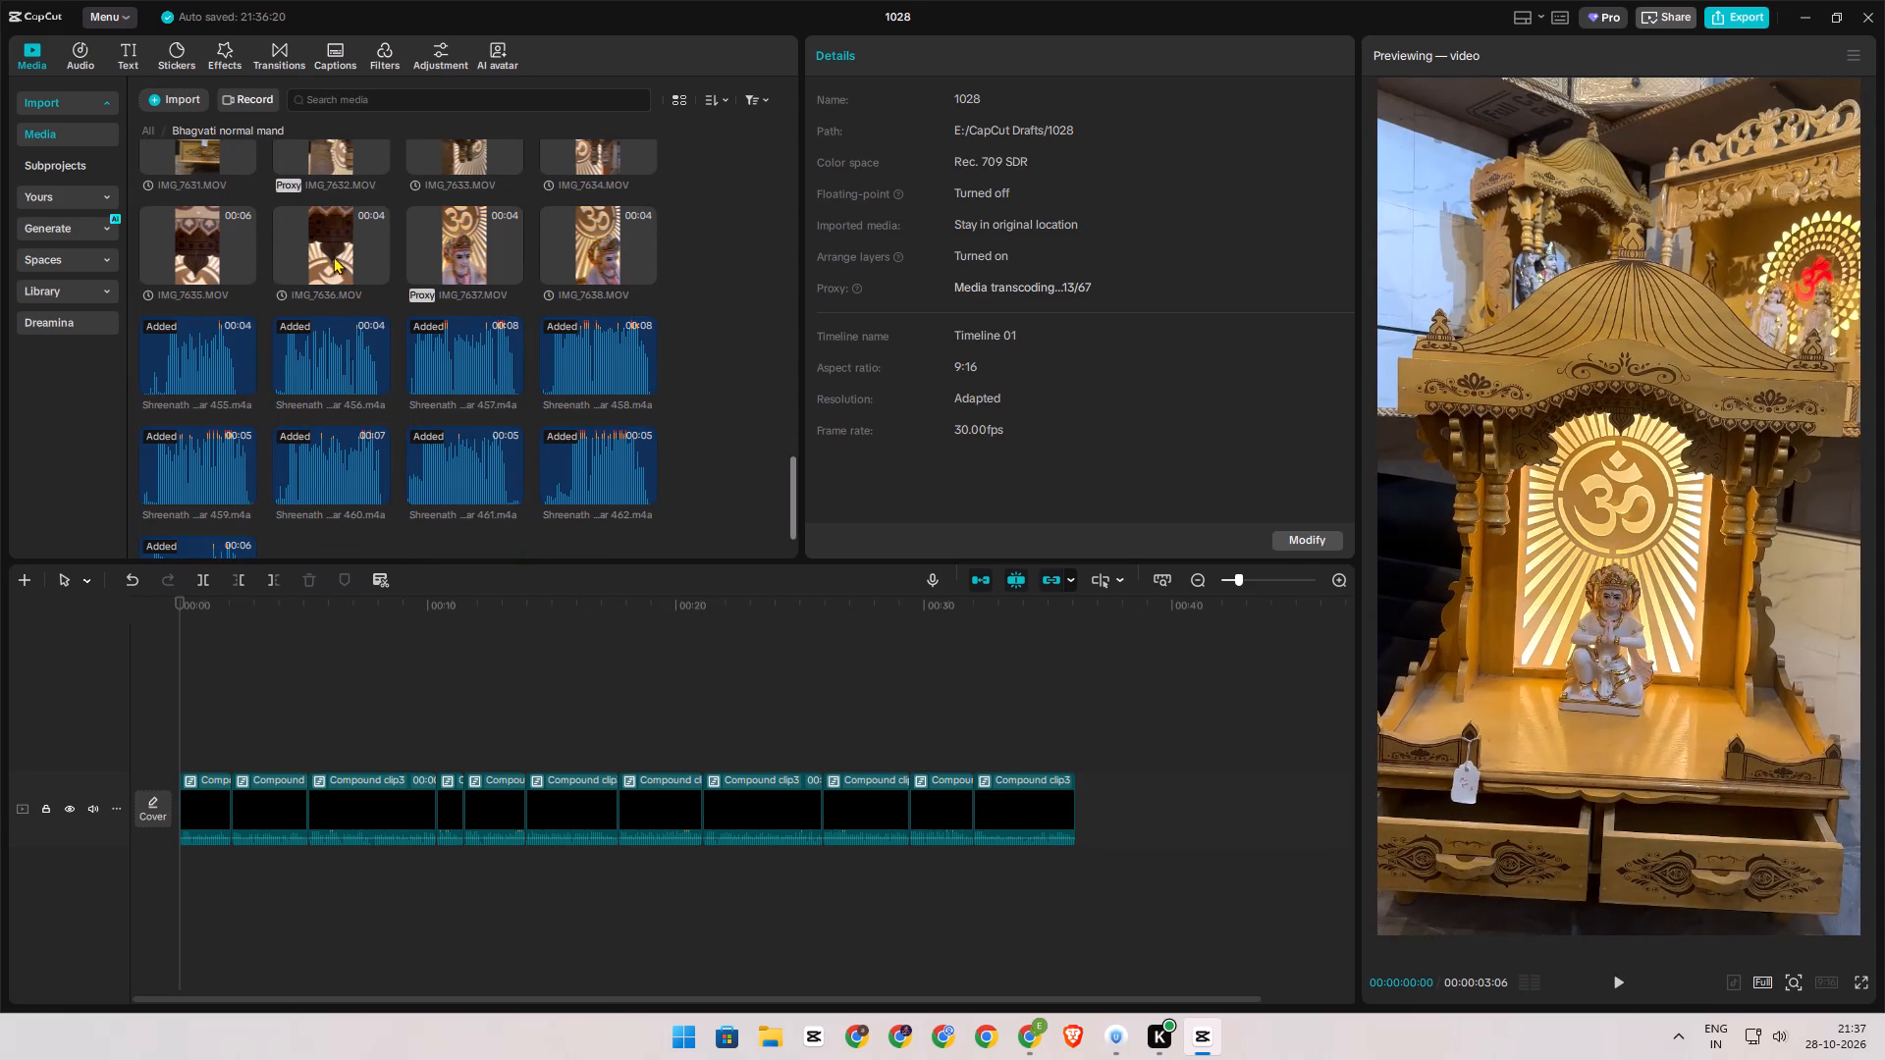
pyautogui.click(332, 170)
pyautogui.scroll(3, 327, 297)
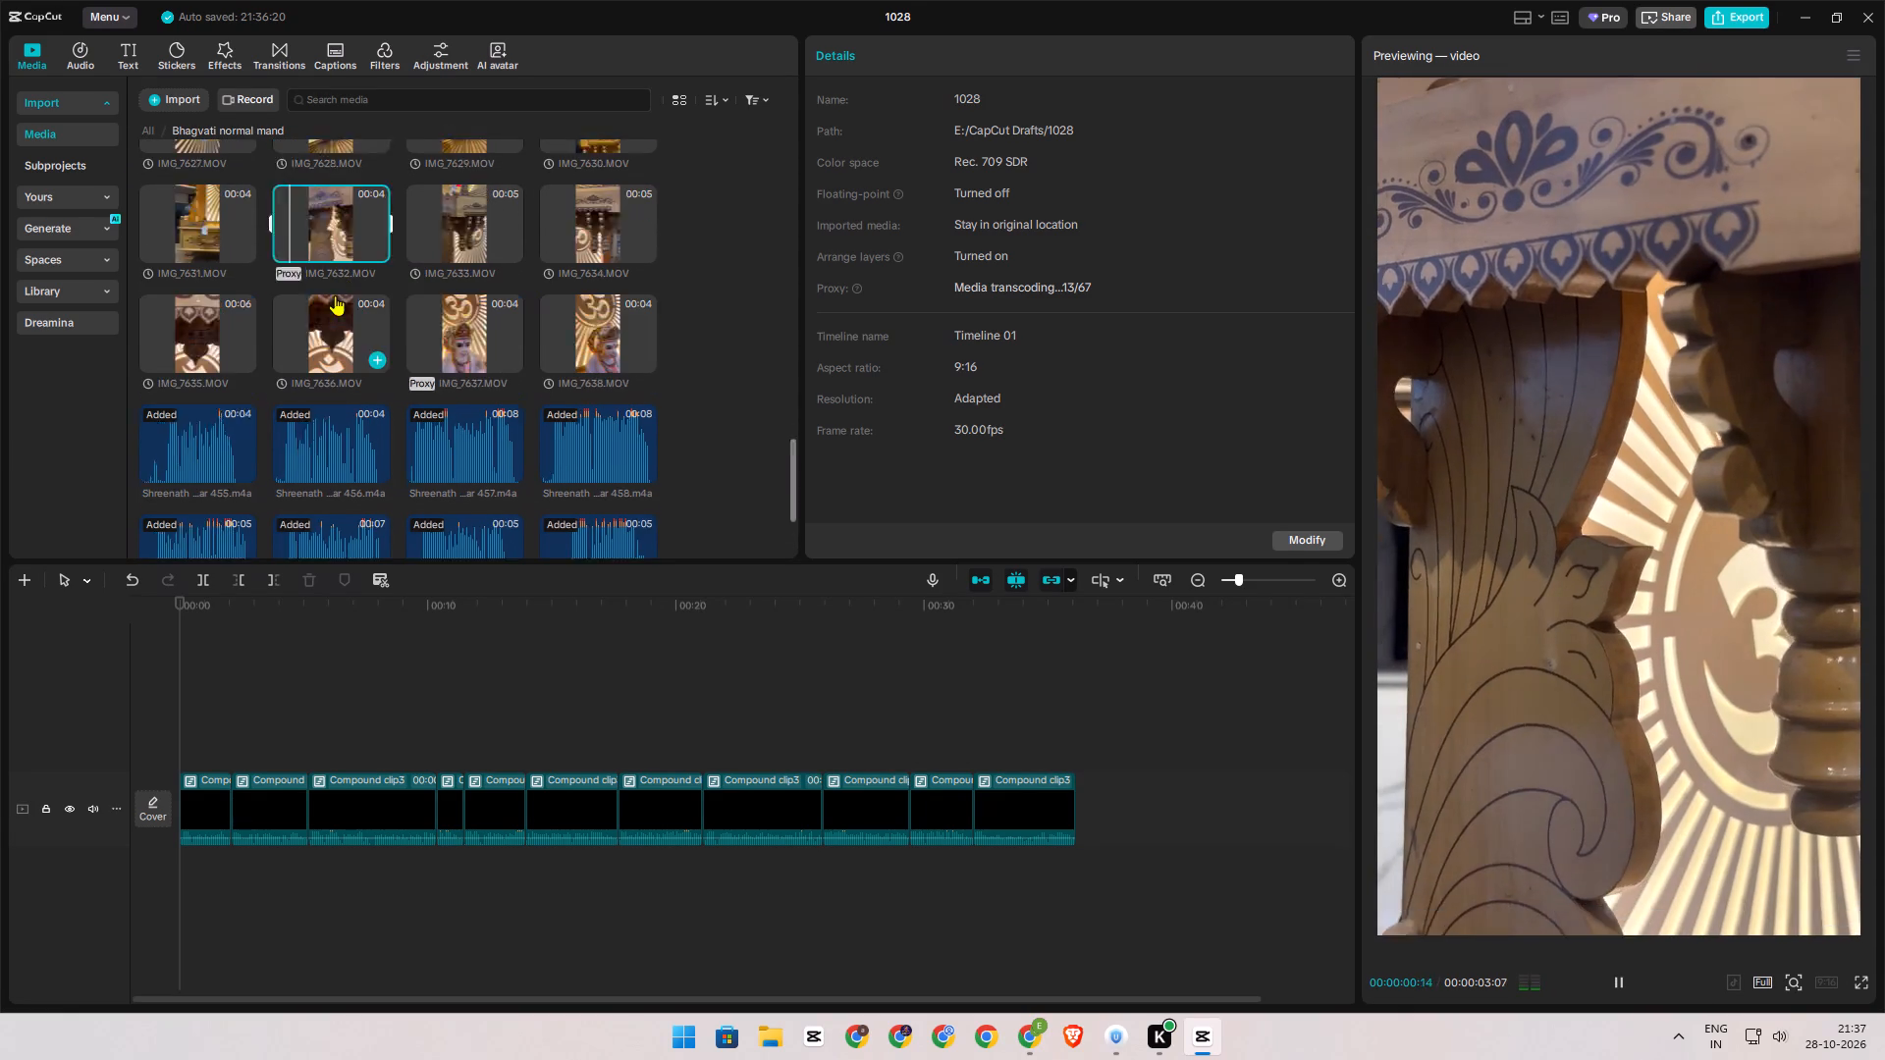
# Open the Video Extra 1 media folder and preview the IMG_5530.MOV footage.
pyautogui.click(154, 127)
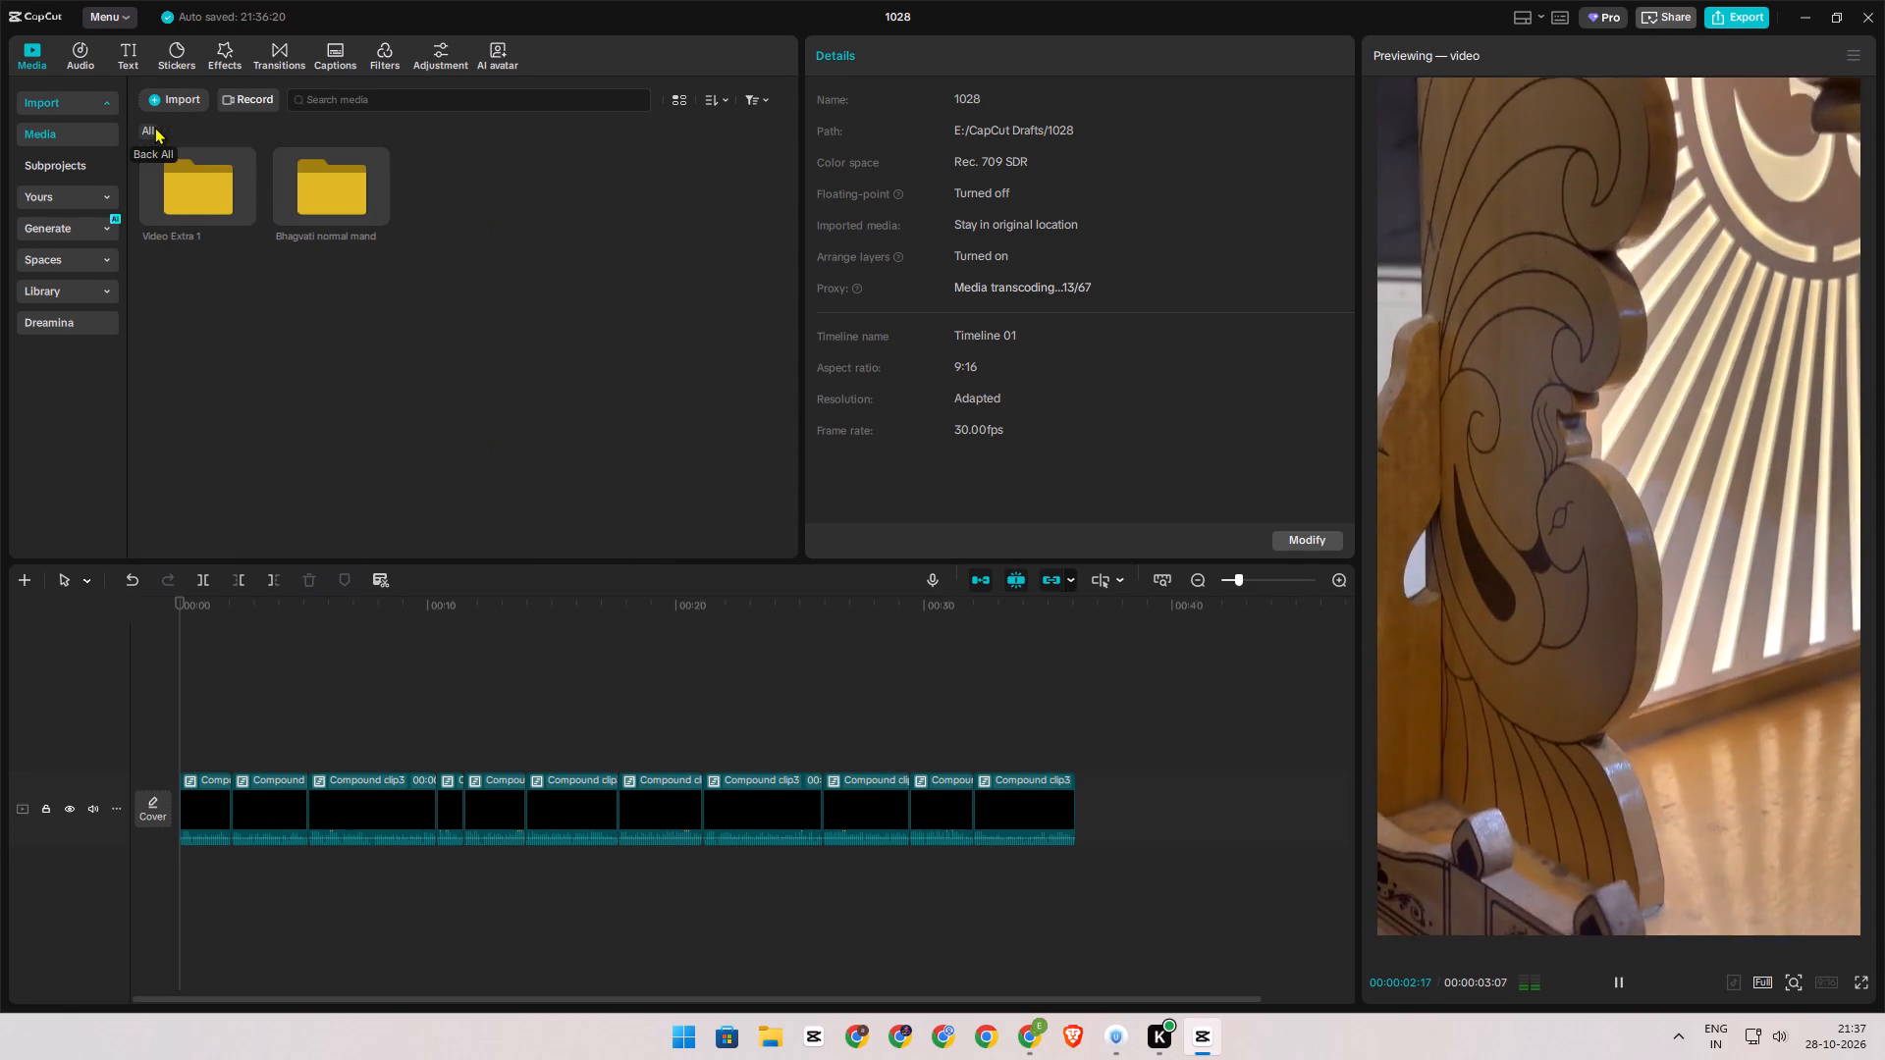
pyautogui.doubleClick(226, 174)
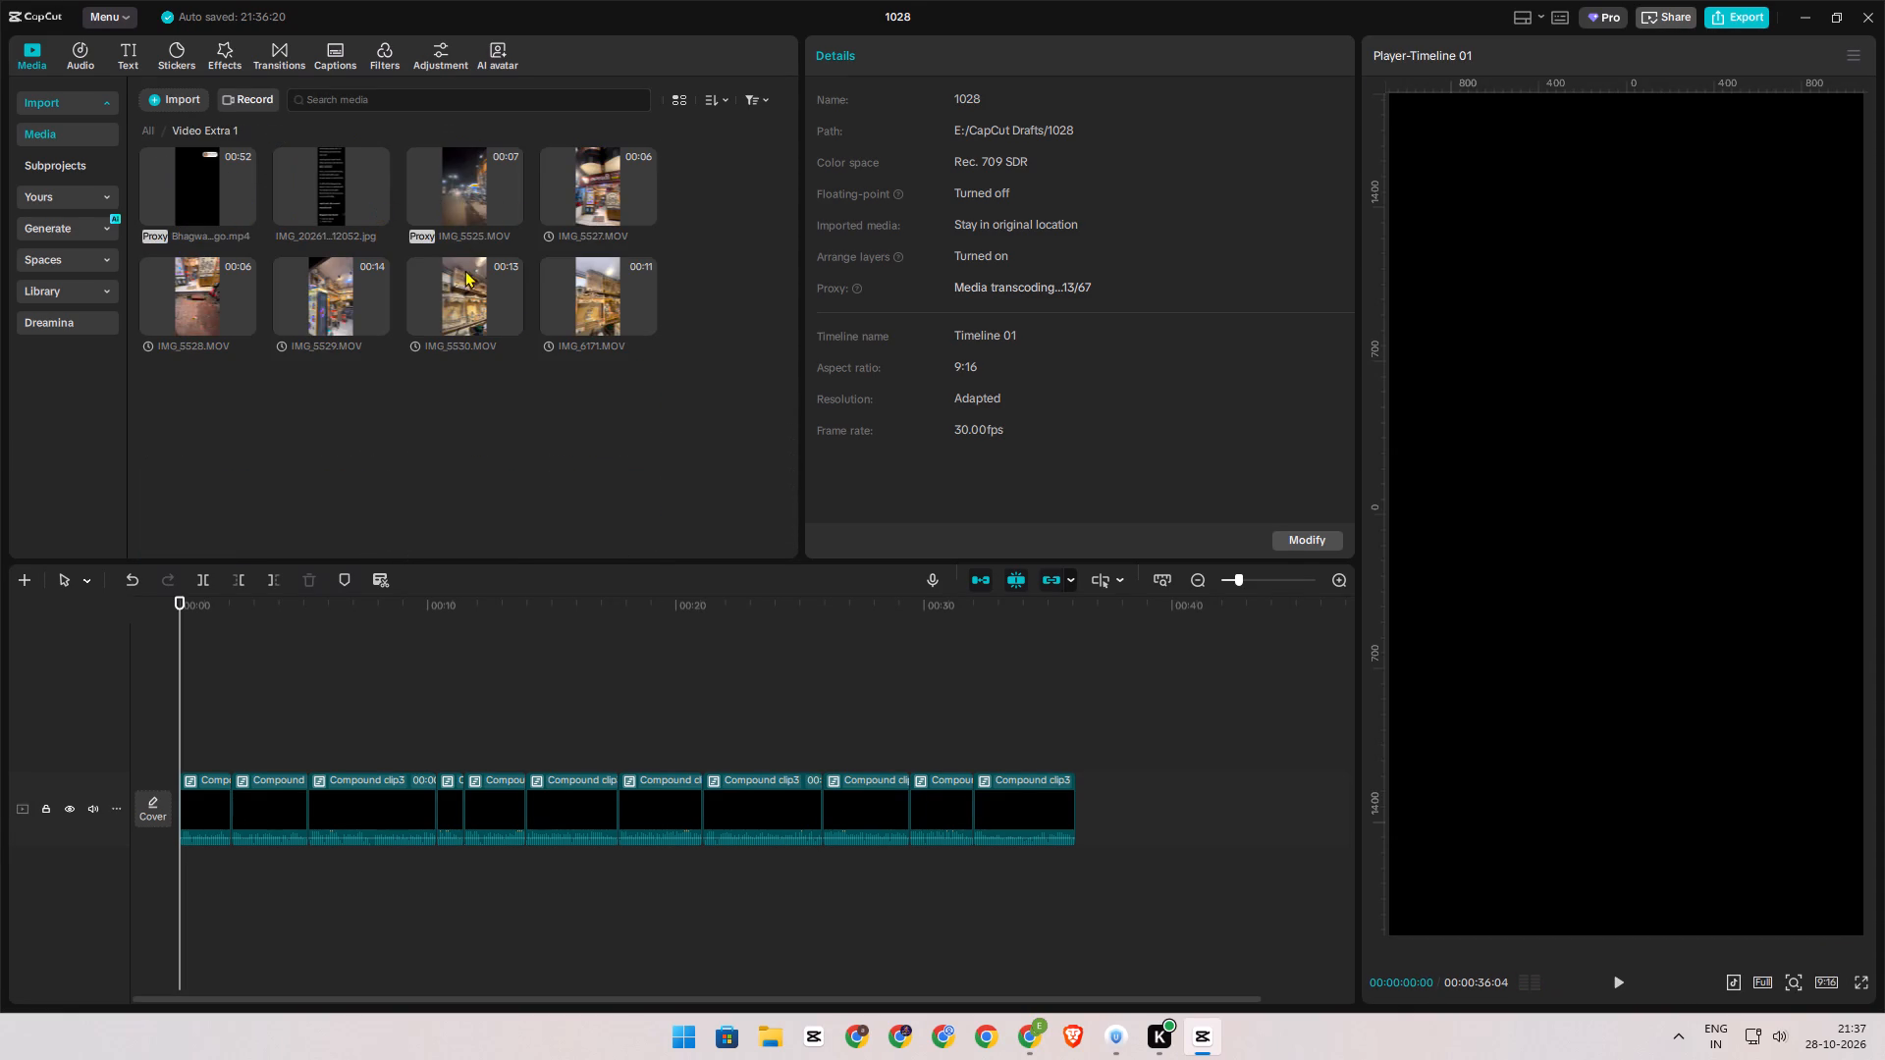
pyautogui.click(464, 287)
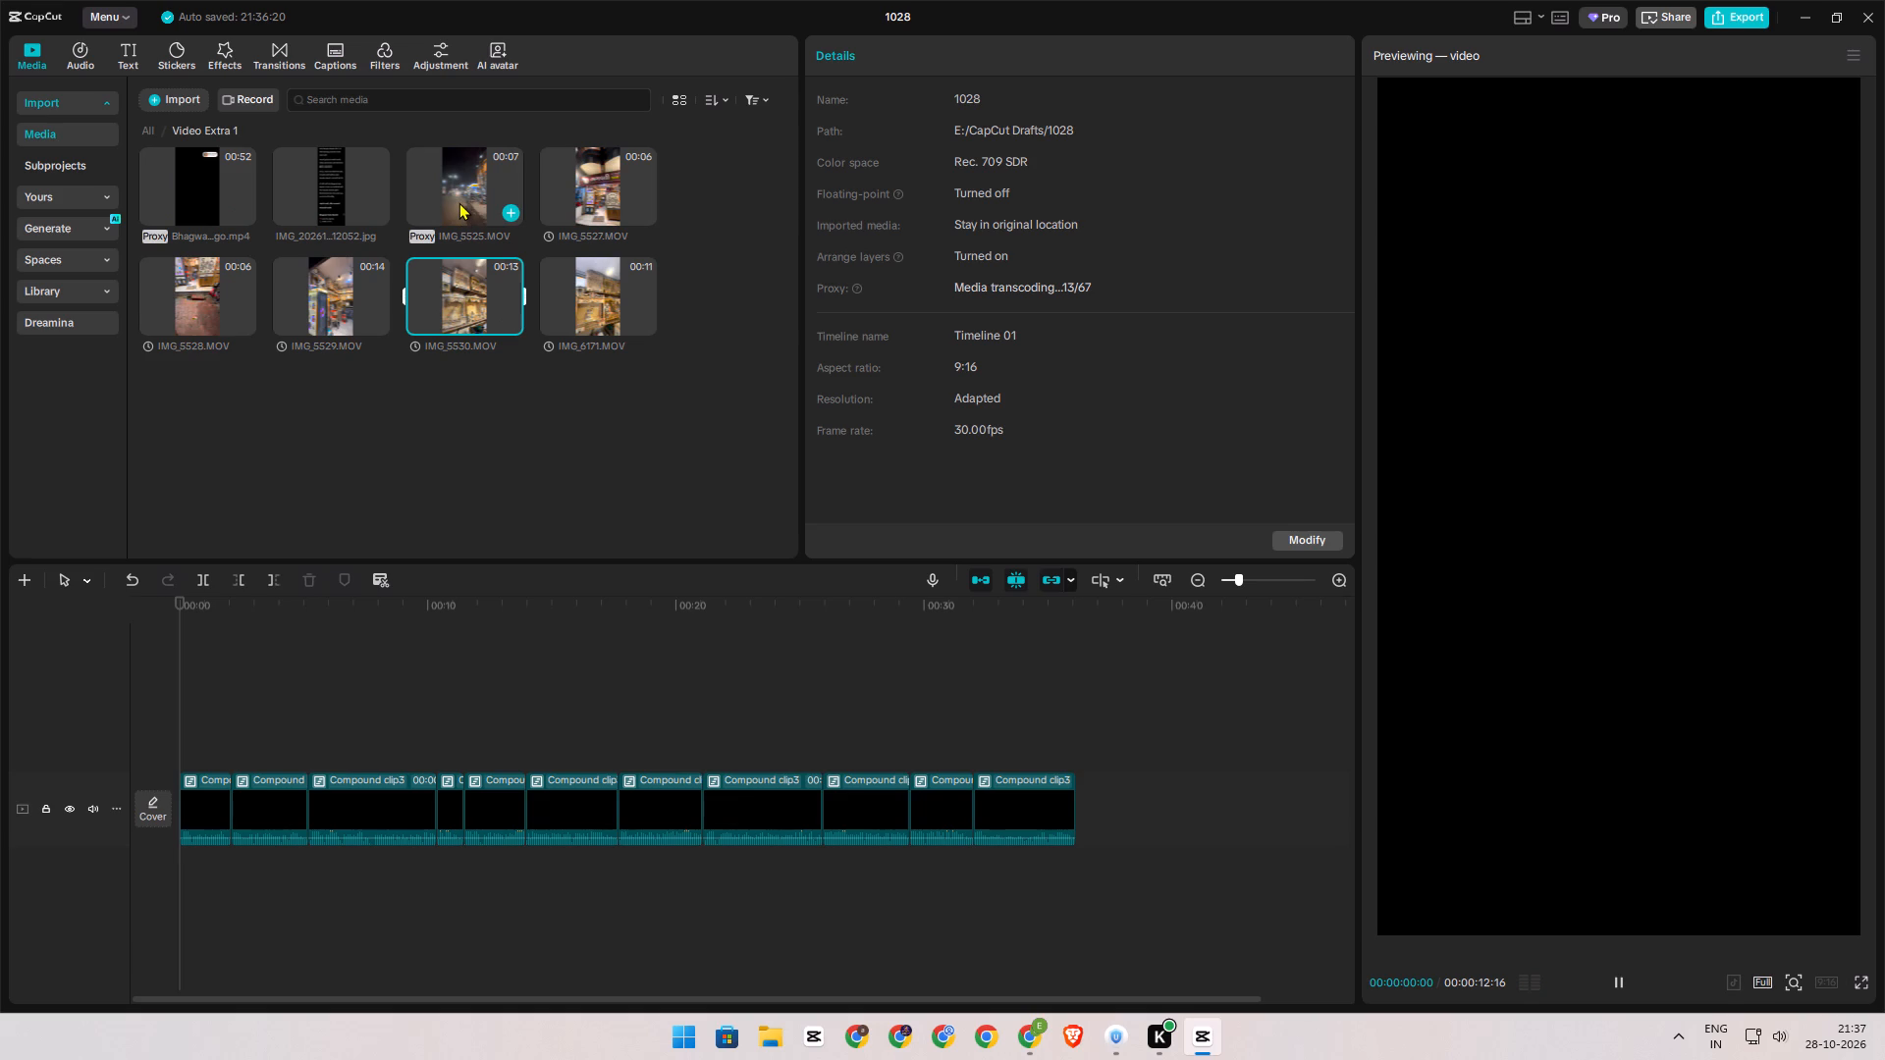
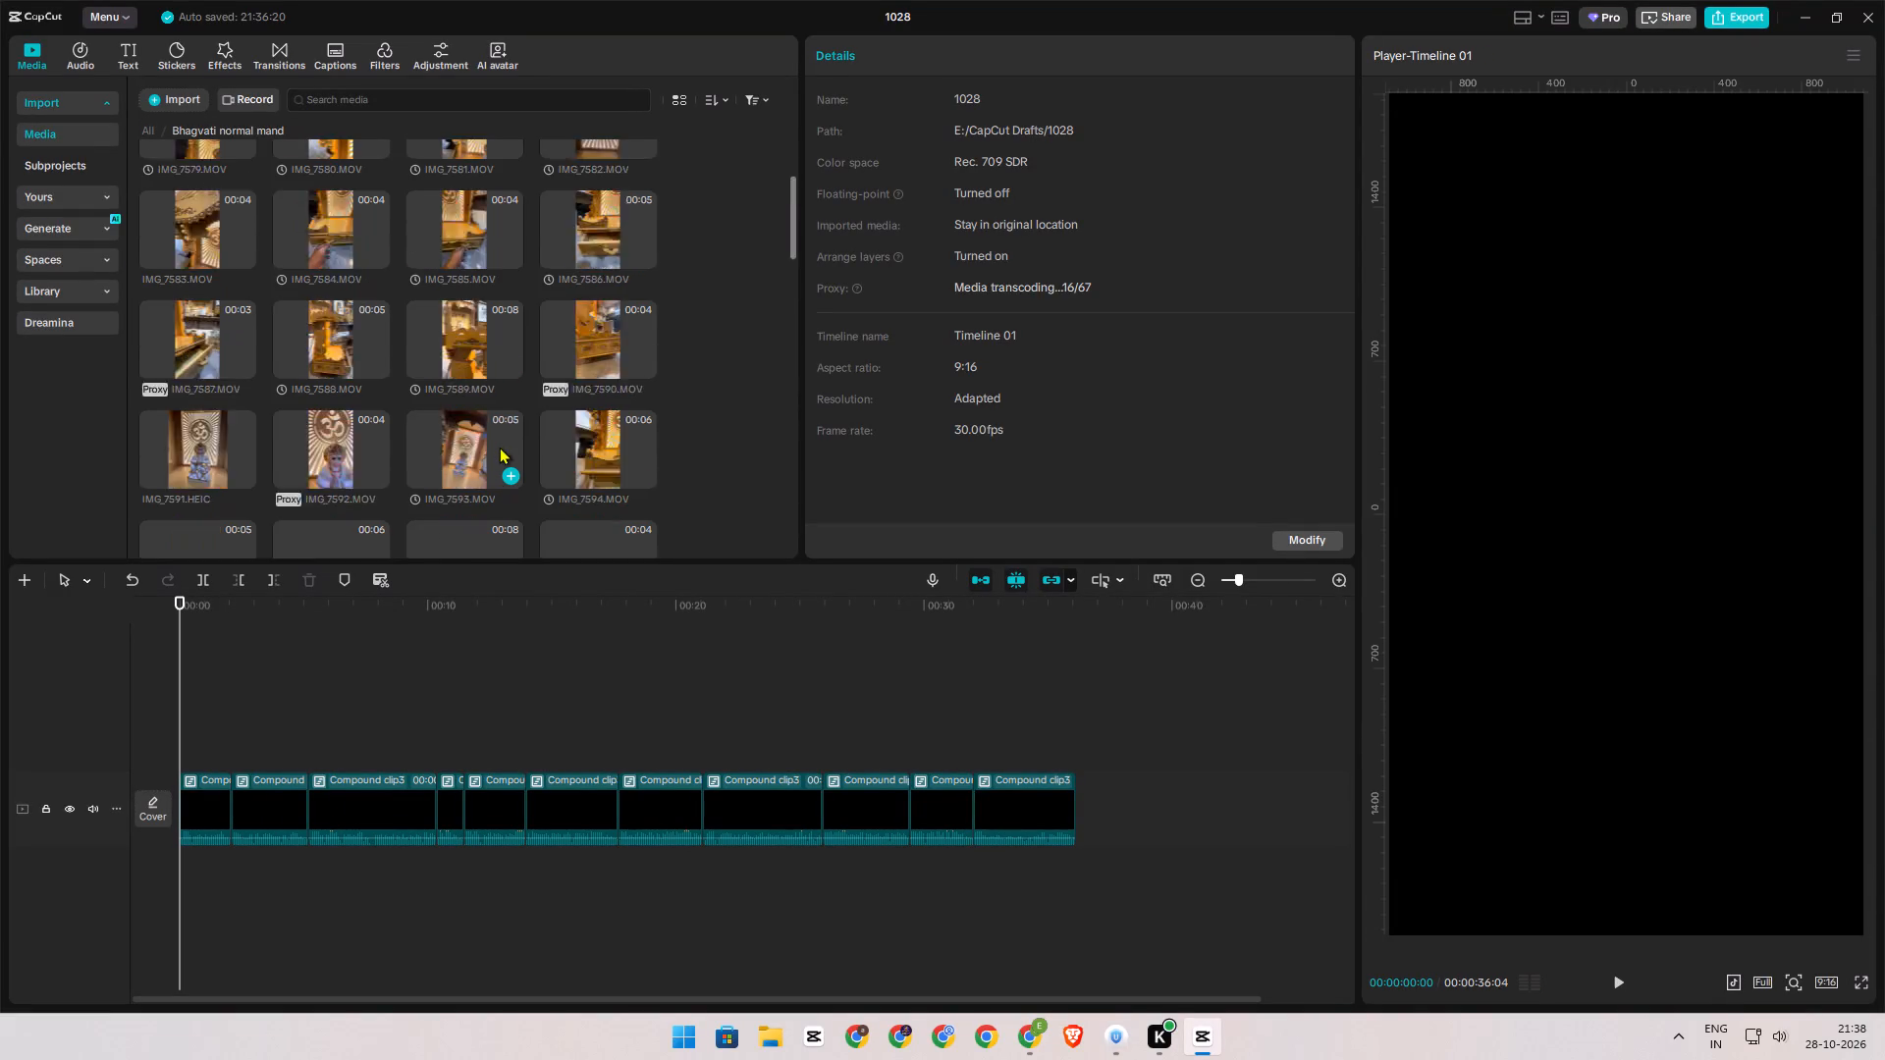
# Preview the IMG_7601.MOV temple footage in the Bhagvati normal mand folder, then return to the timeline.
pyautogui.scroll(-4, 499, 447)
pyautogui.click(417, 156)
pyautogui.scroll(2, 467, 381)
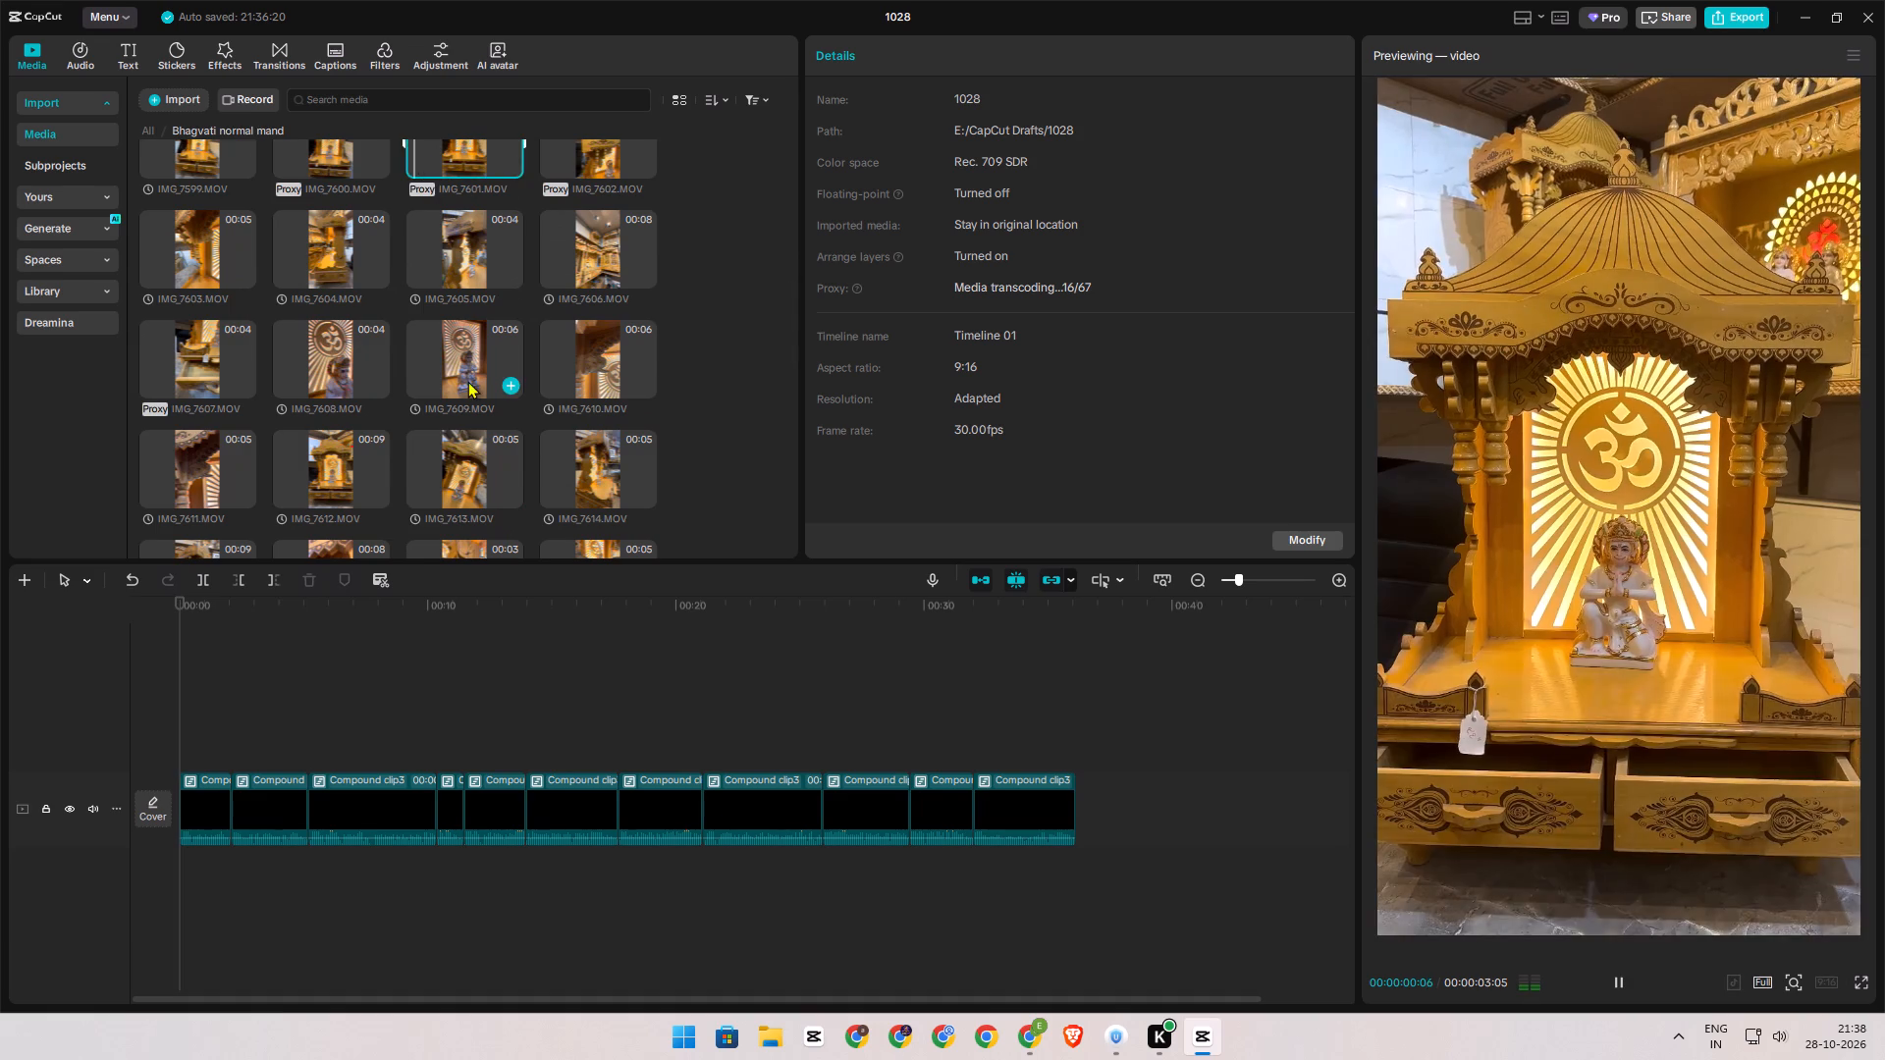
pyautogui.press('space')
pyautogui.click(457, 706)
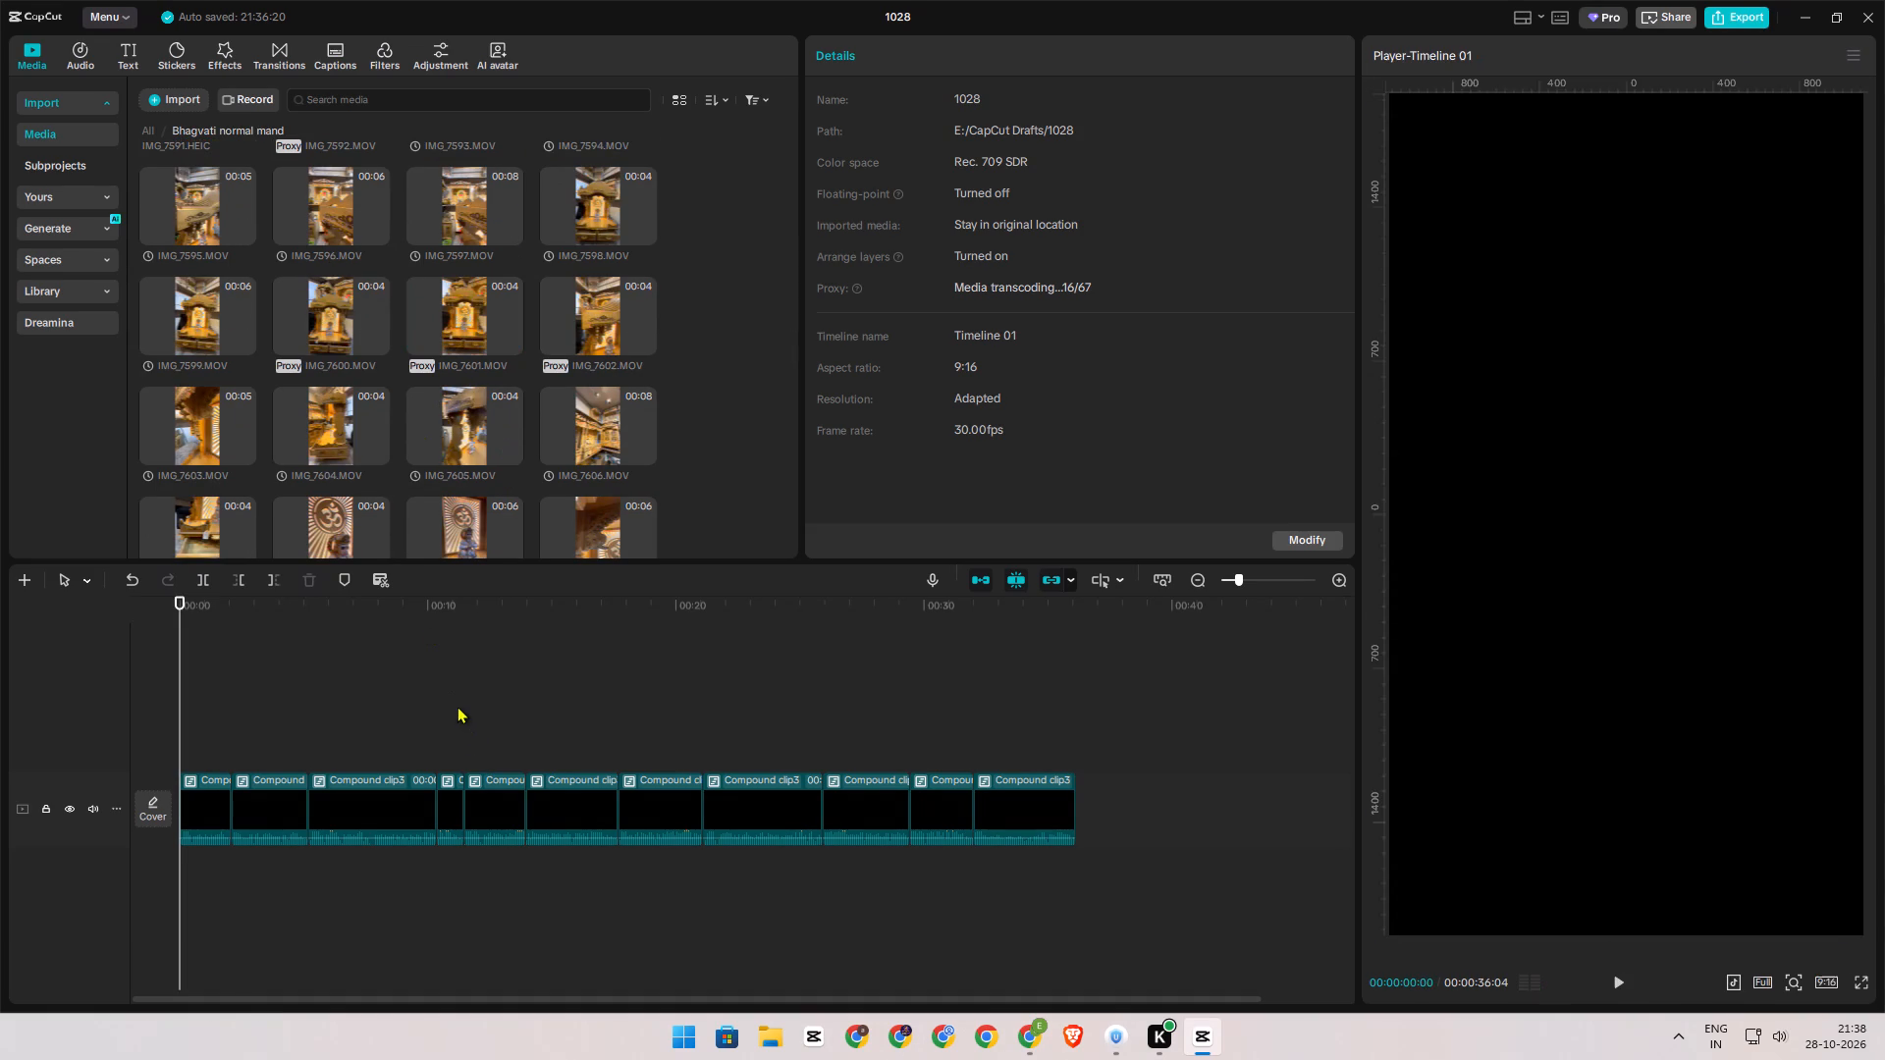
pyautogui.moveTo(457, 706); pyautogui.dragTo(112, 700)
# Review the project's details and proxy performance settings, and save them with the proxy resolution kept at 720P.
pyautogui.click(1279, 537)
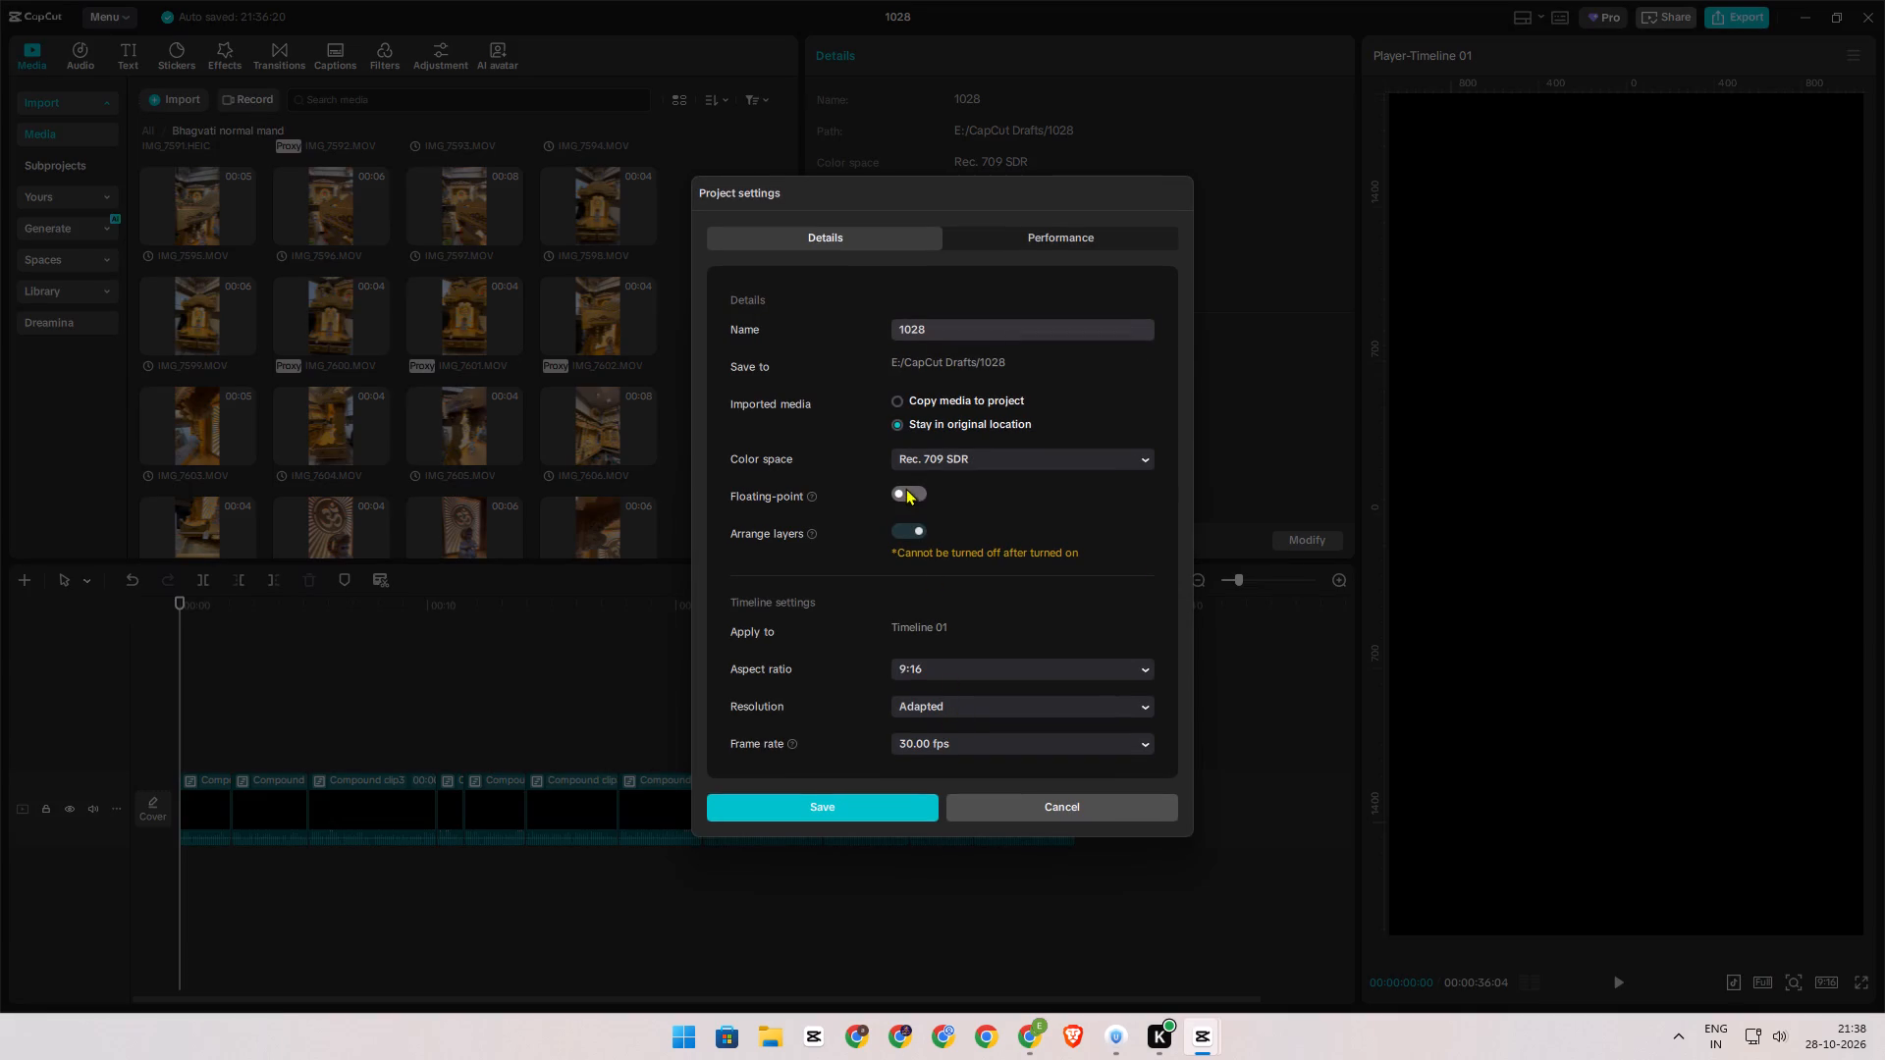
pyautogui.scroll(-3, 897, 708)
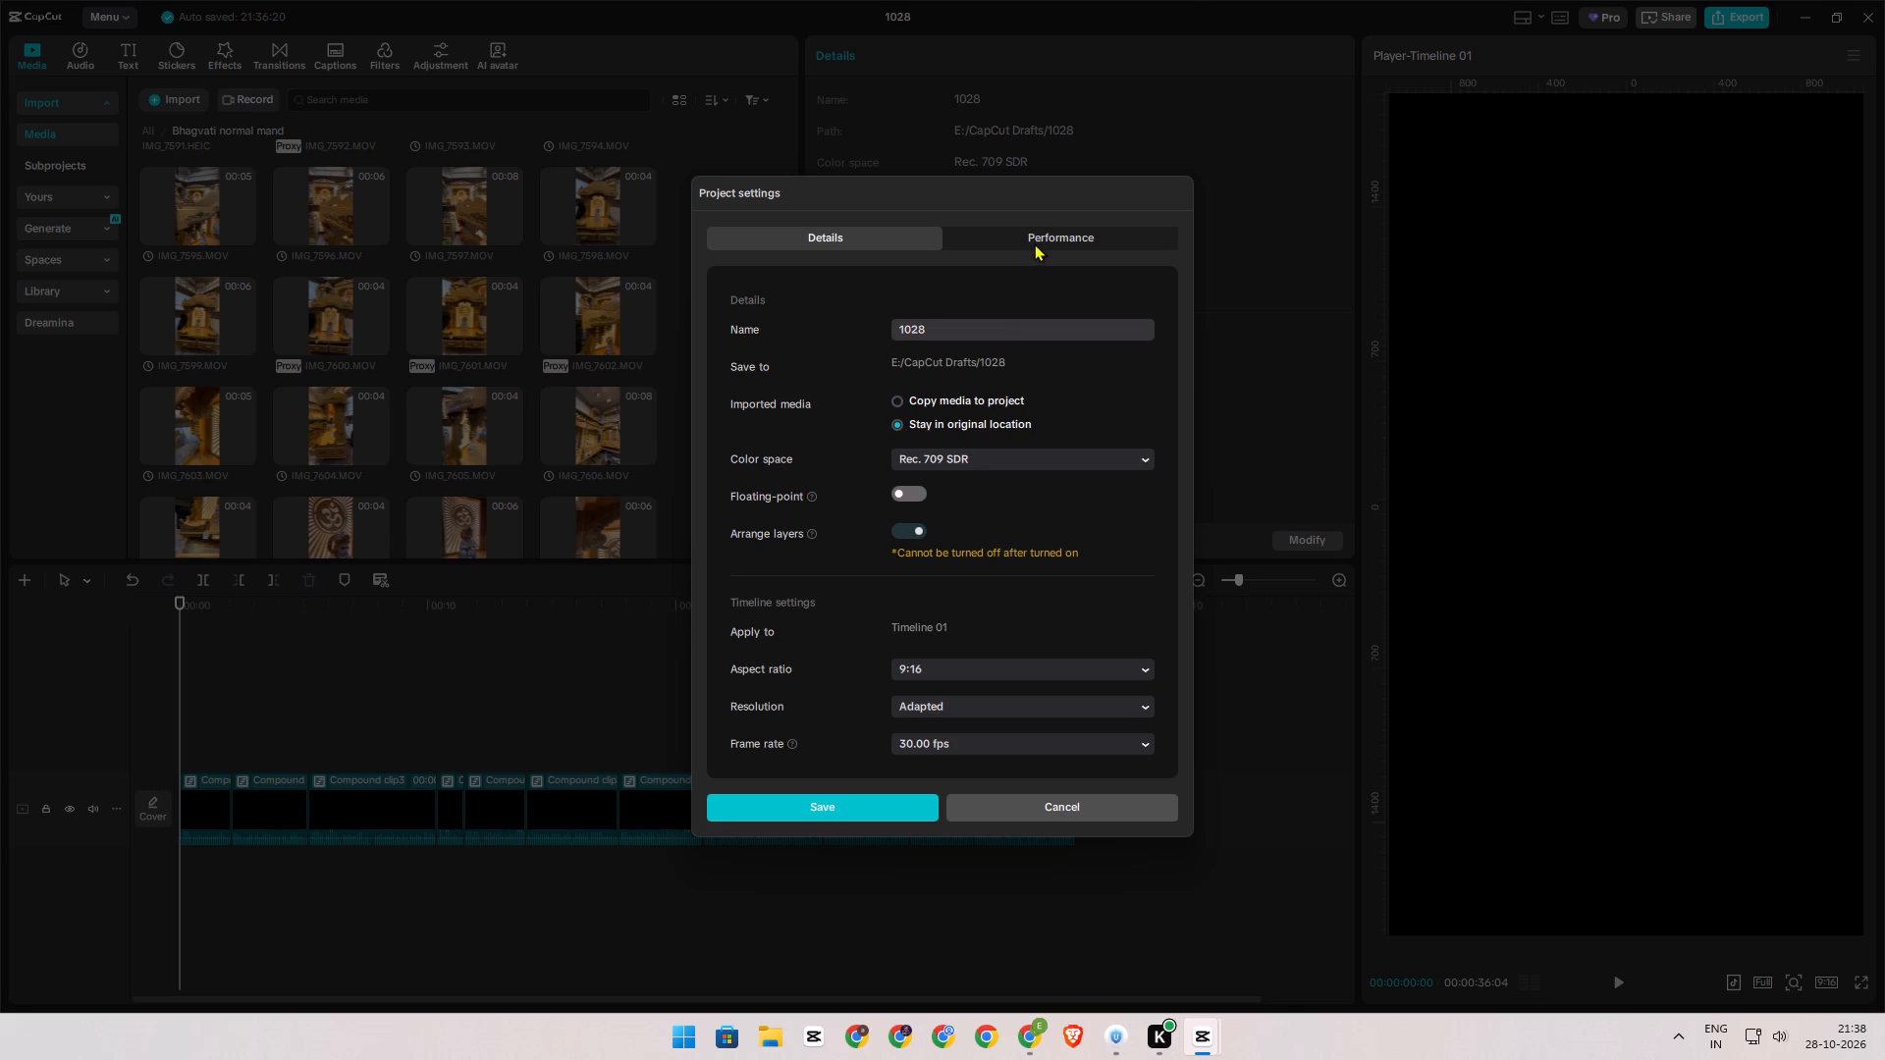
pyautogui.click(1034, 243)
pyautogui.click(938, 528)
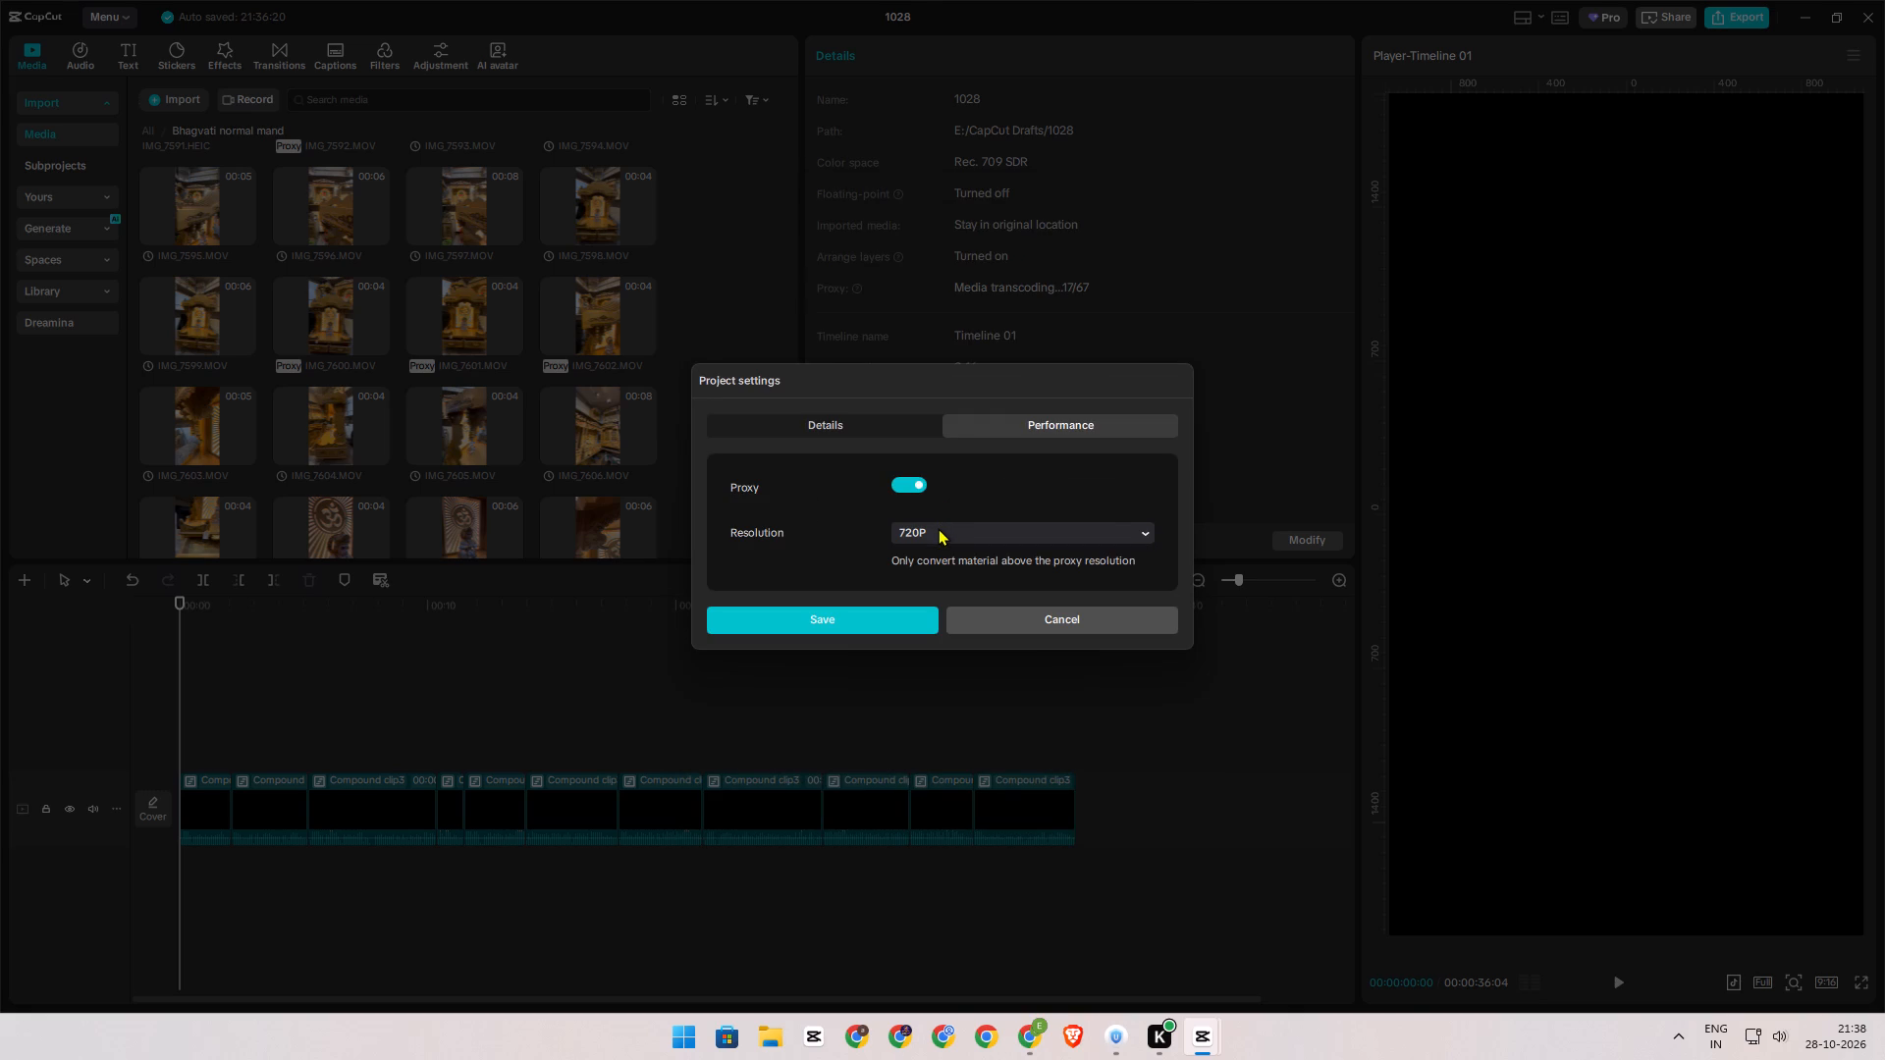
pyautogui.click(938, 528)
pyautogui.click(881, 628)
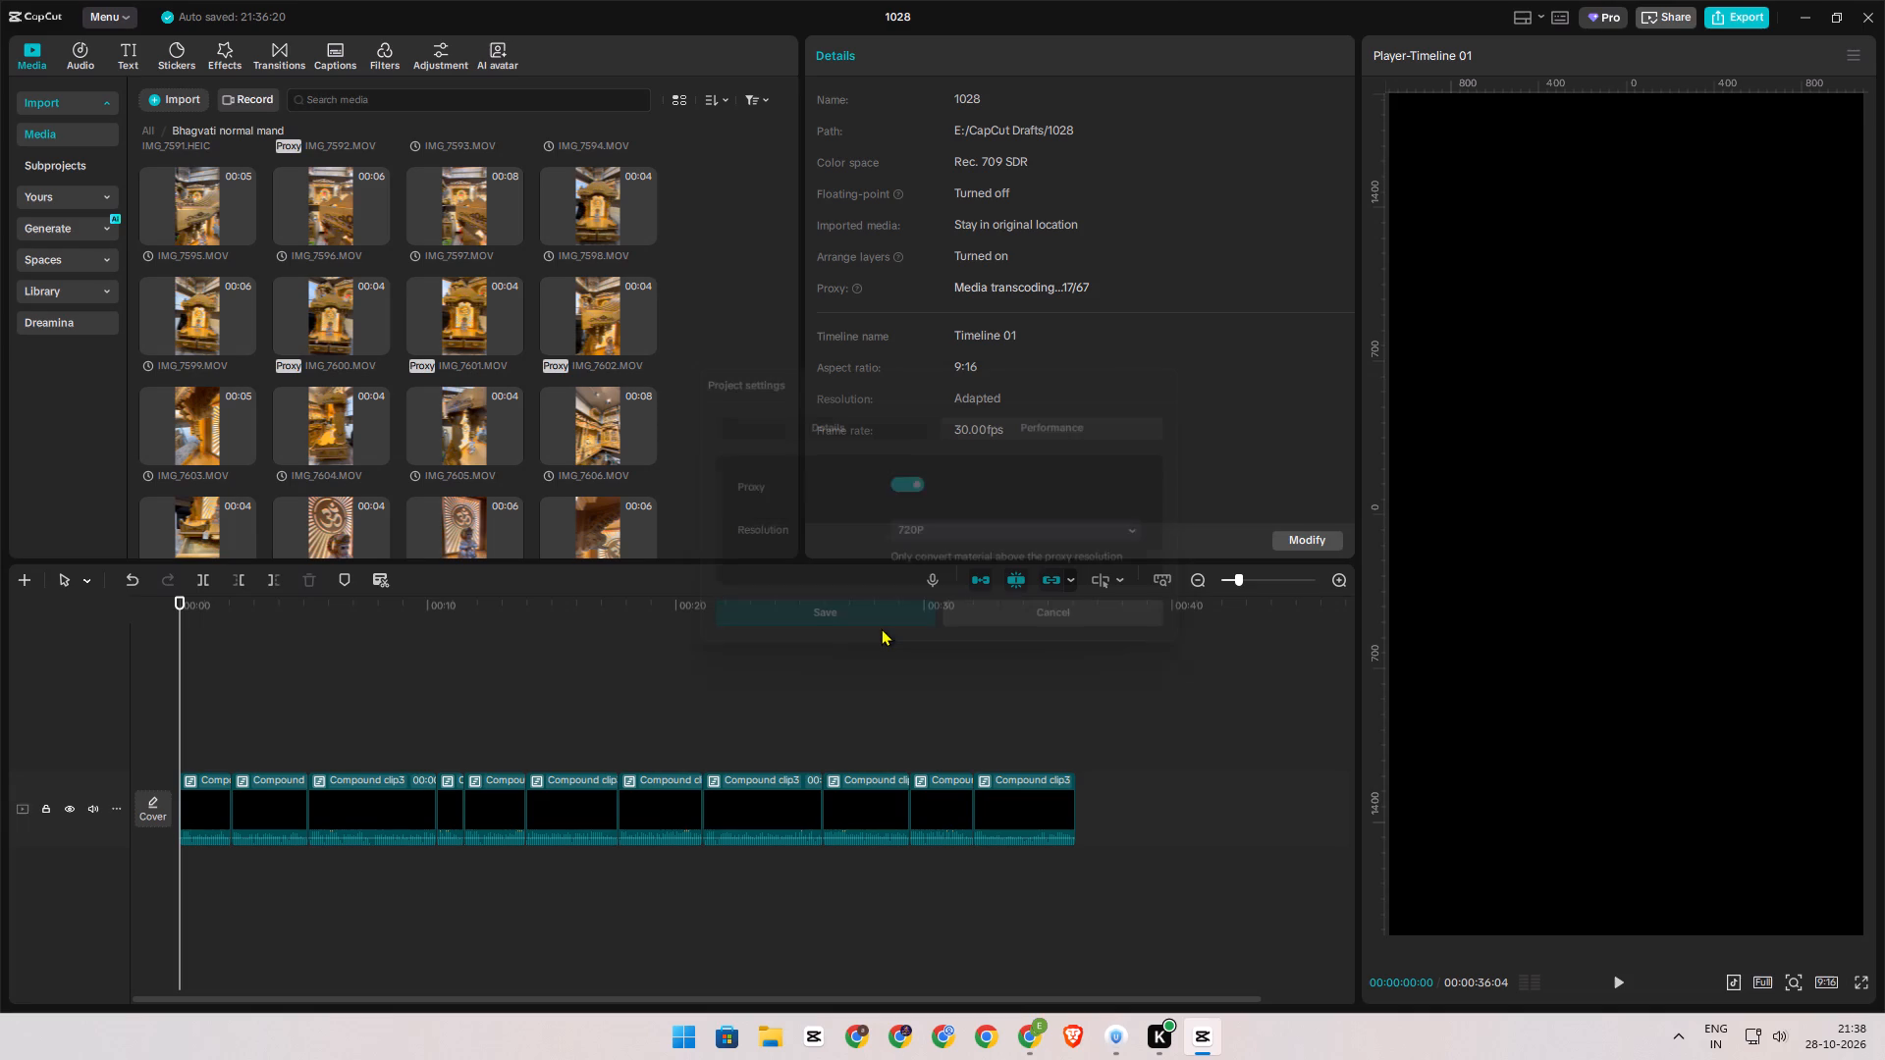
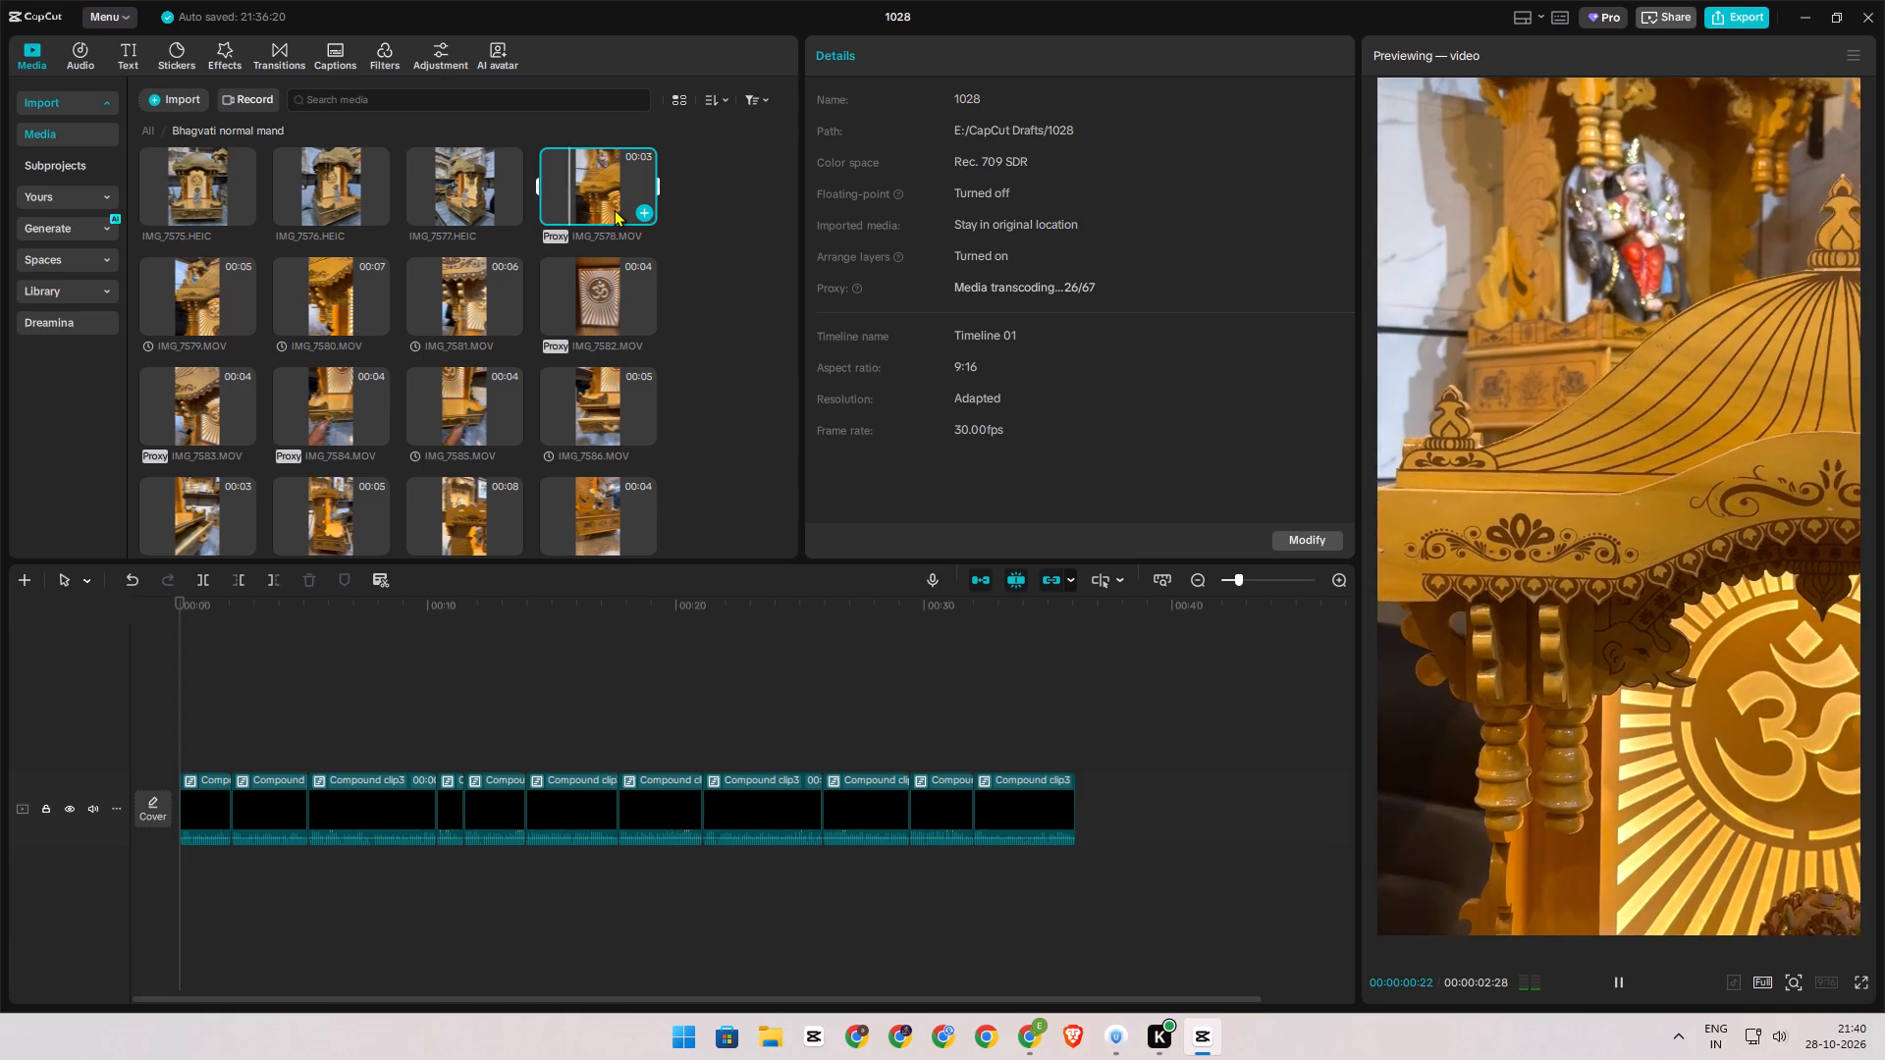
# Preview the proxied temple clips IMG_7582, IMG_7608, IMG_7605, IMG_7602, IMG_7600 and IMG_7601 in the Bhagvati normal mand folder.
pyautogui.click(579, 313)
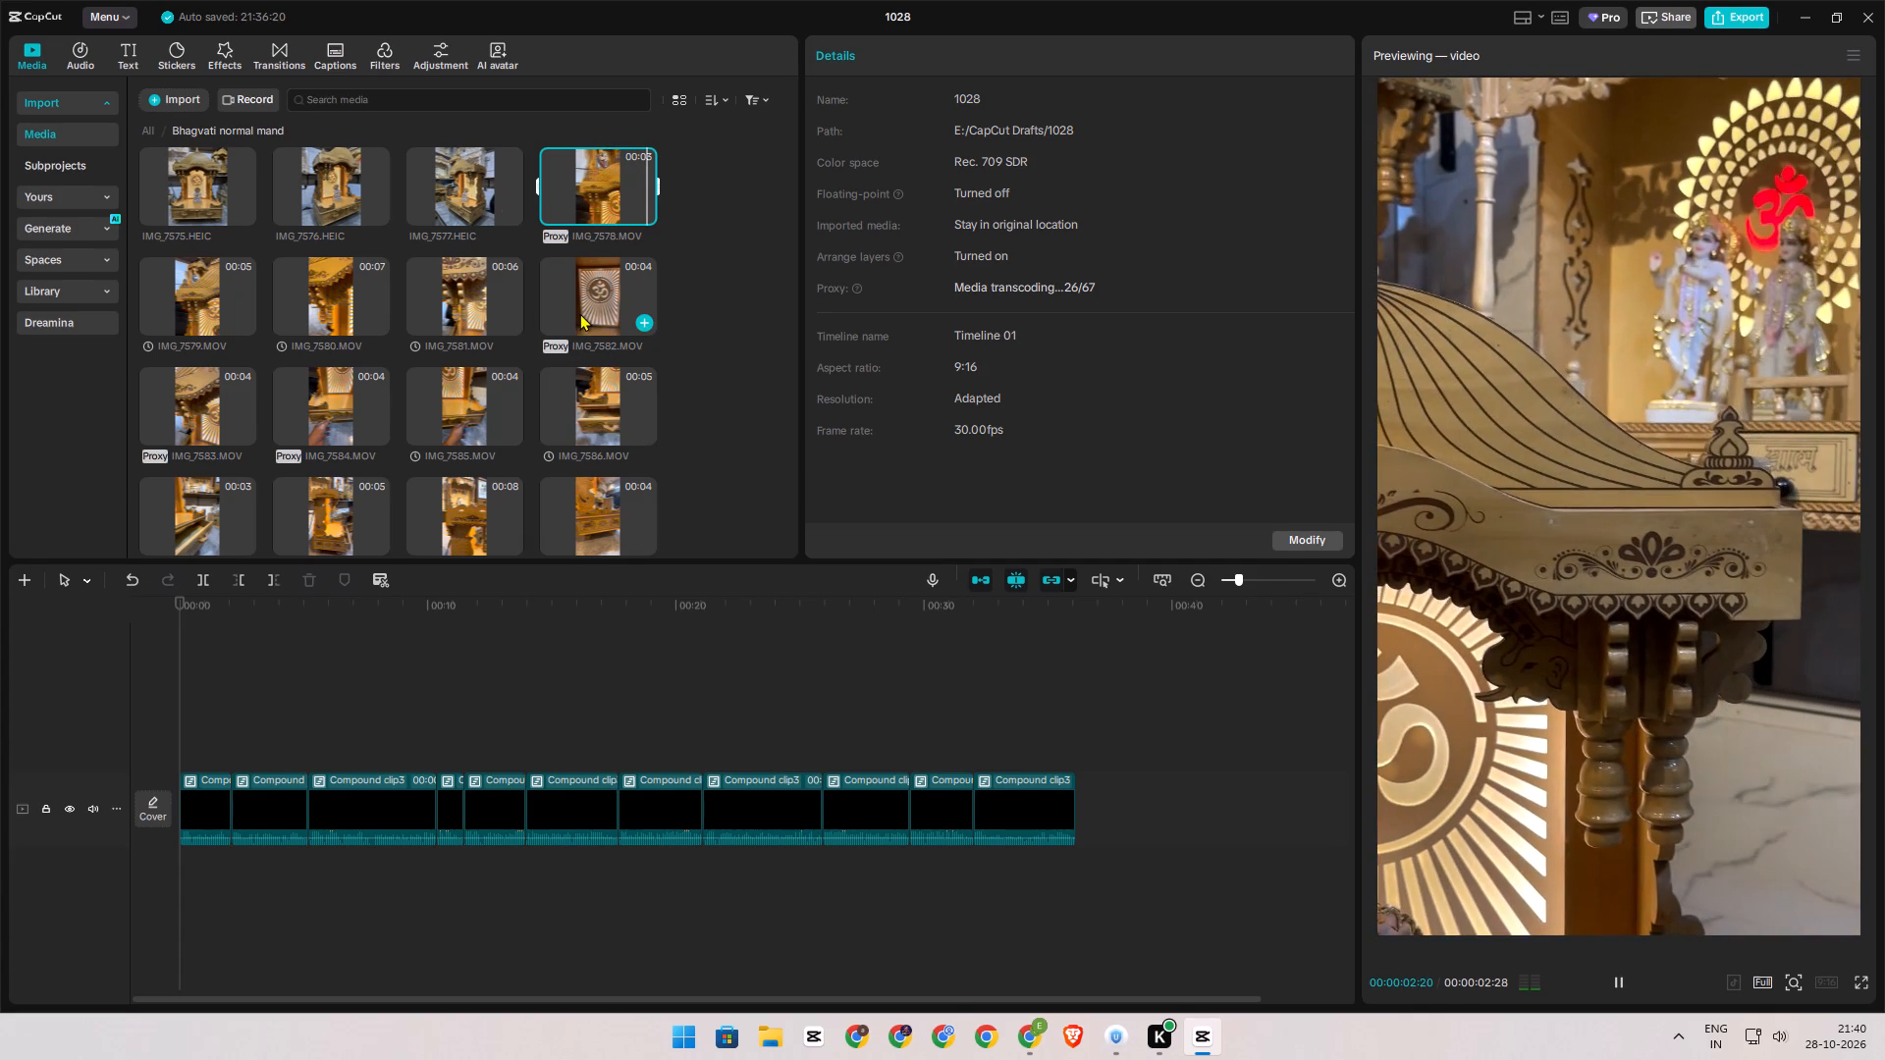
pyautogui.click(594, 687)
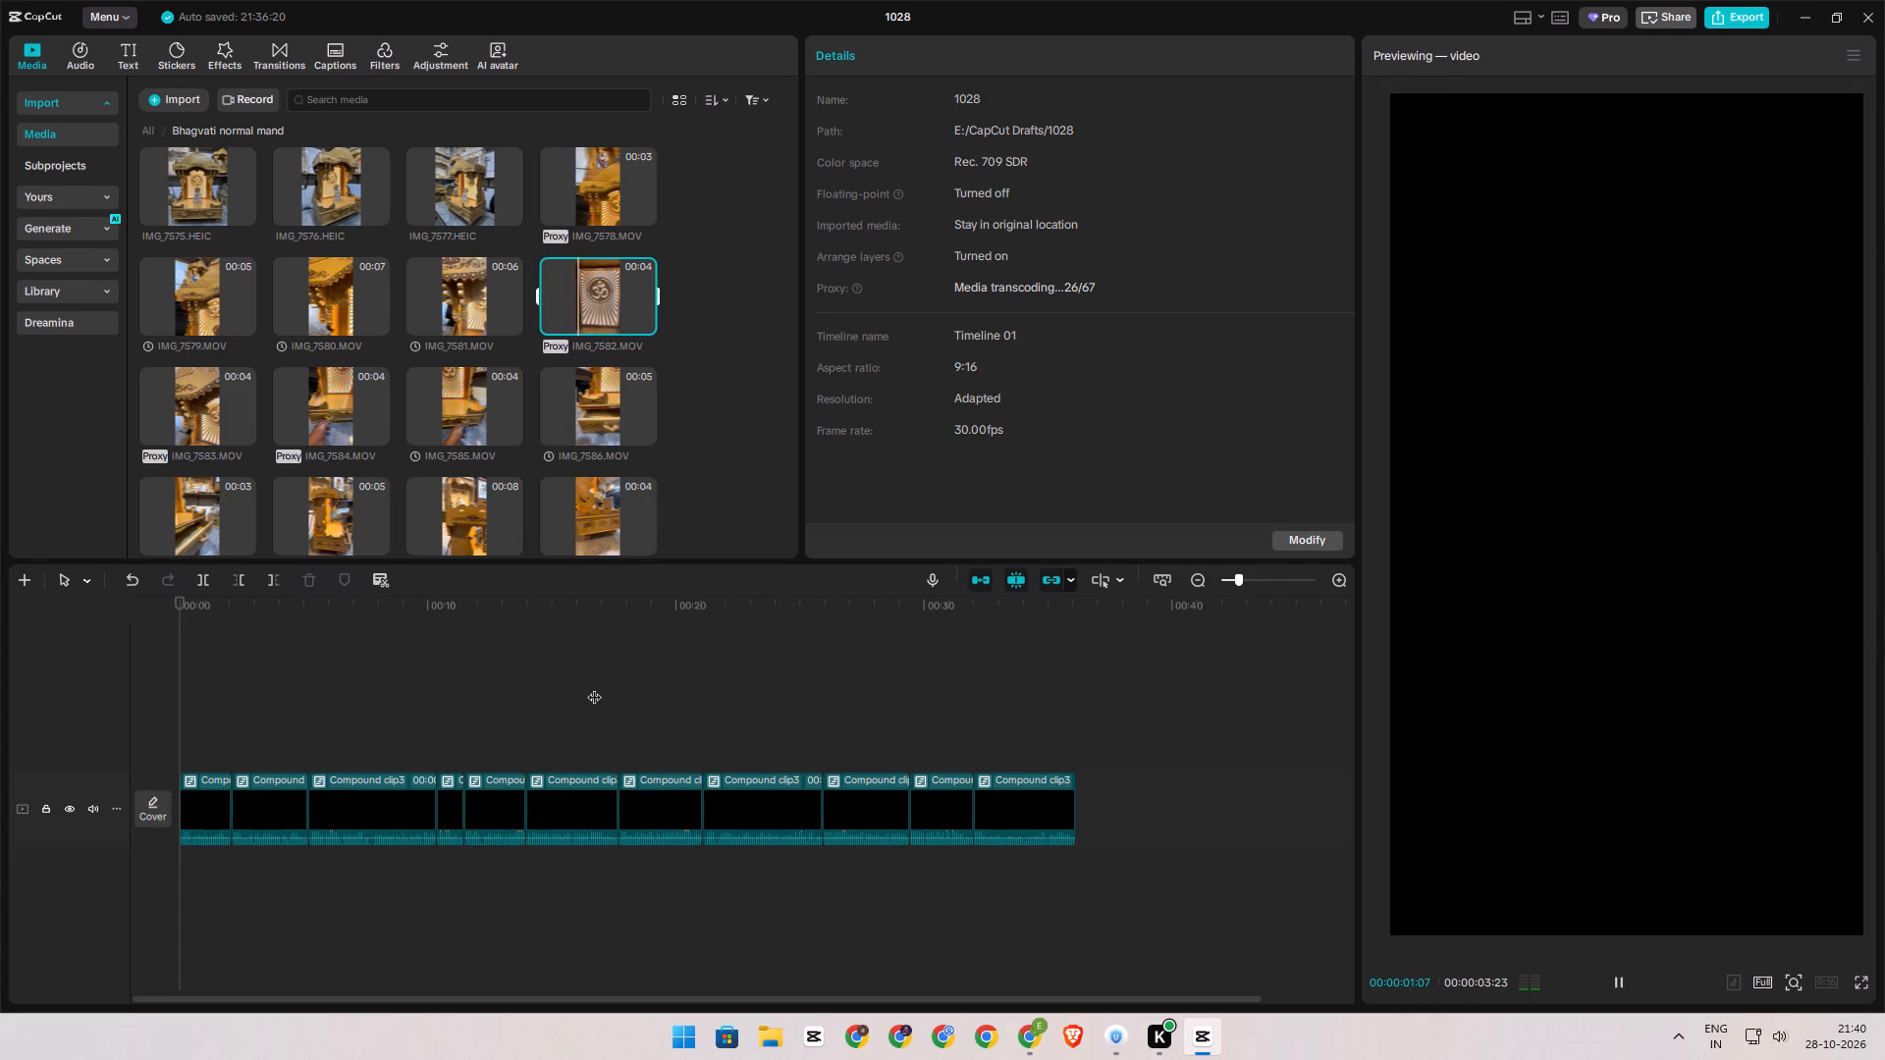
pyautogui.moveTo(594, 687); pyautogui.dragTo(150, 692)
pyautogui.scroll(-7, 326, 545)
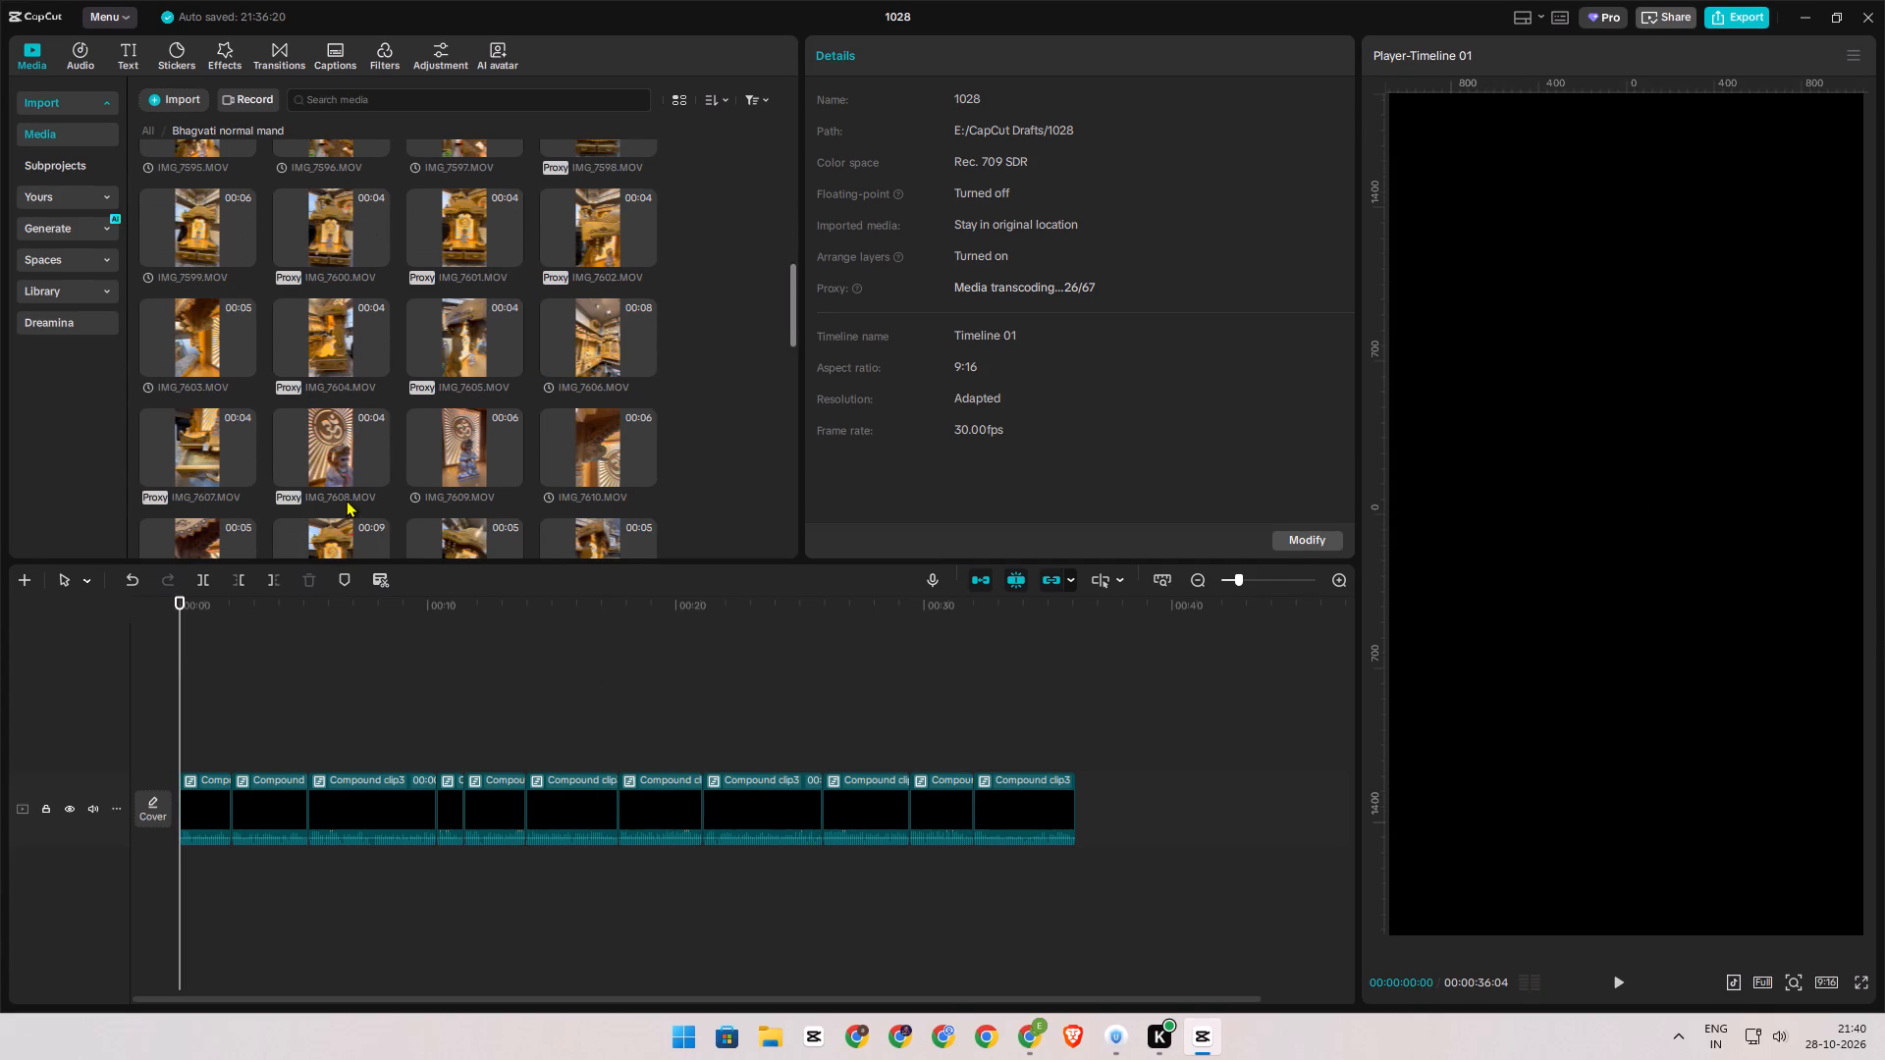
pyautogui.click(319, 451)
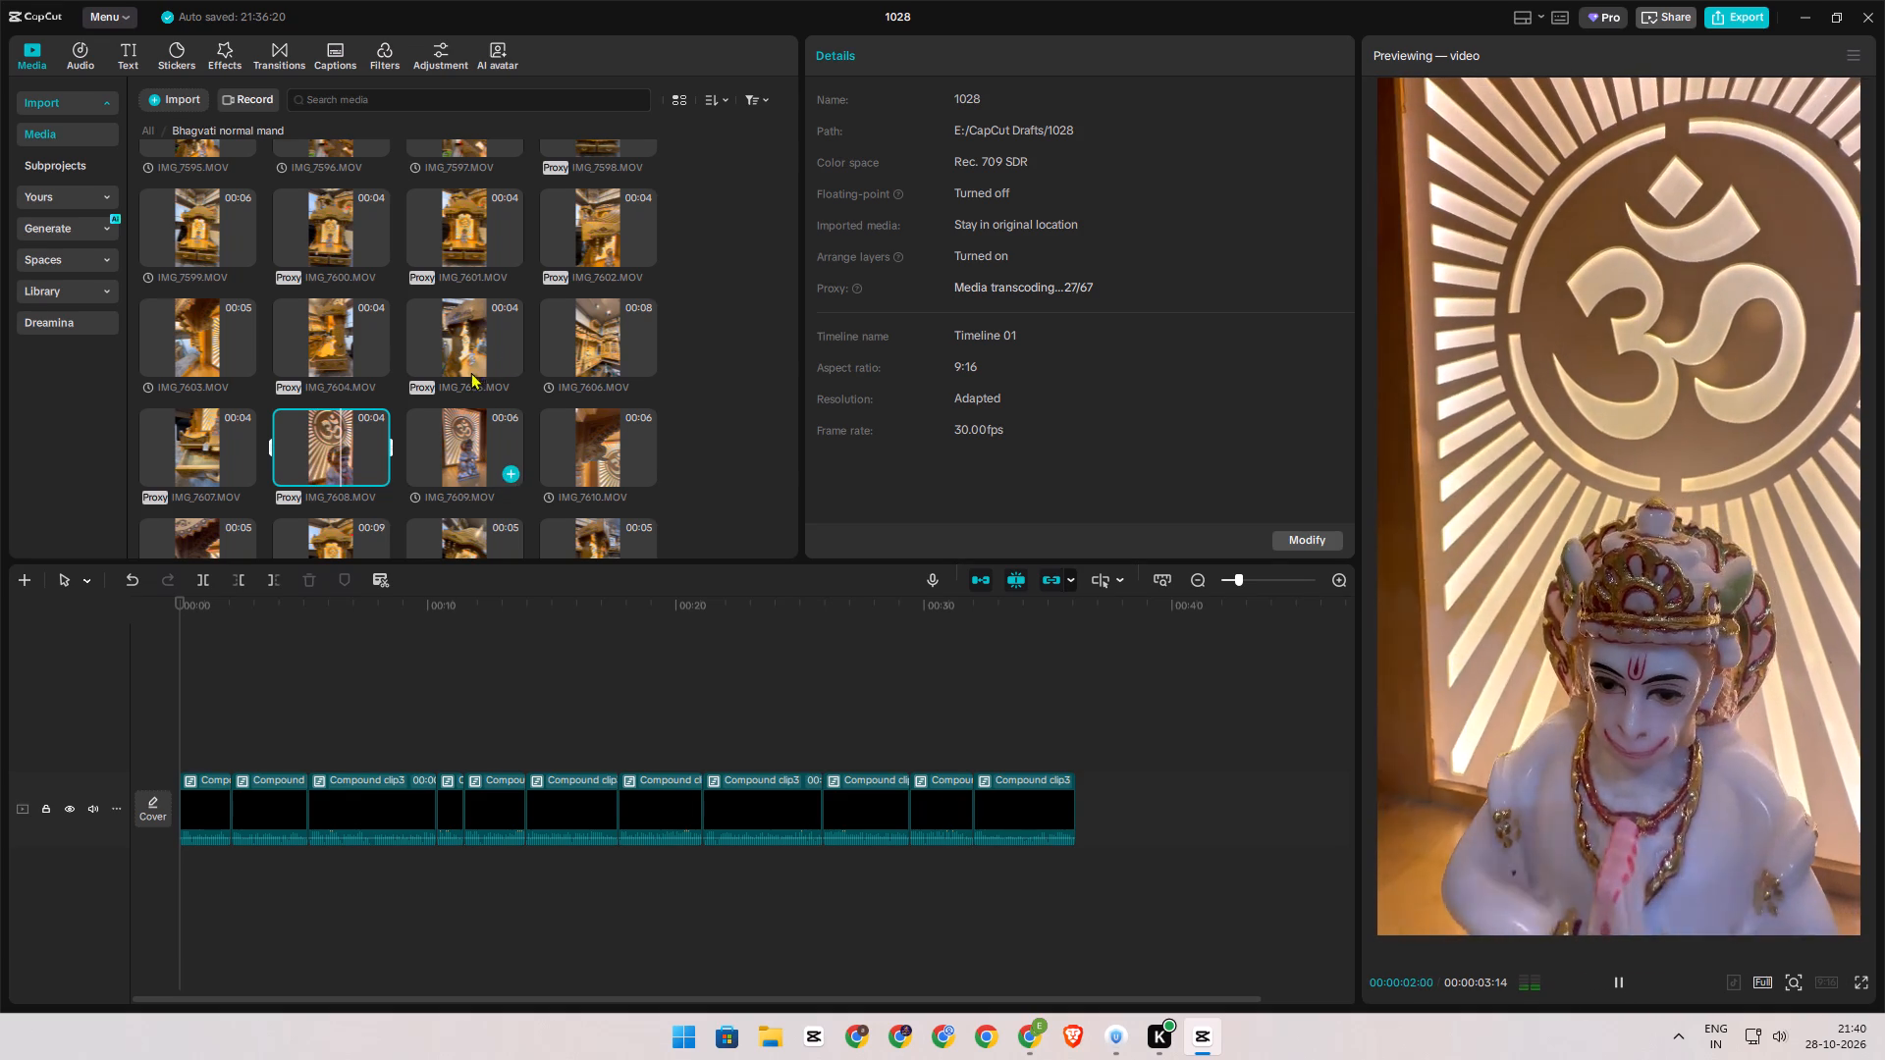
pyautogui.click(464, 364)
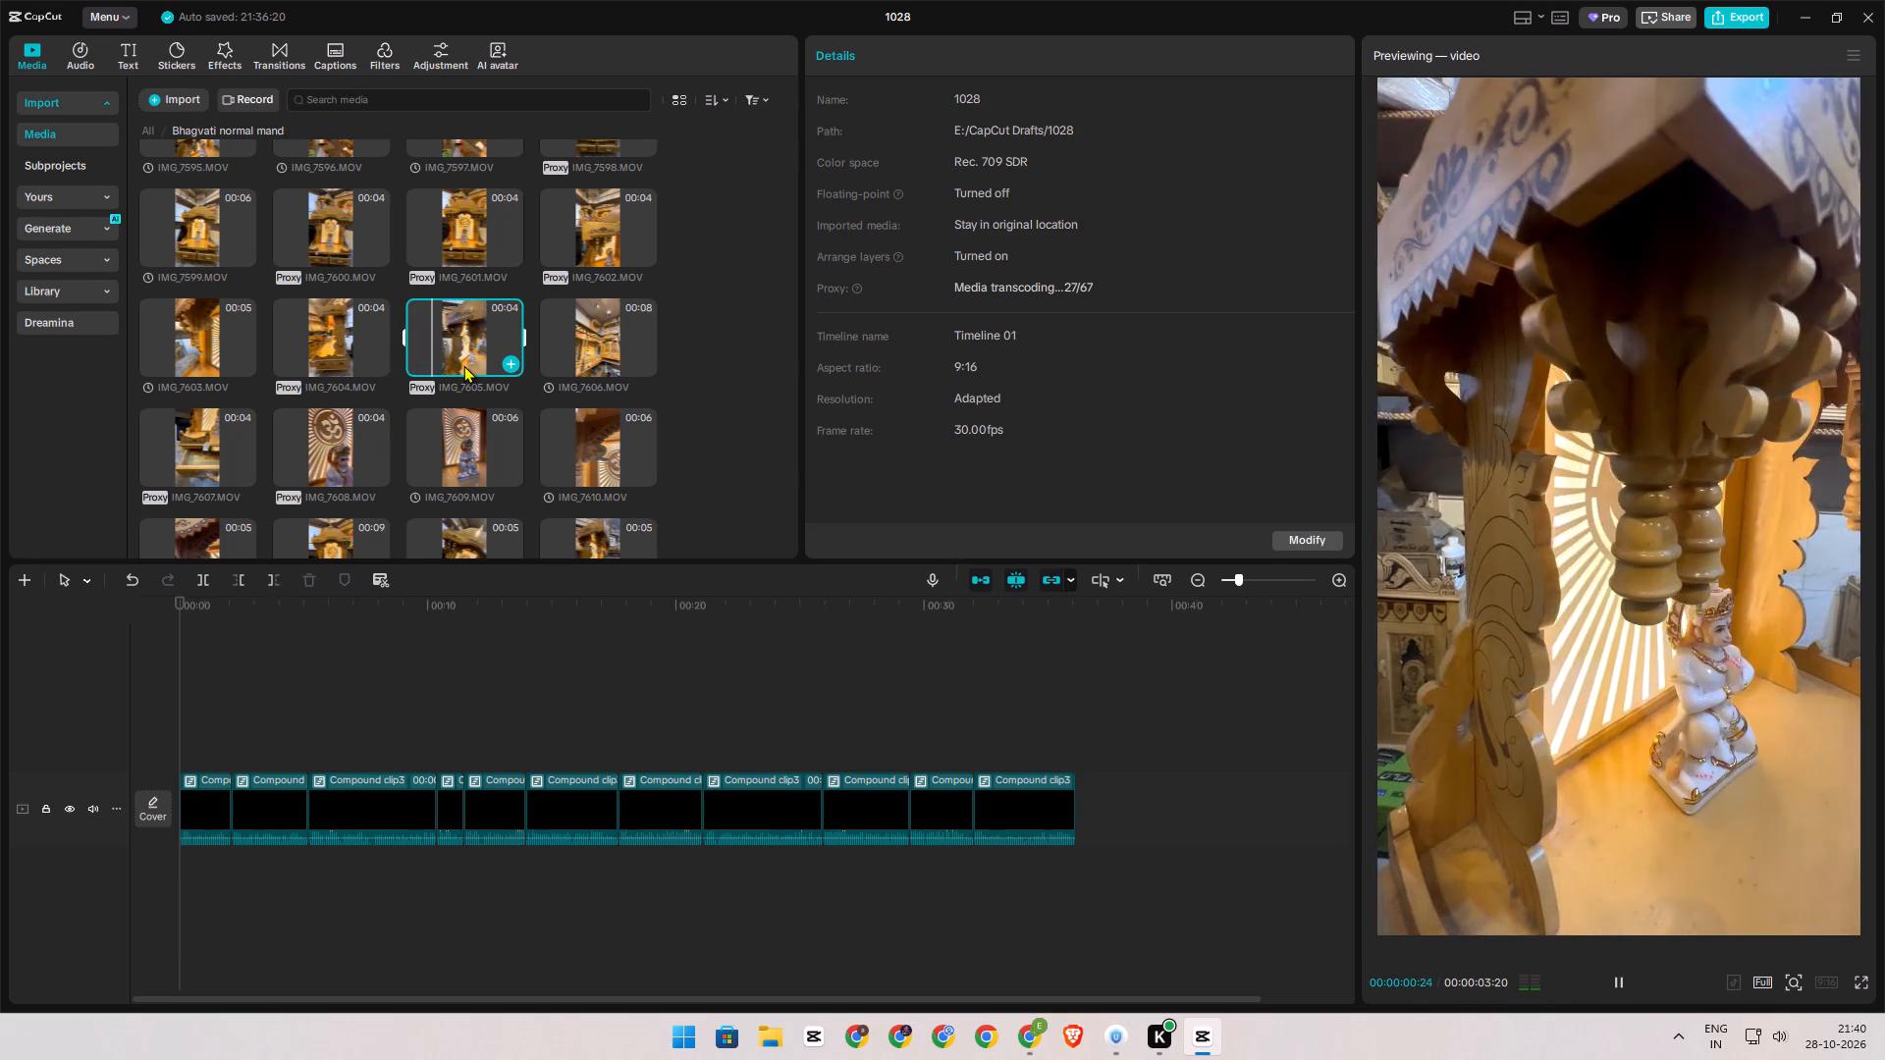
pyautogui.click(578, 254)
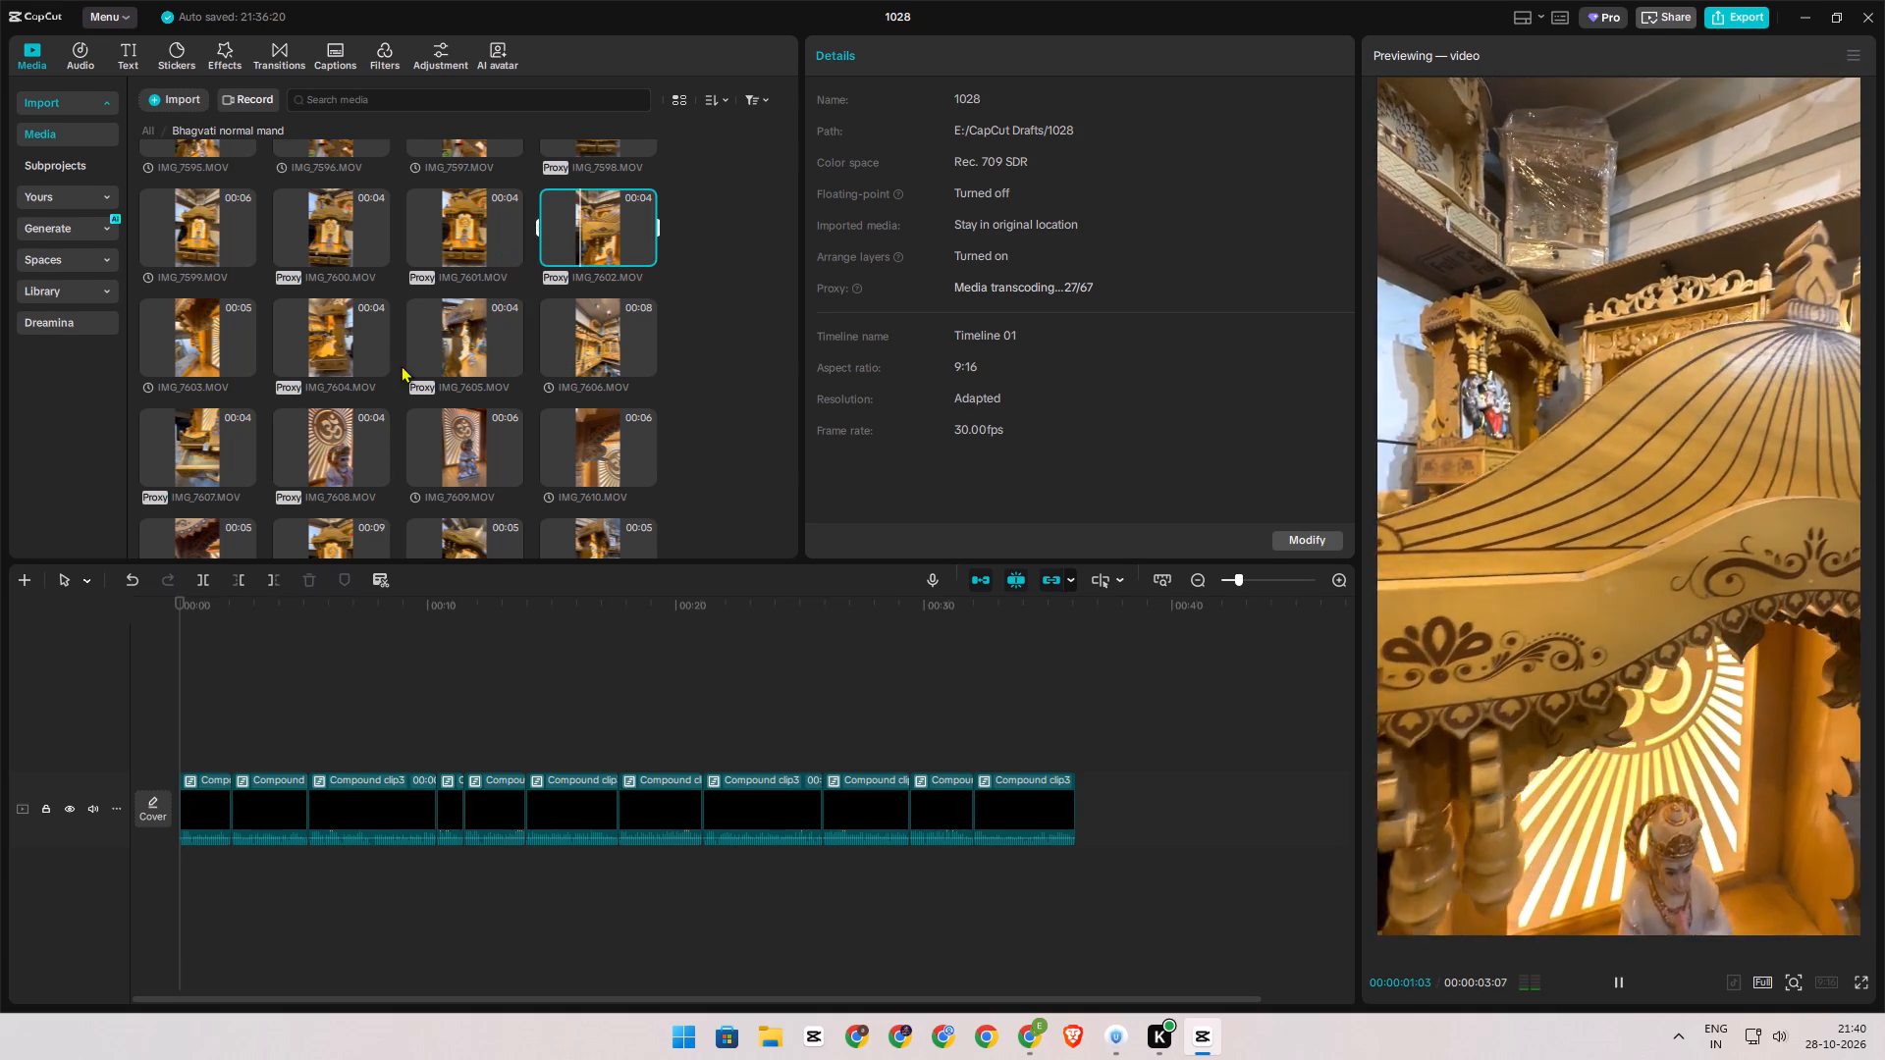
pyautogui.scroll(1, 396, 400)
pyautogui.click(331, 314)
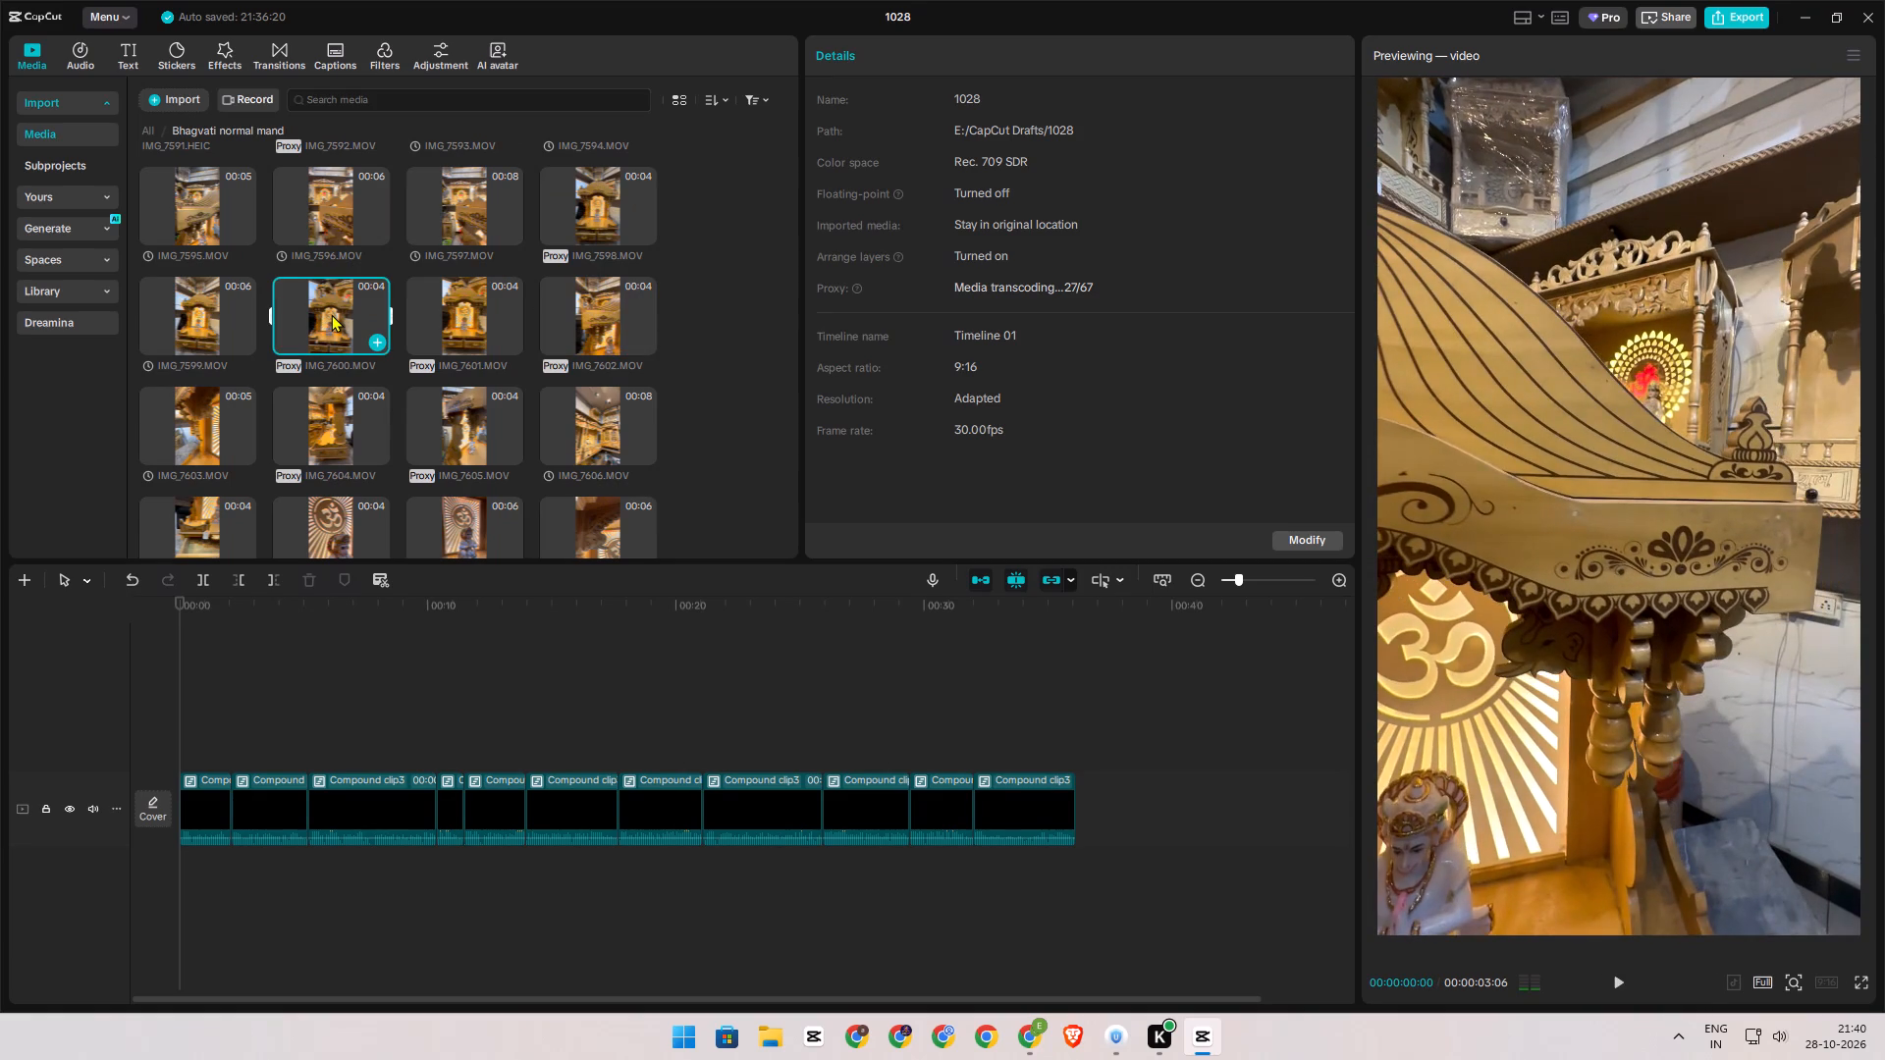
pyautogui.click(459, 319)
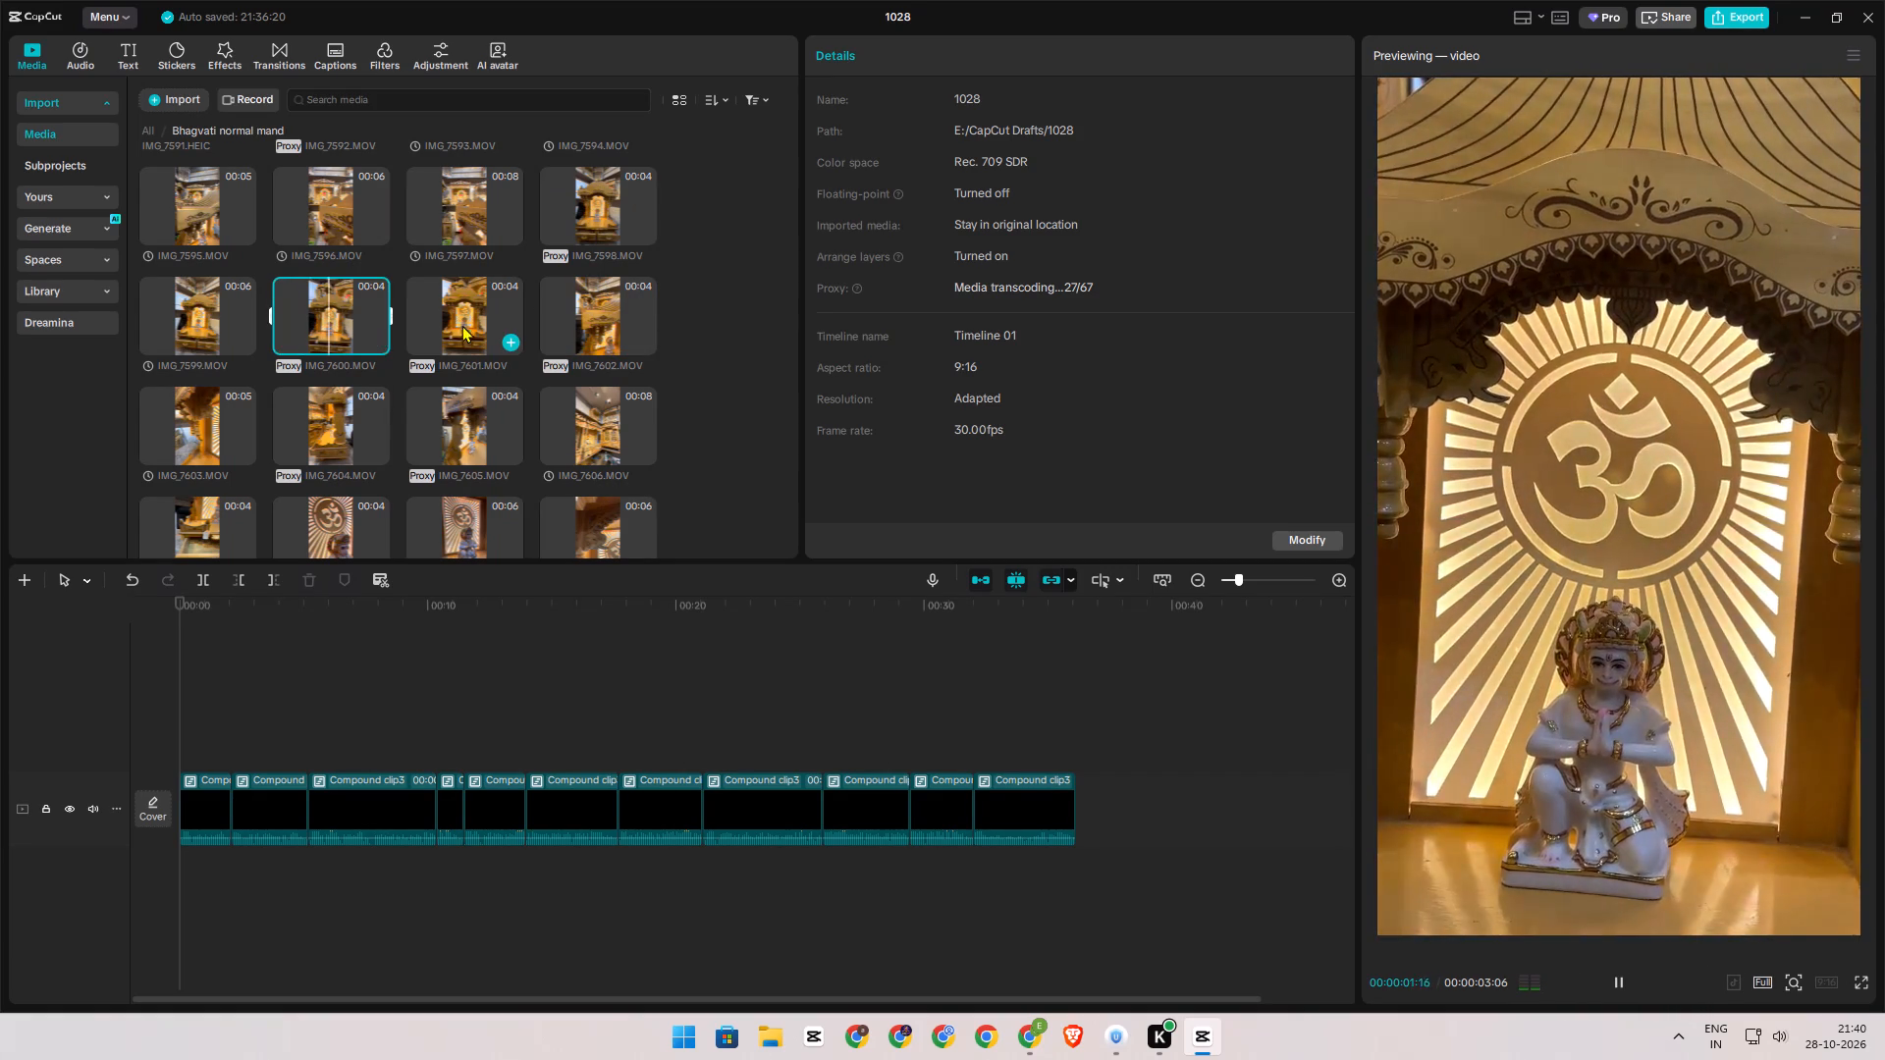
# Preview the proxied temple clips IMG_7608, IMG_7607, IMG_7621, IMG_7630, IMG_7637 and IMG_7638 further down the folder.
pyautogui.scroll(-3, 372, 423)
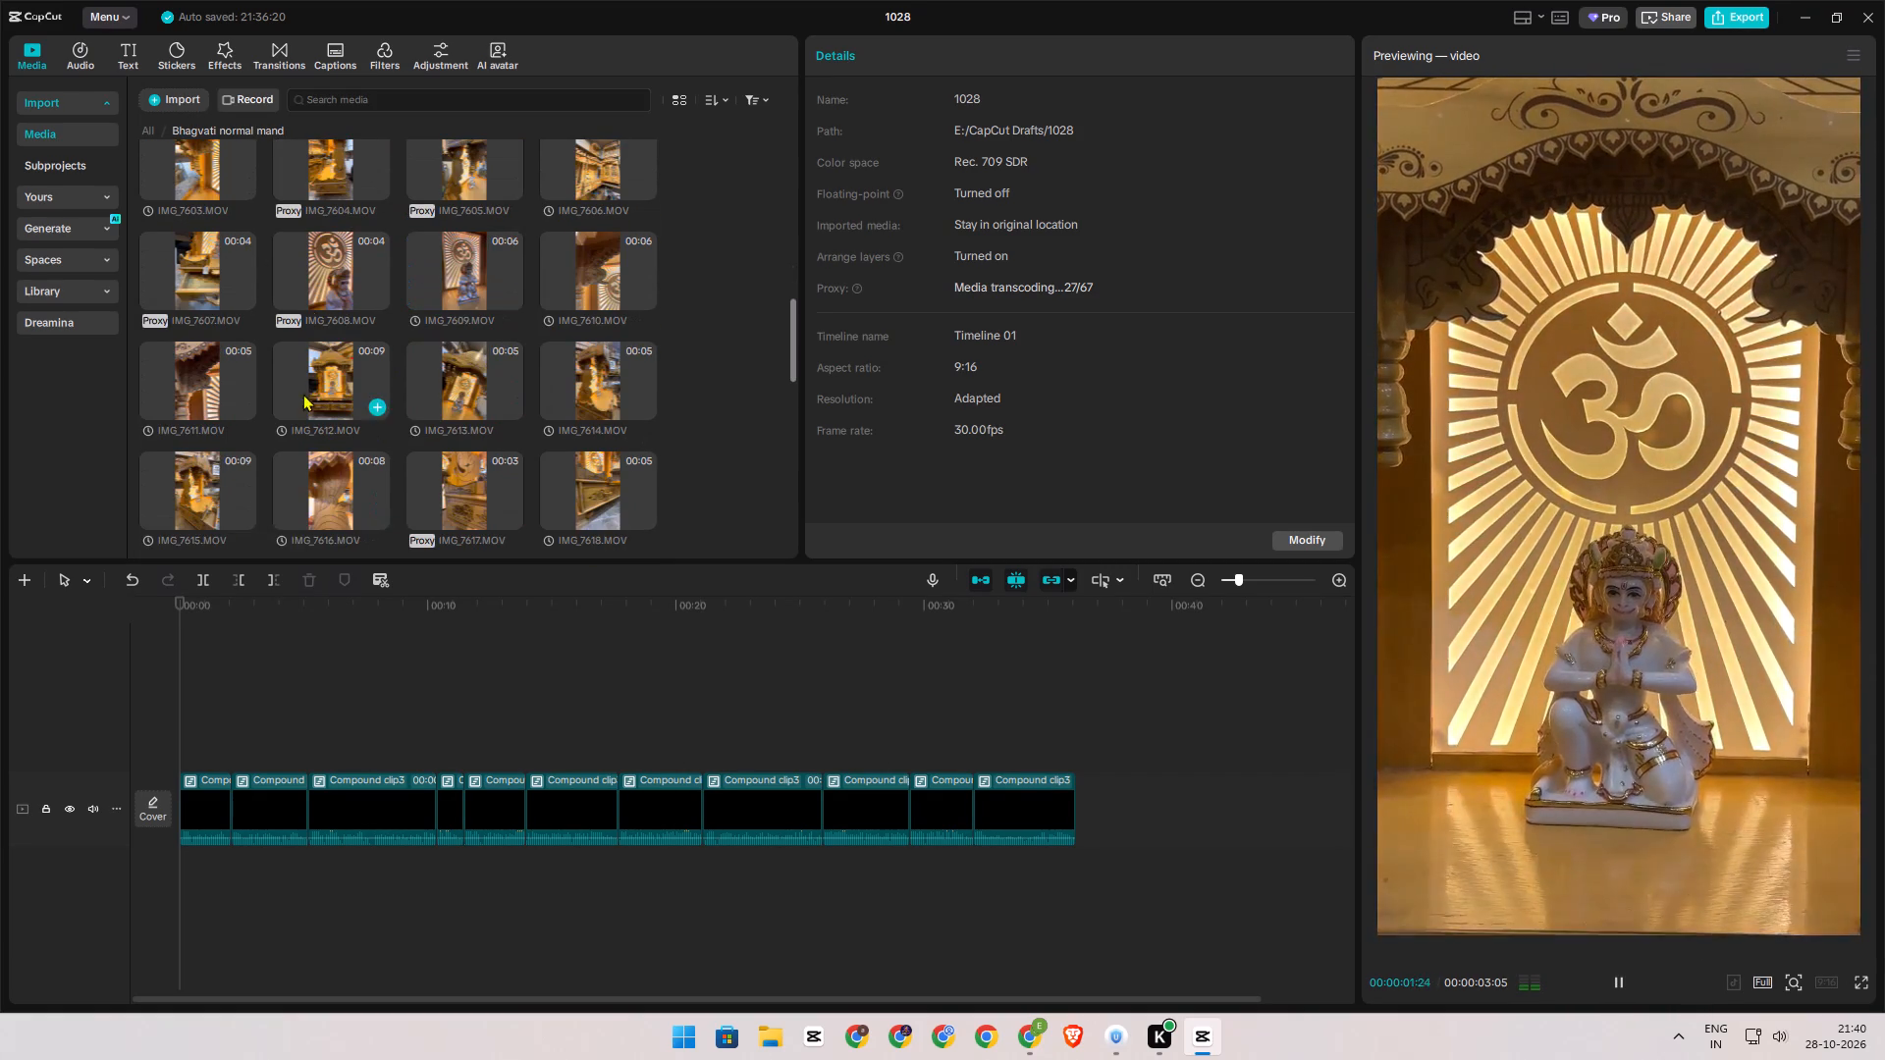
pyautogui.click(307, 305)
pyautogui.click(179, 275)
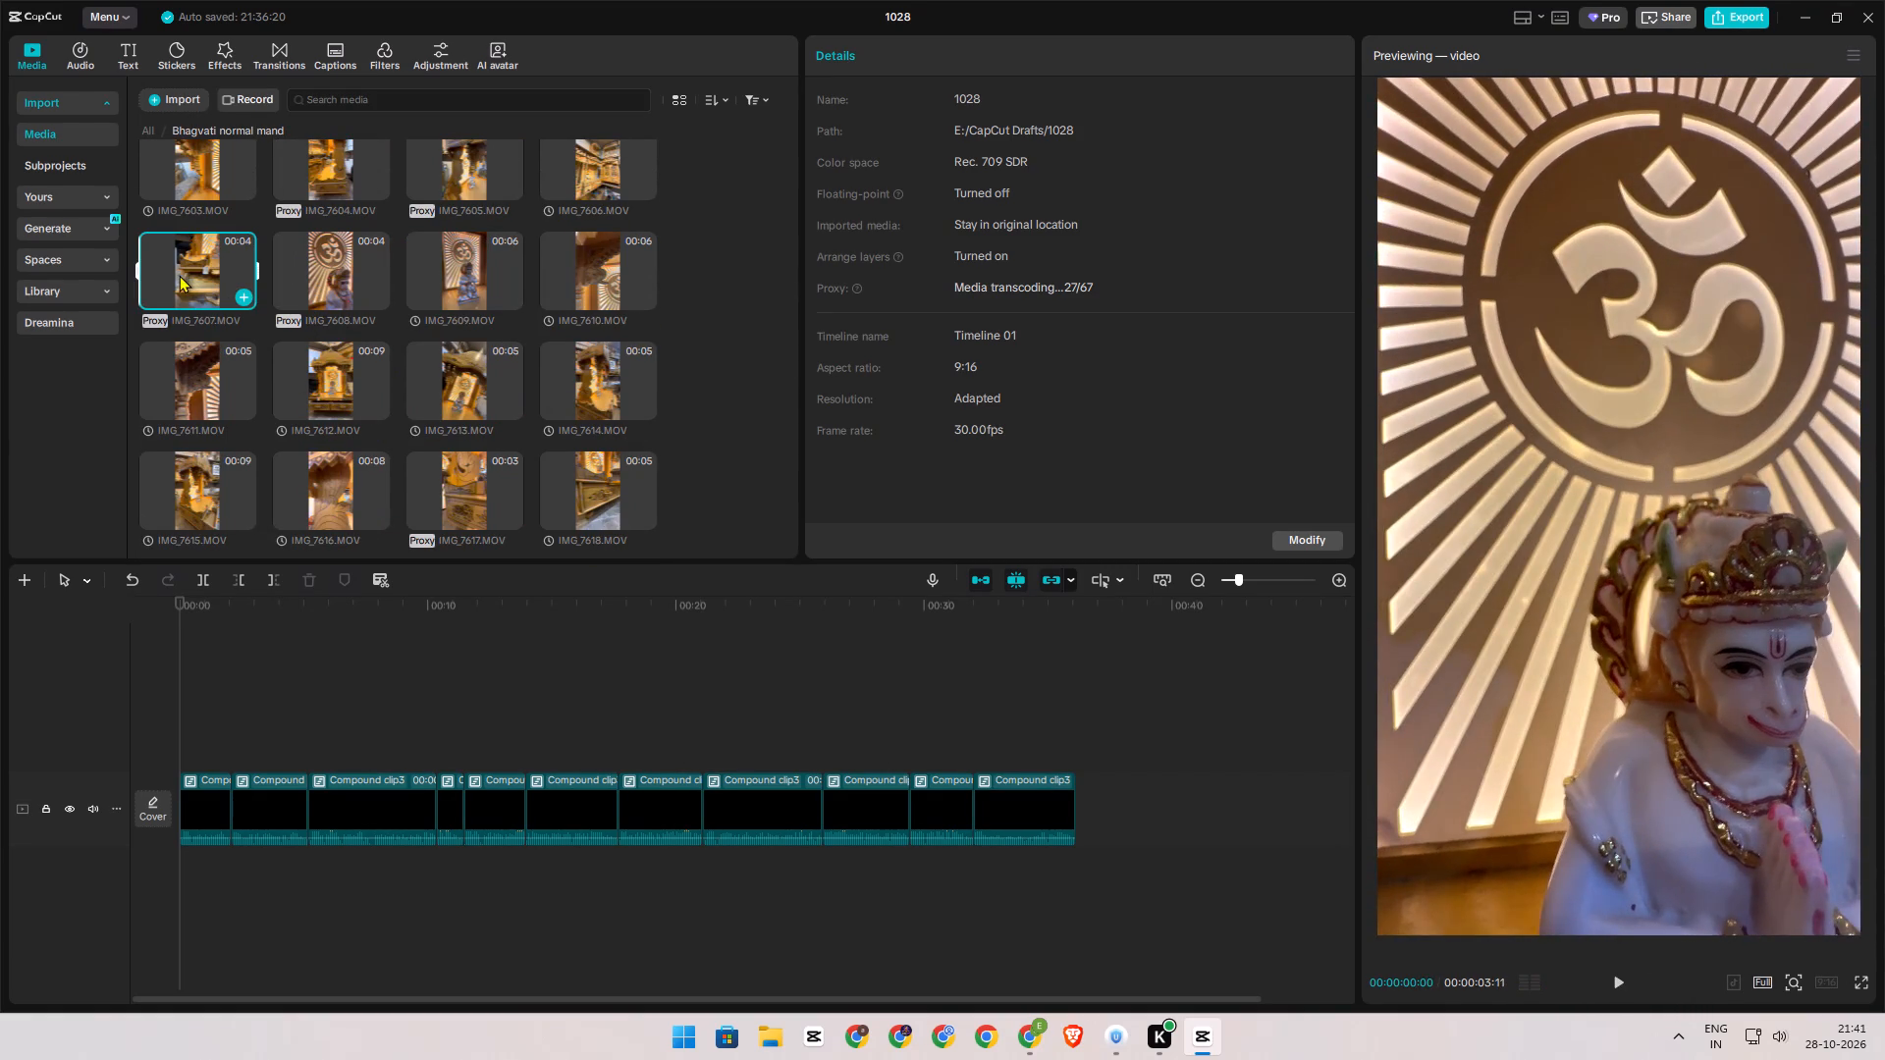
pyautogui.scroll(-1, 464, 484)
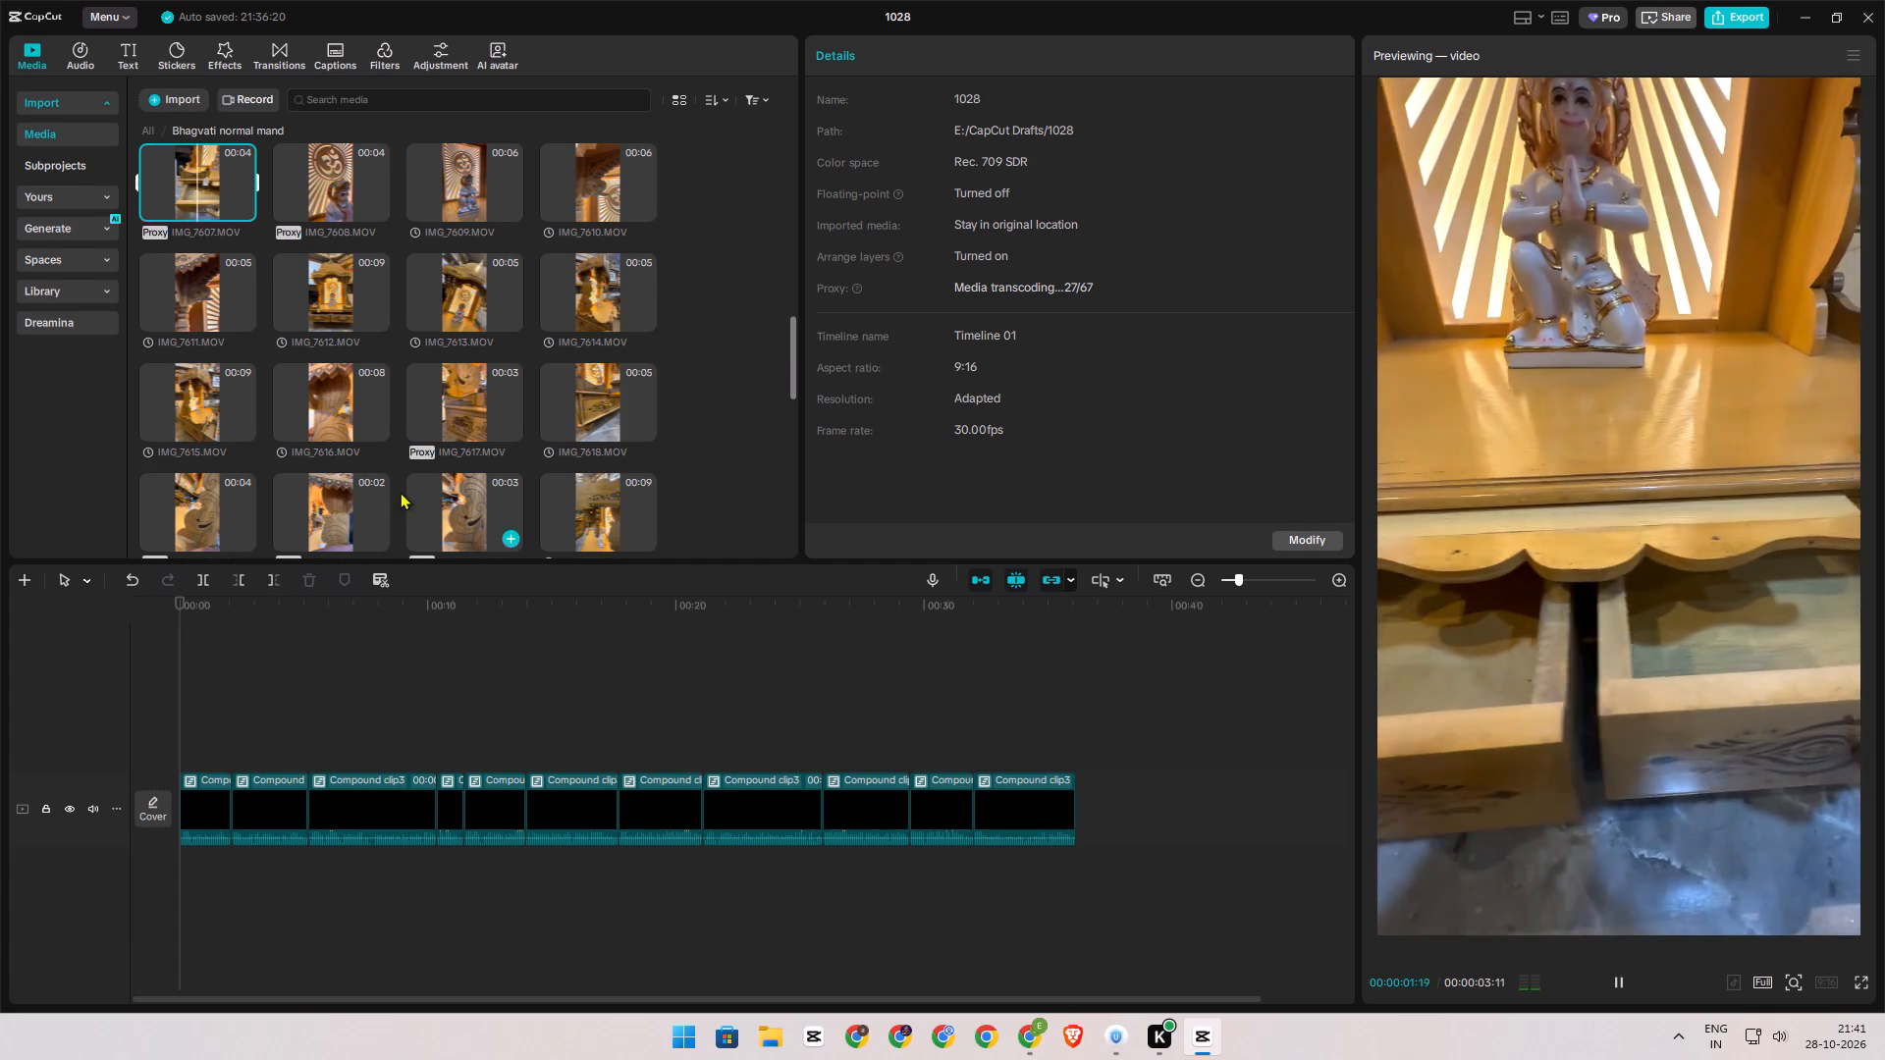
pyautogui.scroll(-4, 407, 484)
pyautogui.click(436, 161)
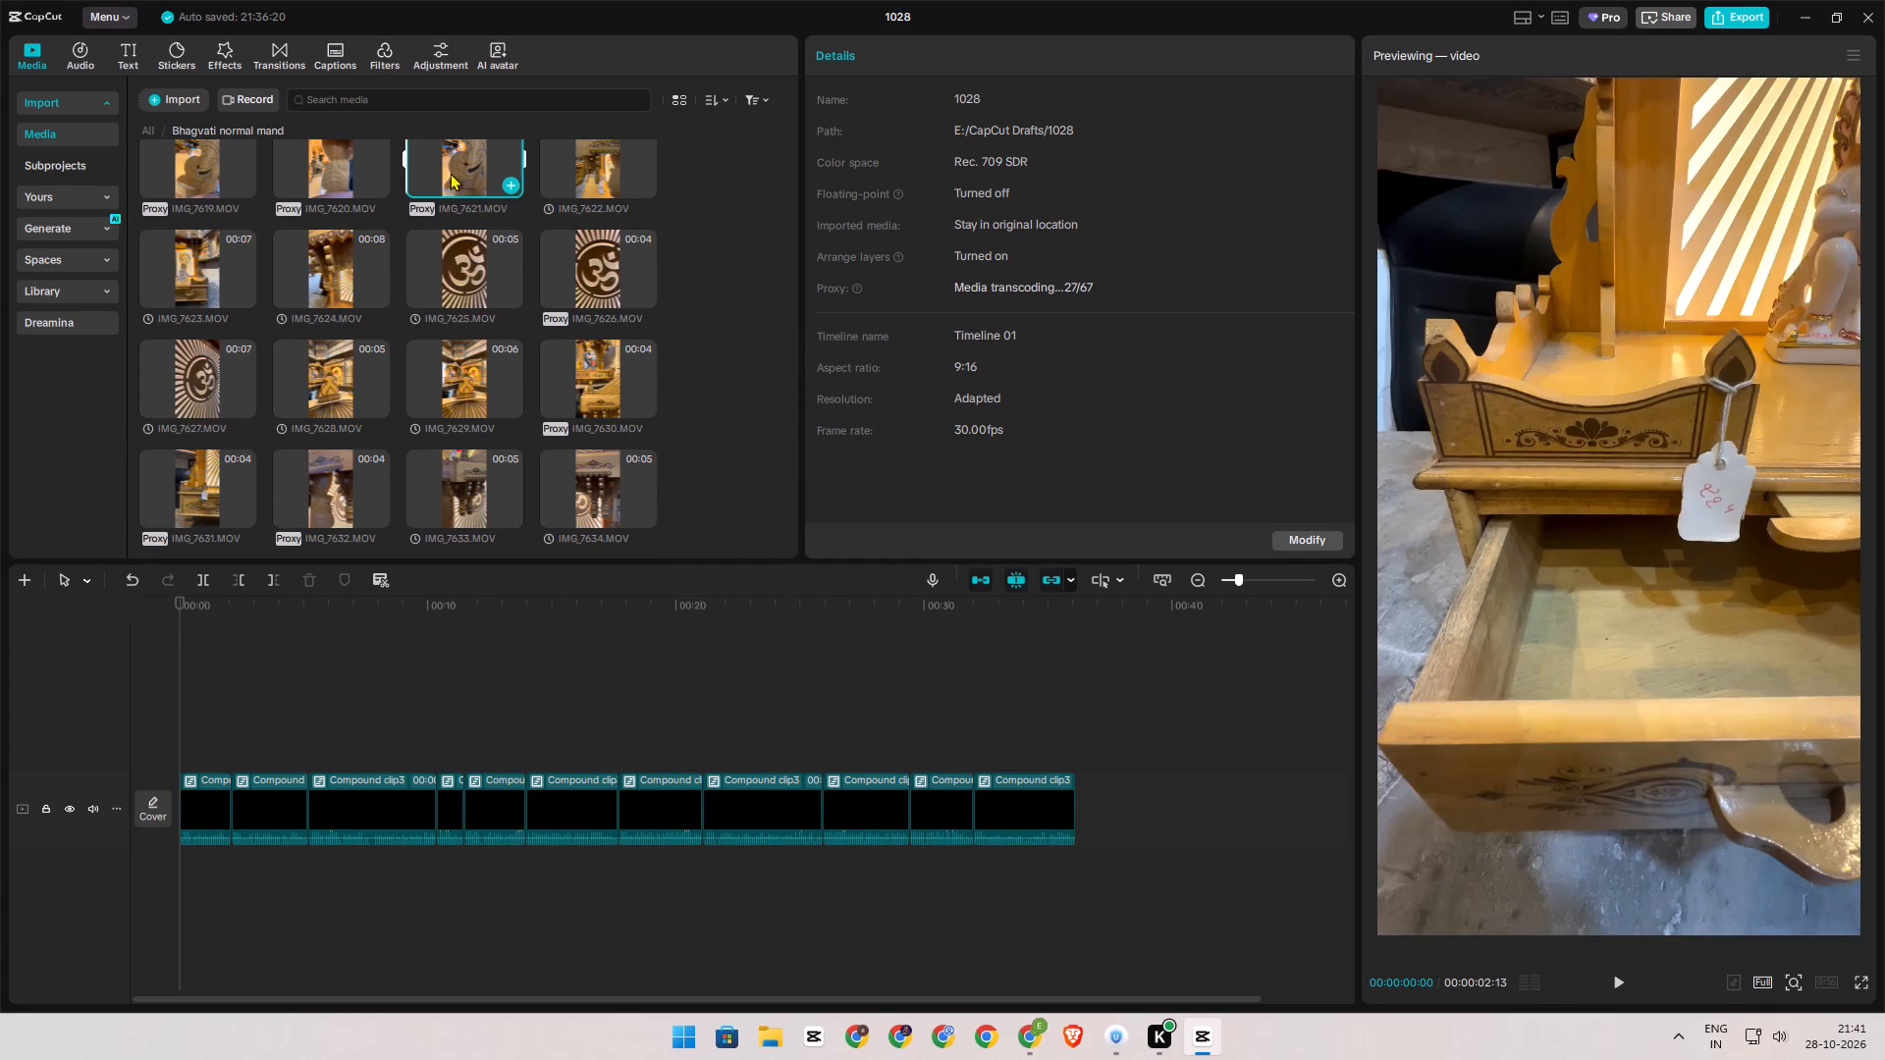
pyautogui.click(586, 397)
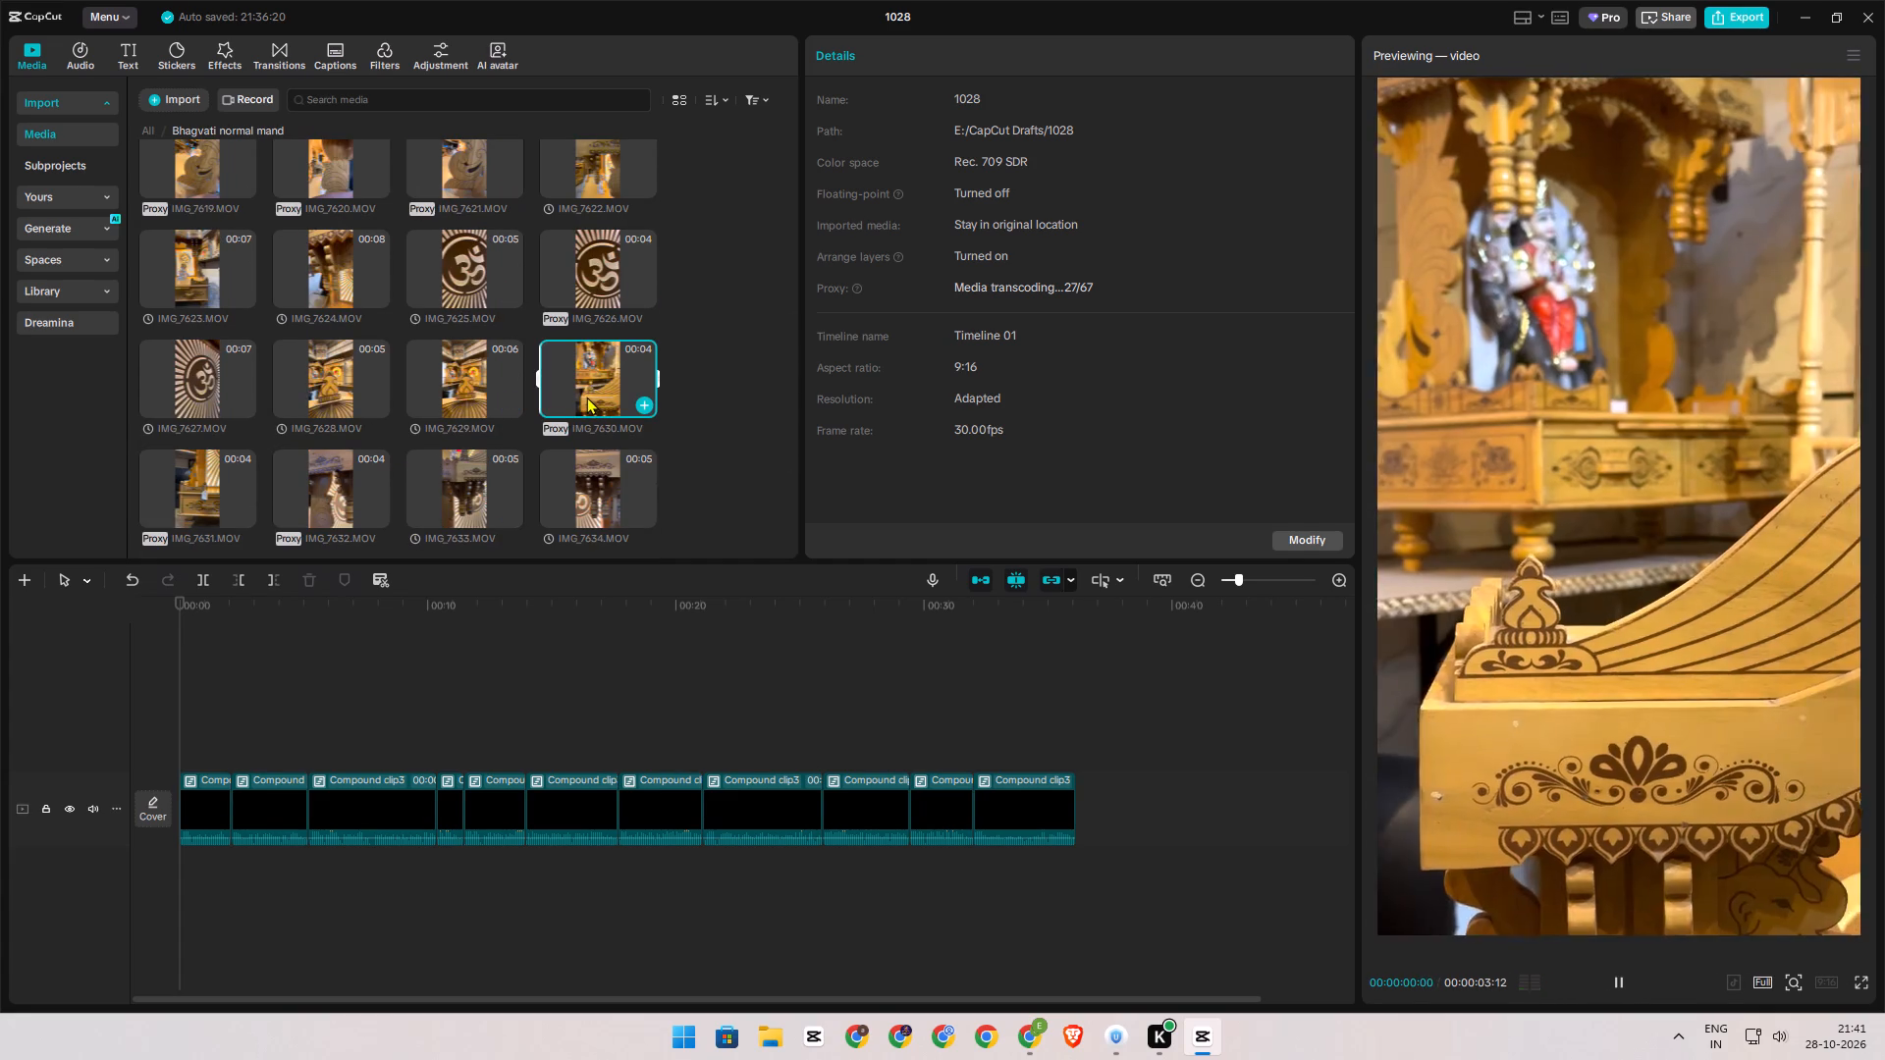
pyautogui.scroll(-1, 586, 397)
pyautogui.scroll(-2, 470, 437)
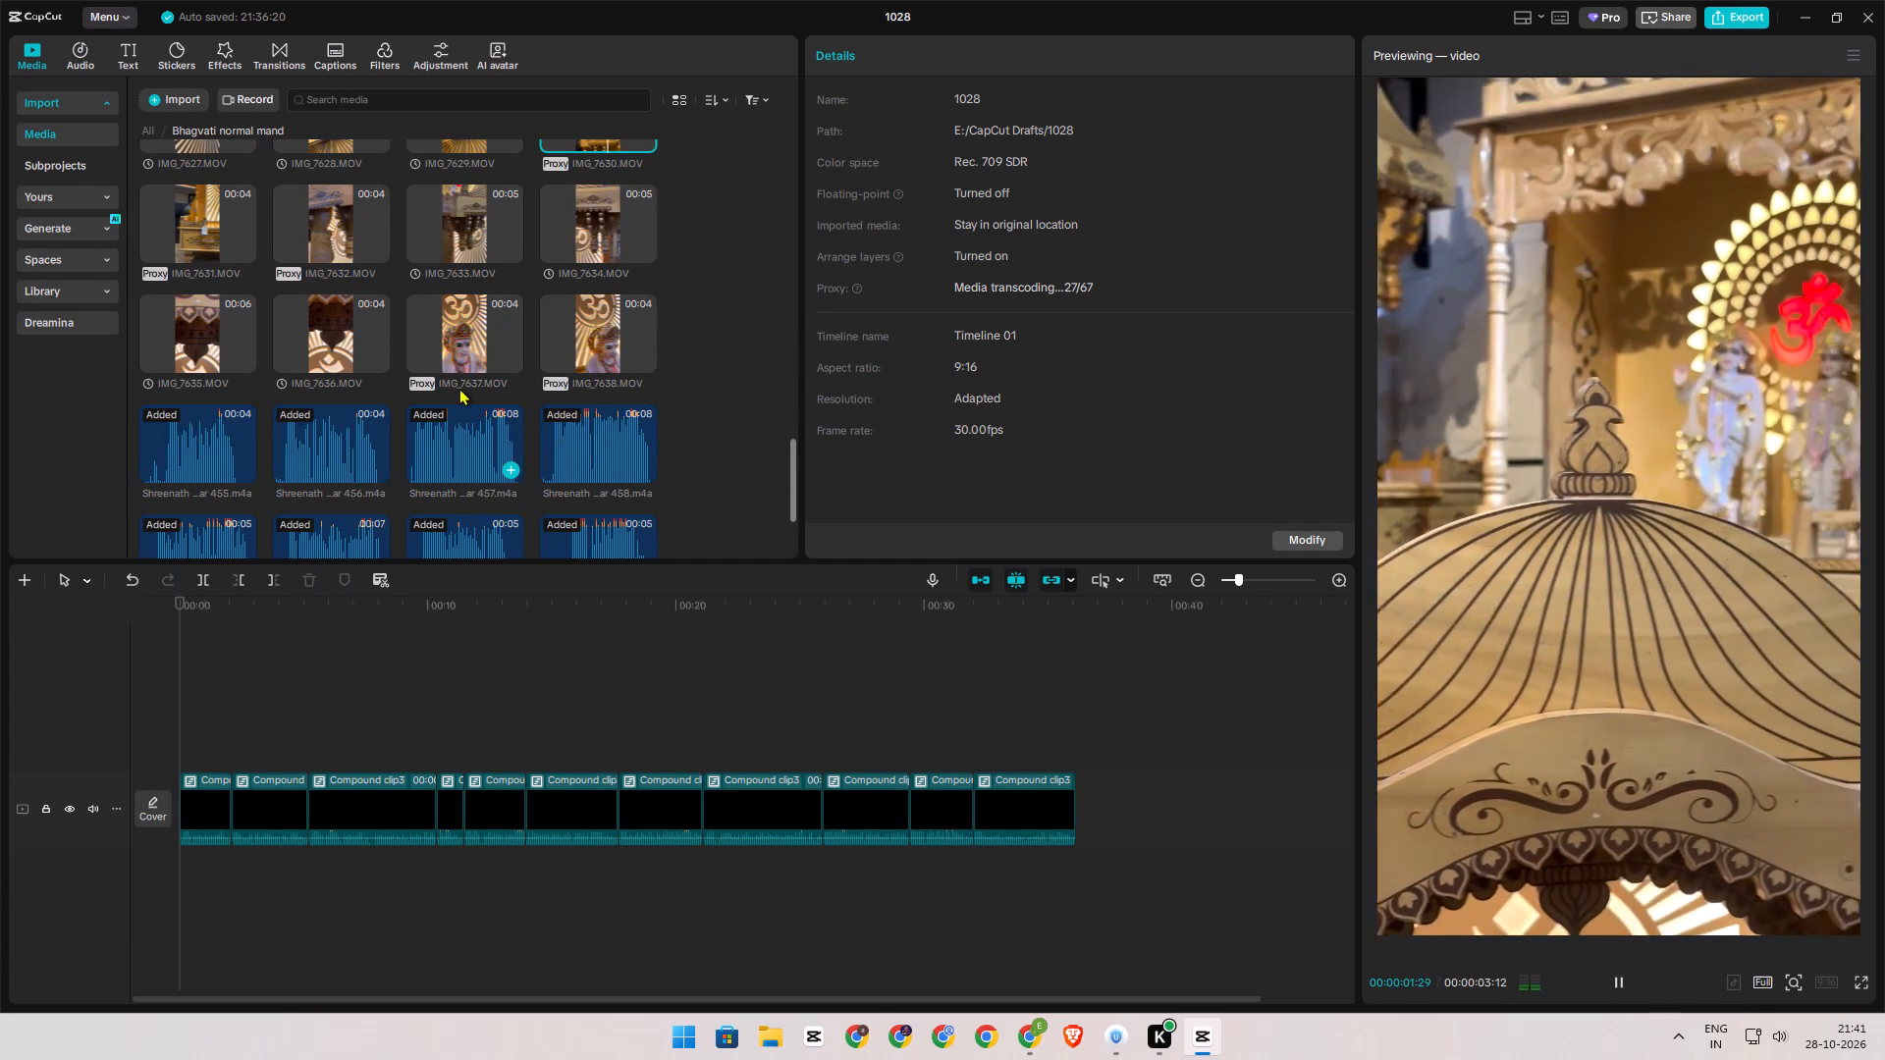
pyautogui.click(456, 344)
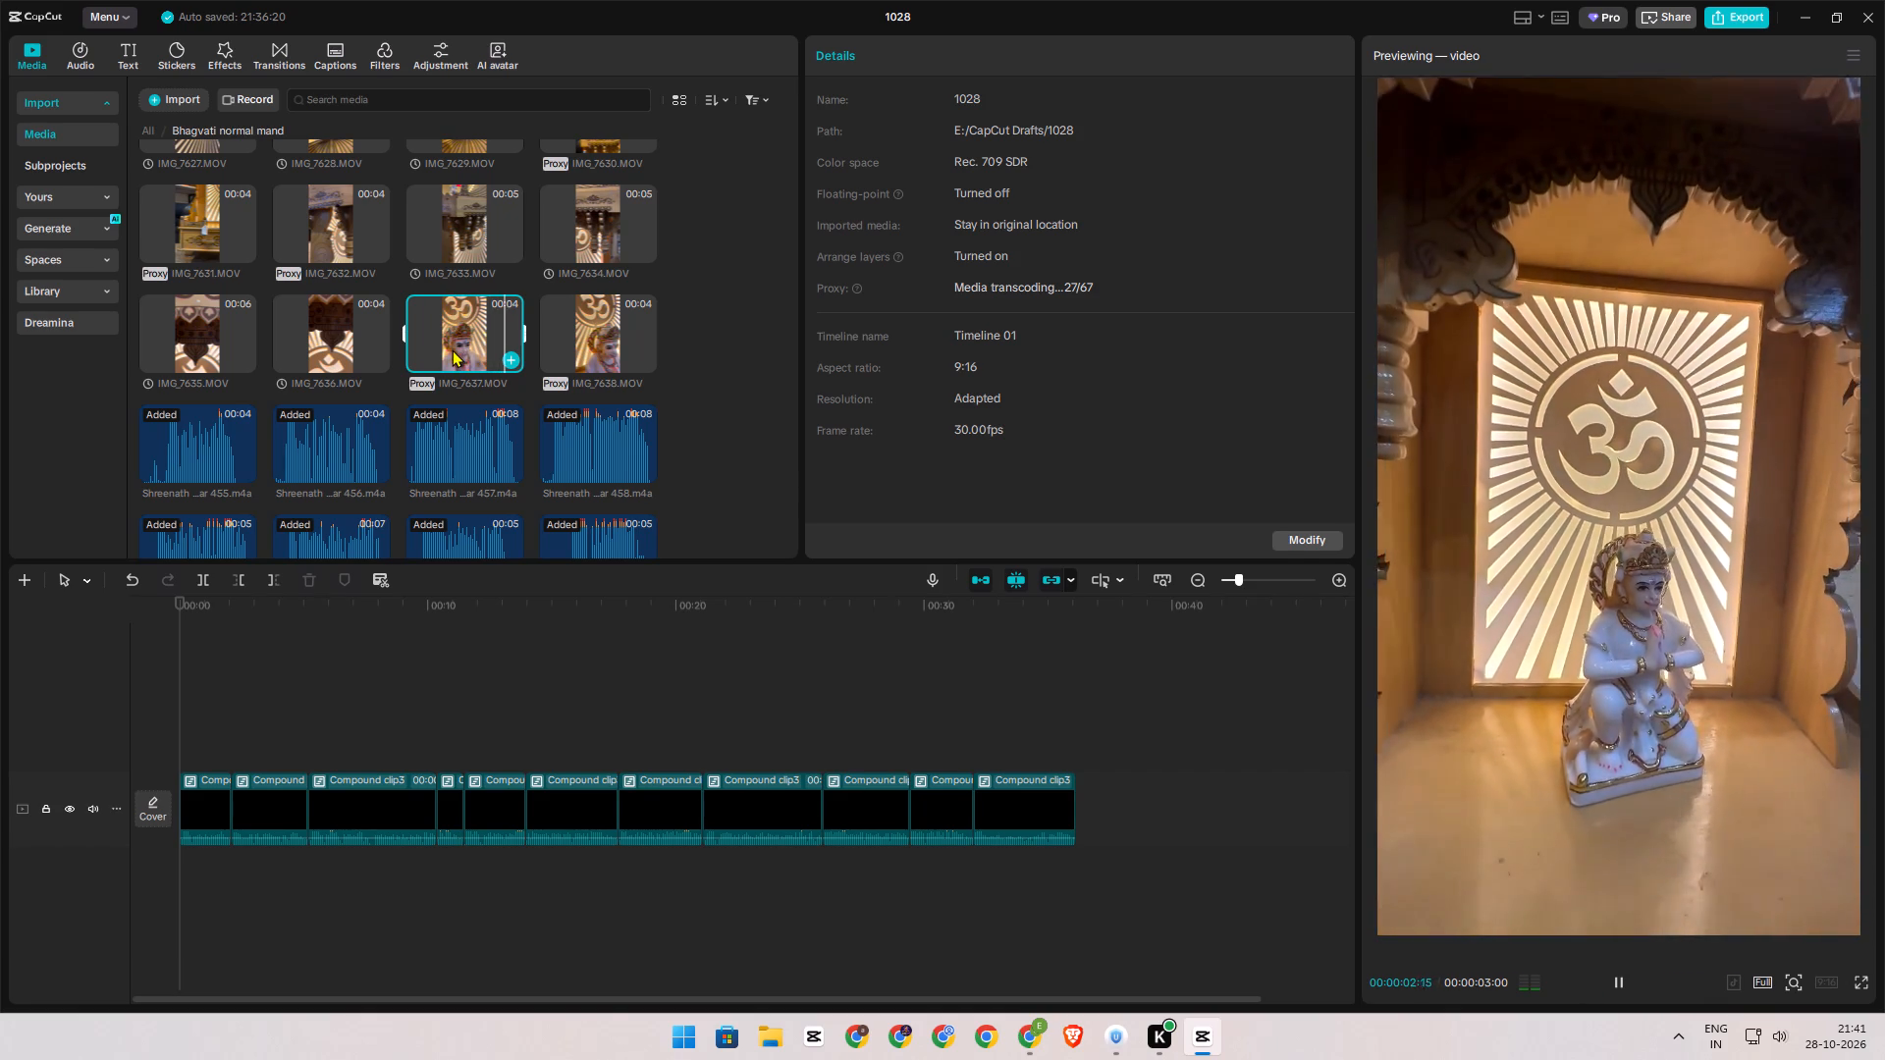
pyautogui.click(579, 361)
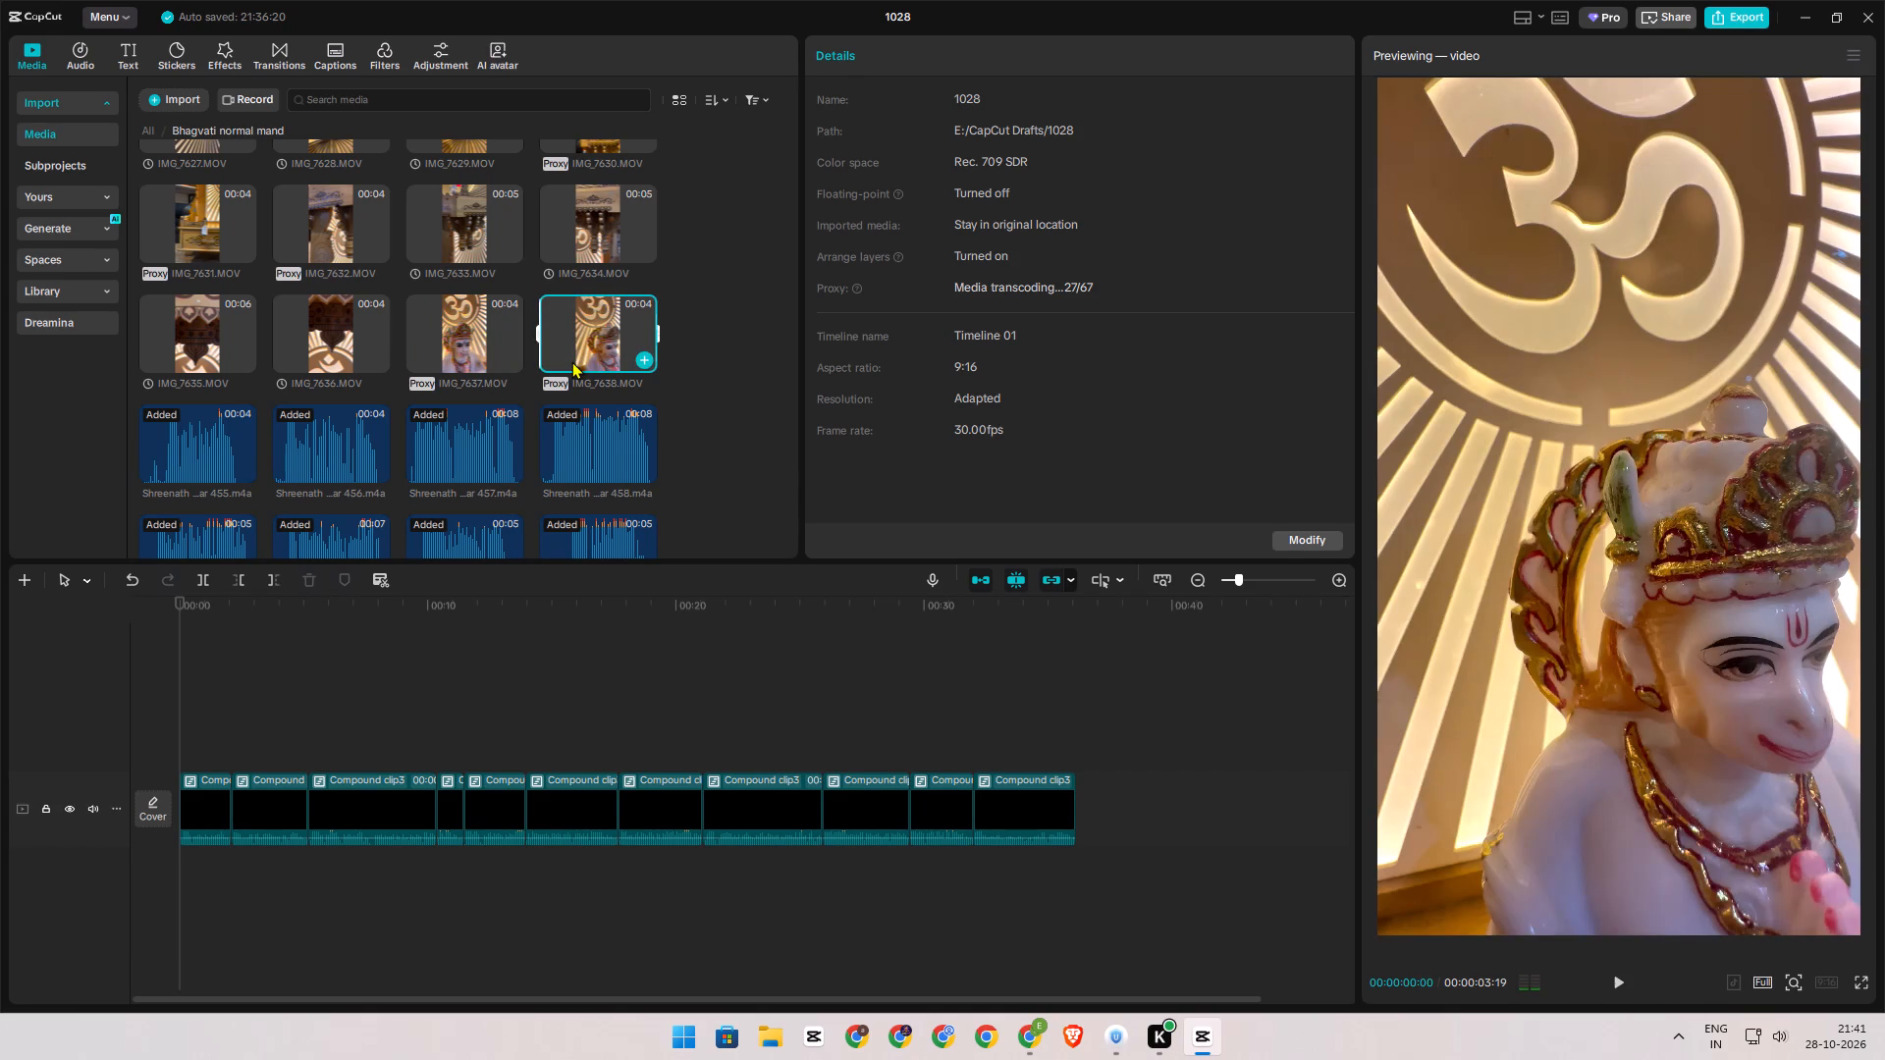
# Review the footage at the start of the folder again: clips IMG_7583, IMG_7578 and IMG_7582, and the still IMG_7575.HEIC.
pyautogui.scroll(4, 568, 361)
pyautogui.scroll(9, 351, 372)
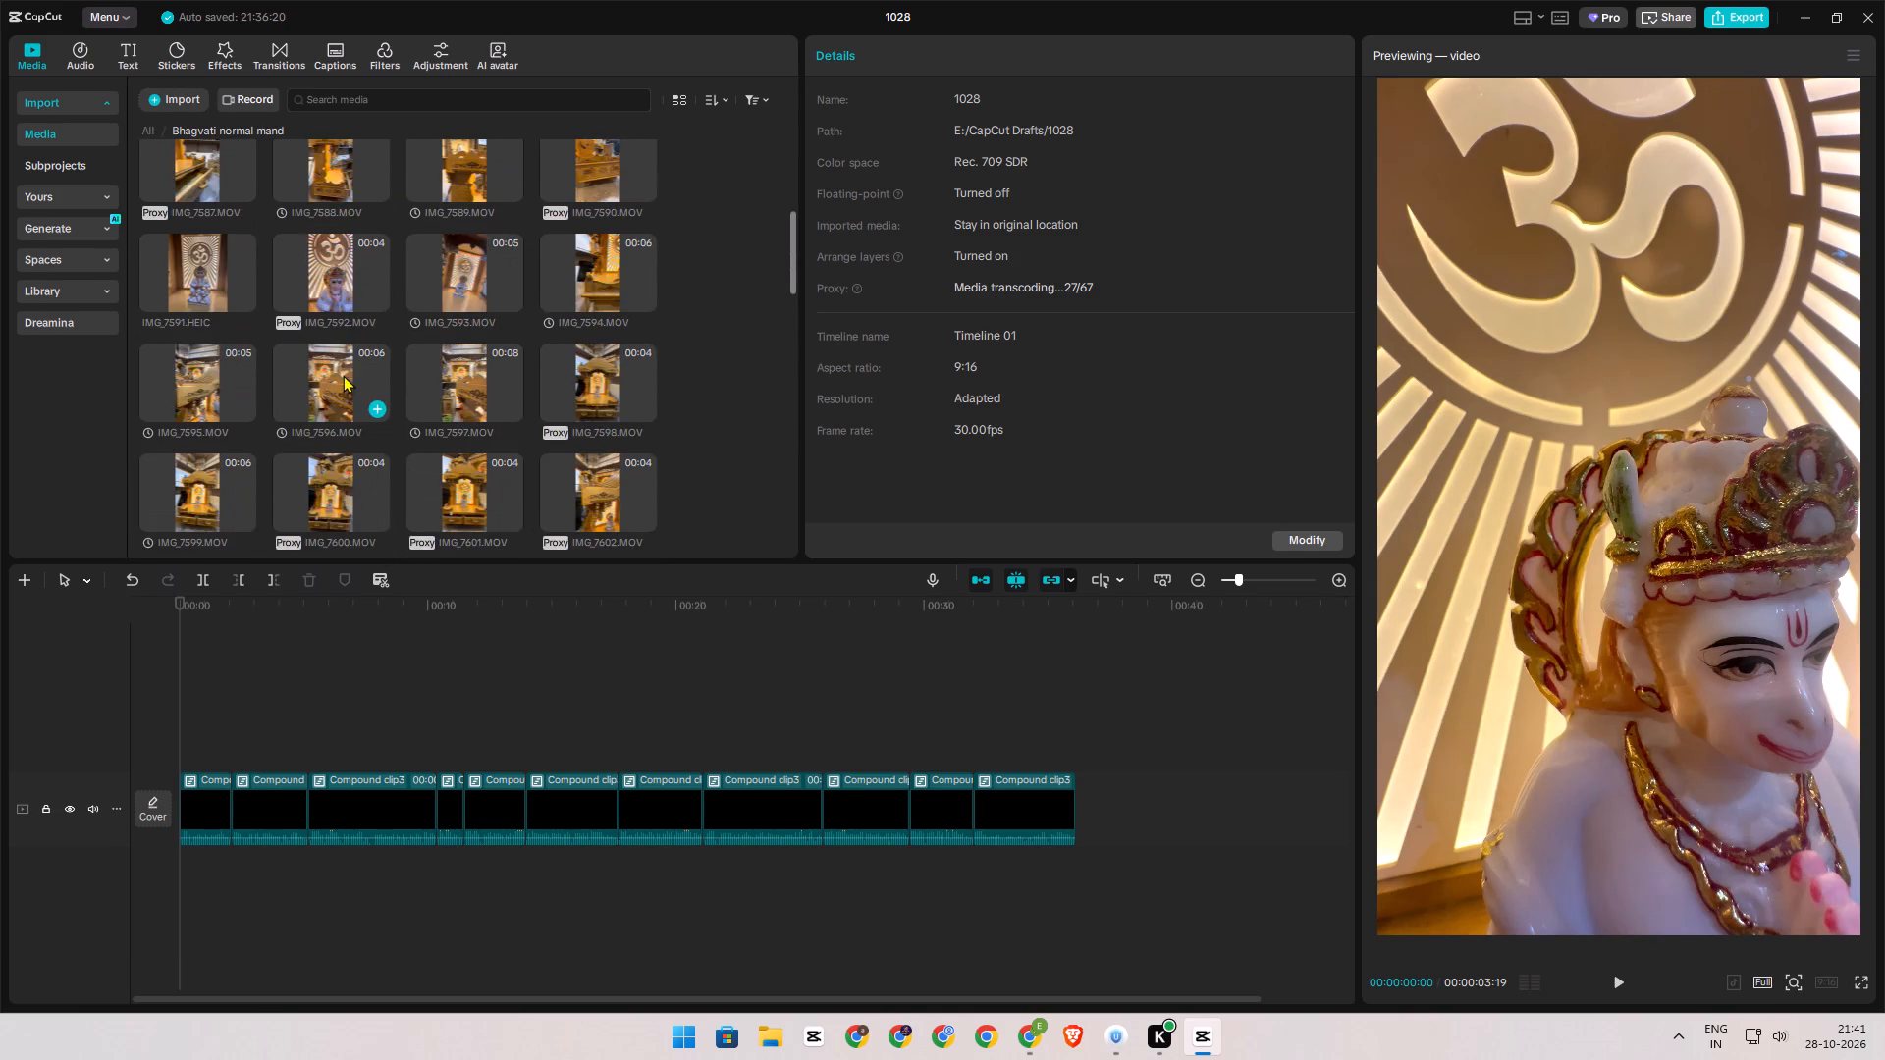
pyautogui.scroll(3, 313, 381)
pyautogui.click(143, 294)
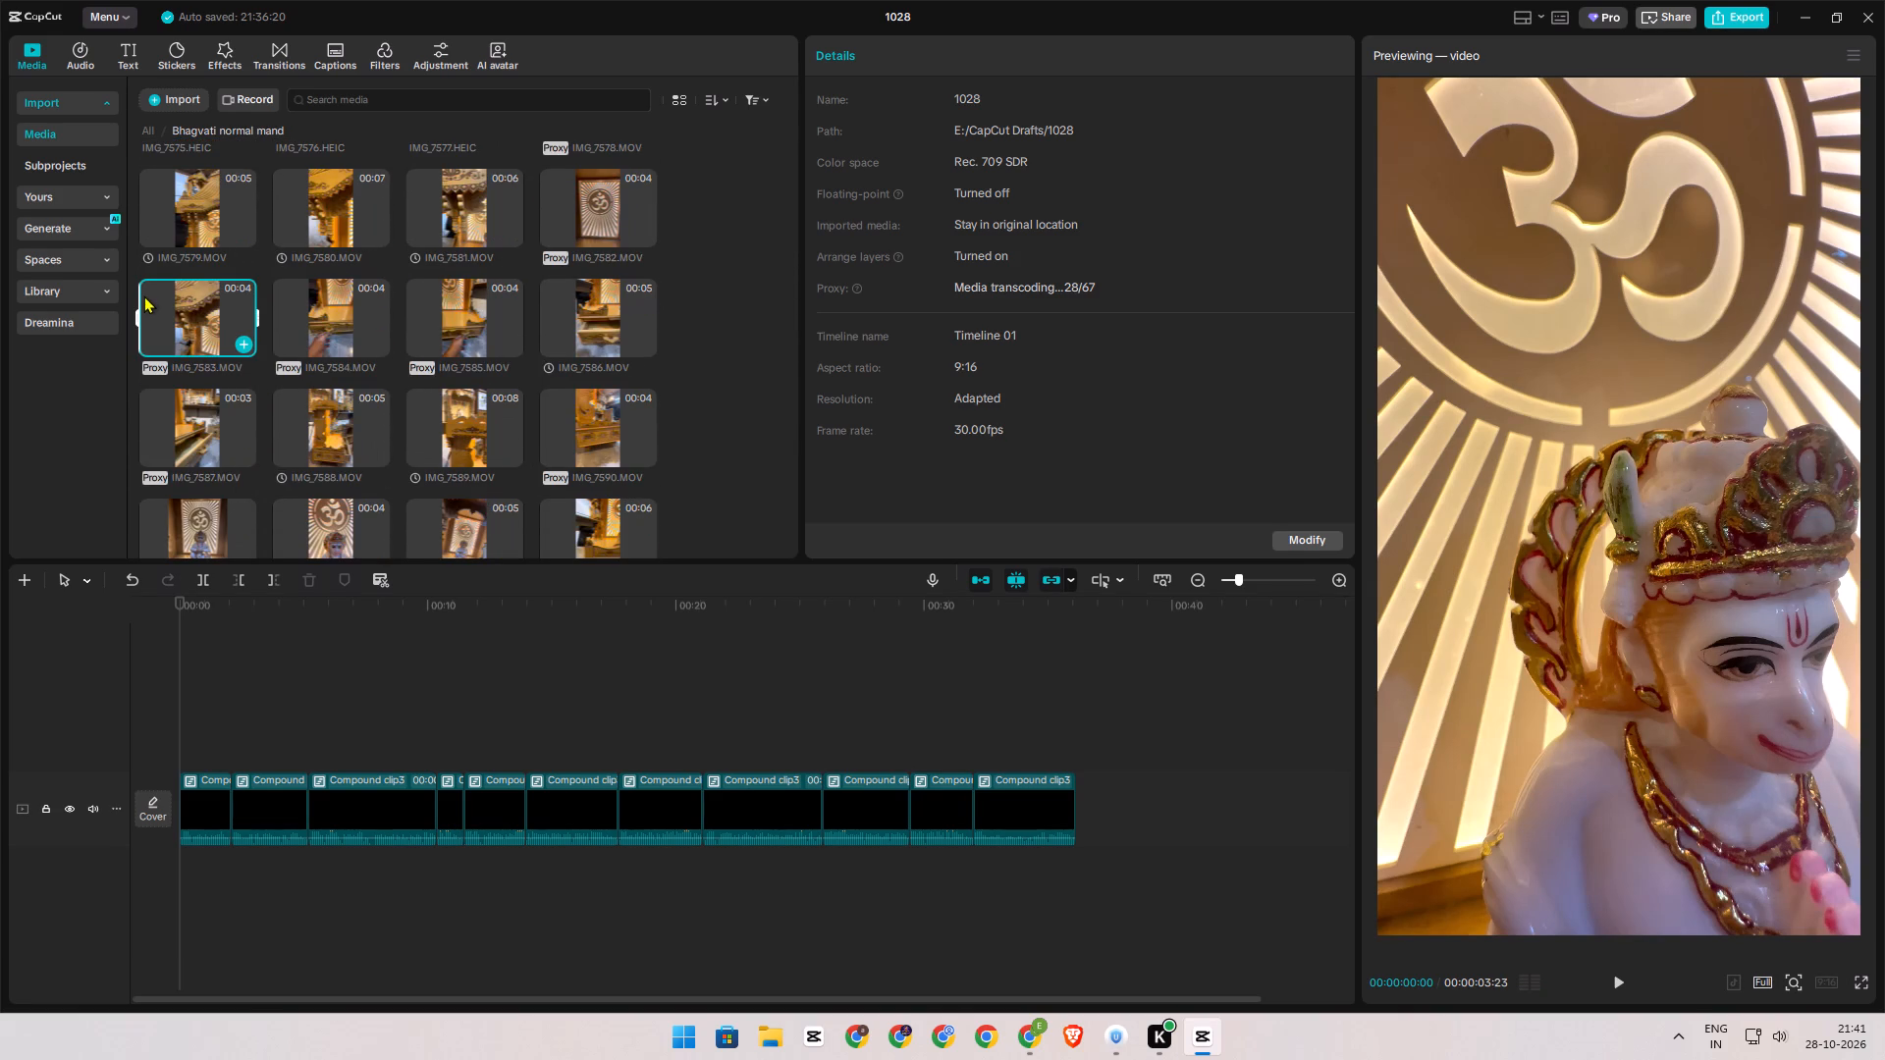
pyautogui.scroll(3, 369, 367)
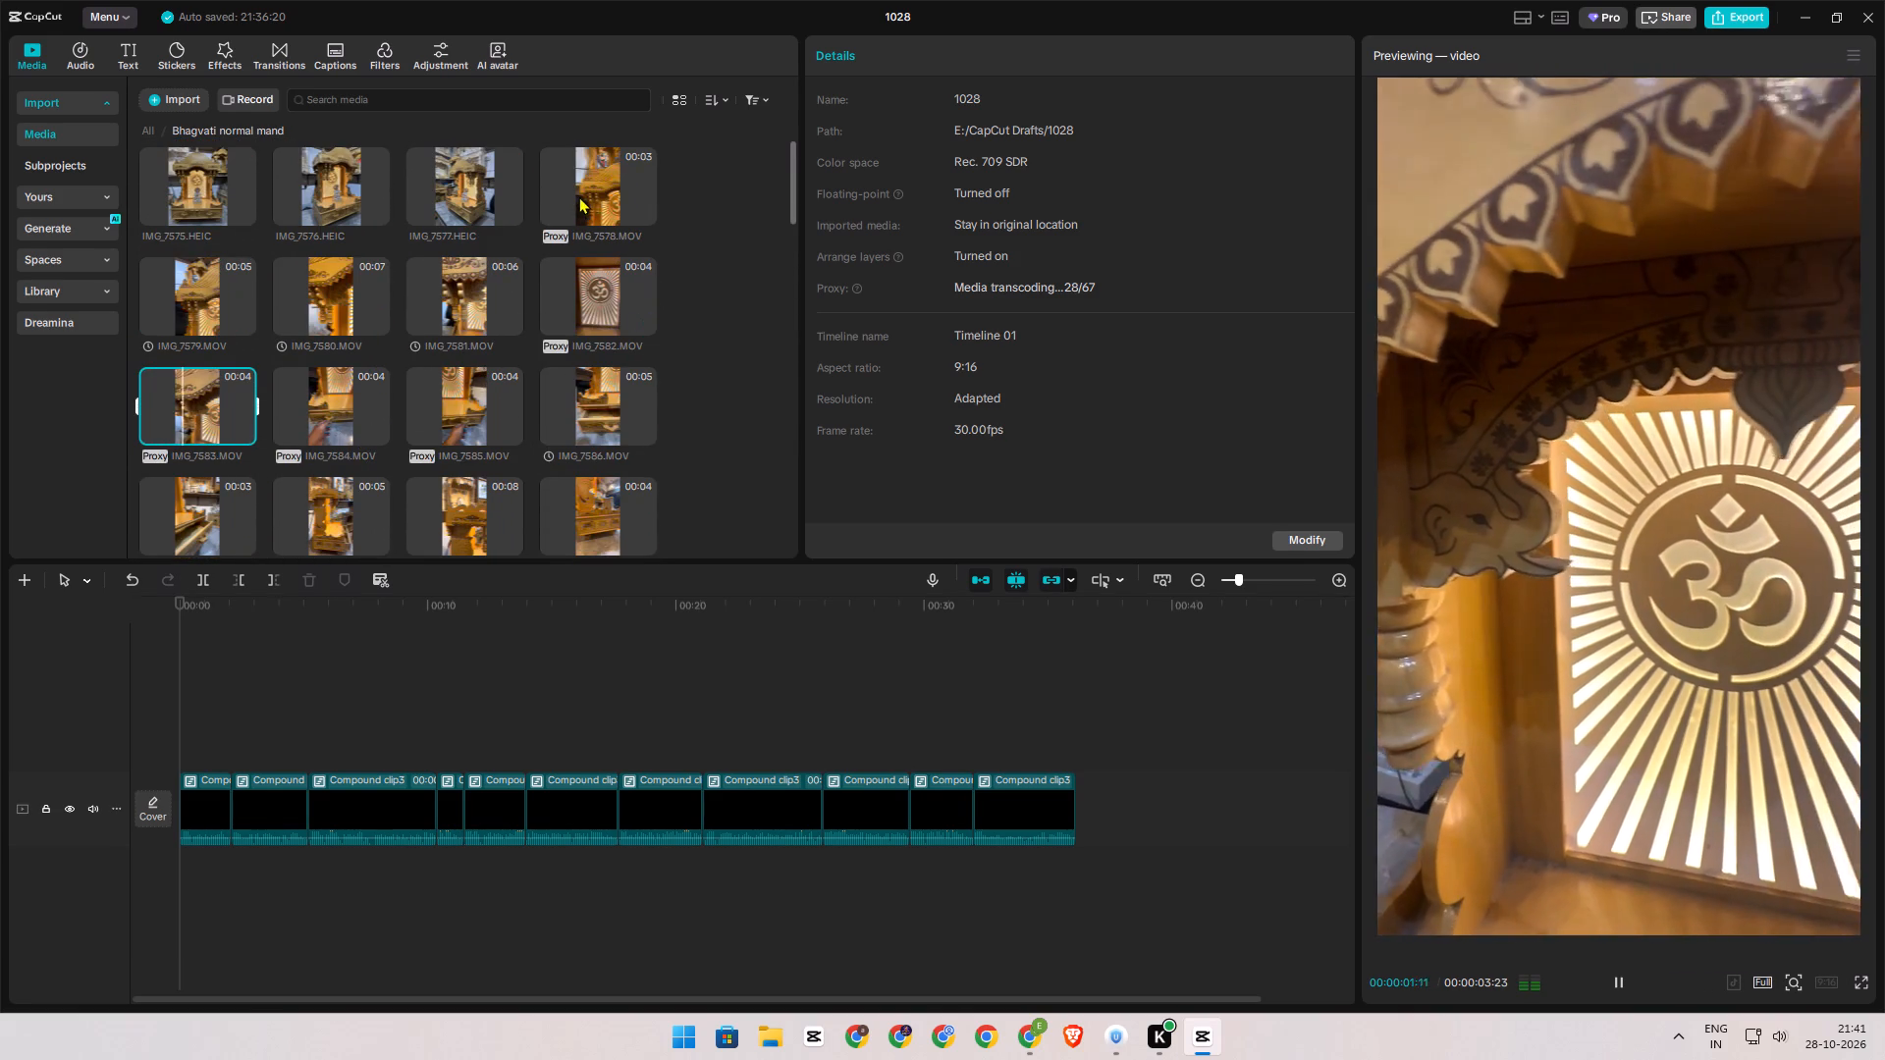
pyautogui.click(578, 196)
pyautogui.scroll(3, 556, 368)
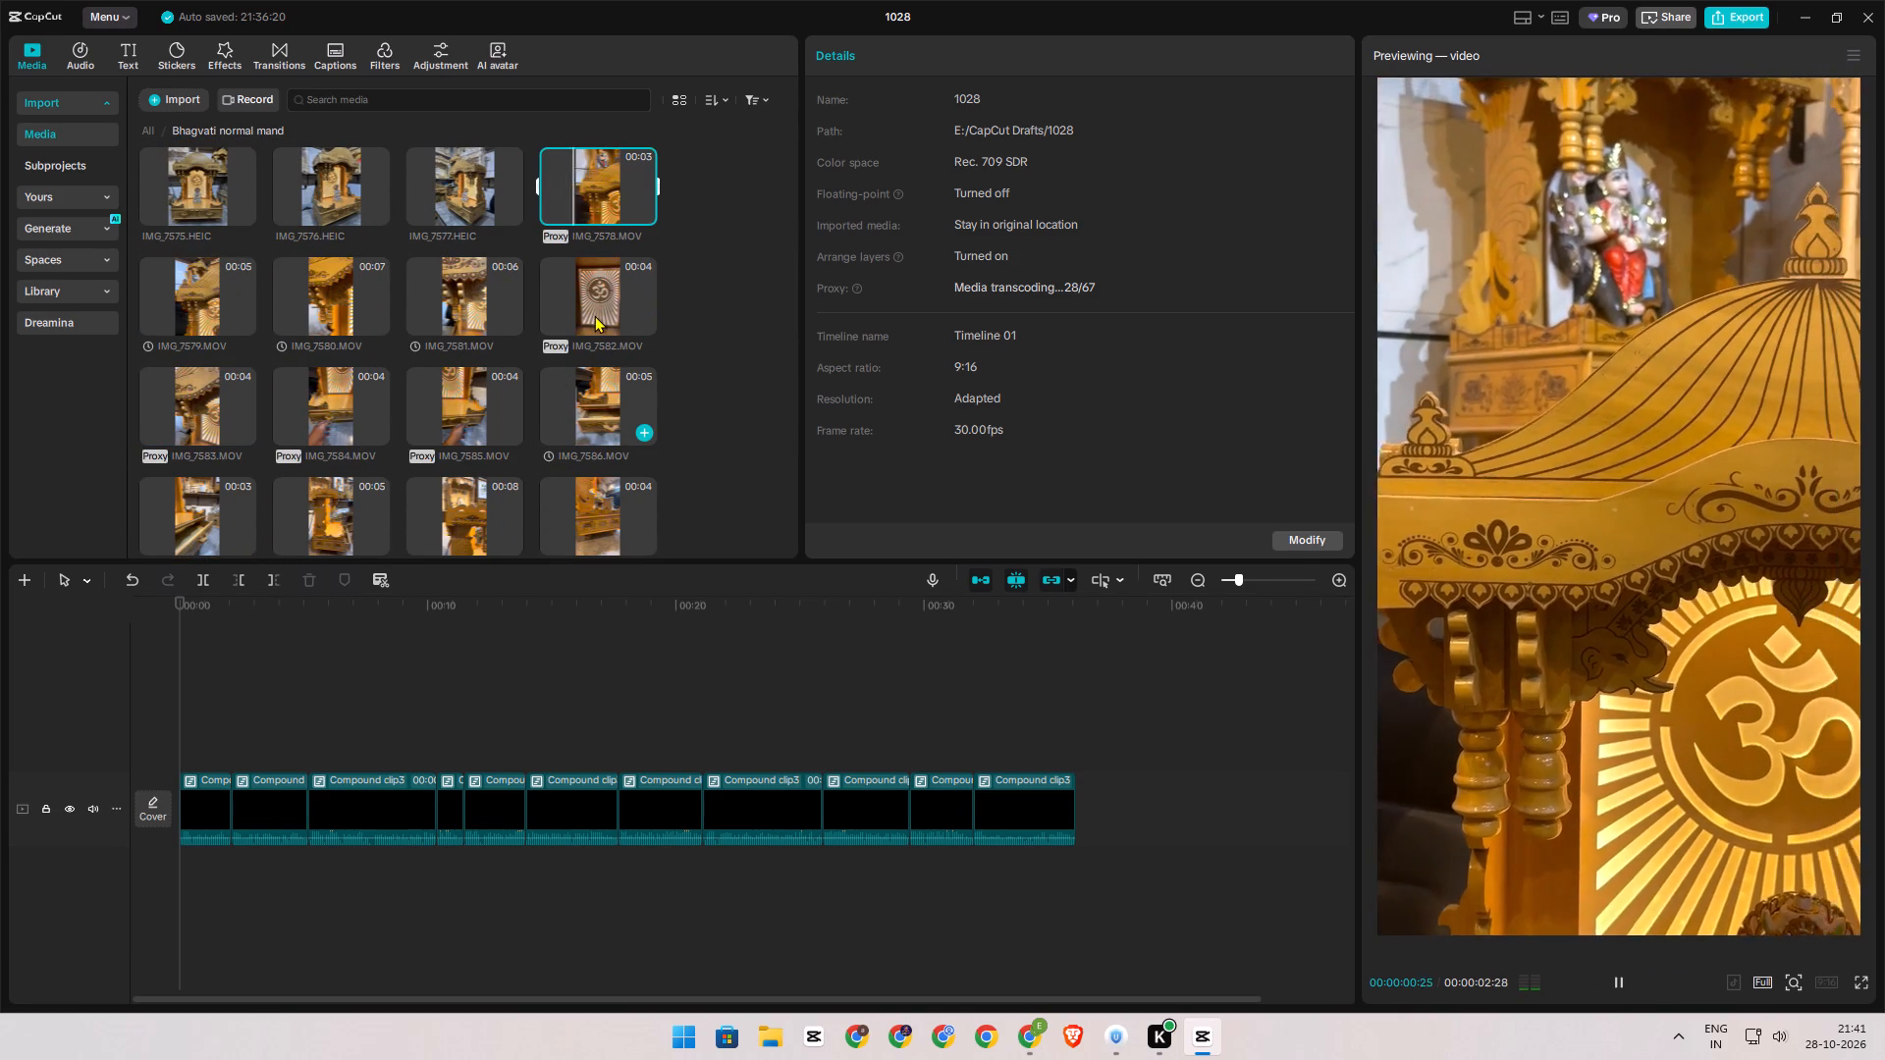
pyautogui.click(594, 313)
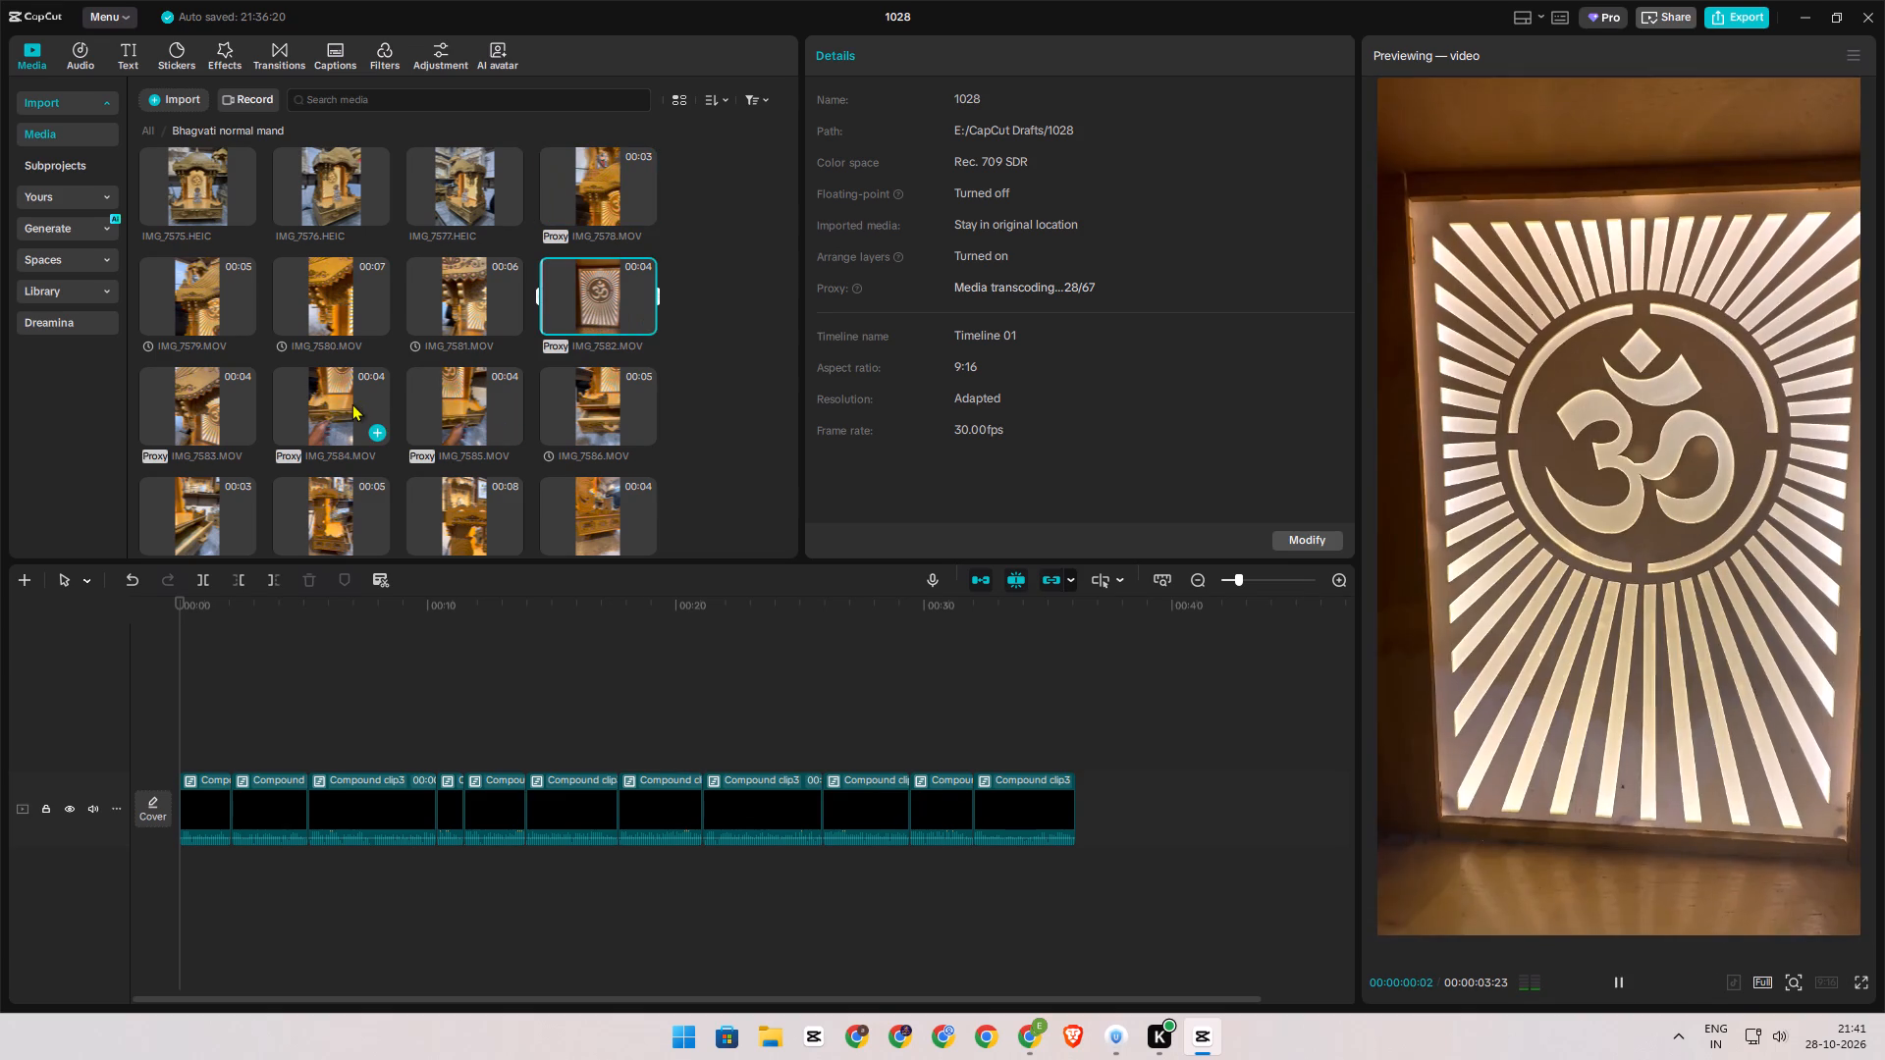
pyautogui.click(189, 187)
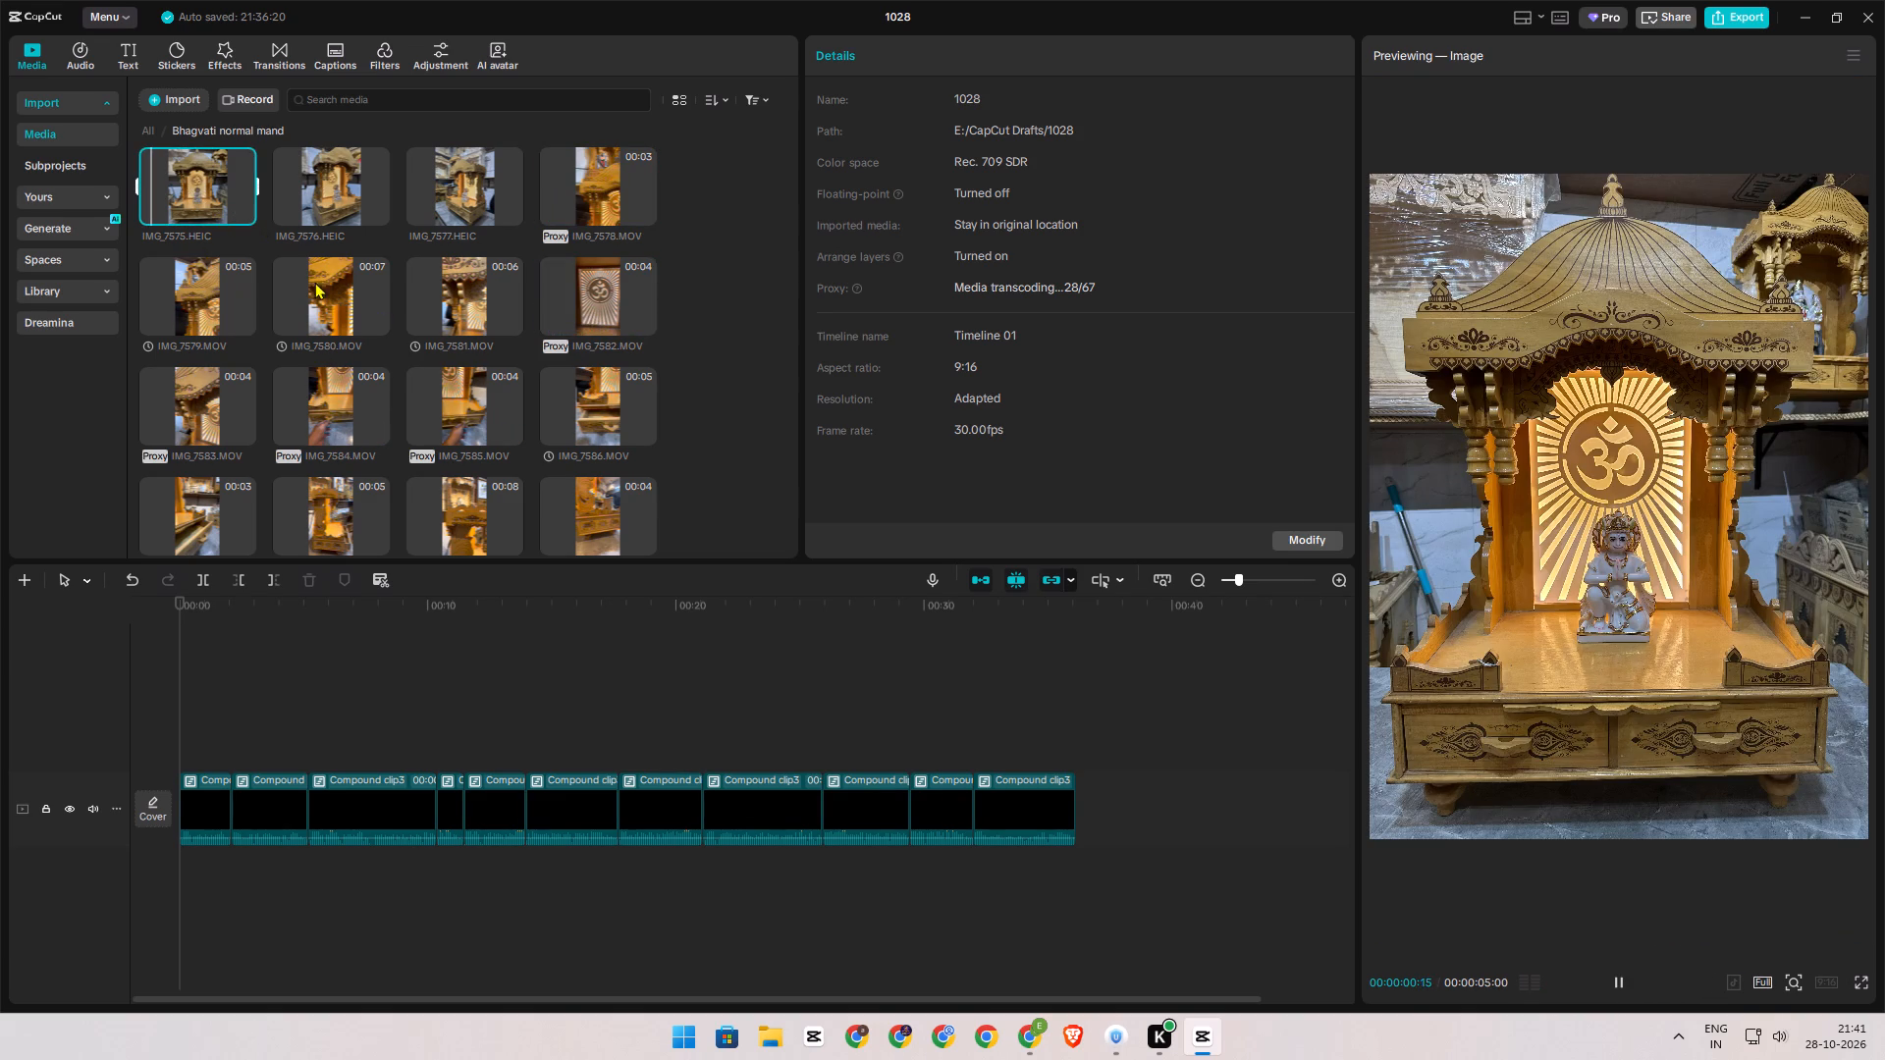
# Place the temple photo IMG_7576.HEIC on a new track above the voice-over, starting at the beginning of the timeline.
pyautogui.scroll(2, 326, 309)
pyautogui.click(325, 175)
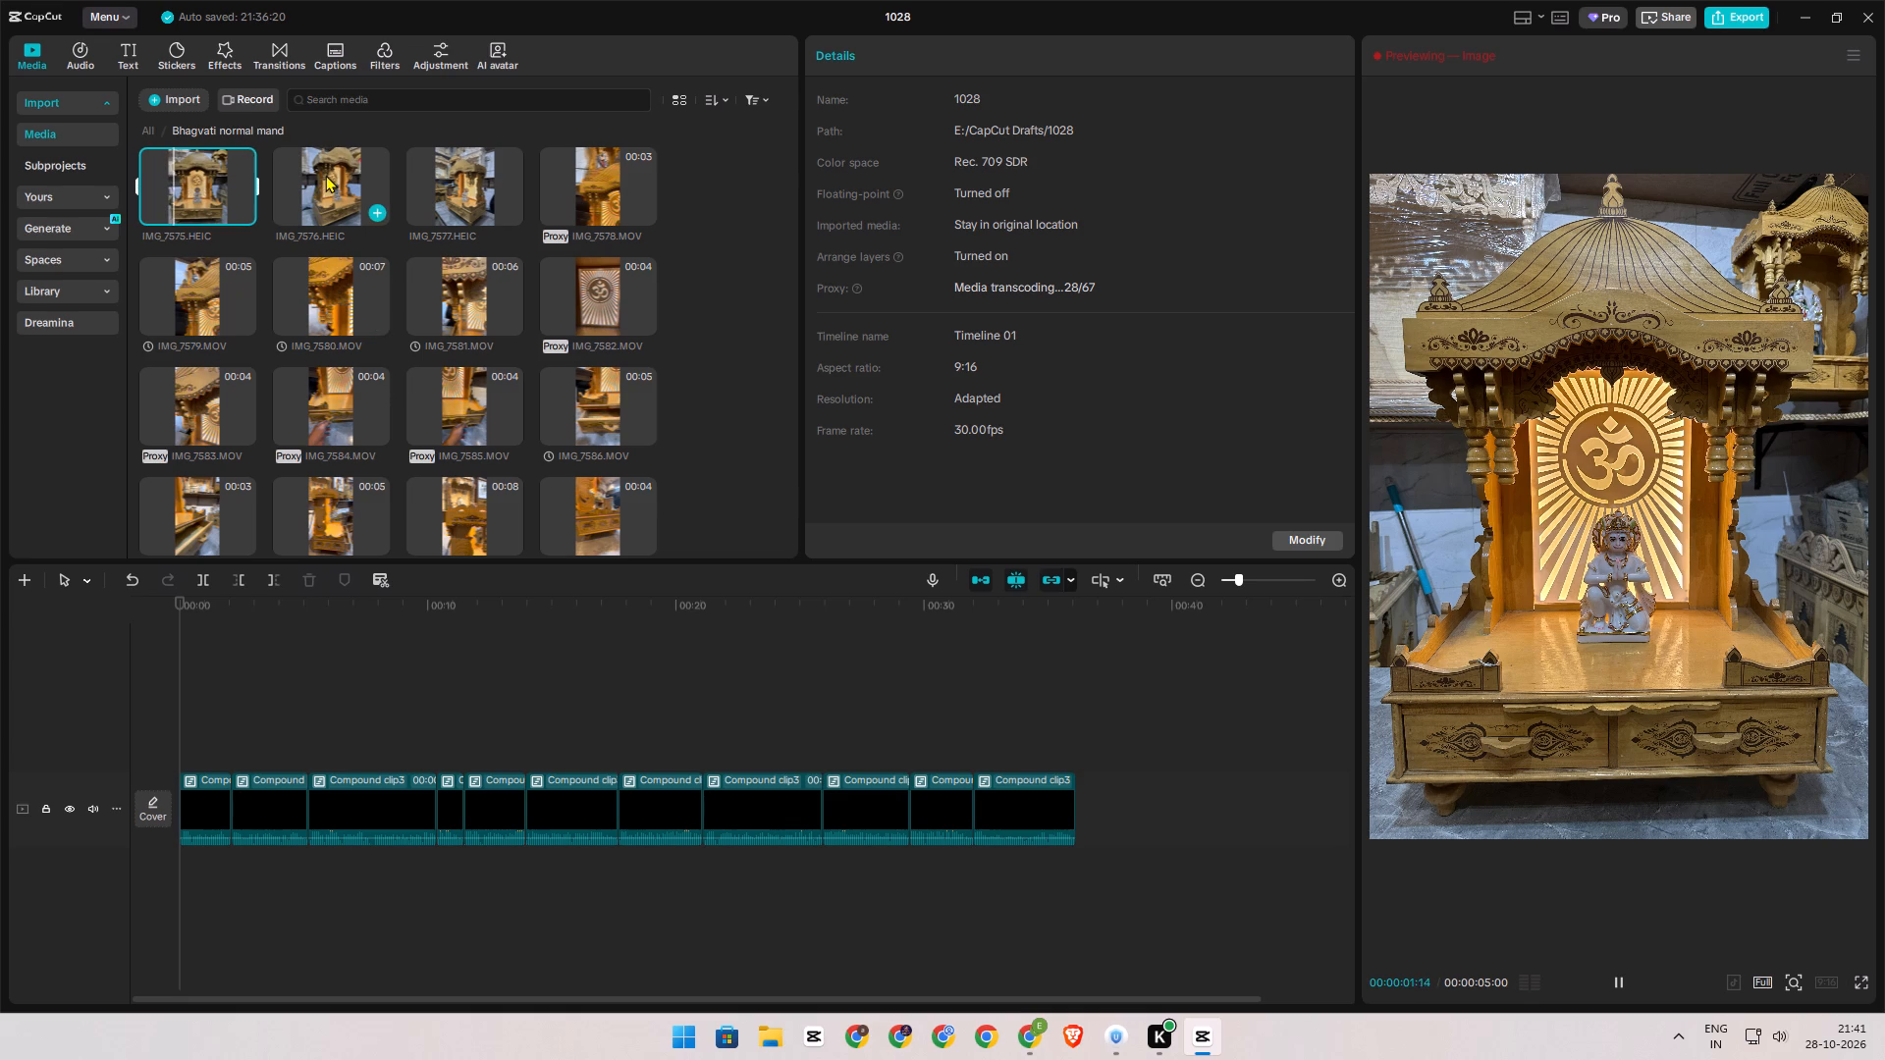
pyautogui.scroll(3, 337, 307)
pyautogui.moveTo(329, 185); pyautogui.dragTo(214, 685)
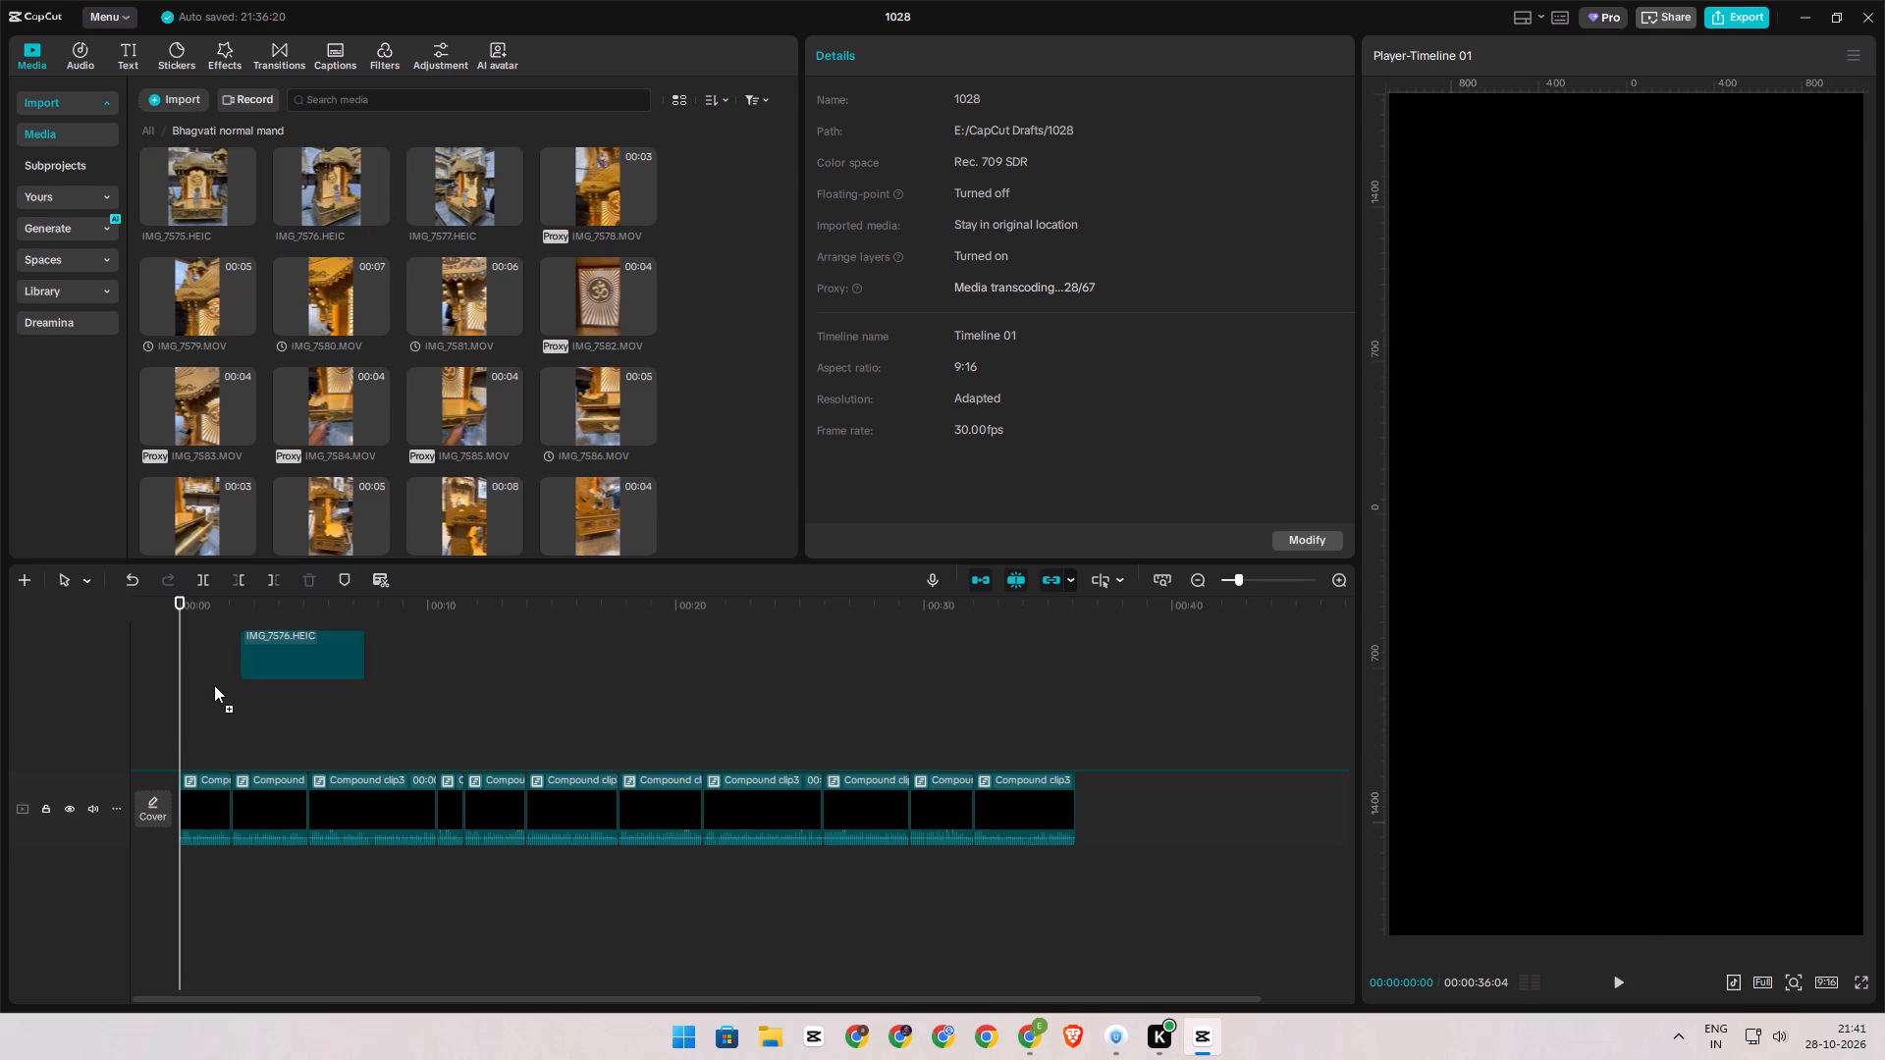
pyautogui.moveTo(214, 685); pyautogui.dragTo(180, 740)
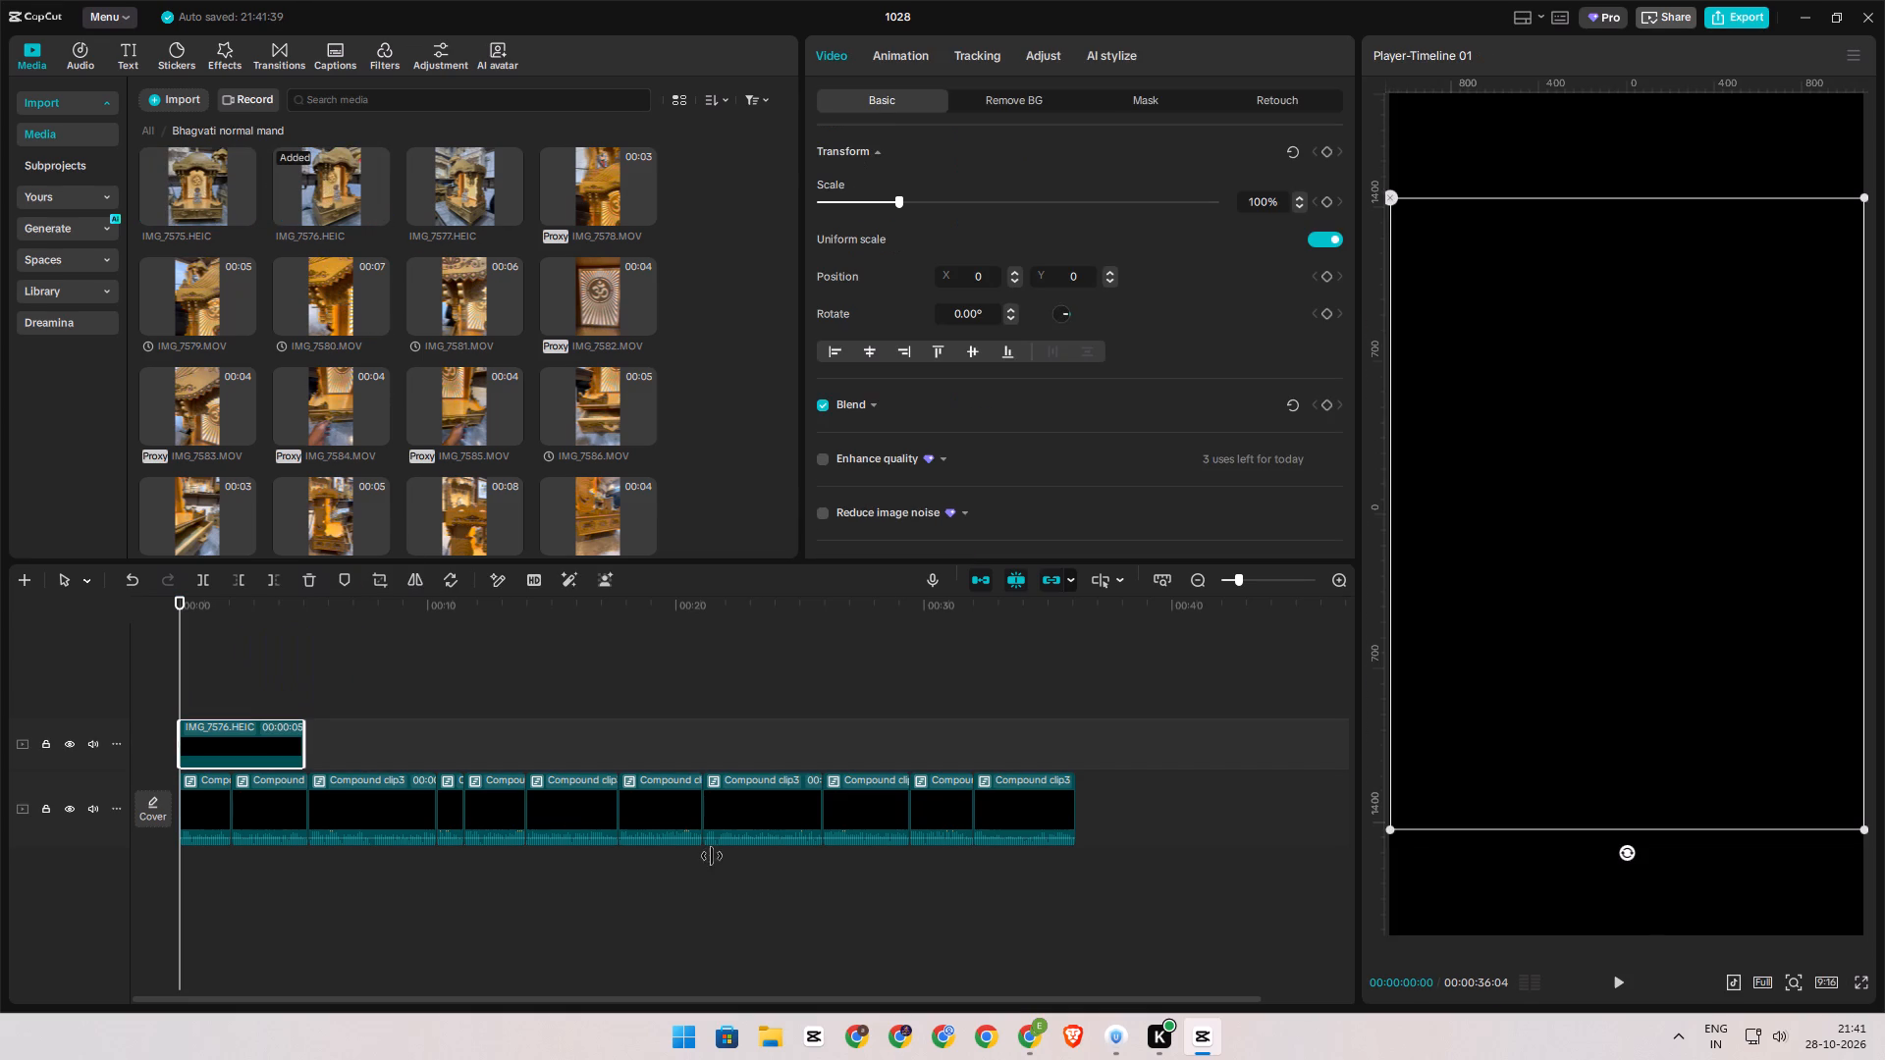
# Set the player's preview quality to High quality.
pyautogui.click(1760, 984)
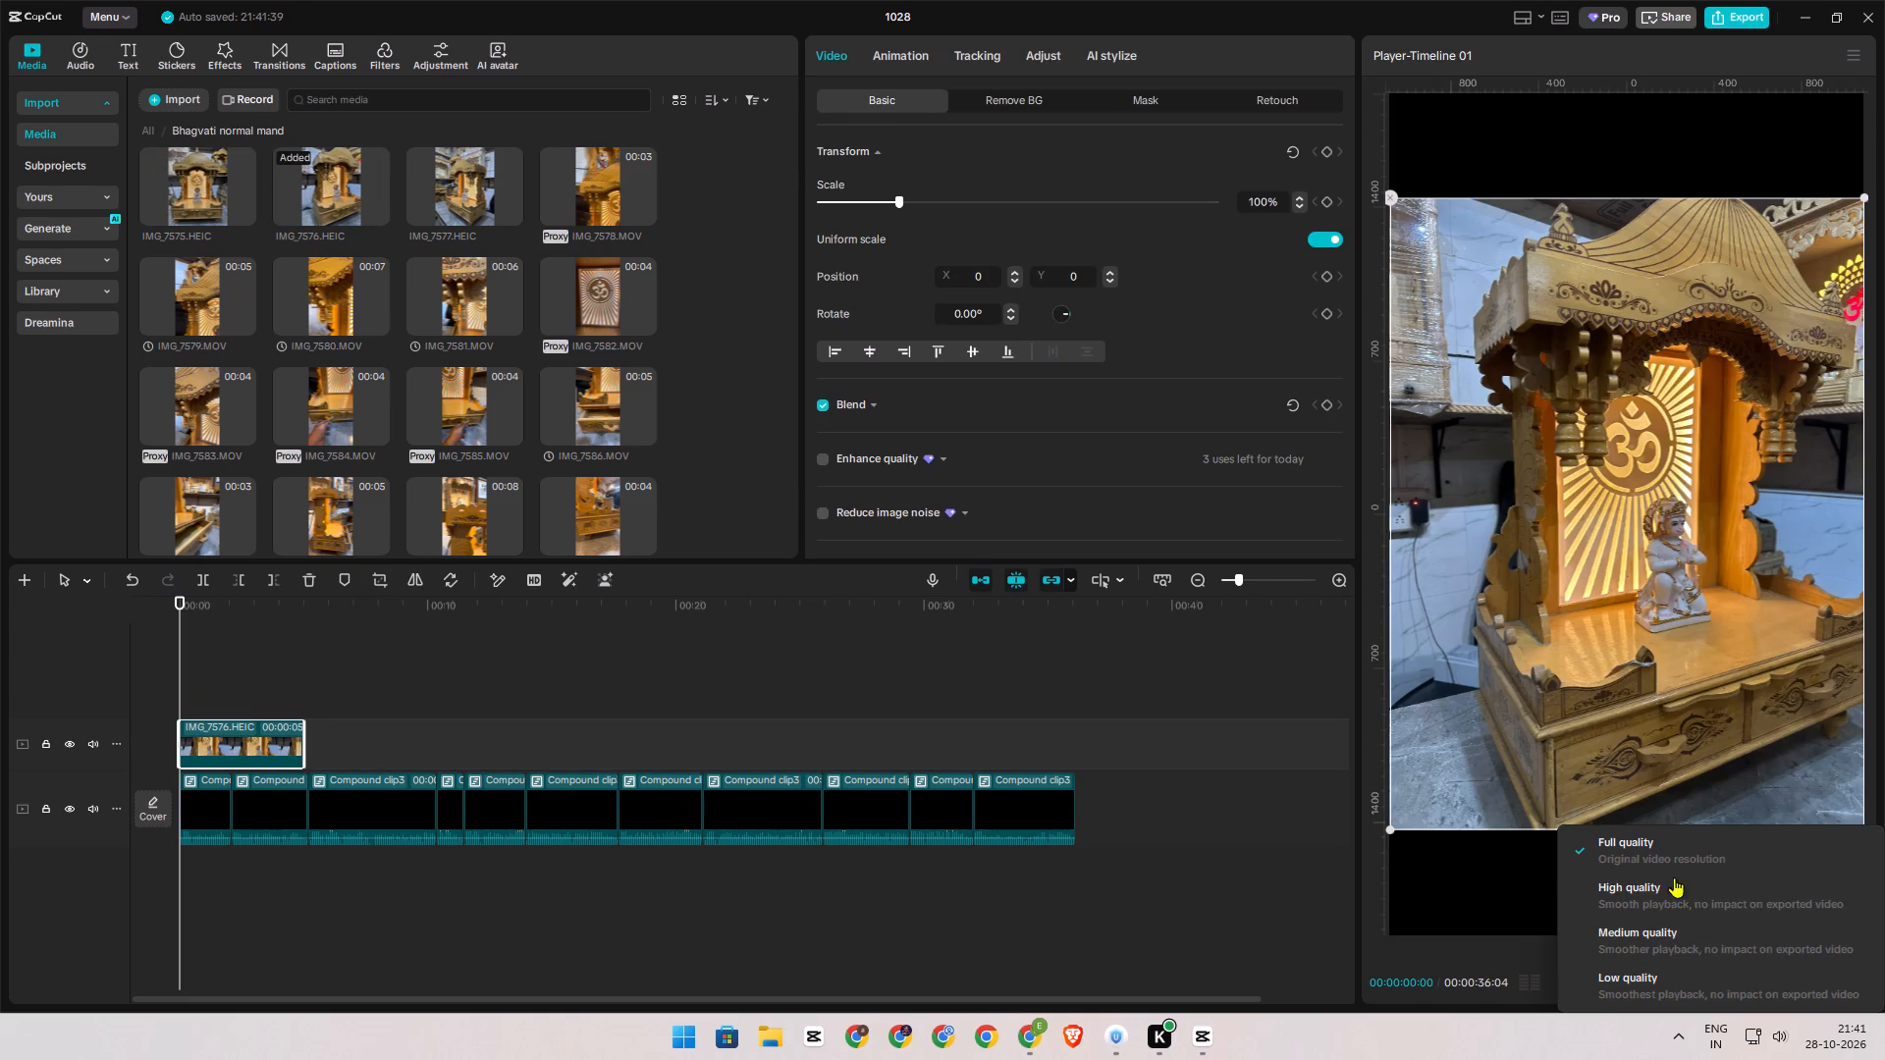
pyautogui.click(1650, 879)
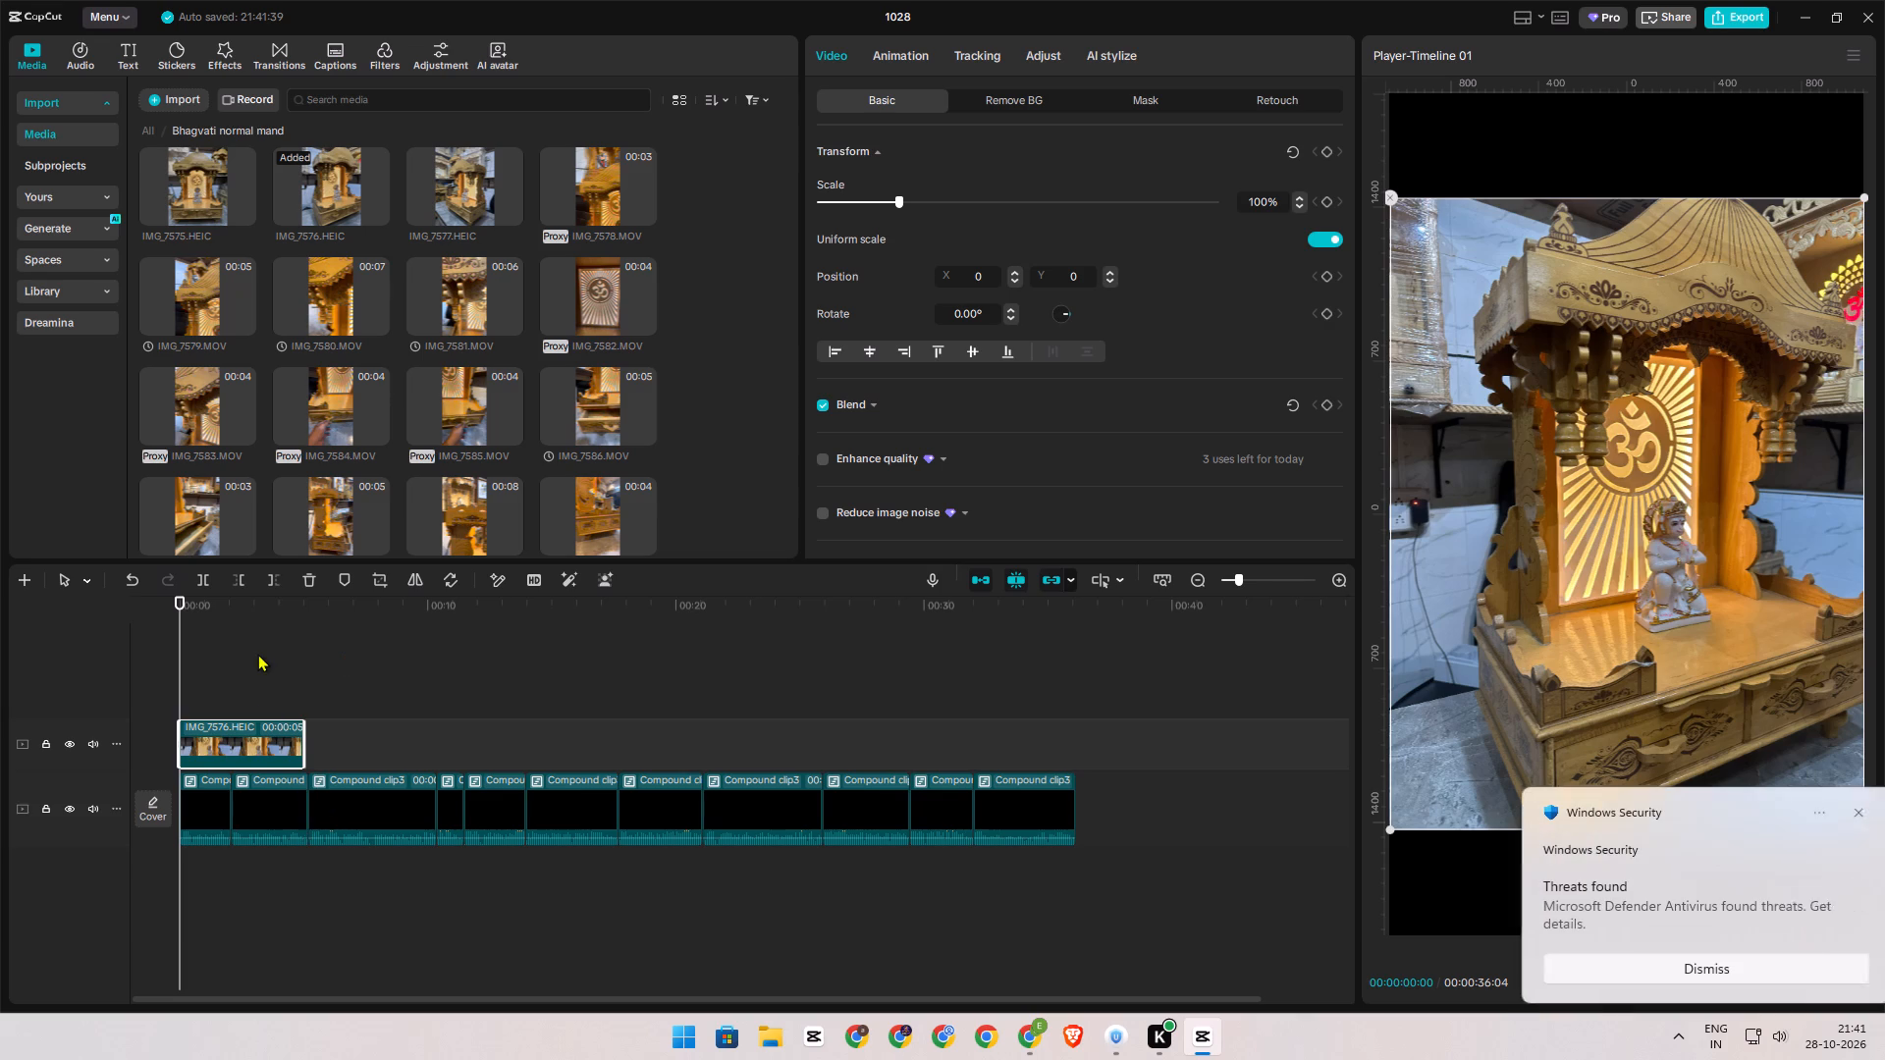
# Play the timeline from the start to check the photo against the first voice-over segment.
pyautogui.click(257, 654)
pyautogui.moveTo(257, 654); pyautogui.dragTo(0, 652)
pyautogui.press('space')
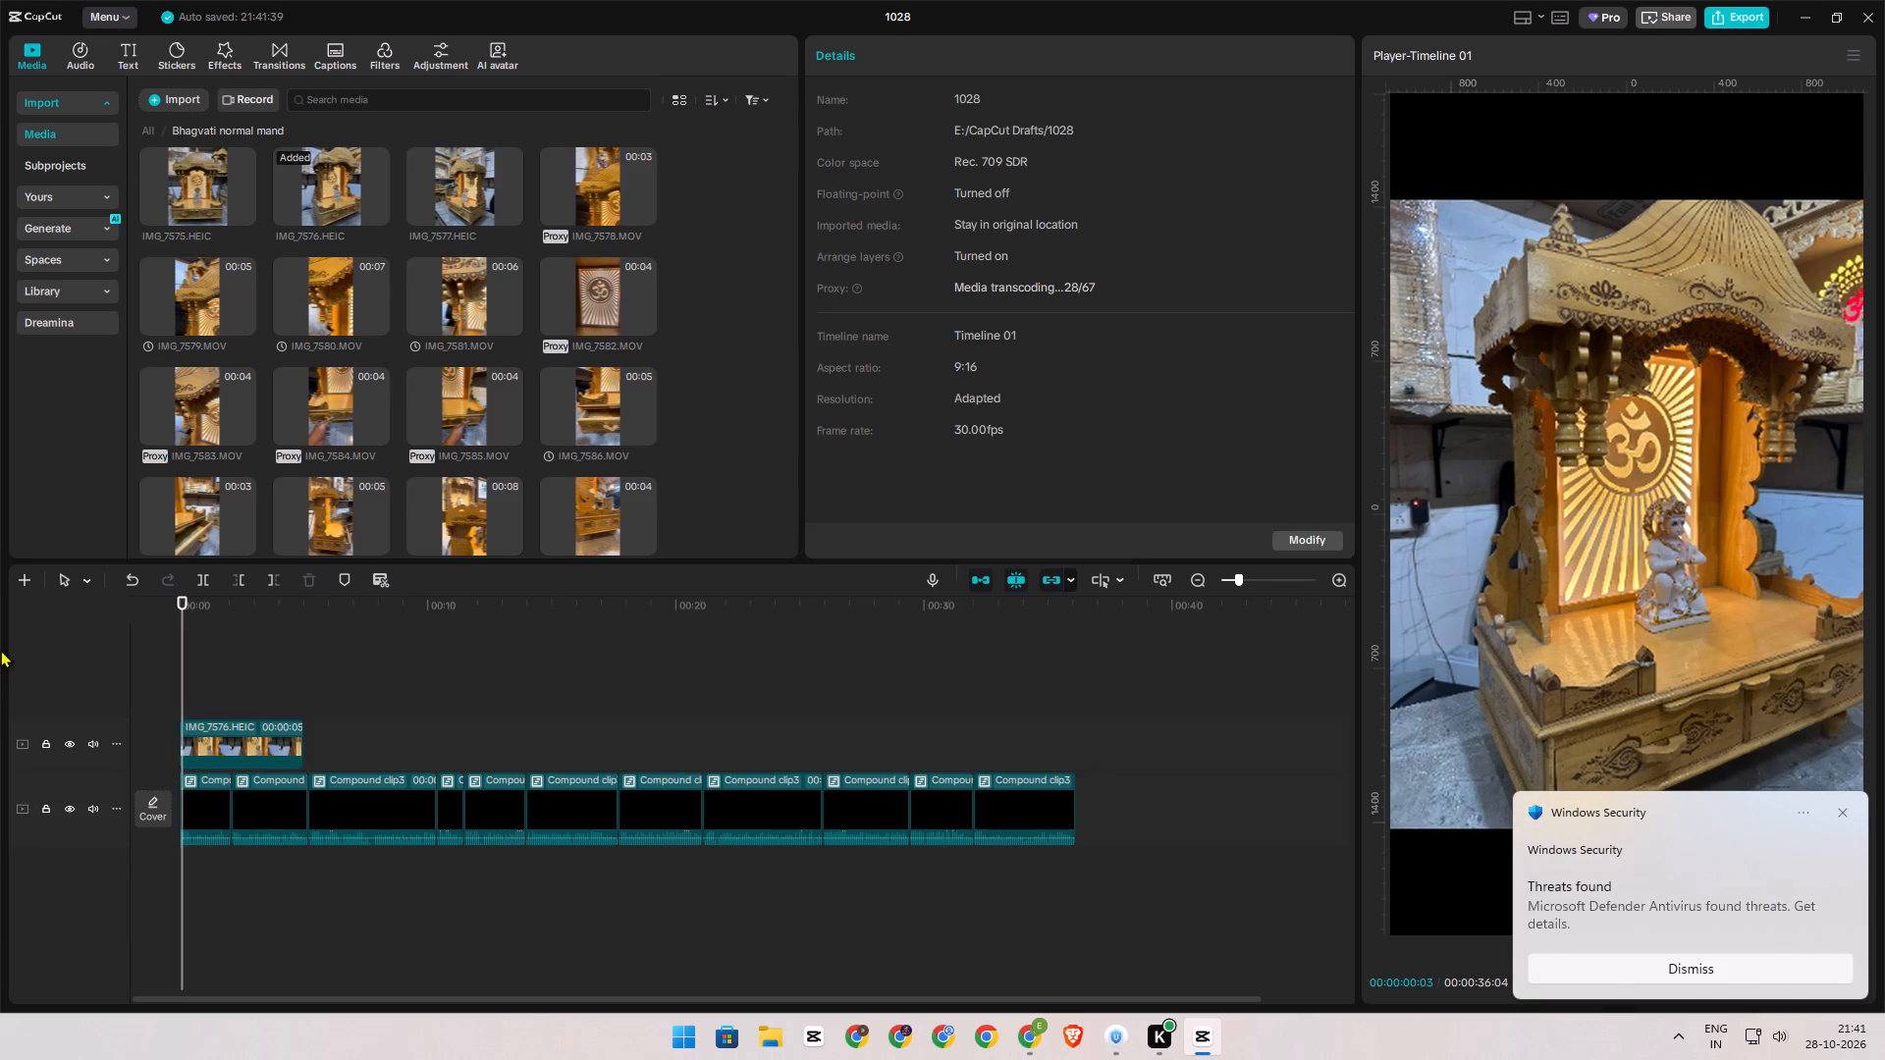
pyautogui.press('space')
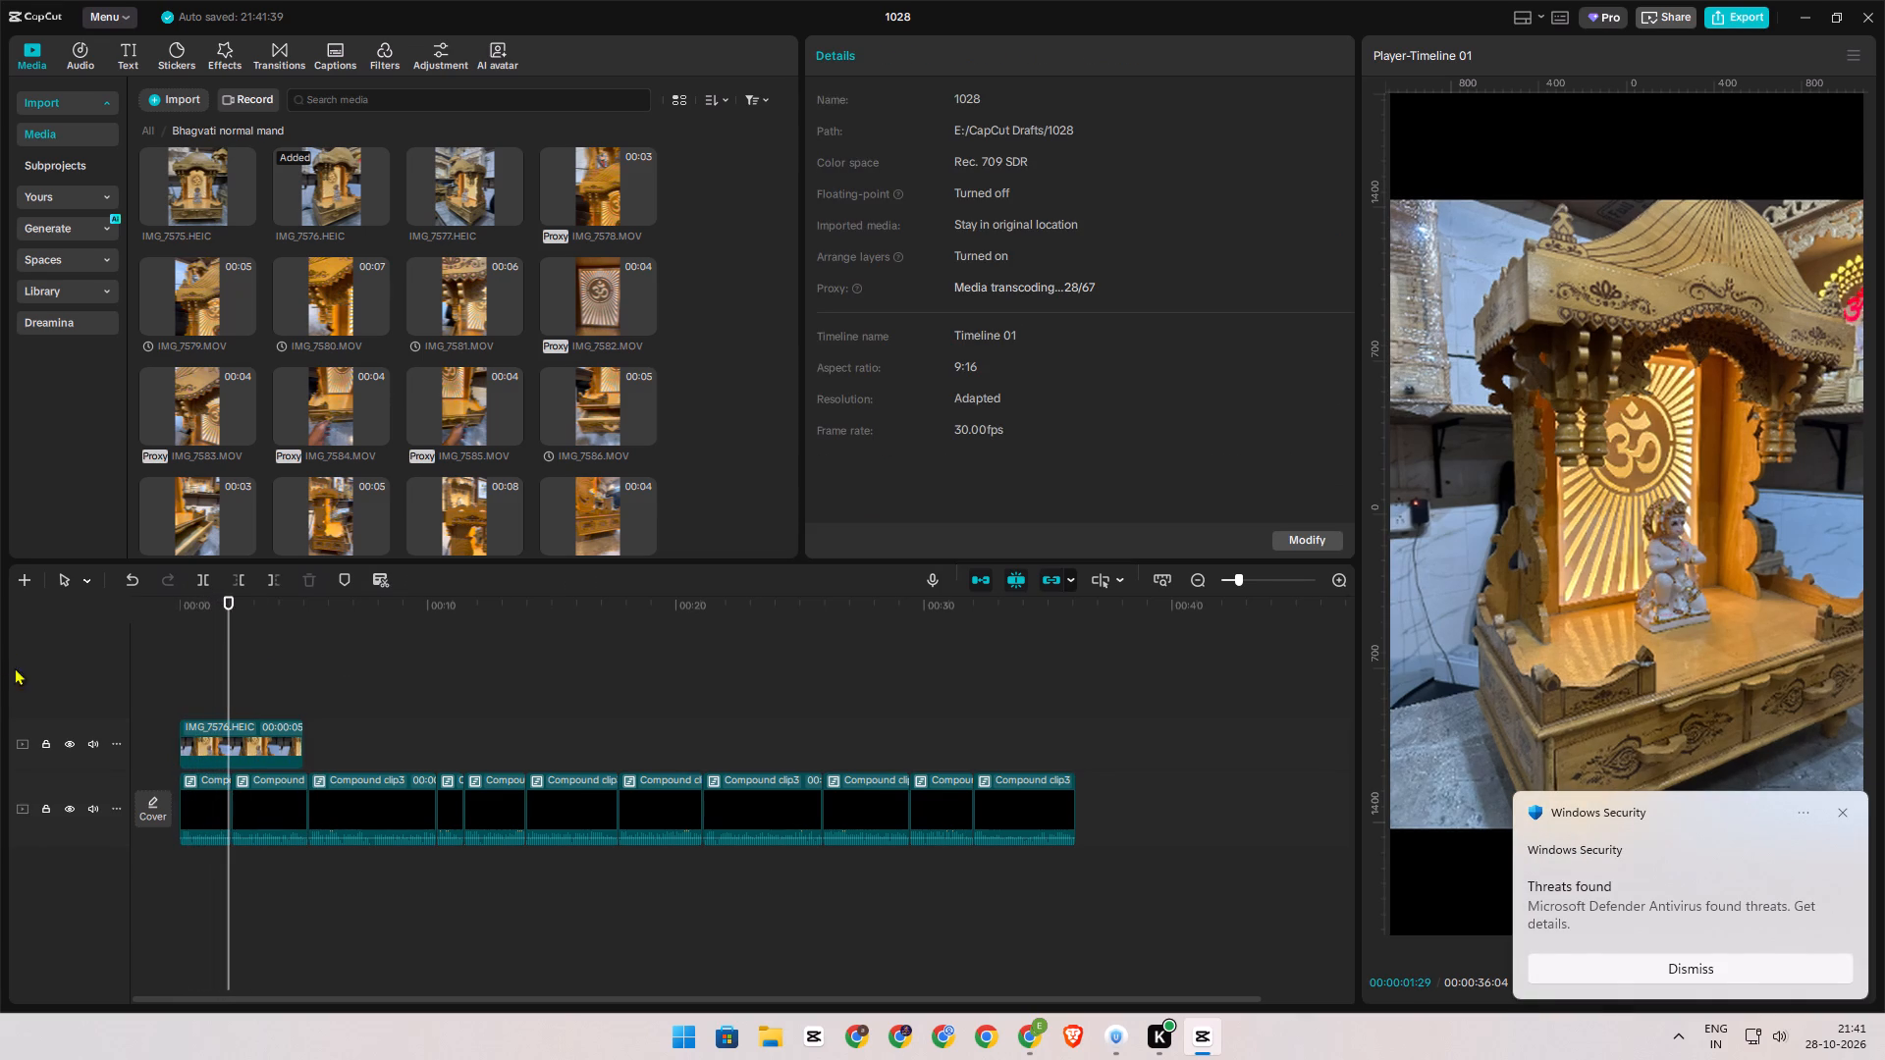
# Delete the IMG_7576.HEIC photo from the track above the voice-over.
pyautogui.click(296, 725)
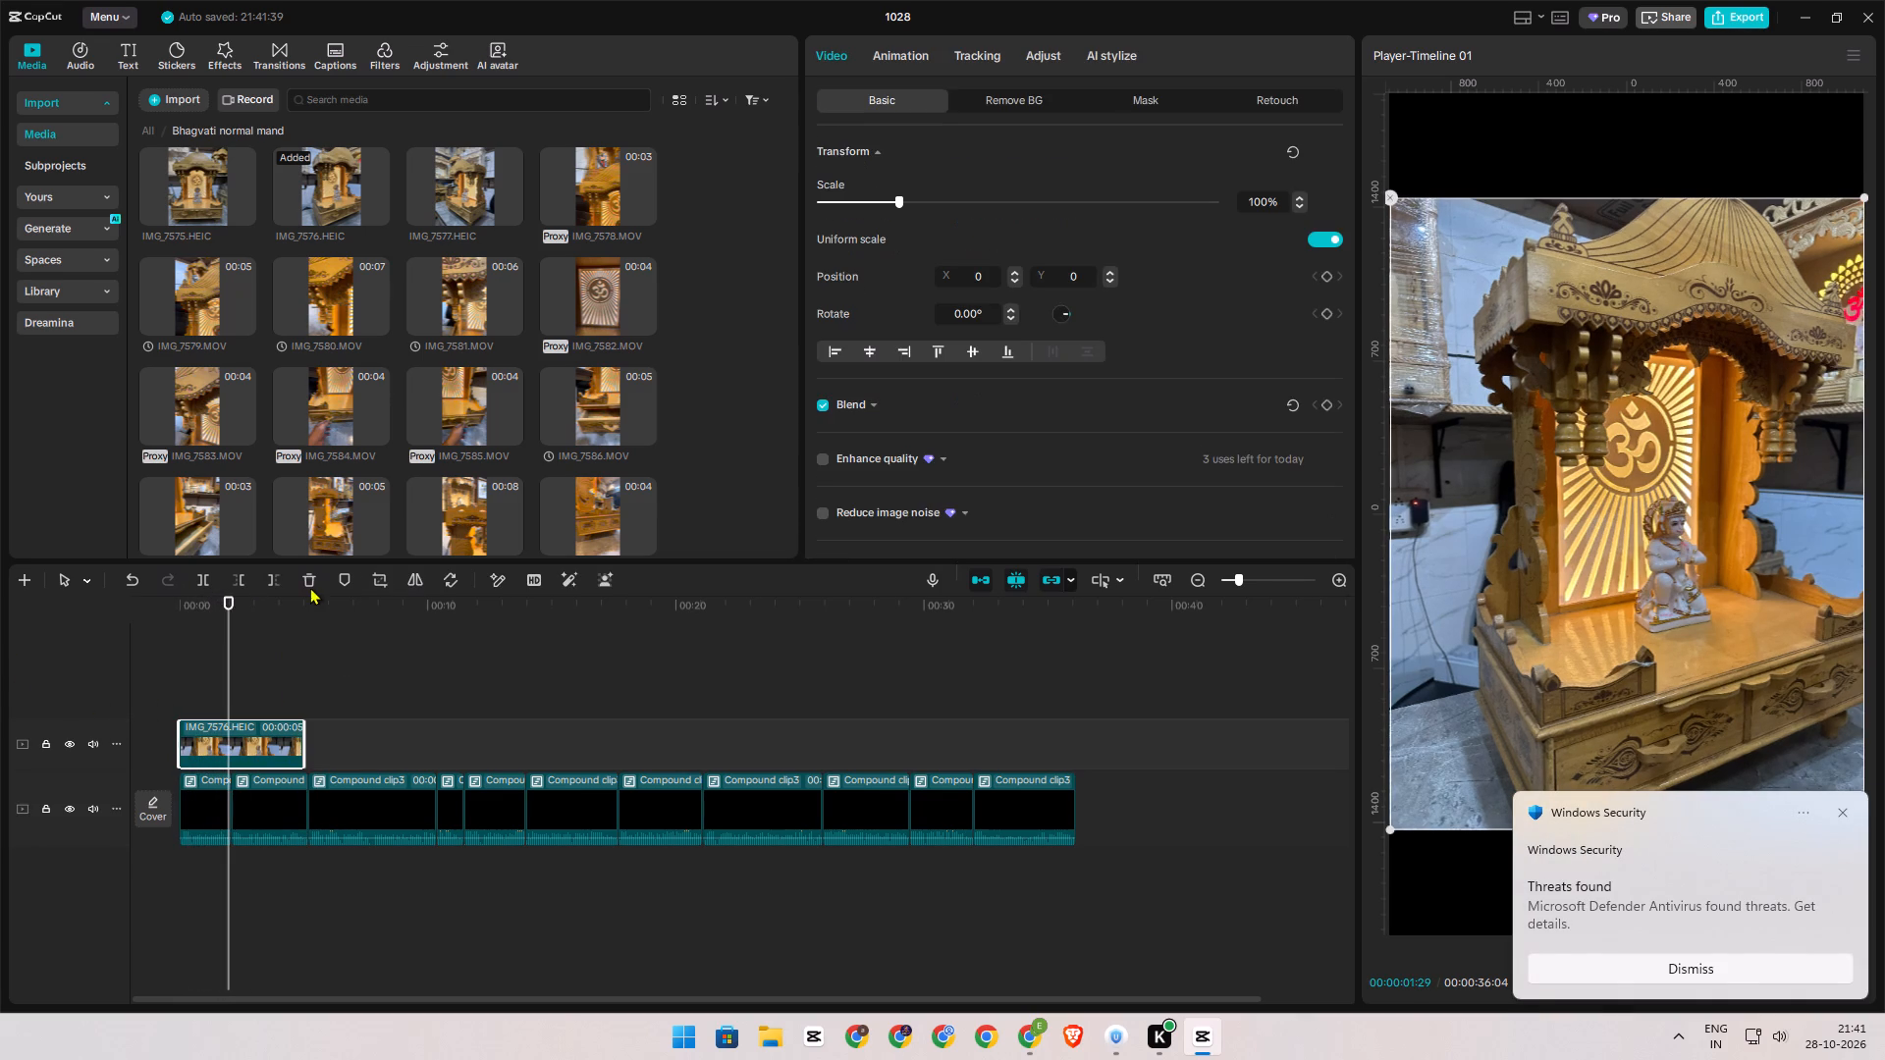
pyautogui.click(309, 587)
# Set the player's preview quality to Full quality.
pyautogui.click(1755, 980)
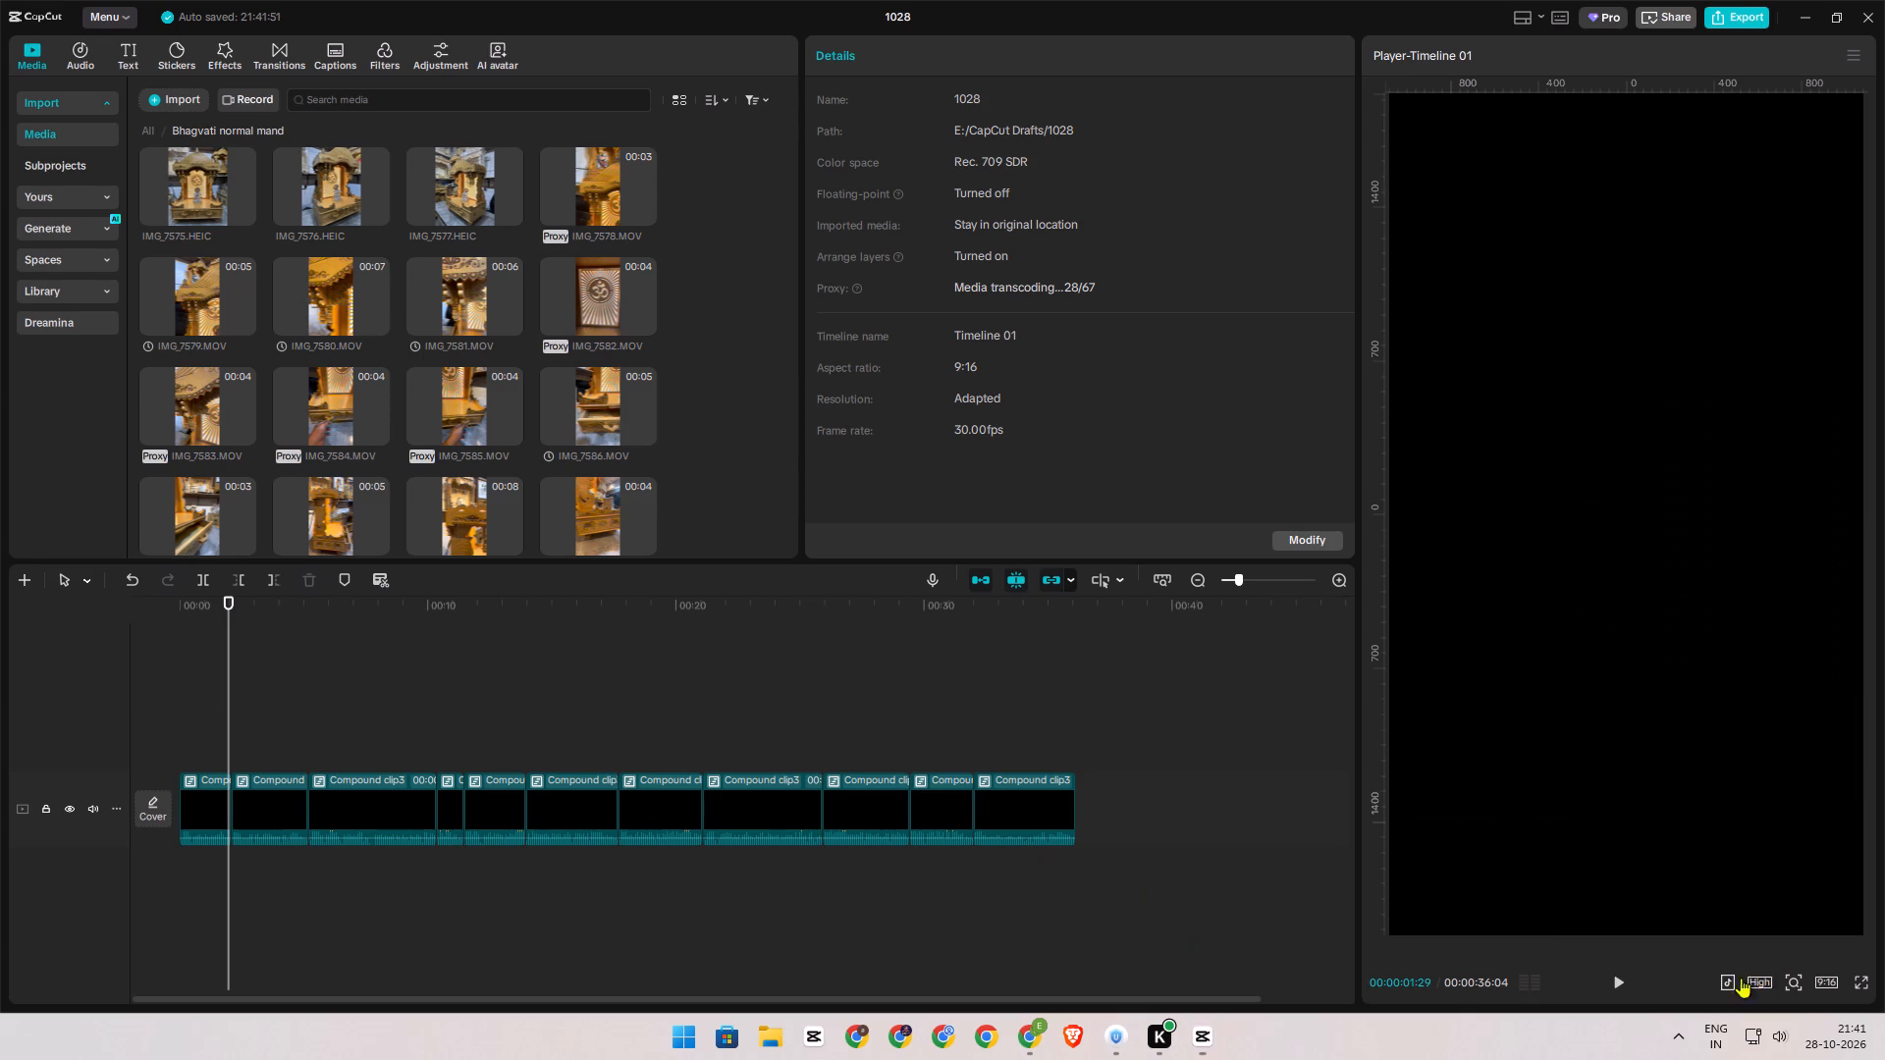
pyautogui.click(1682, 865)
# Preview the IMG_7578.MOV temple clip.
pyautogui.click(597, 198)
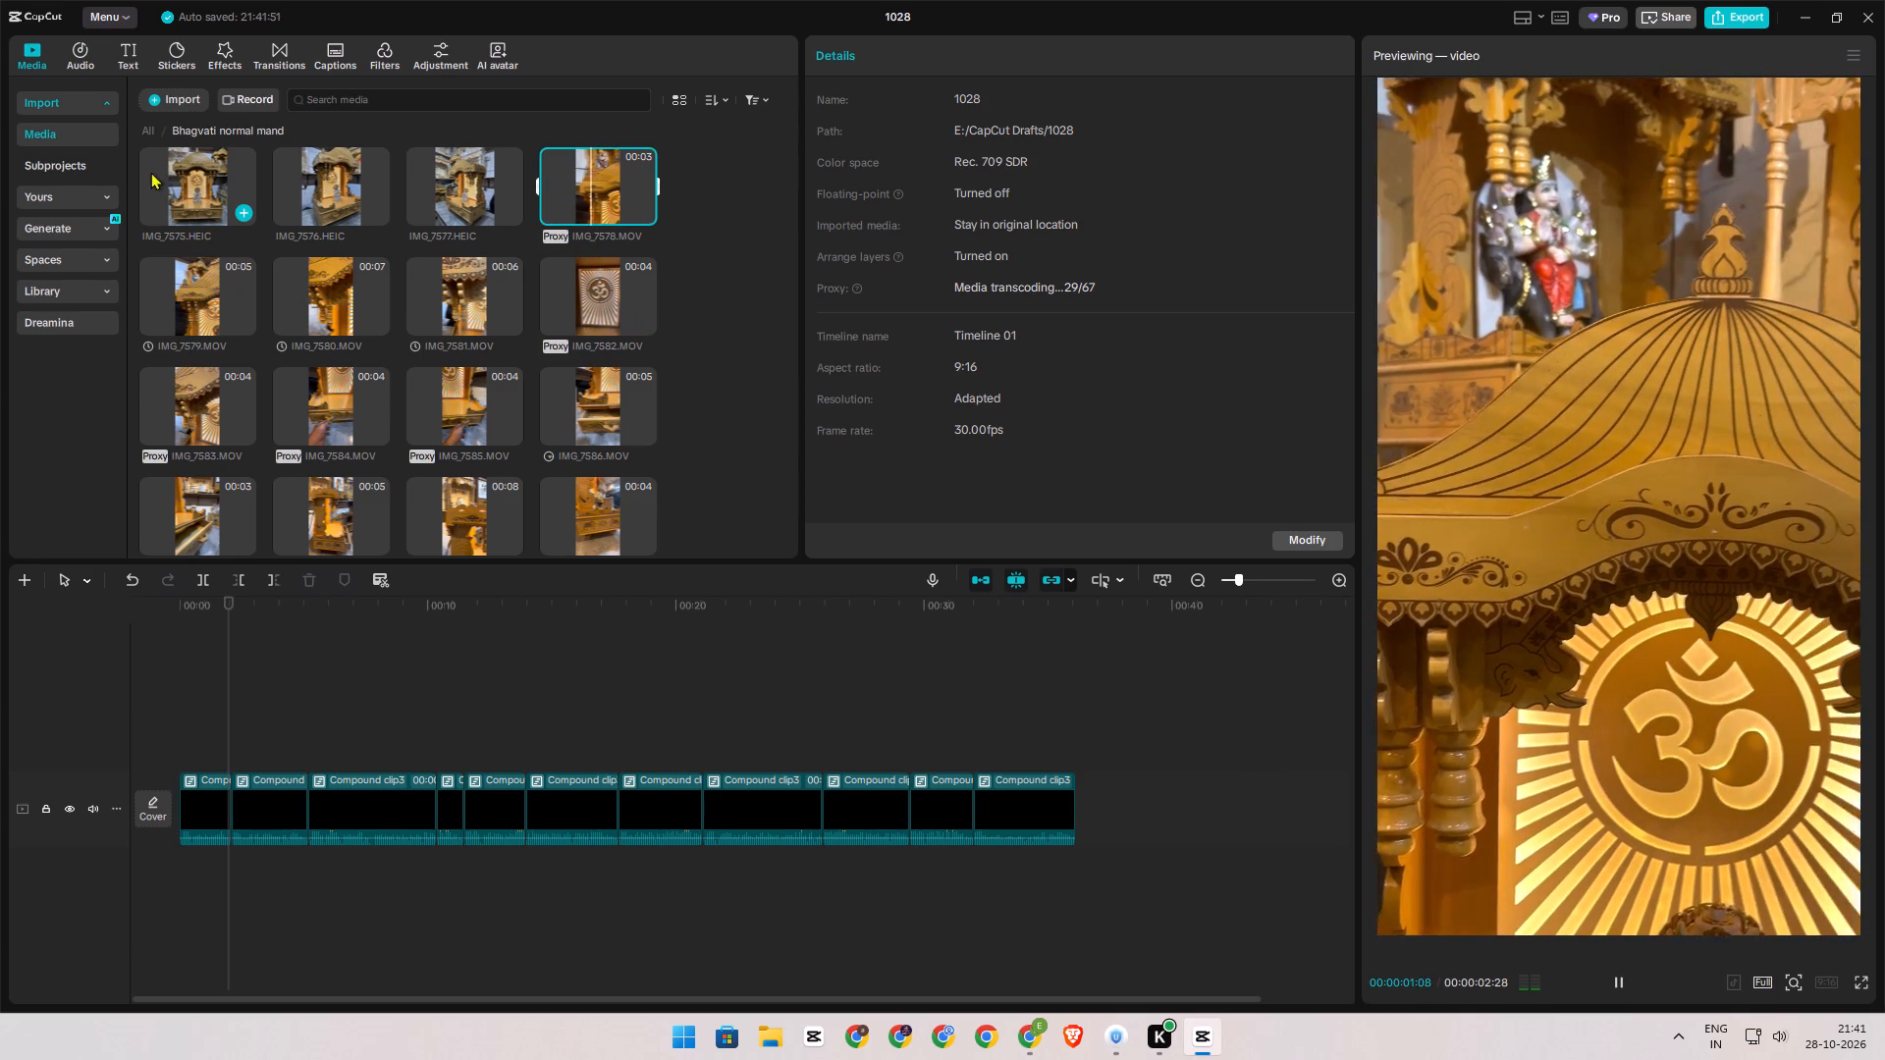
pyautogui.press('space')
# Preview the Bhagwati logo video in the Video Extra 1 folder, then return to the Bhagvati normal mand folder.
pyautogui.click(148, 121)
pyautogui.click(153, 133)
pyautogui.doubleClick(237, 190)
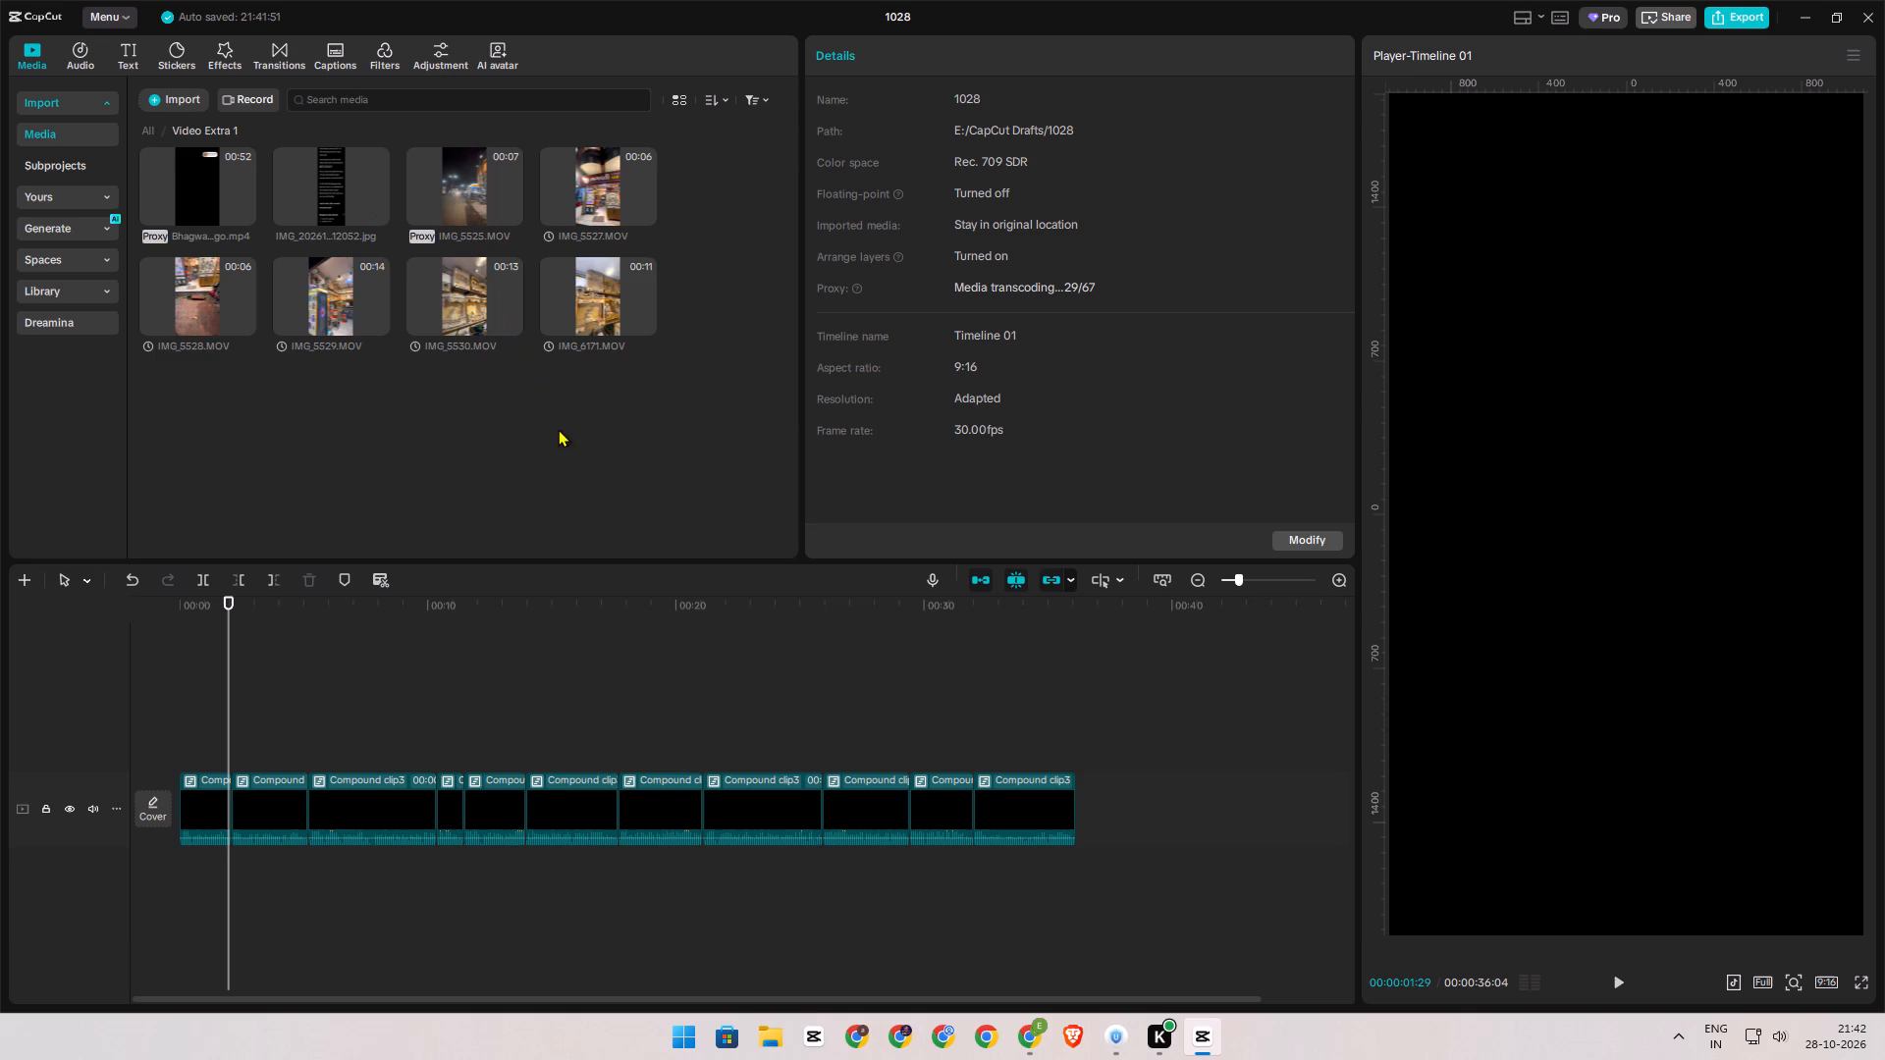
pyautogui.click(202, 192)
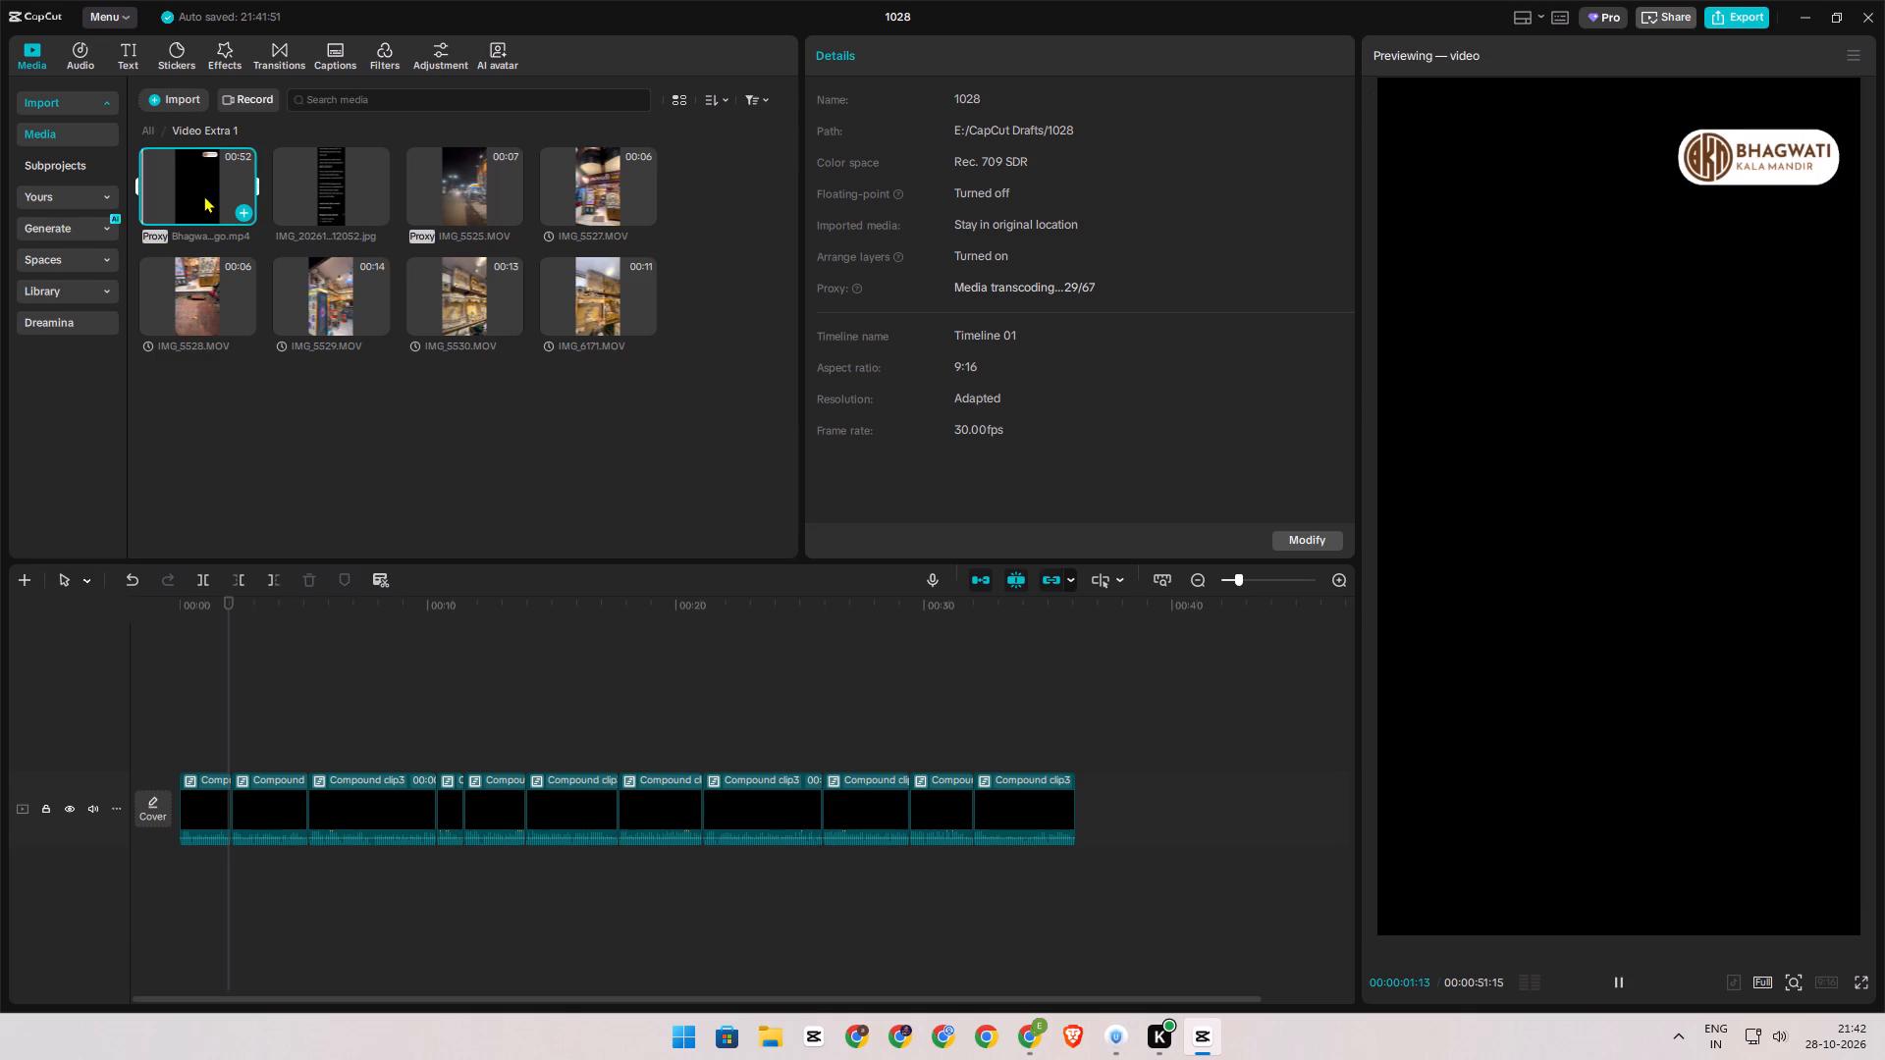
pyautogui.press('space')
pyautogui.click(150, 123)
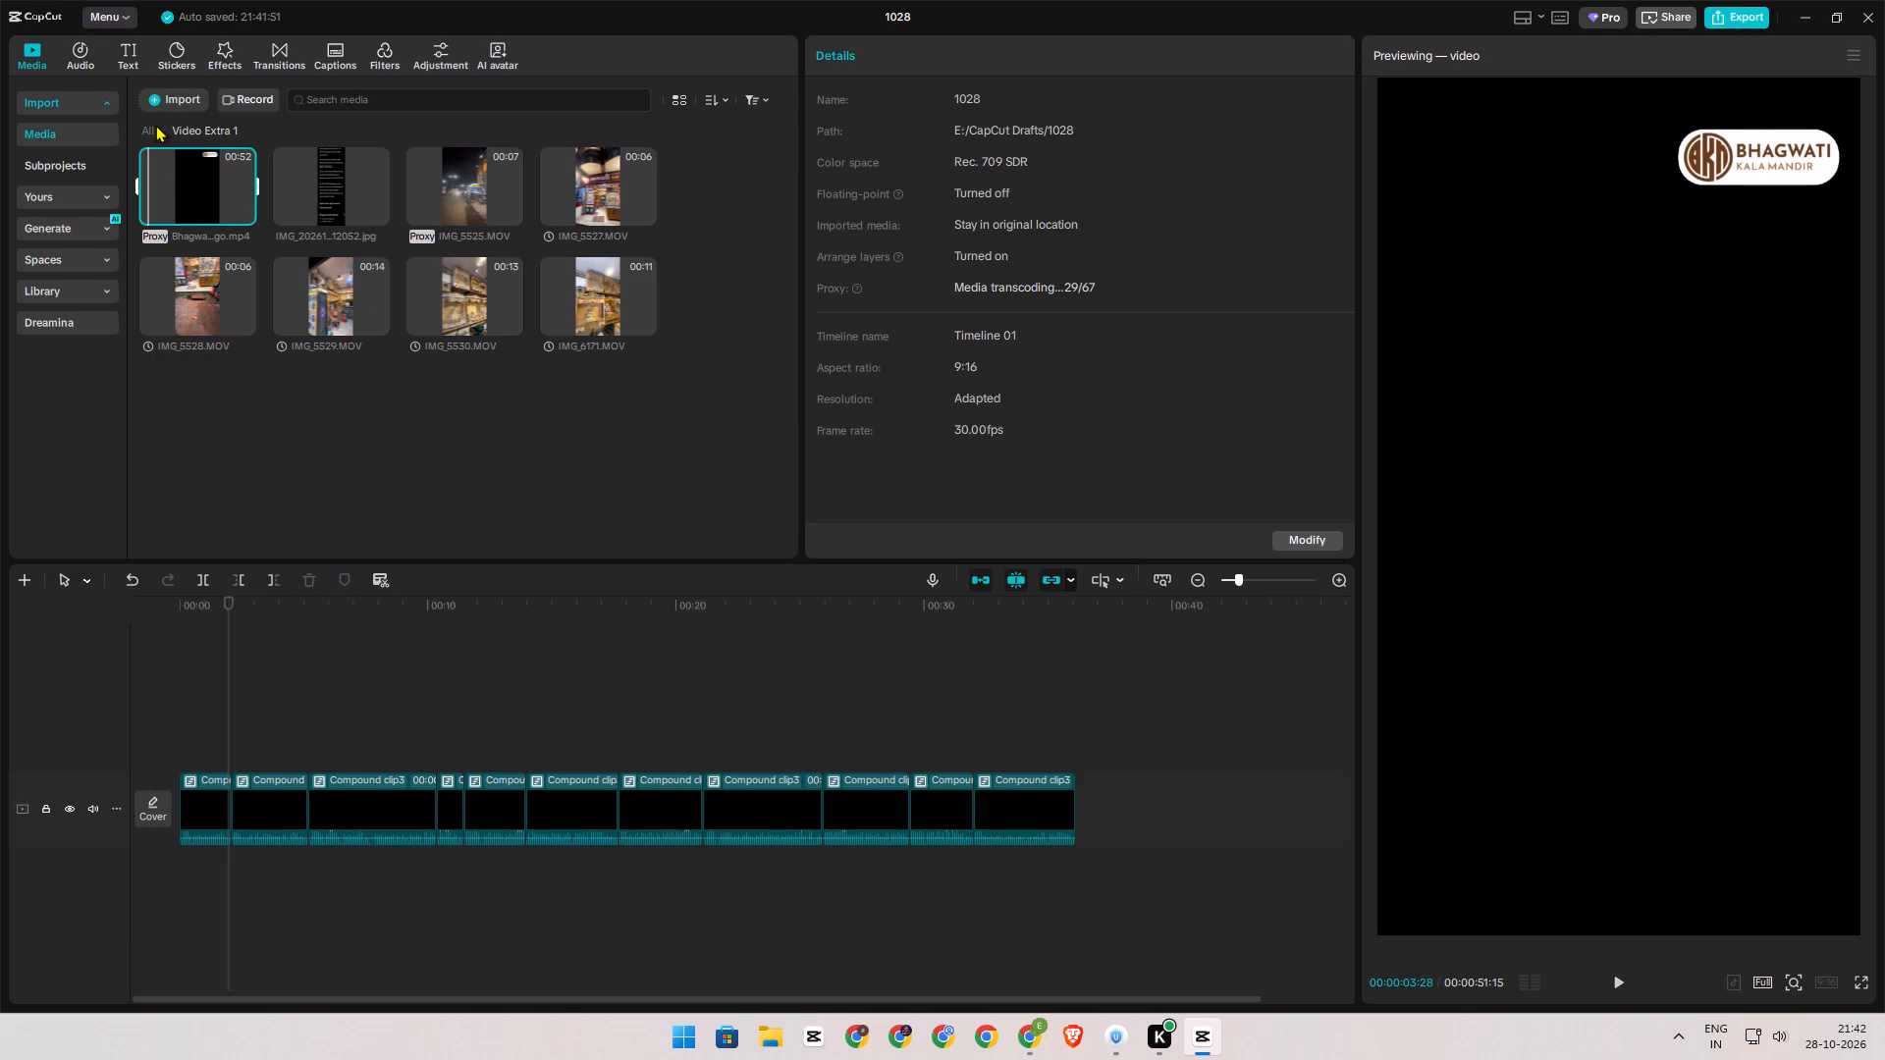
pyautogui.click(155, 125)
pyautogui.doubleClick(346, 205)
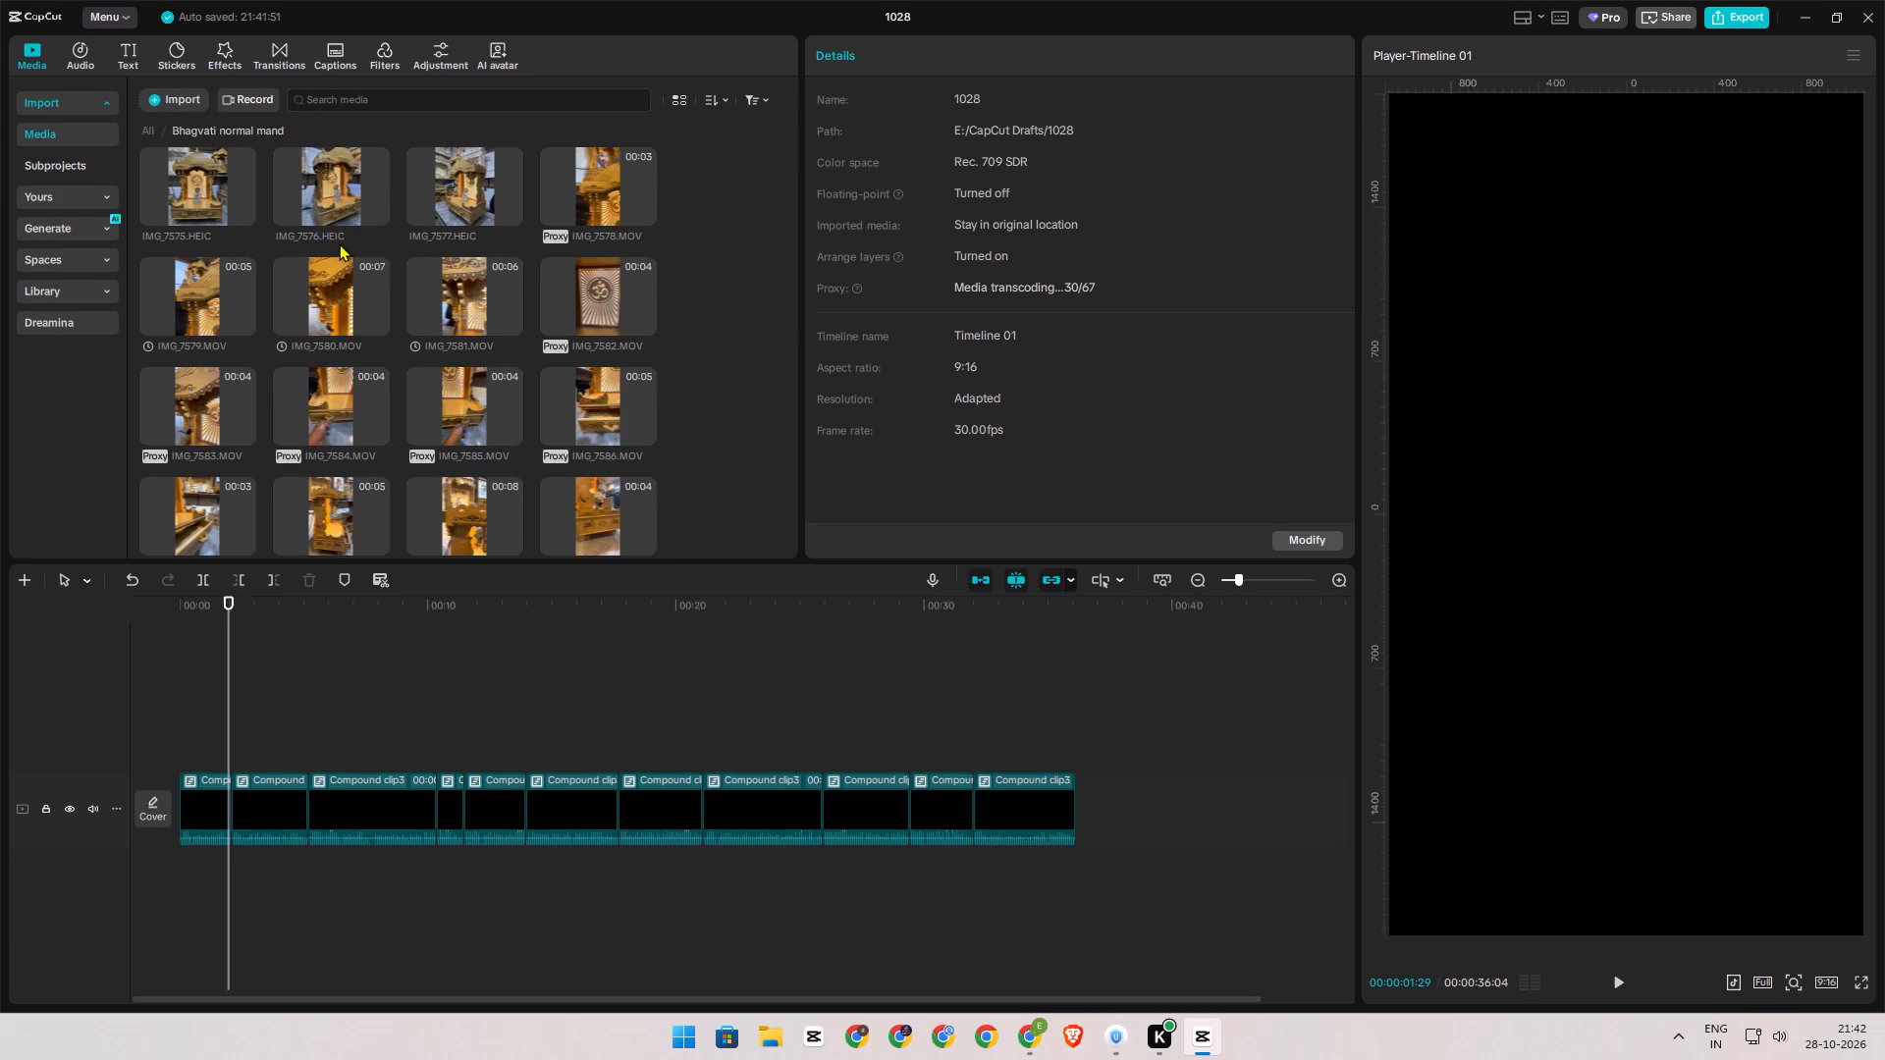
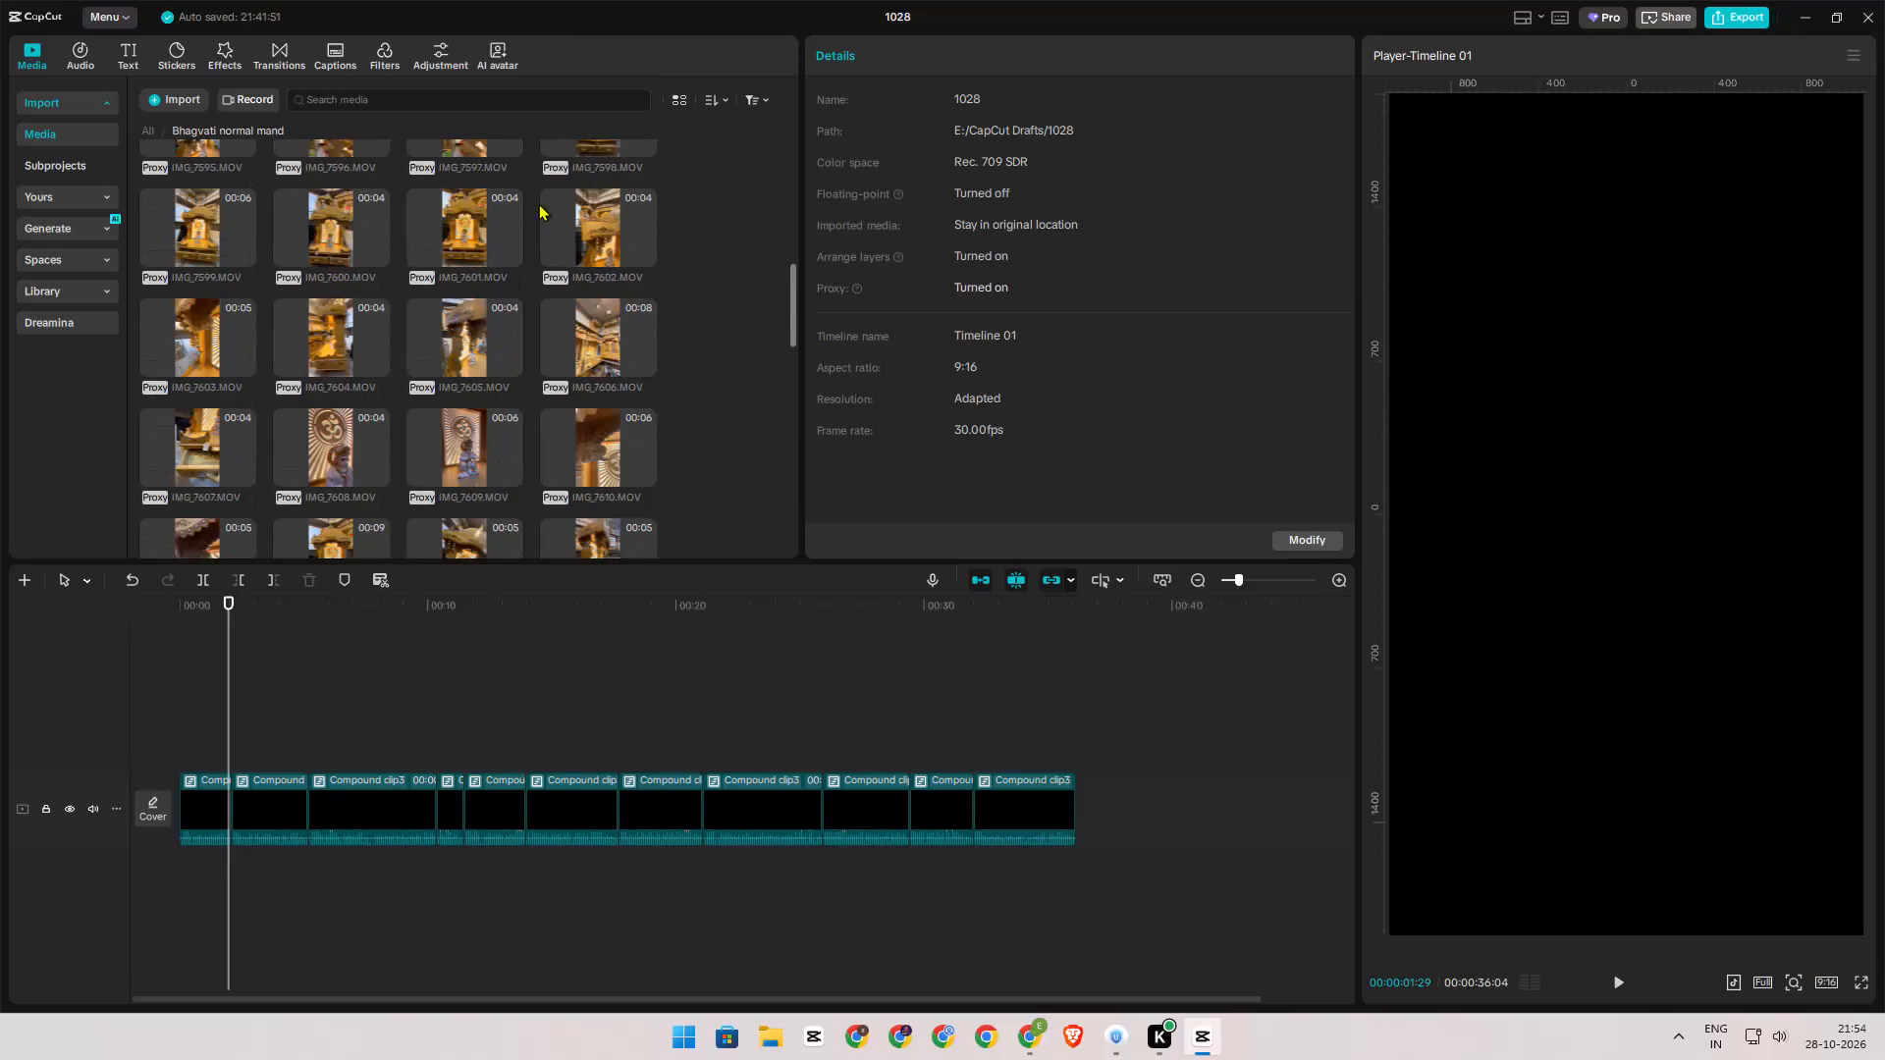
# Preview the IMG_7637.MOV and IMG_7633.MOV temple clips further down the Bhagvati normal mand folder.
pyautogui.scroll(-6, 537, 203)
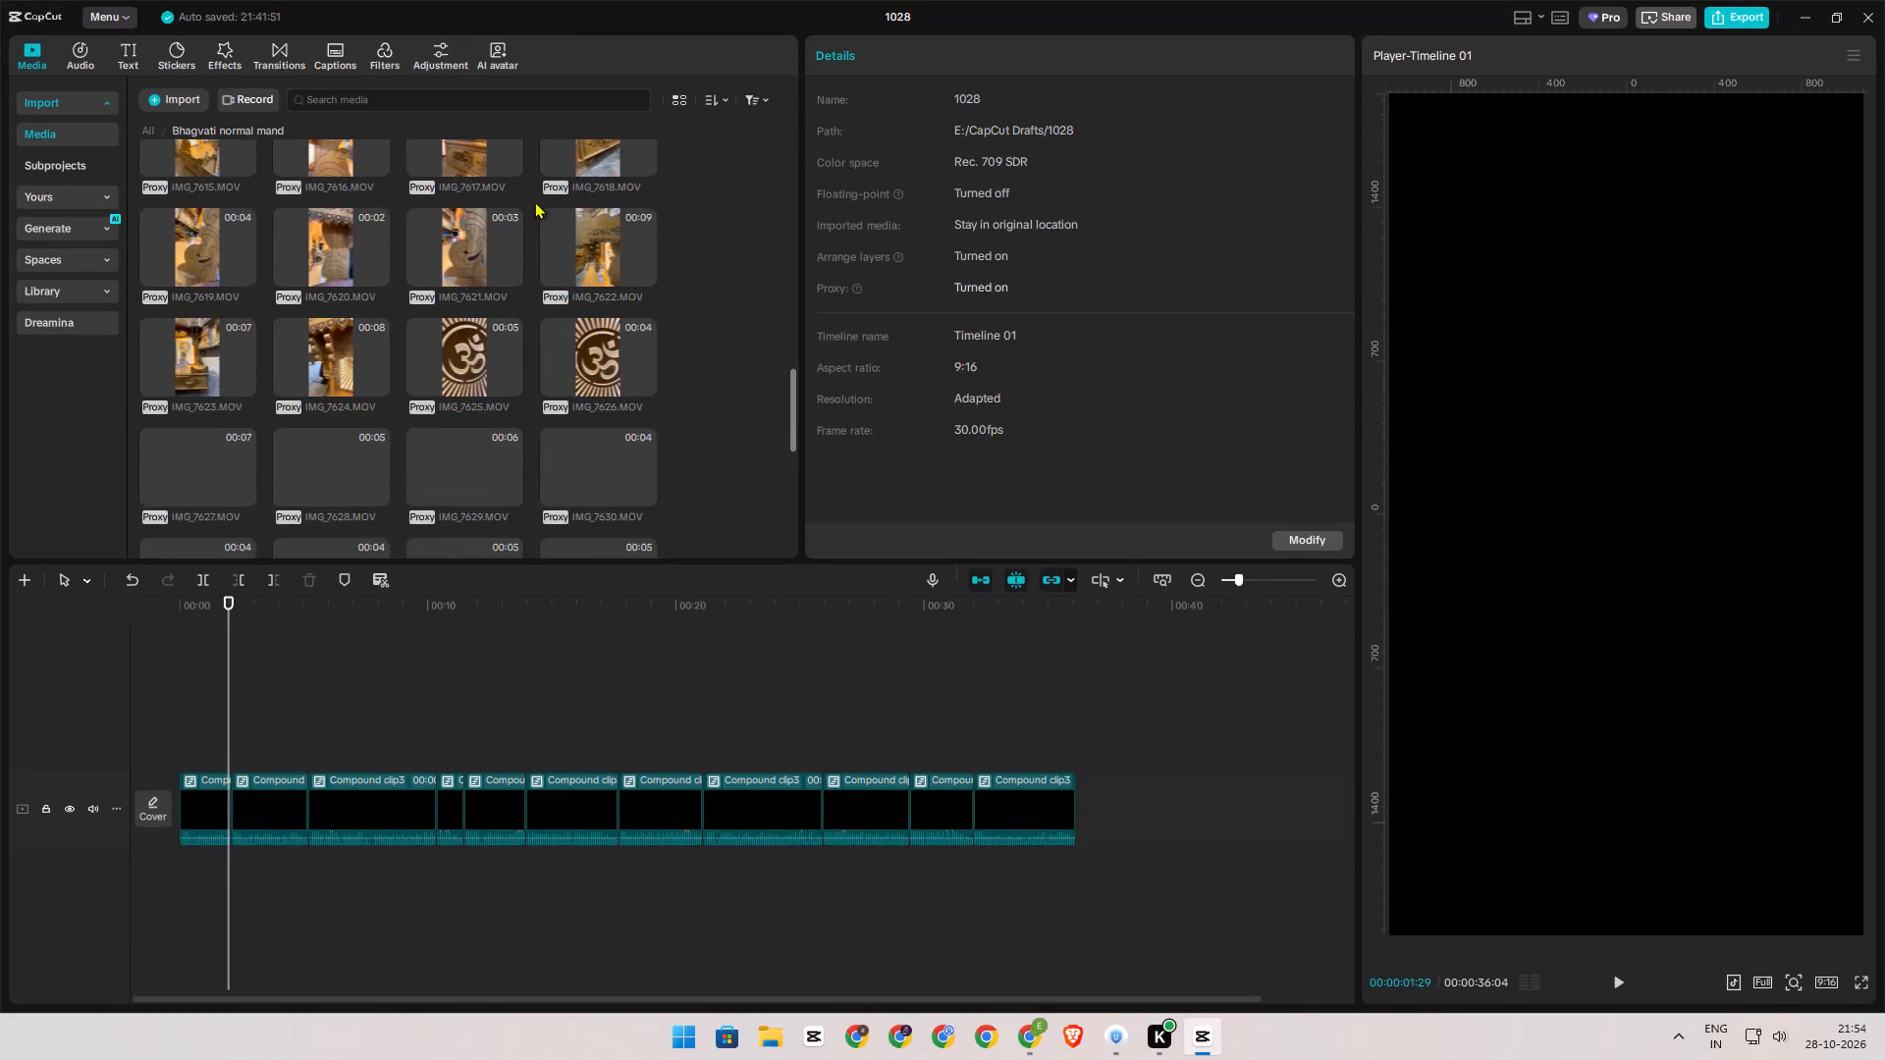
pyautogui.scroll(-5, 534, 201)
pyautogui.click(473, 238)
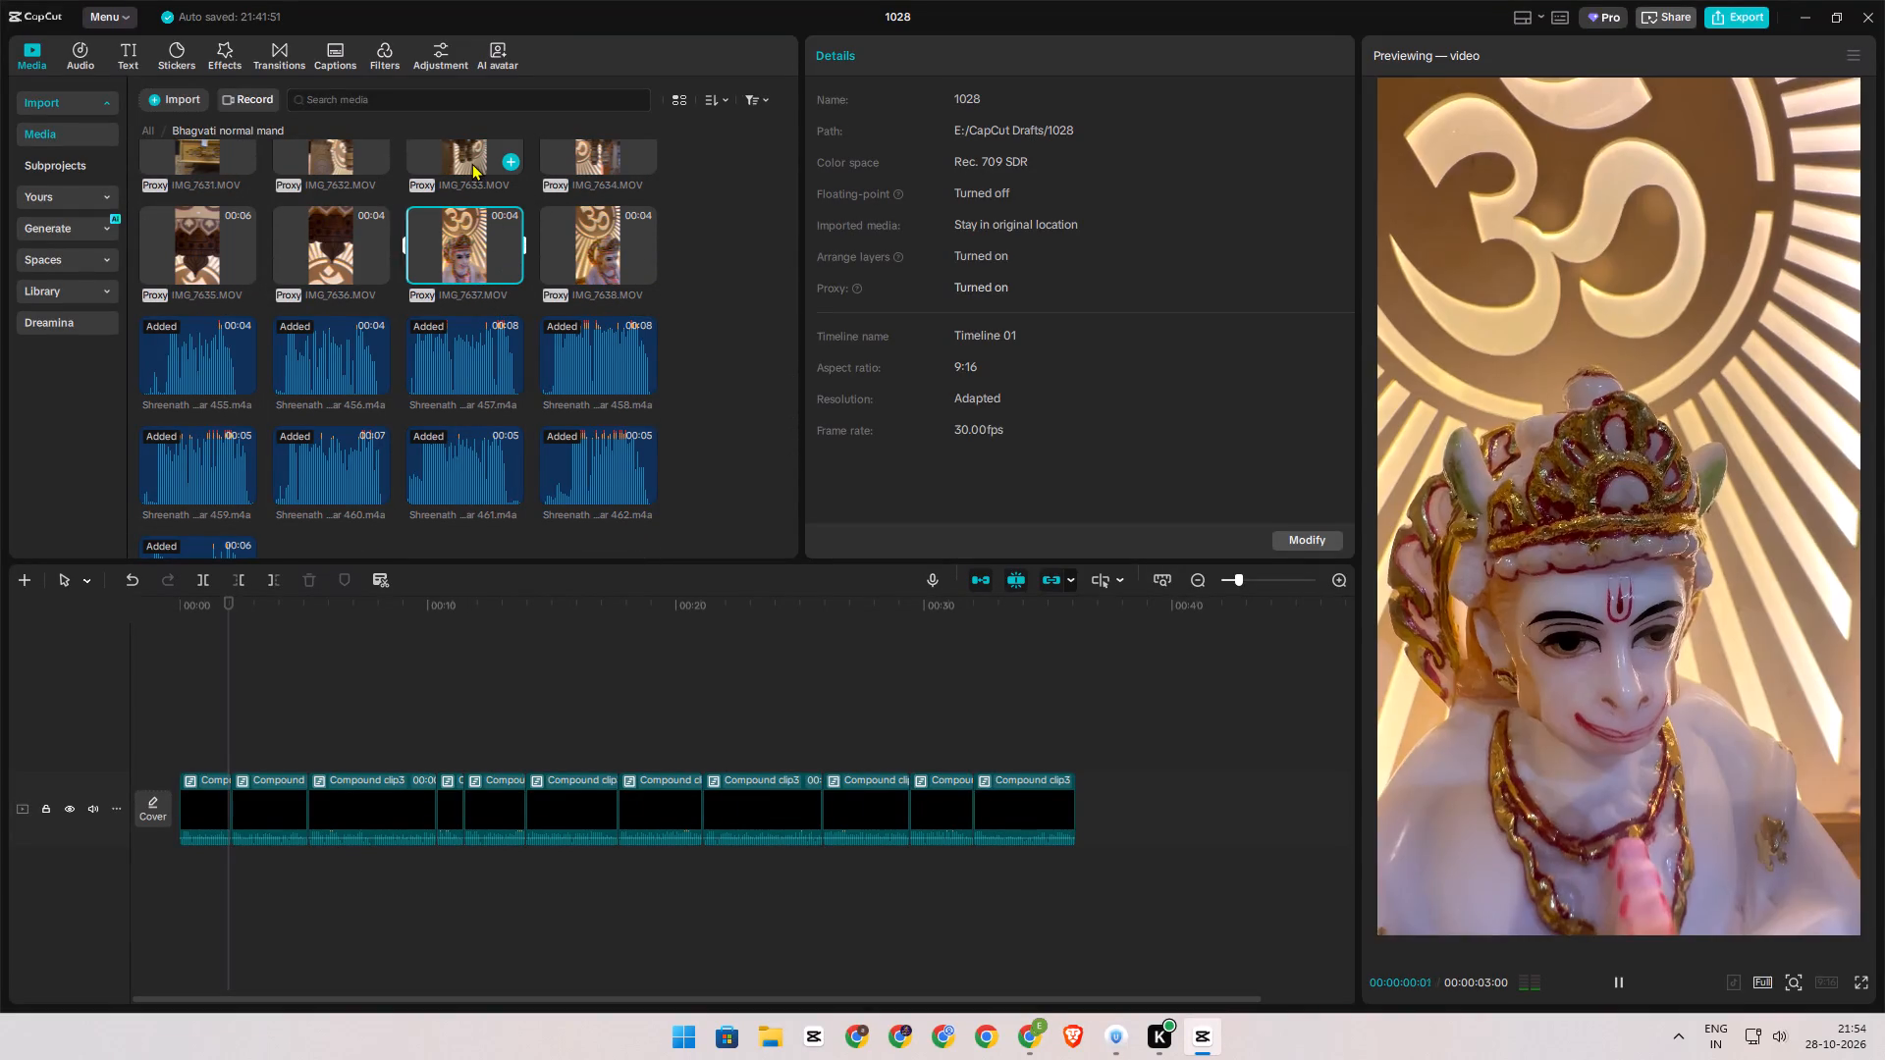
pyautogui.click(471, 163)
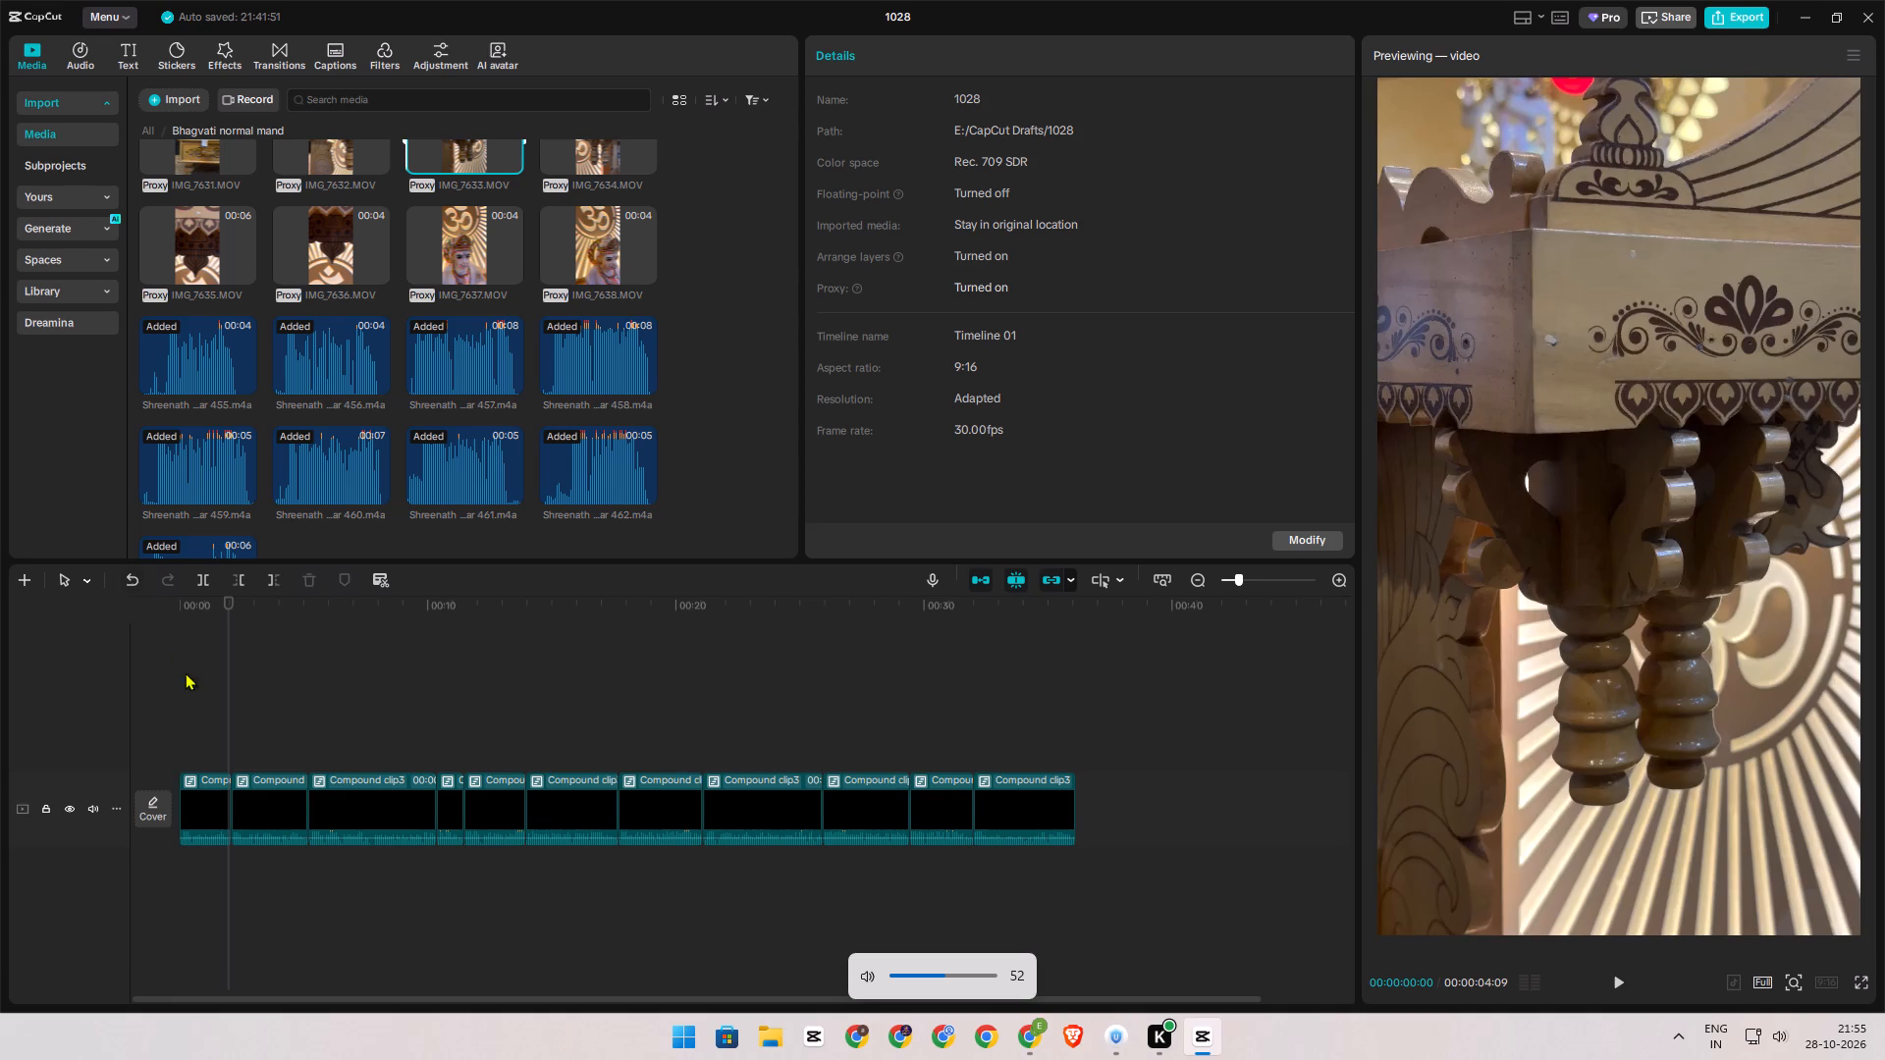
# Replay the opening voice-over line several times from the start of the timeline, at a closer timeline zoom.
pyautogui.press('space')
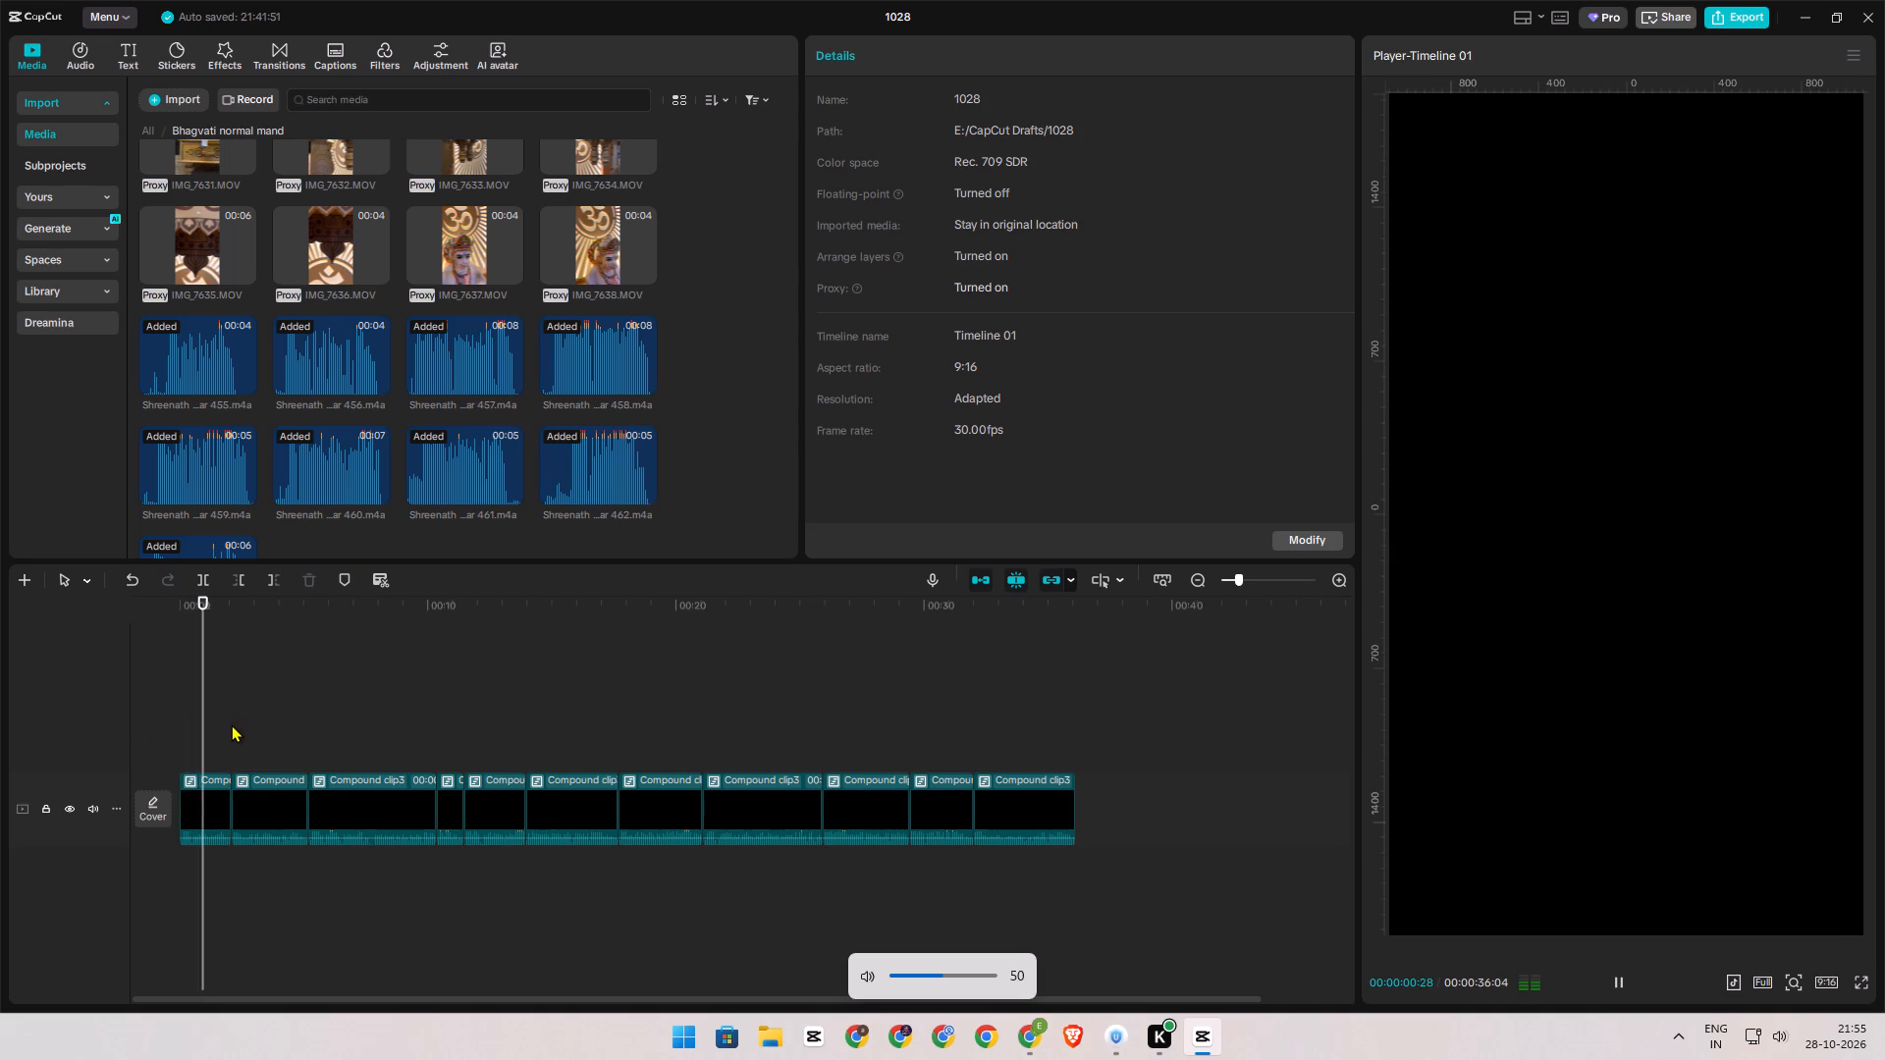
pyautogui.moveTo(243, 709); pyautogui.dragTo(88, 691)
pyautogui.press('space')
pyautogui.press('space')
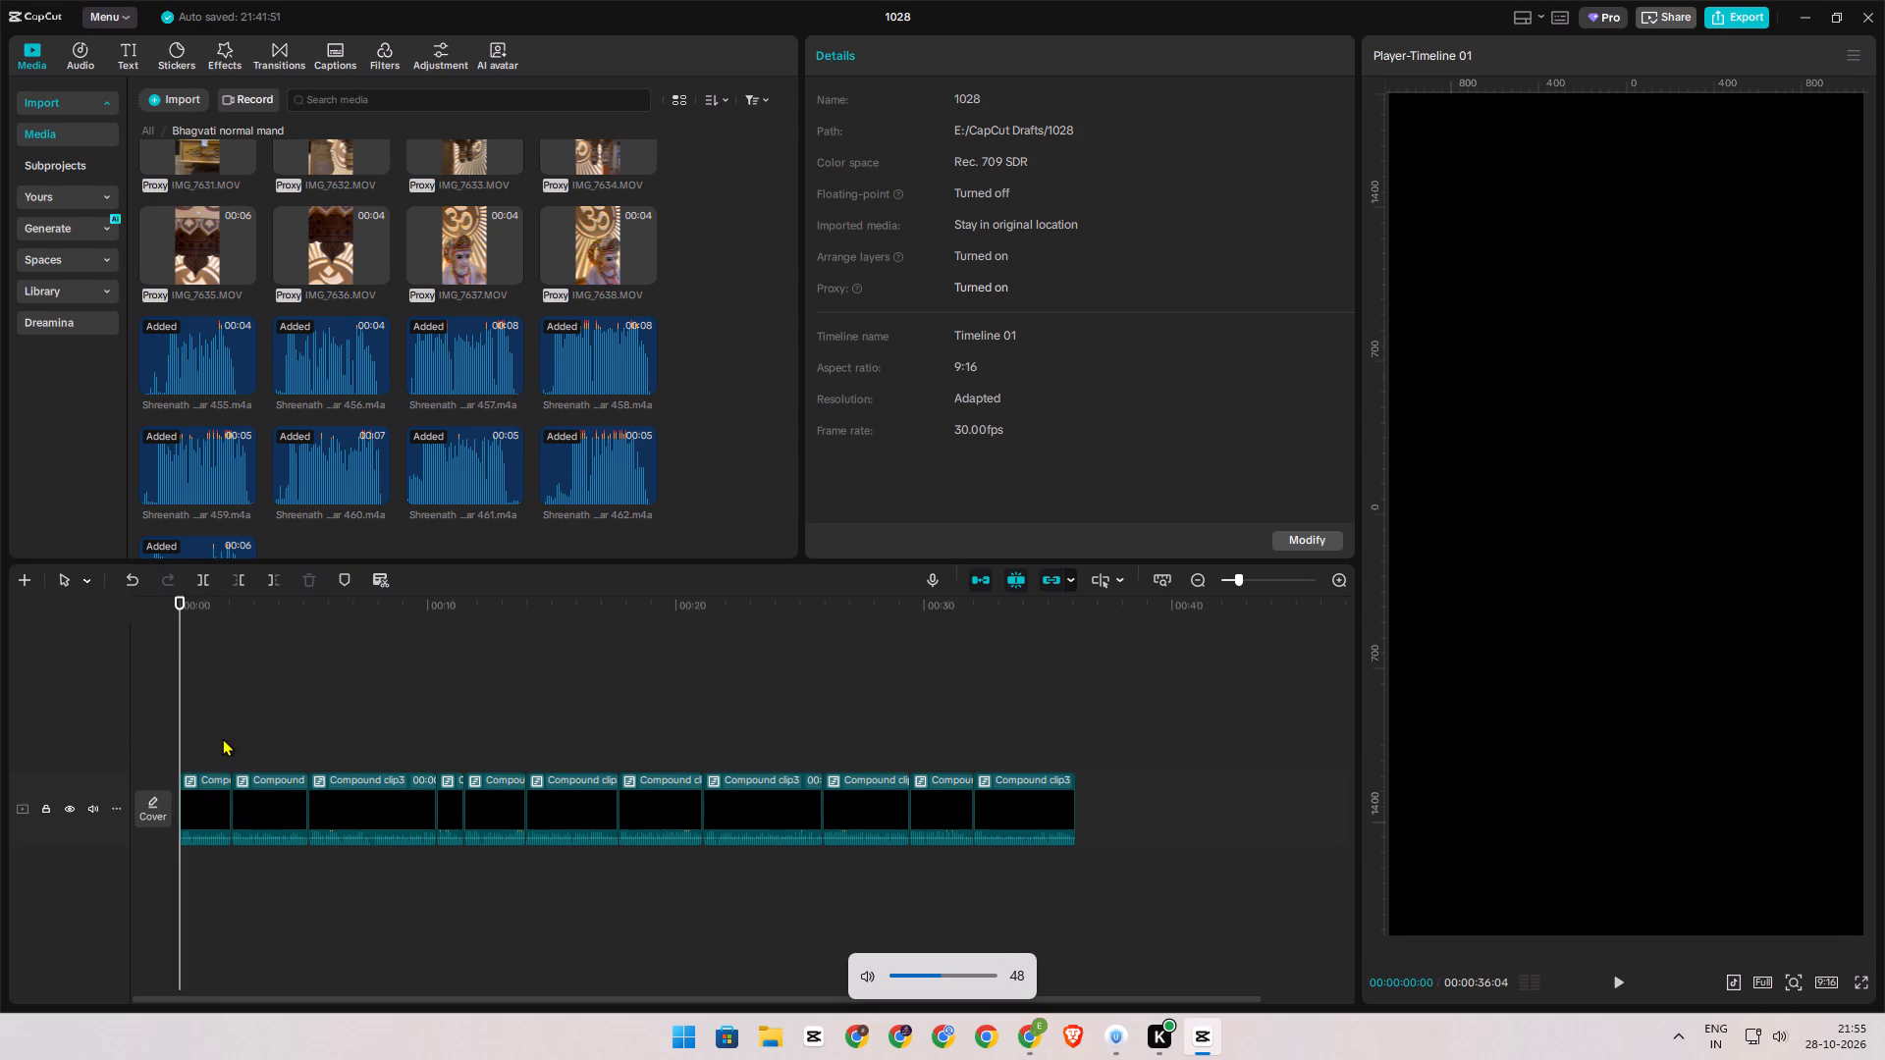
pyautogui.keyDown('ctrl'); pyautogui.scroll(9, 240, 735); pyautogui.keyUp('ctrl')
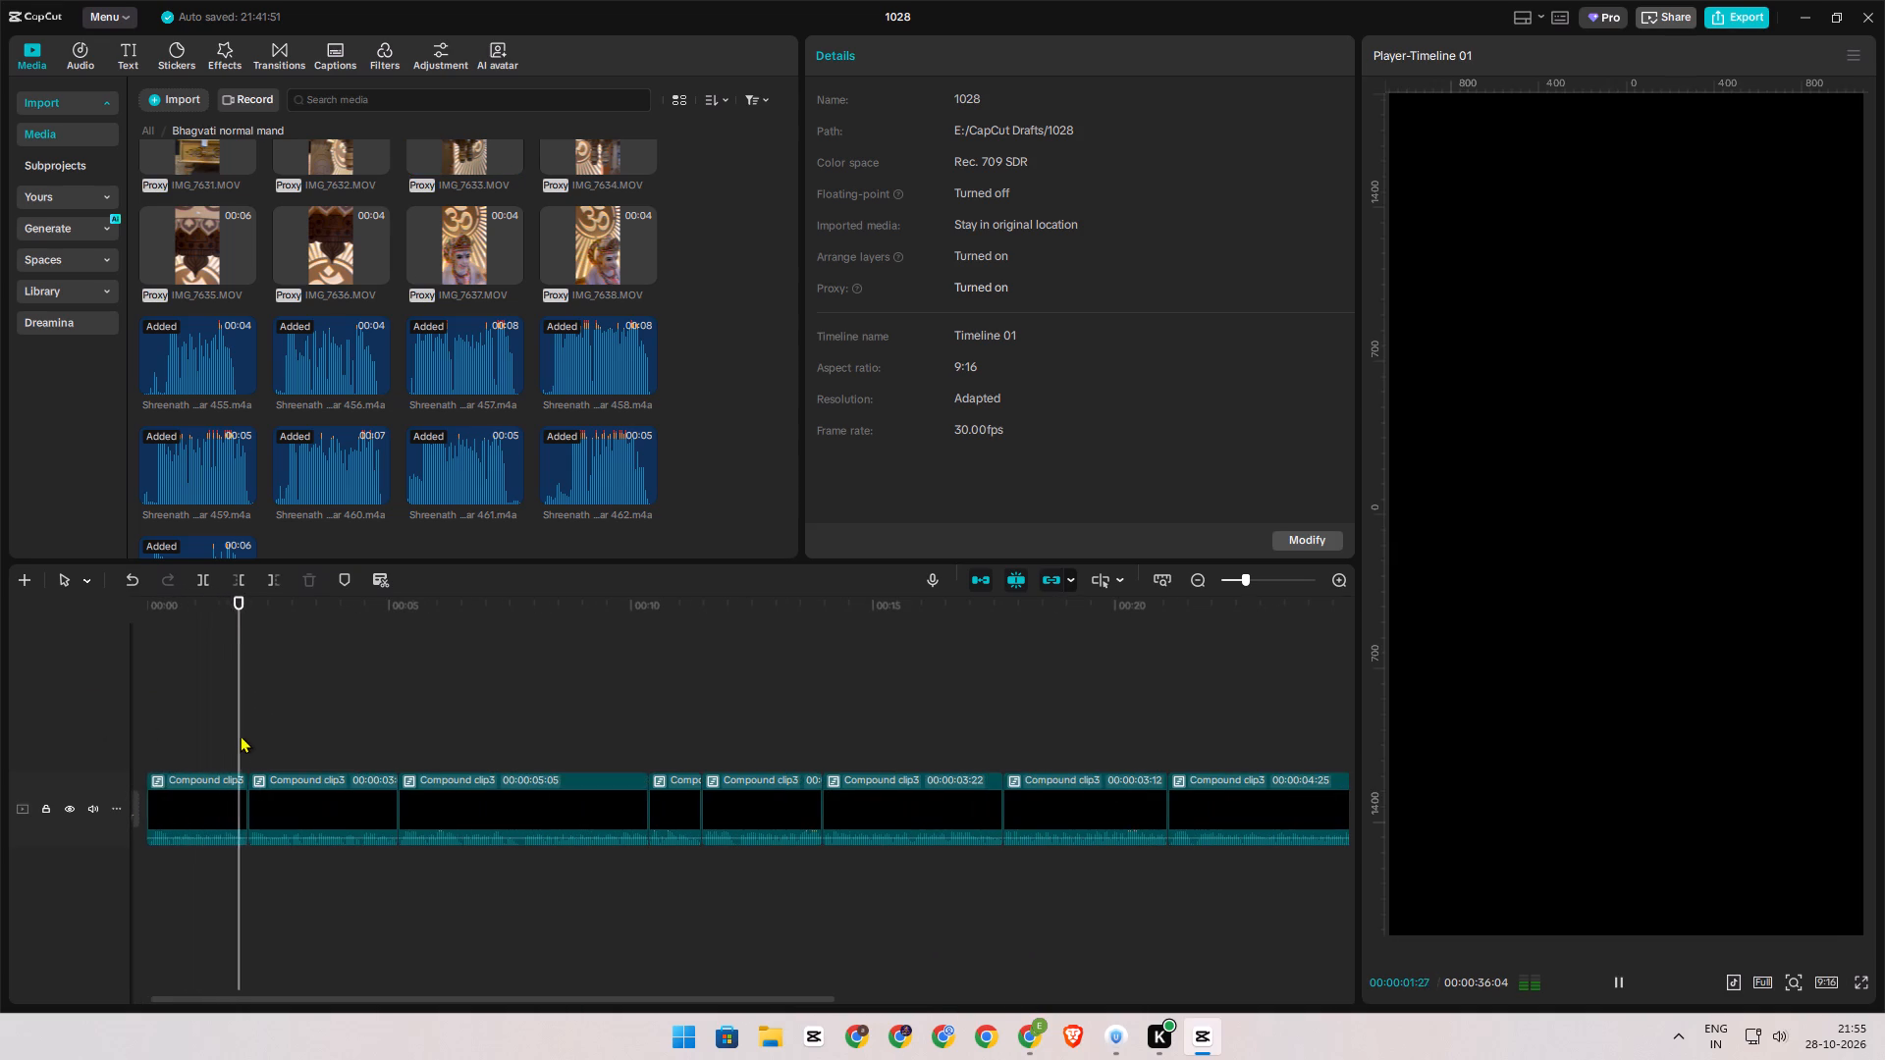
pyautogui.click(227, 721)
pyautogui.moveTo(227, 721); pyautogui.dragTo(109, 706)
pyautogui.press('space')
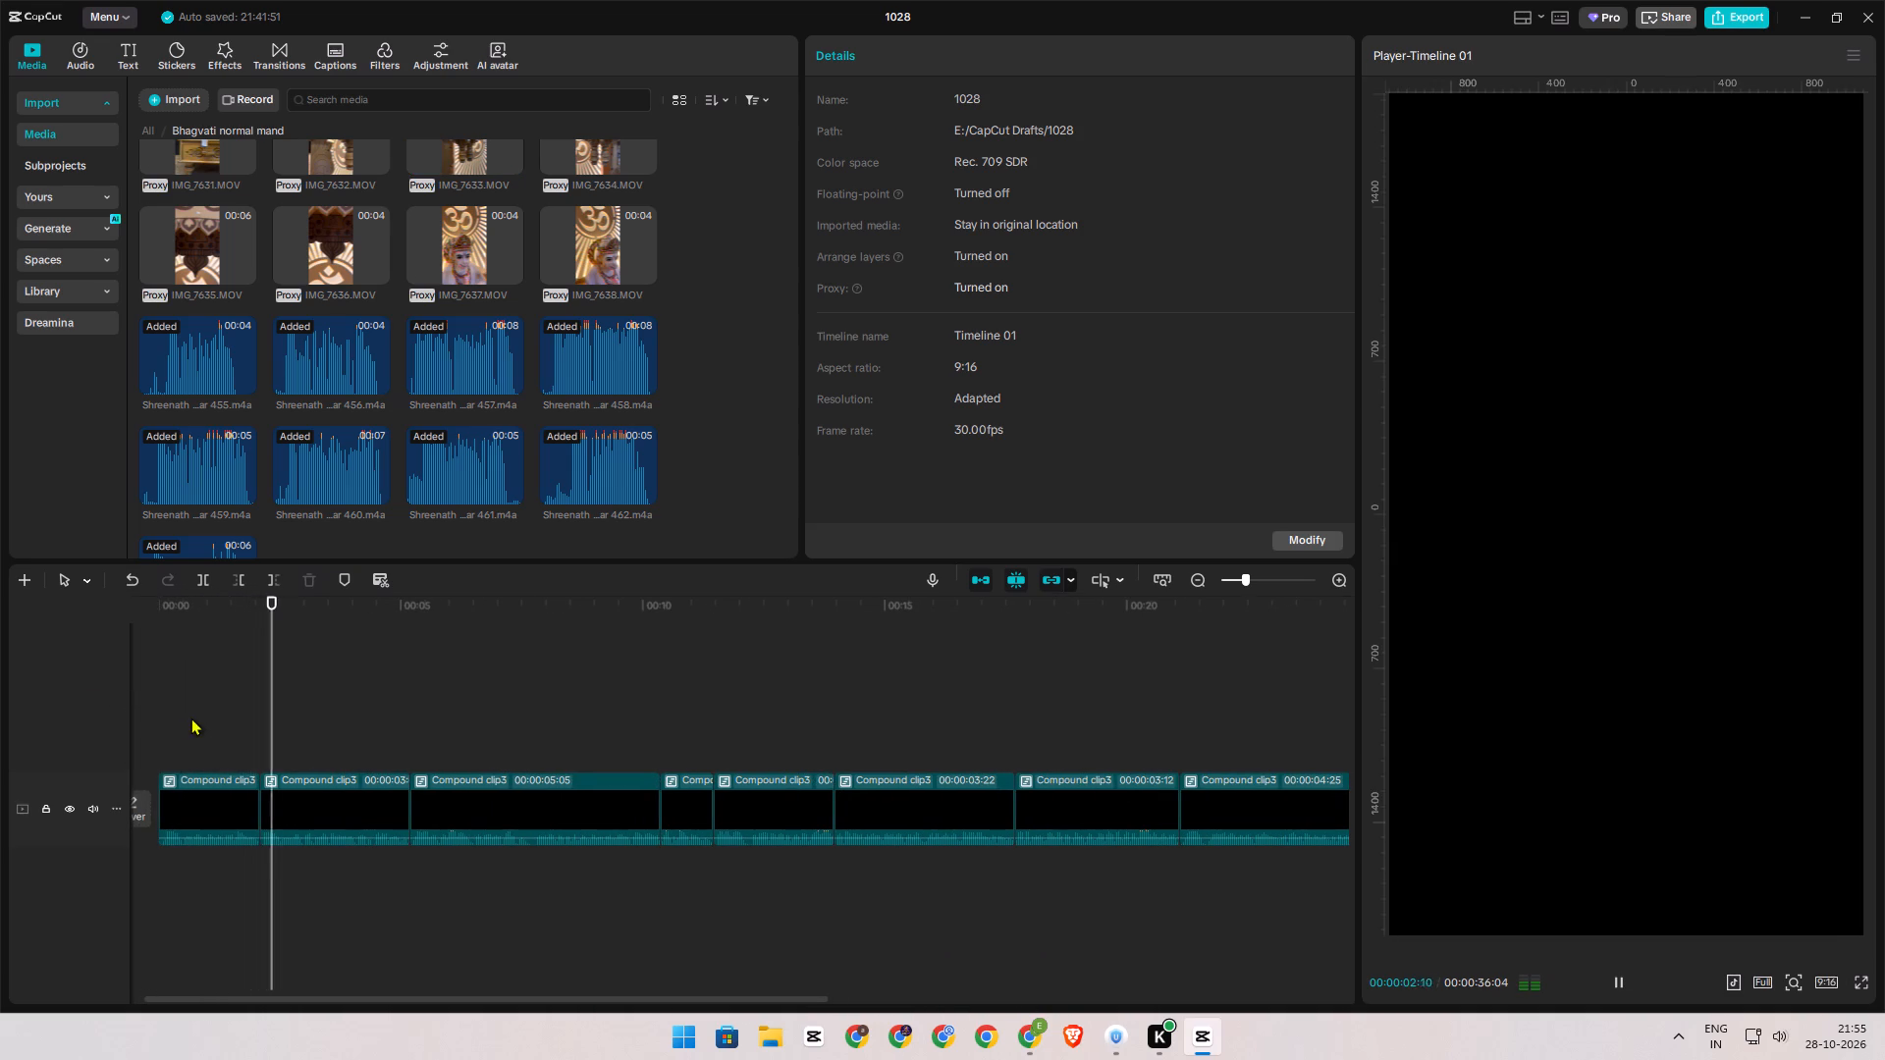
pyautogui.click(190, 717)
pyautogui.moveTo(190, 717); pyautogui.dragTo(91, 717)
pyautogui.press('space')
pyautogui.press('space')
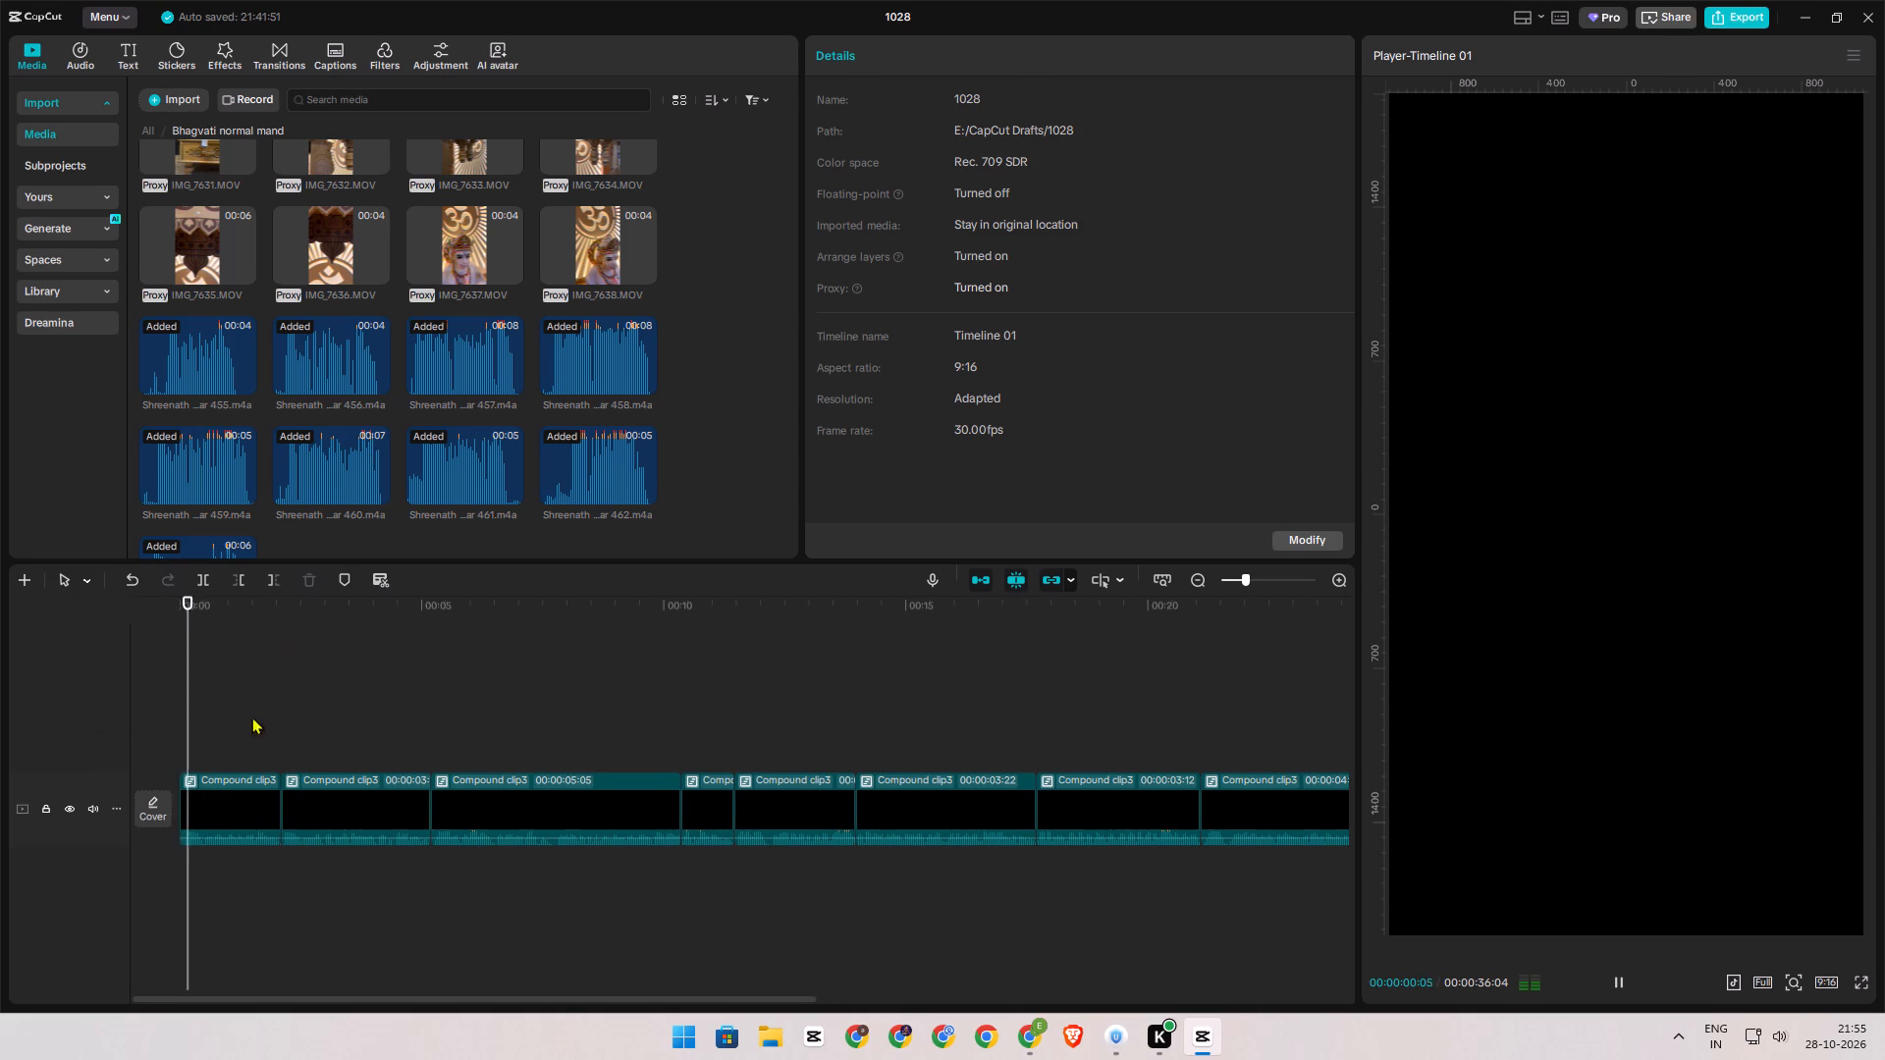
pyautogui.scroll(13, 362, 425)
pyautogui.press('space')
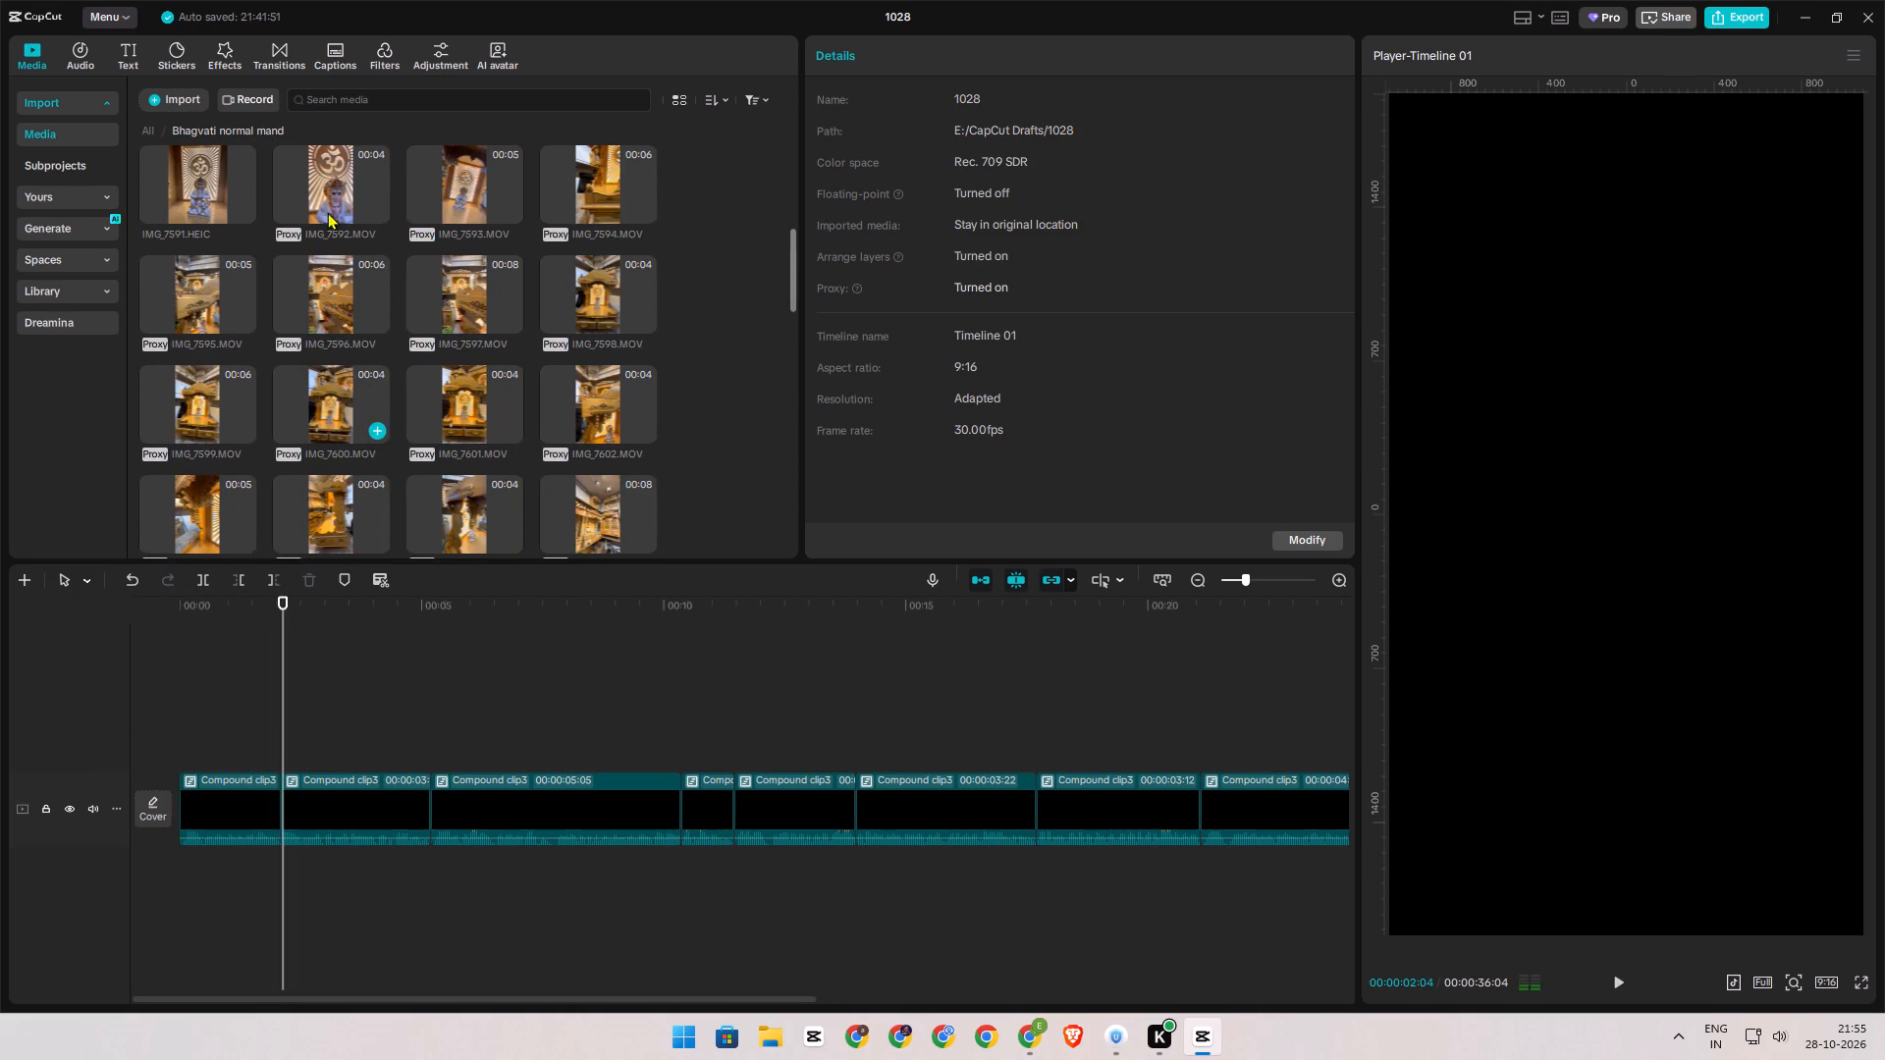
# Preview the IMG_7592.MOV, IMG_7580.MOV, IMG_7578.MOV and IMG_7581.MOV clips as candidates for the opening line.
pyautogui.click(324, 197)
pyautogui.scroll(10, 363, 243)
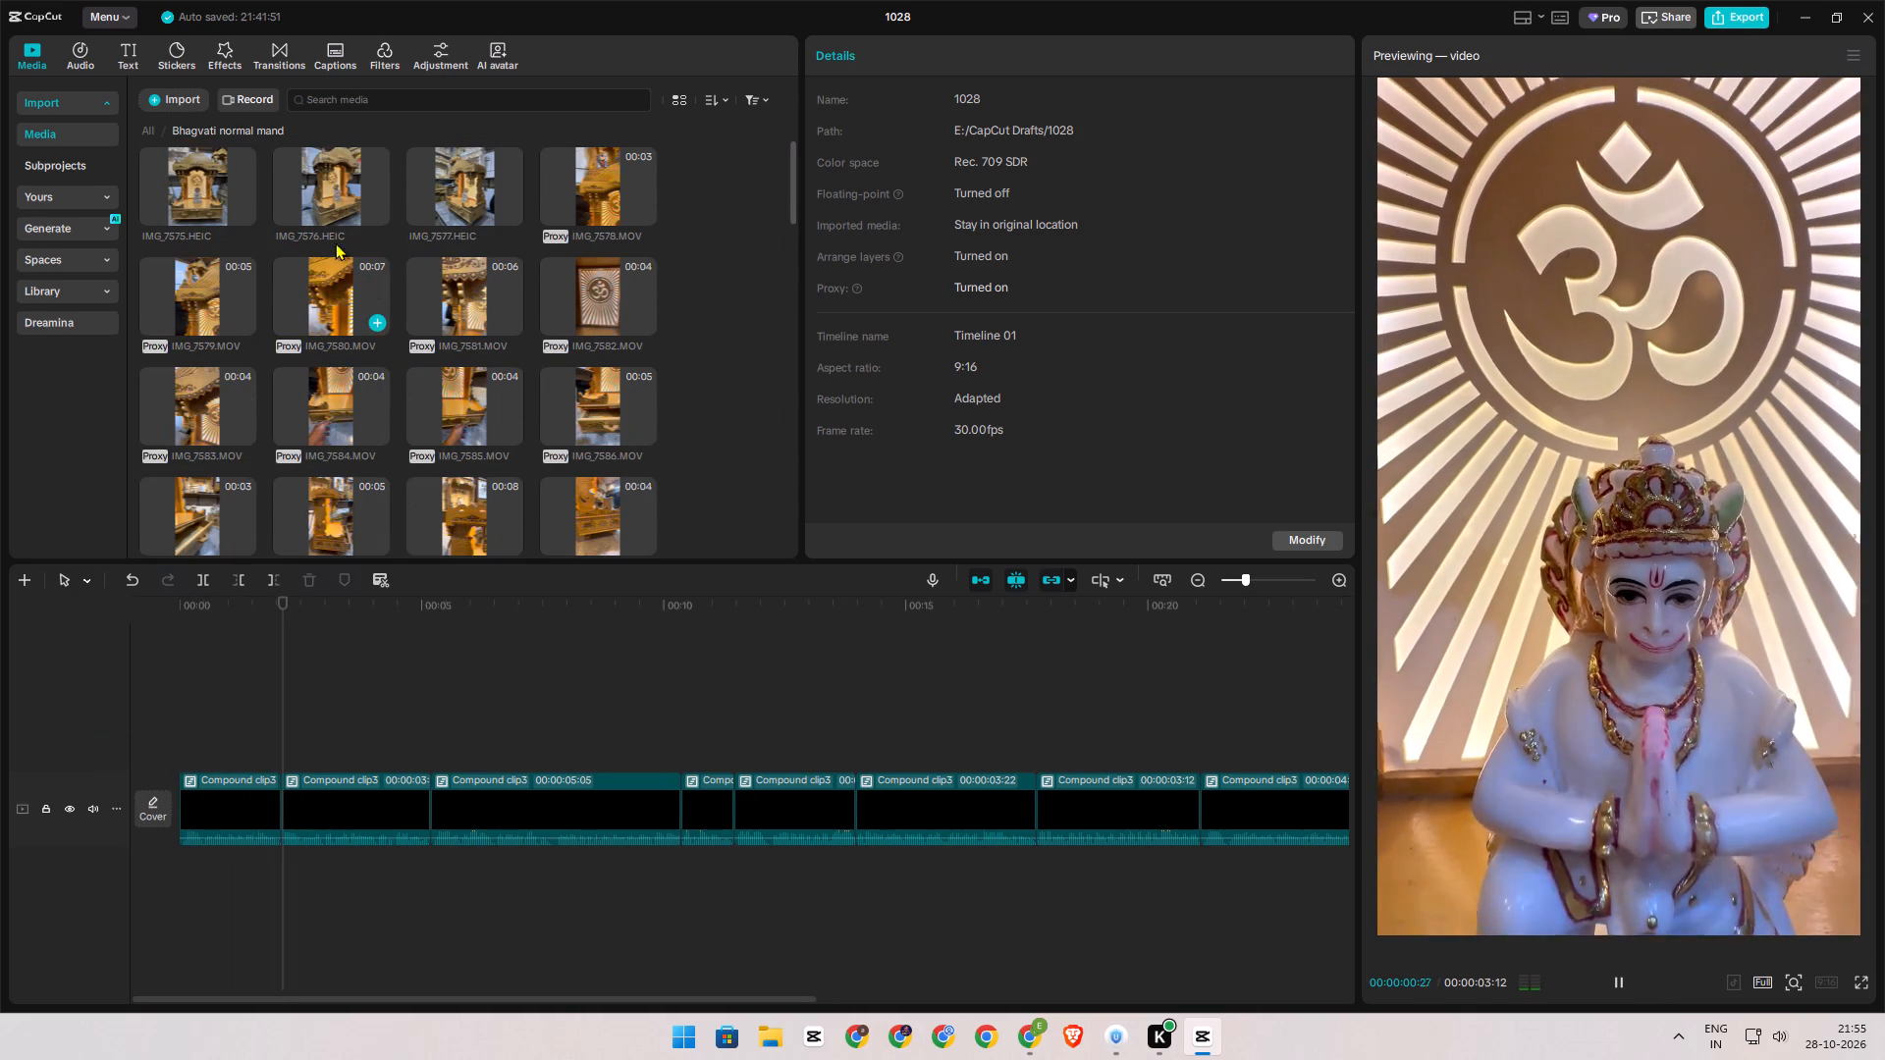
pyautogui.click(337, 312)
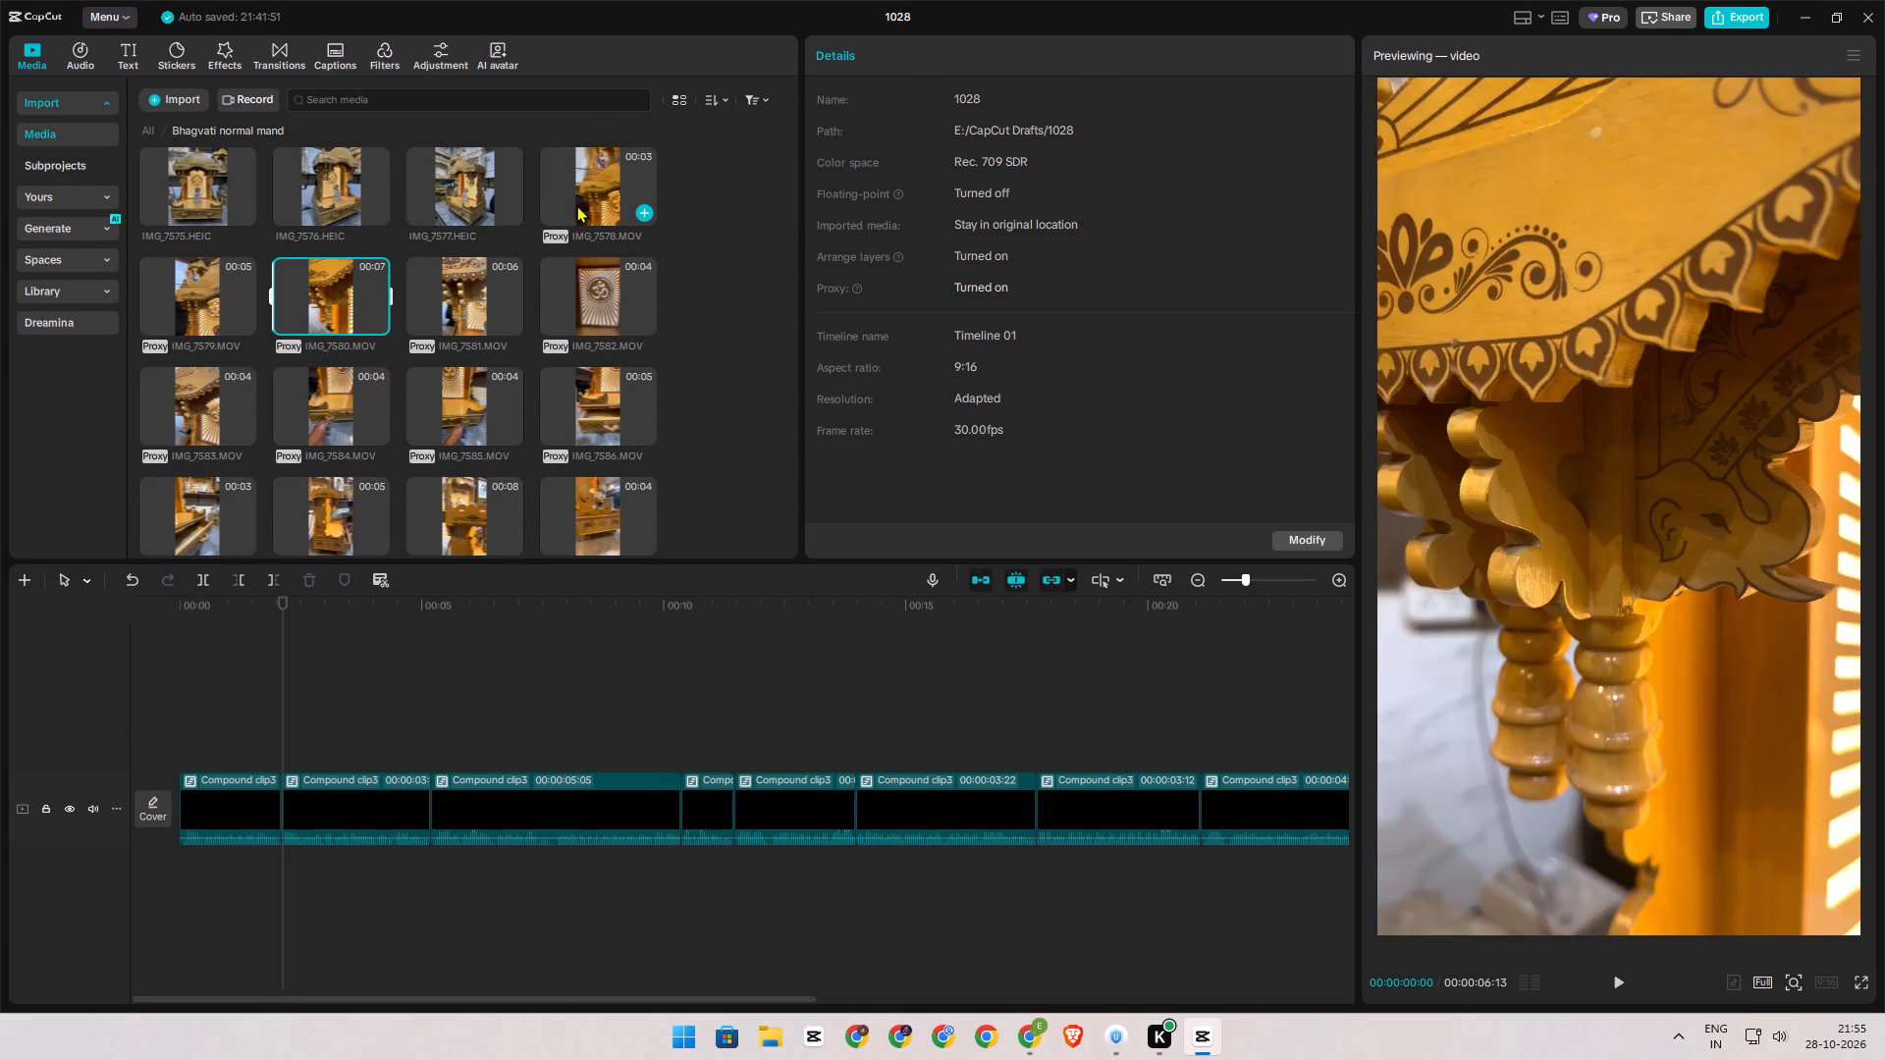
pyautogui.click(575, 204)
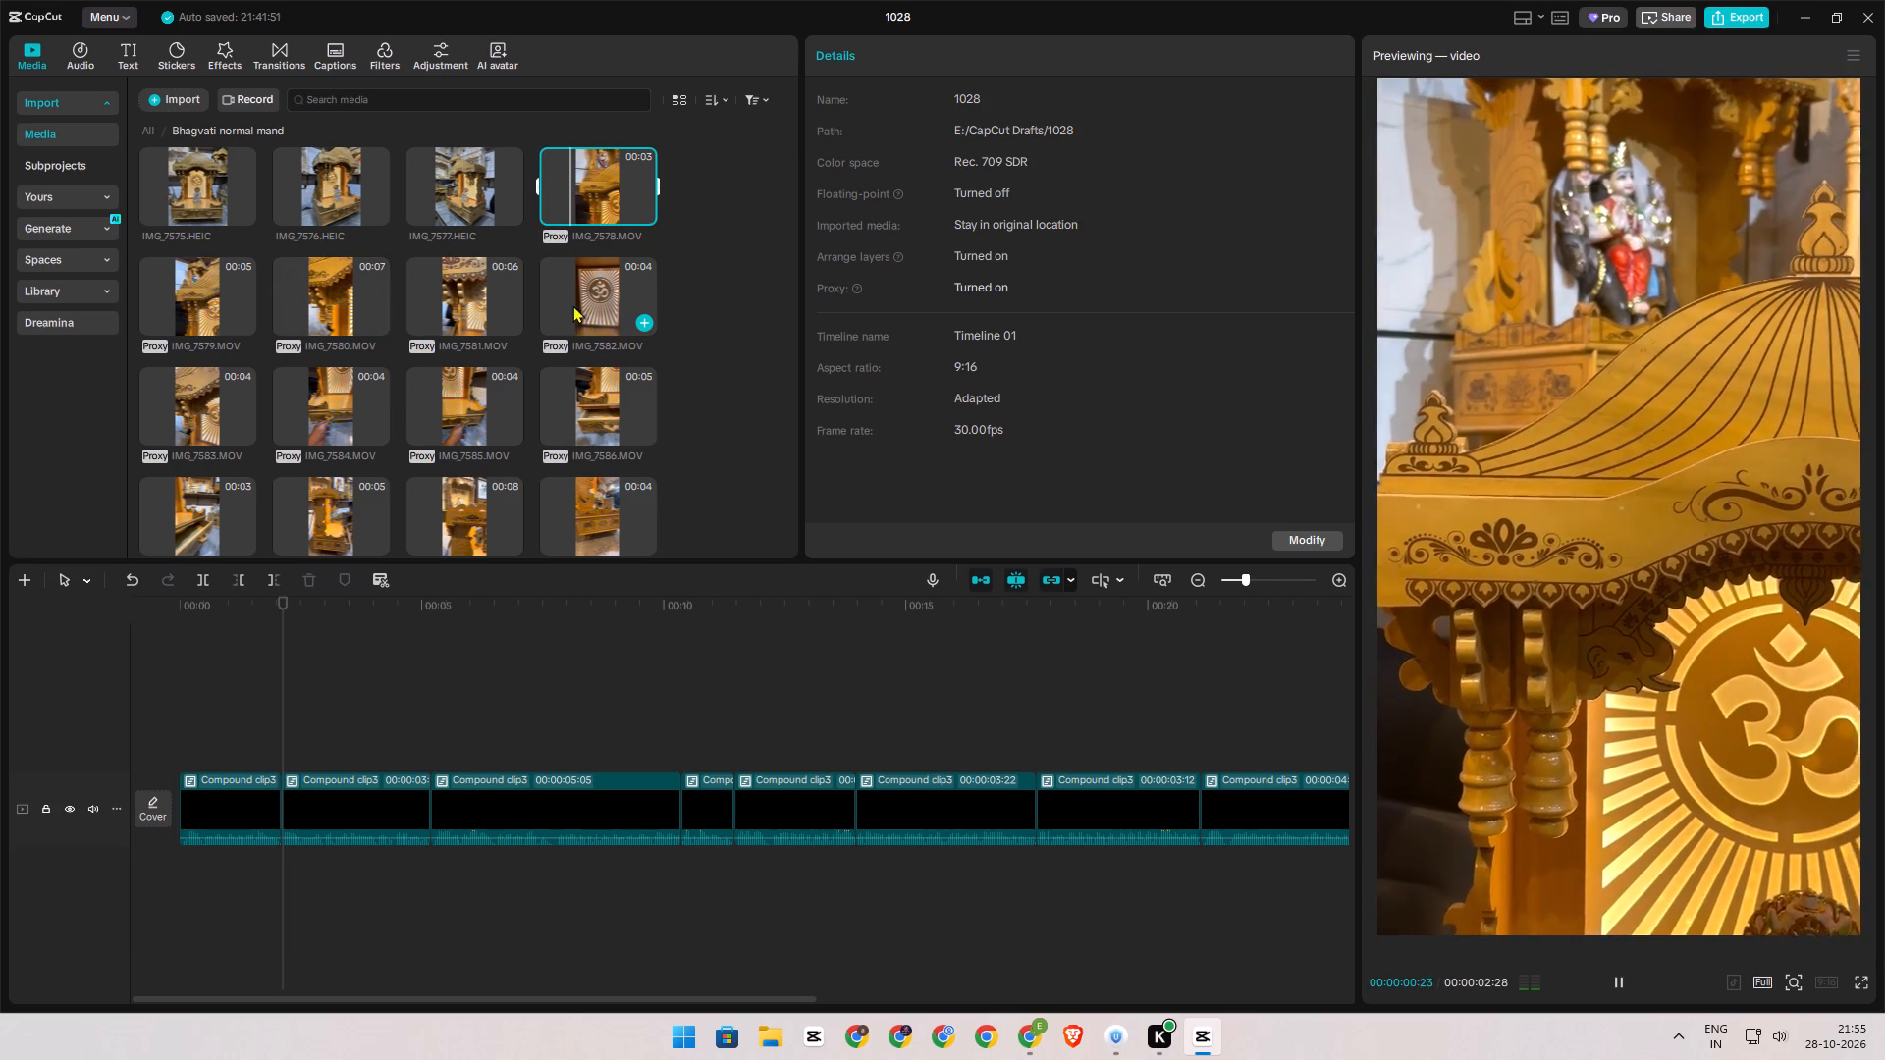
pyautogui.click(482, 303)
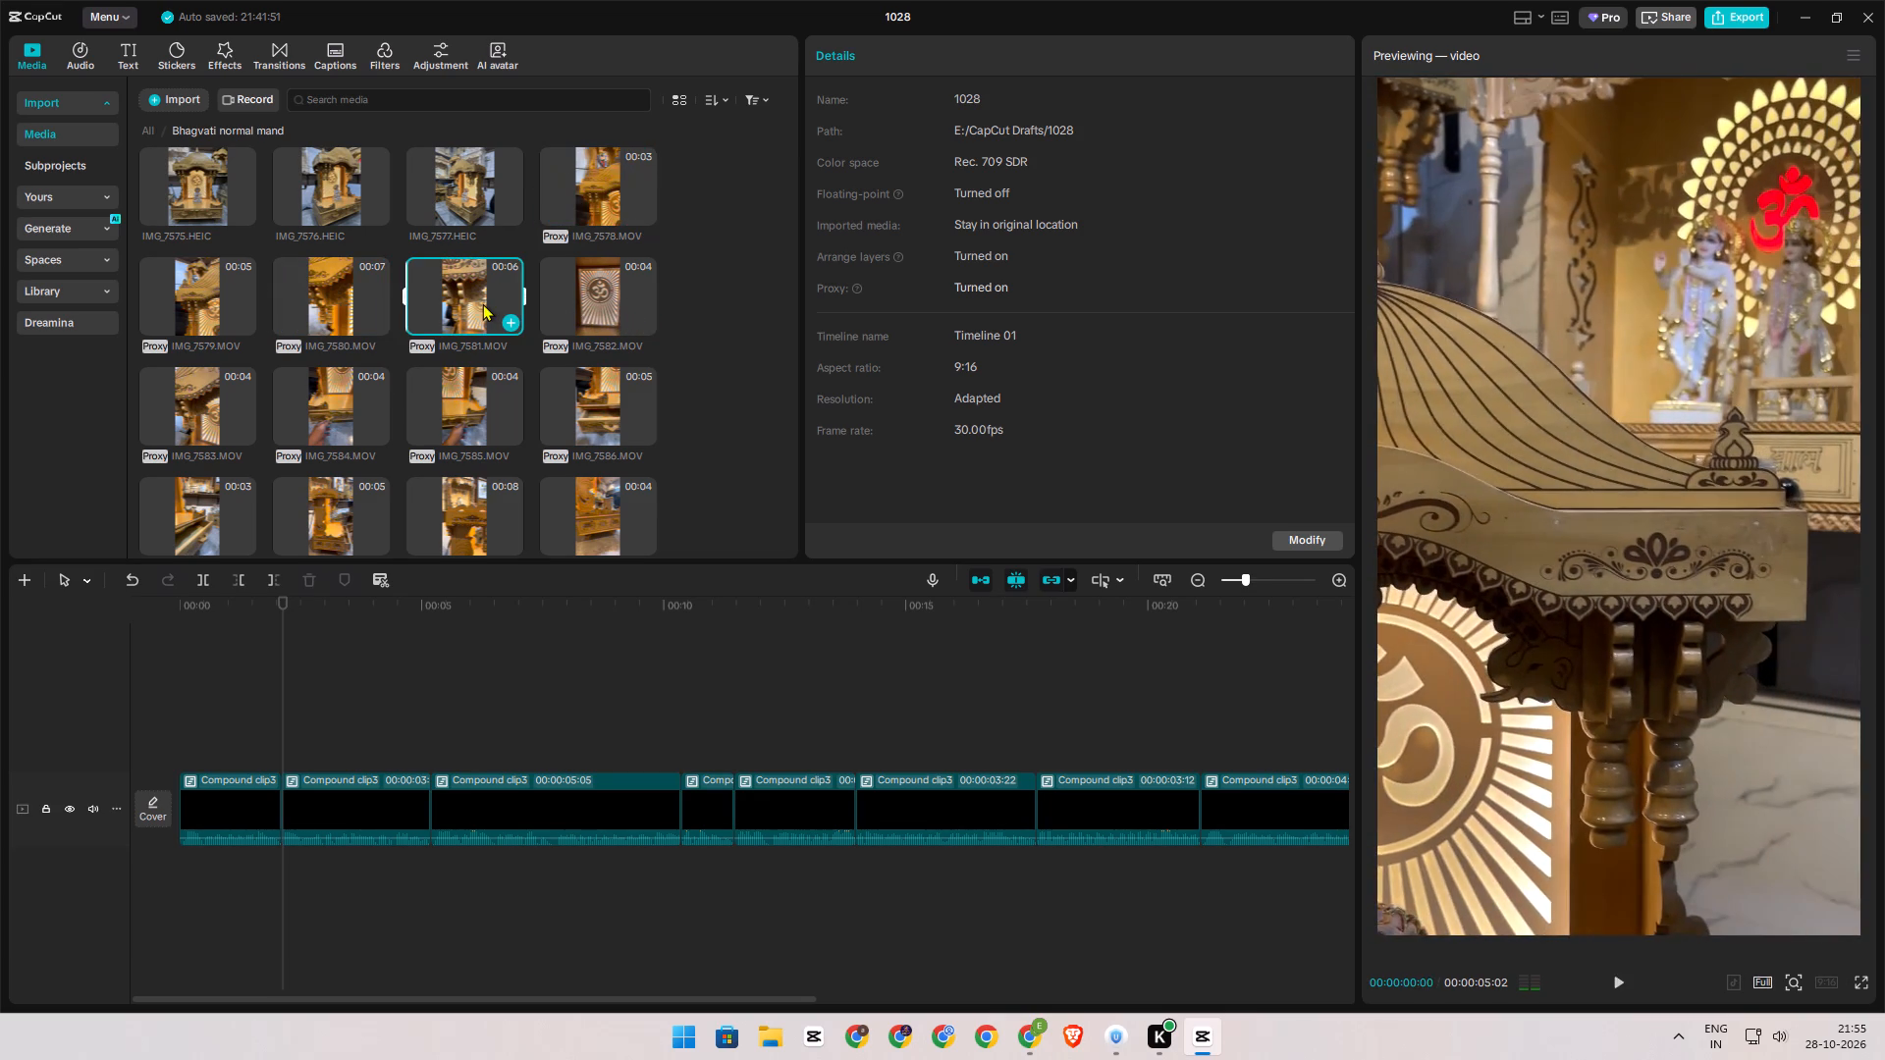
# Preview the temple clips IMG_7585.MOV, IMG_7589.MOV, IMG_7588.MOV, IMG_7587.MOV and IMG_7590.MOV.
pyautogui.scroll(-1, 482, 303)
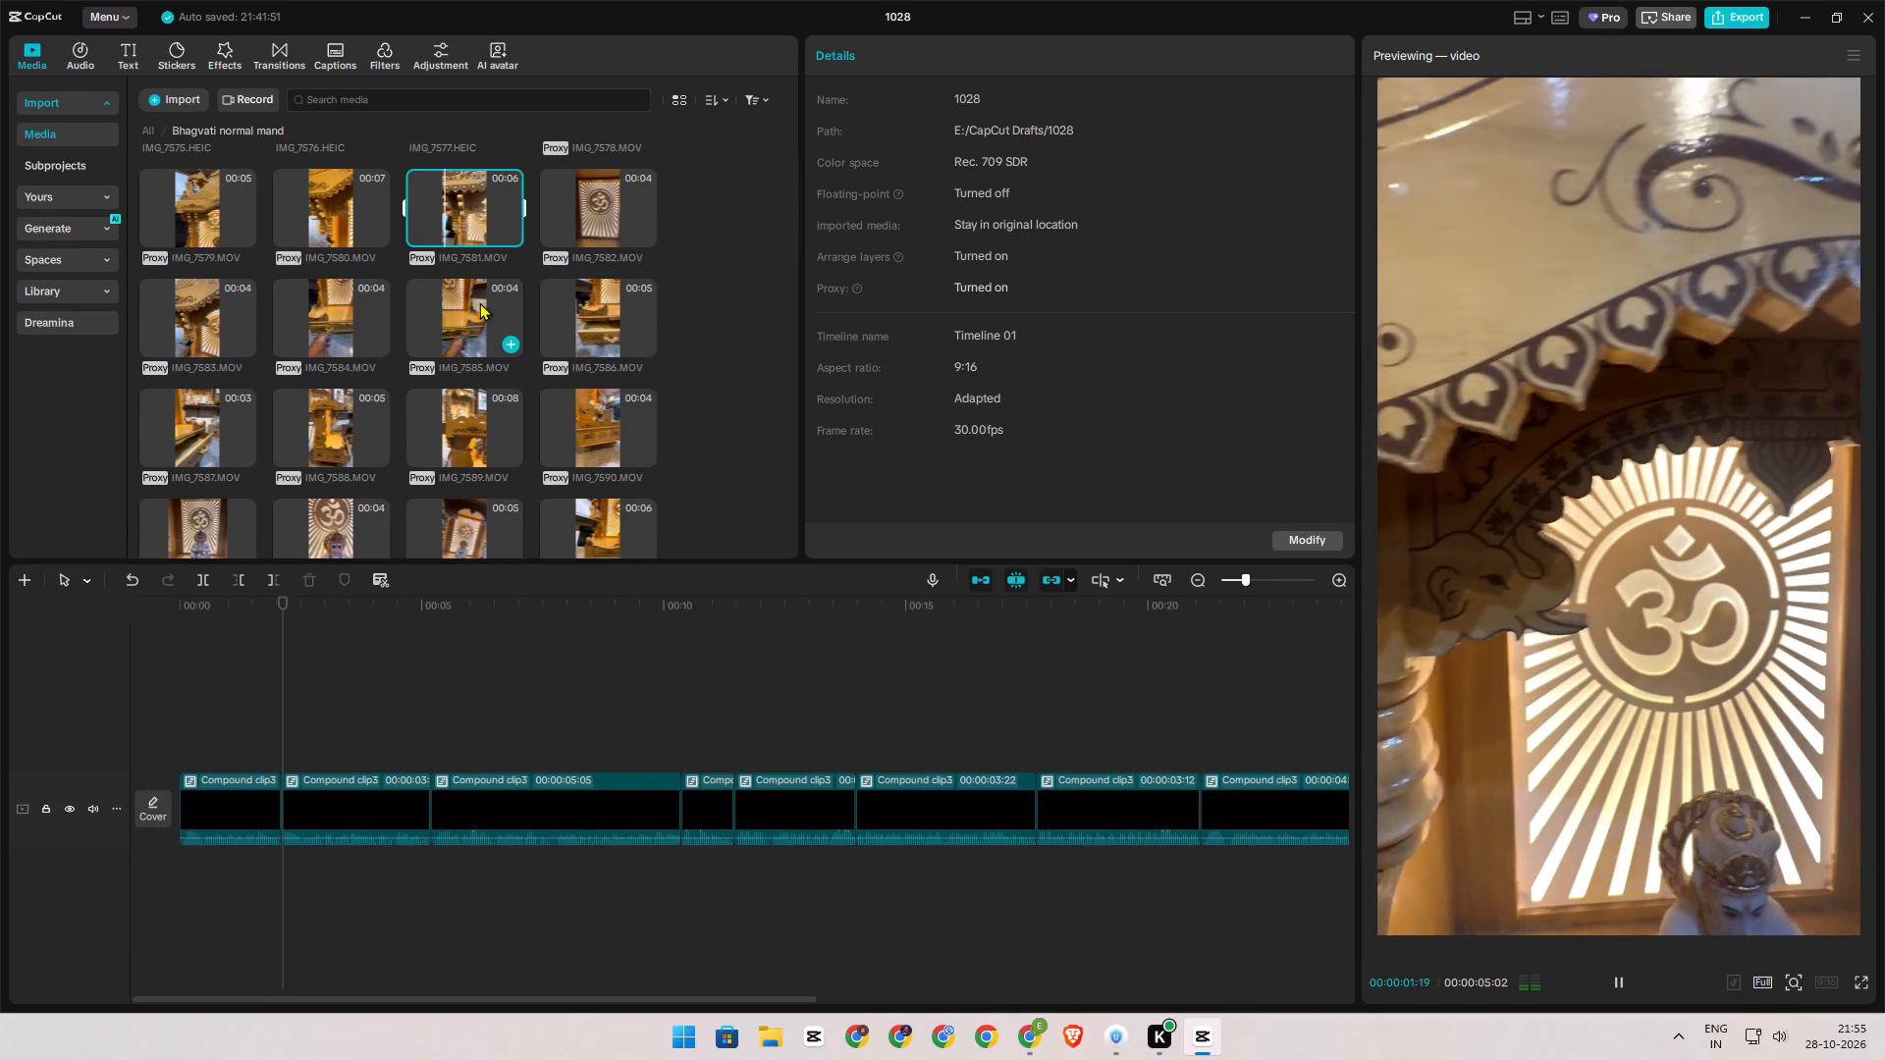
pyautogui.click(479, 302)
pyautogui.scroll(-1, 479, 302)
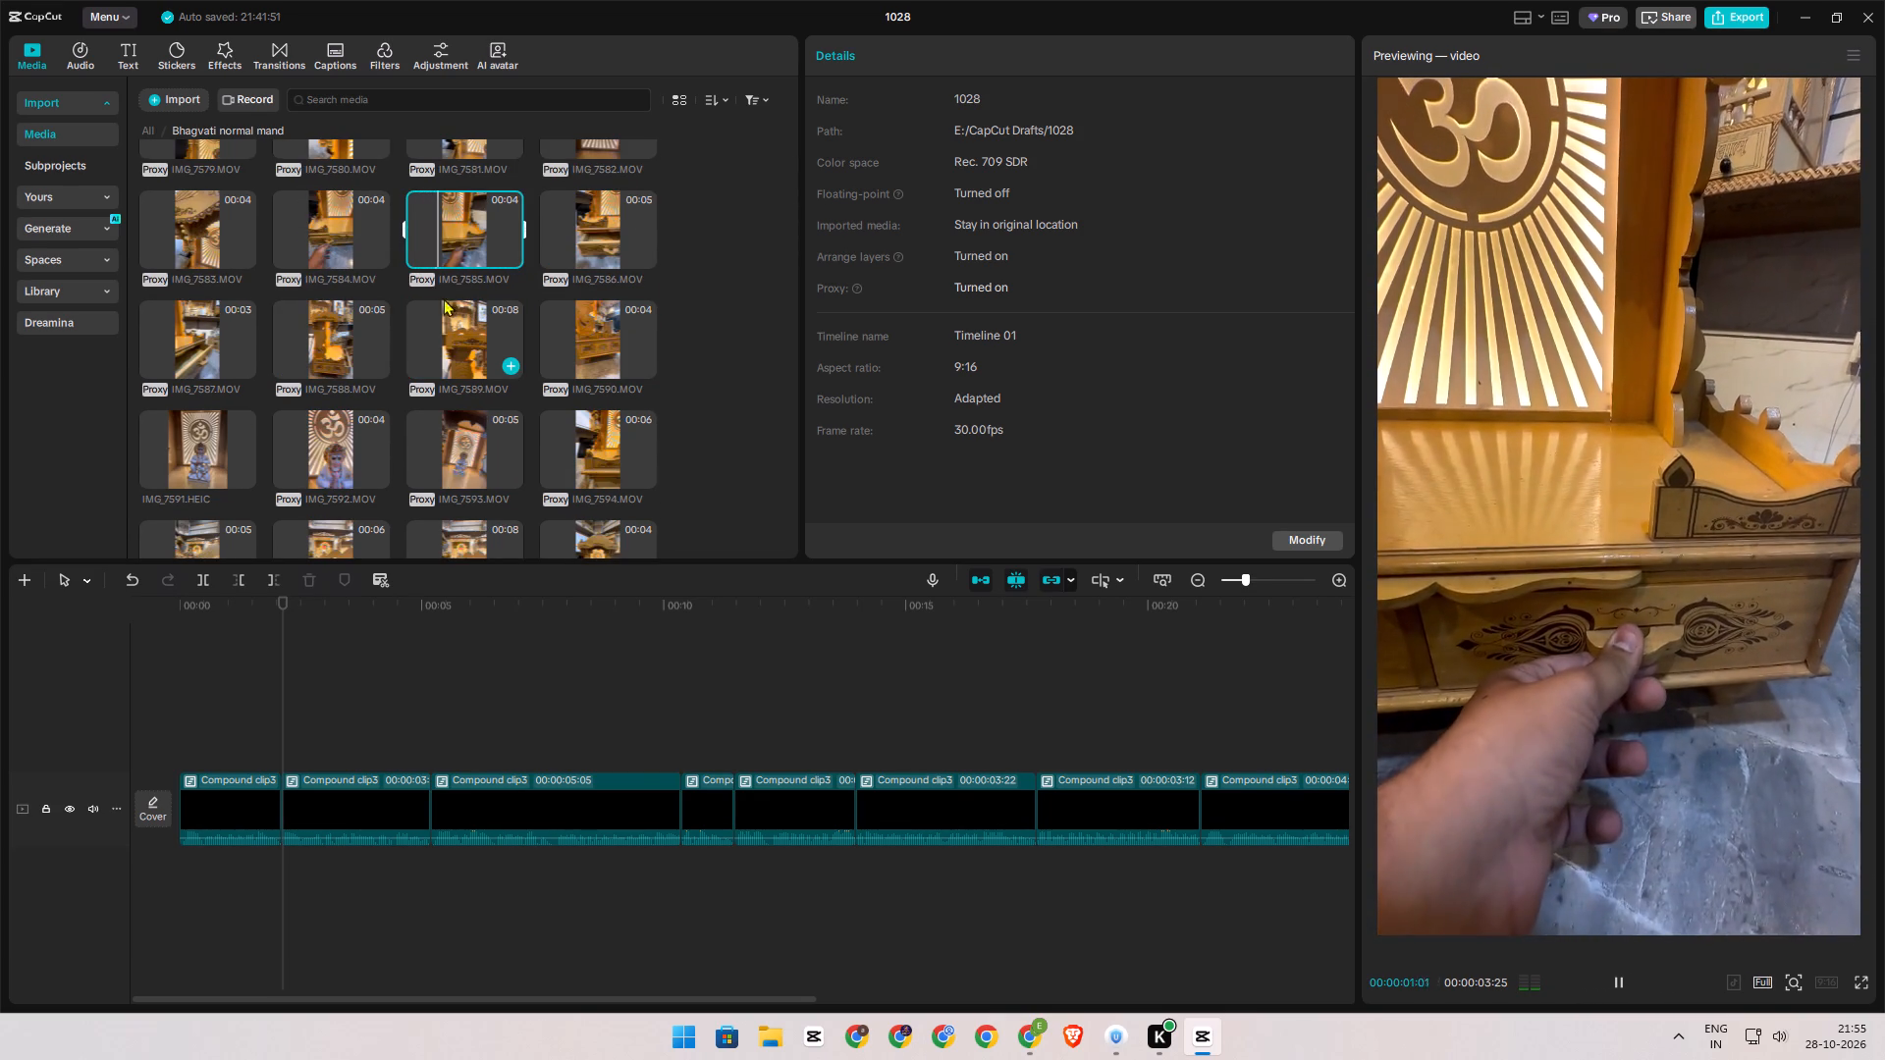
pyautogui.click(460, 354)
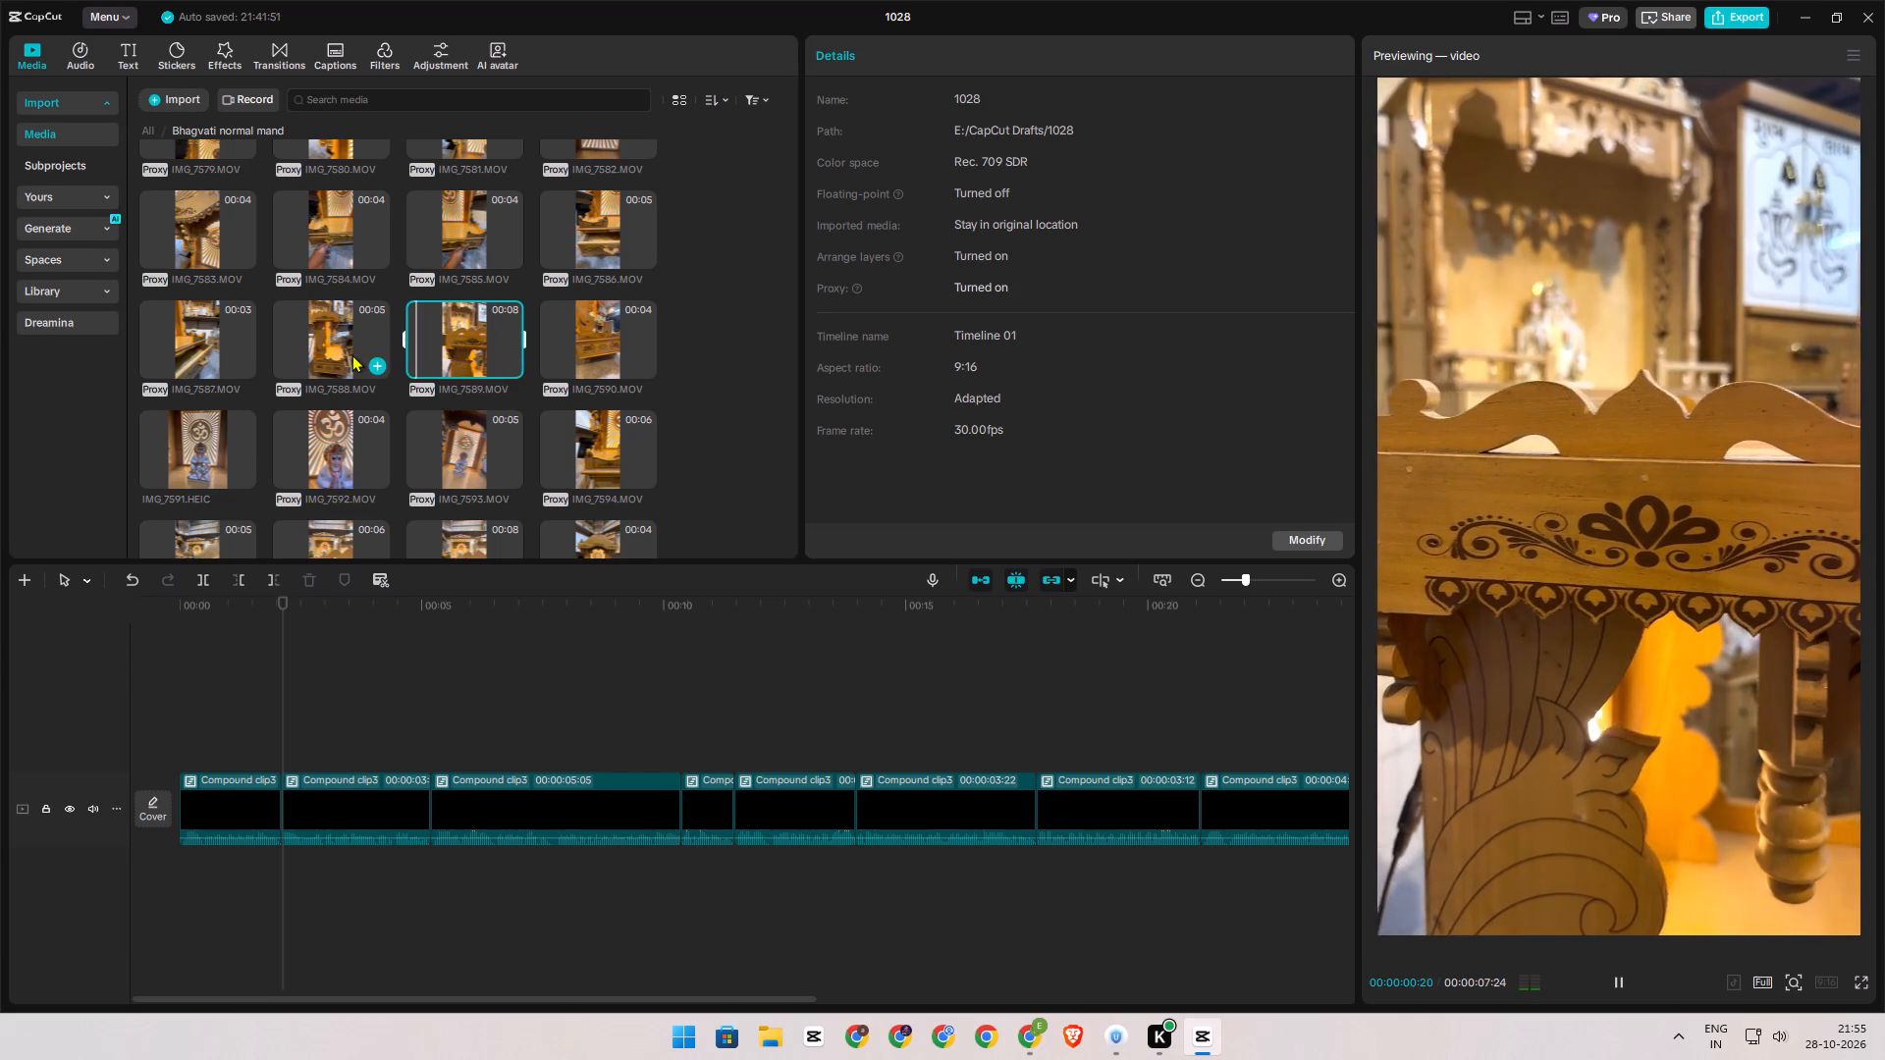
pyautogui.click(351, 354)
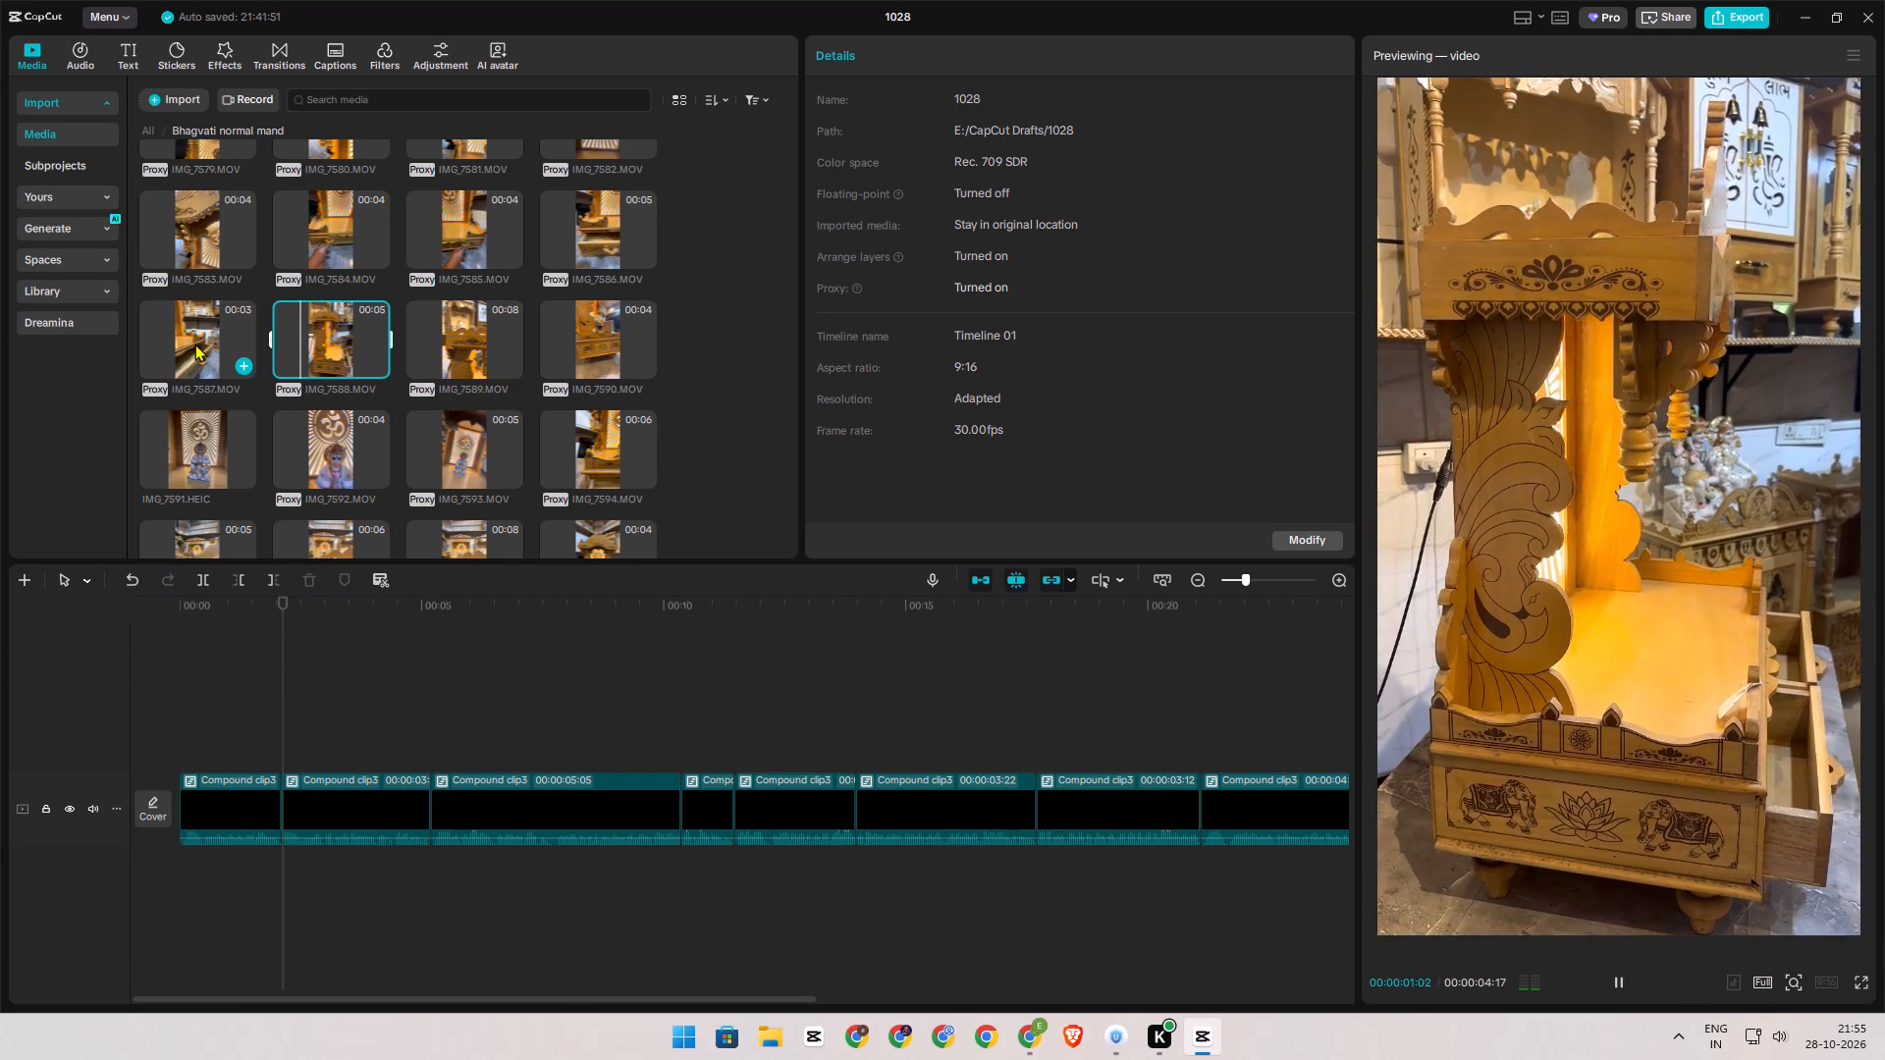
pyautogui.click(195, 344)
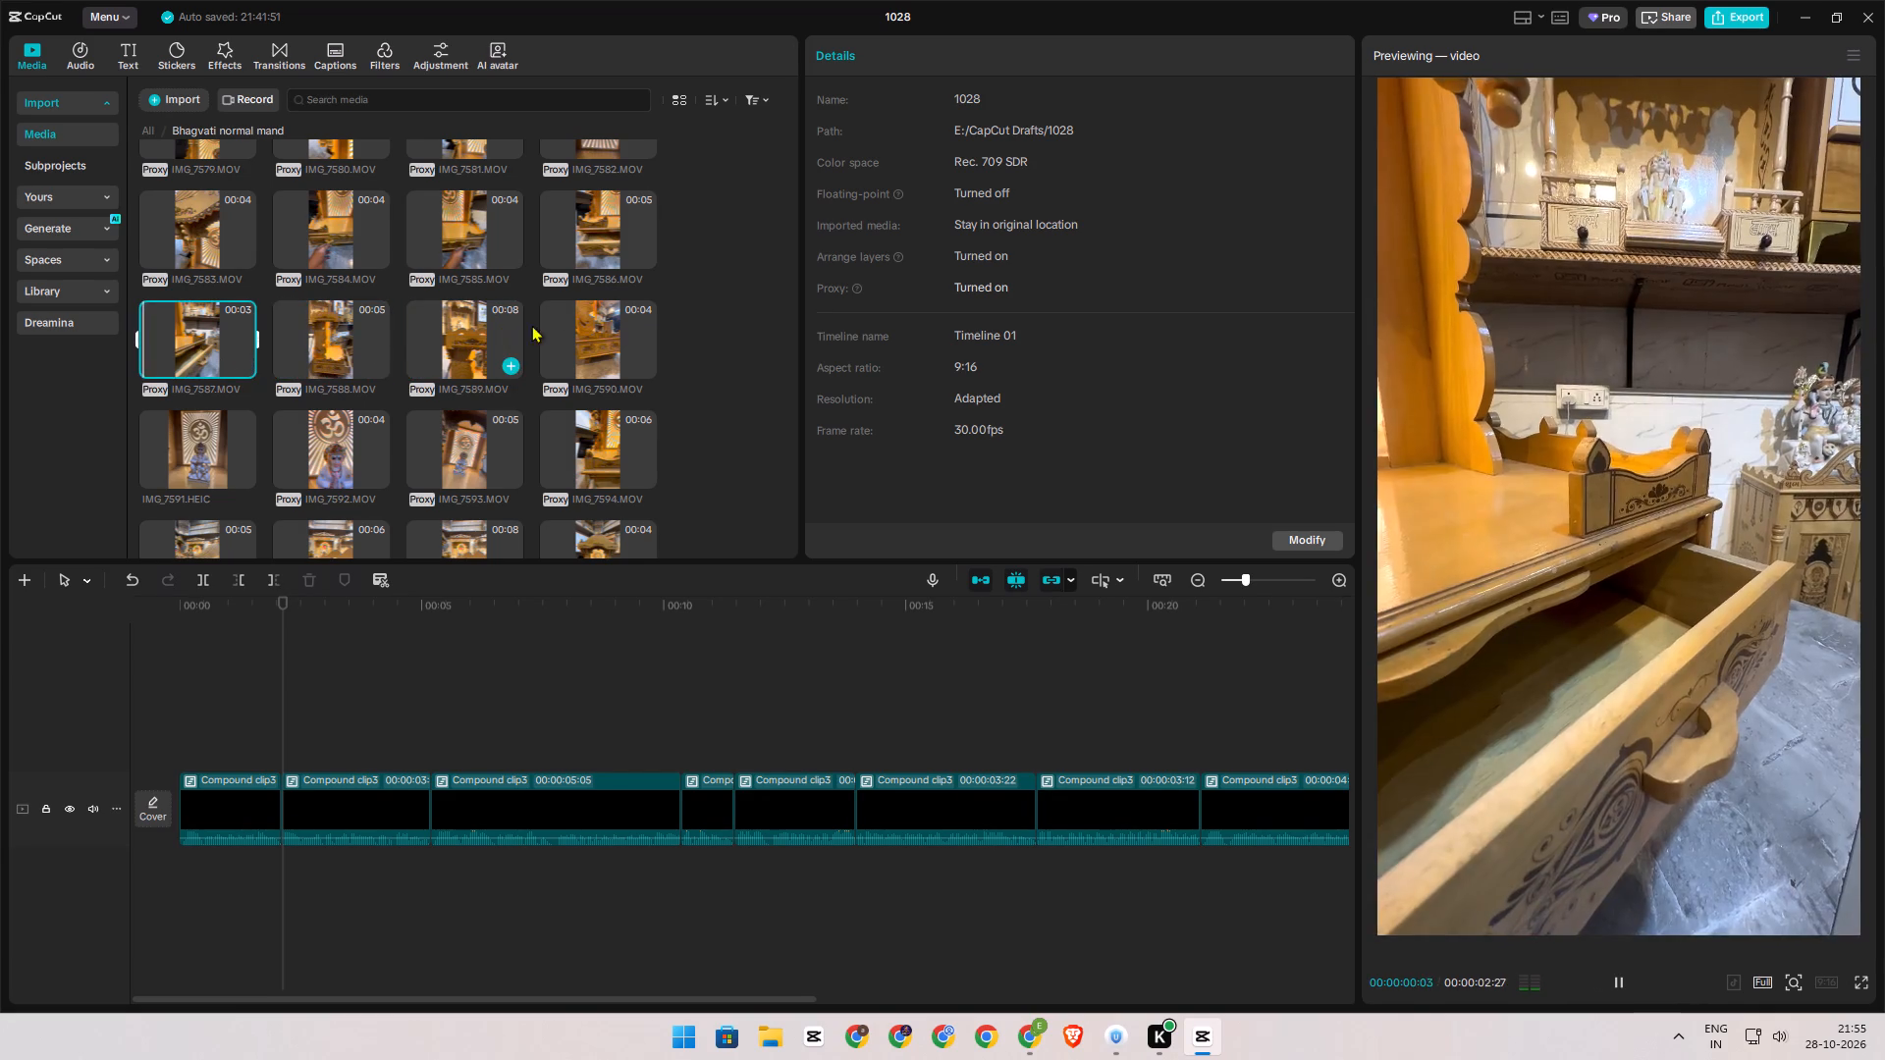
pyautogui.click(603, 344)
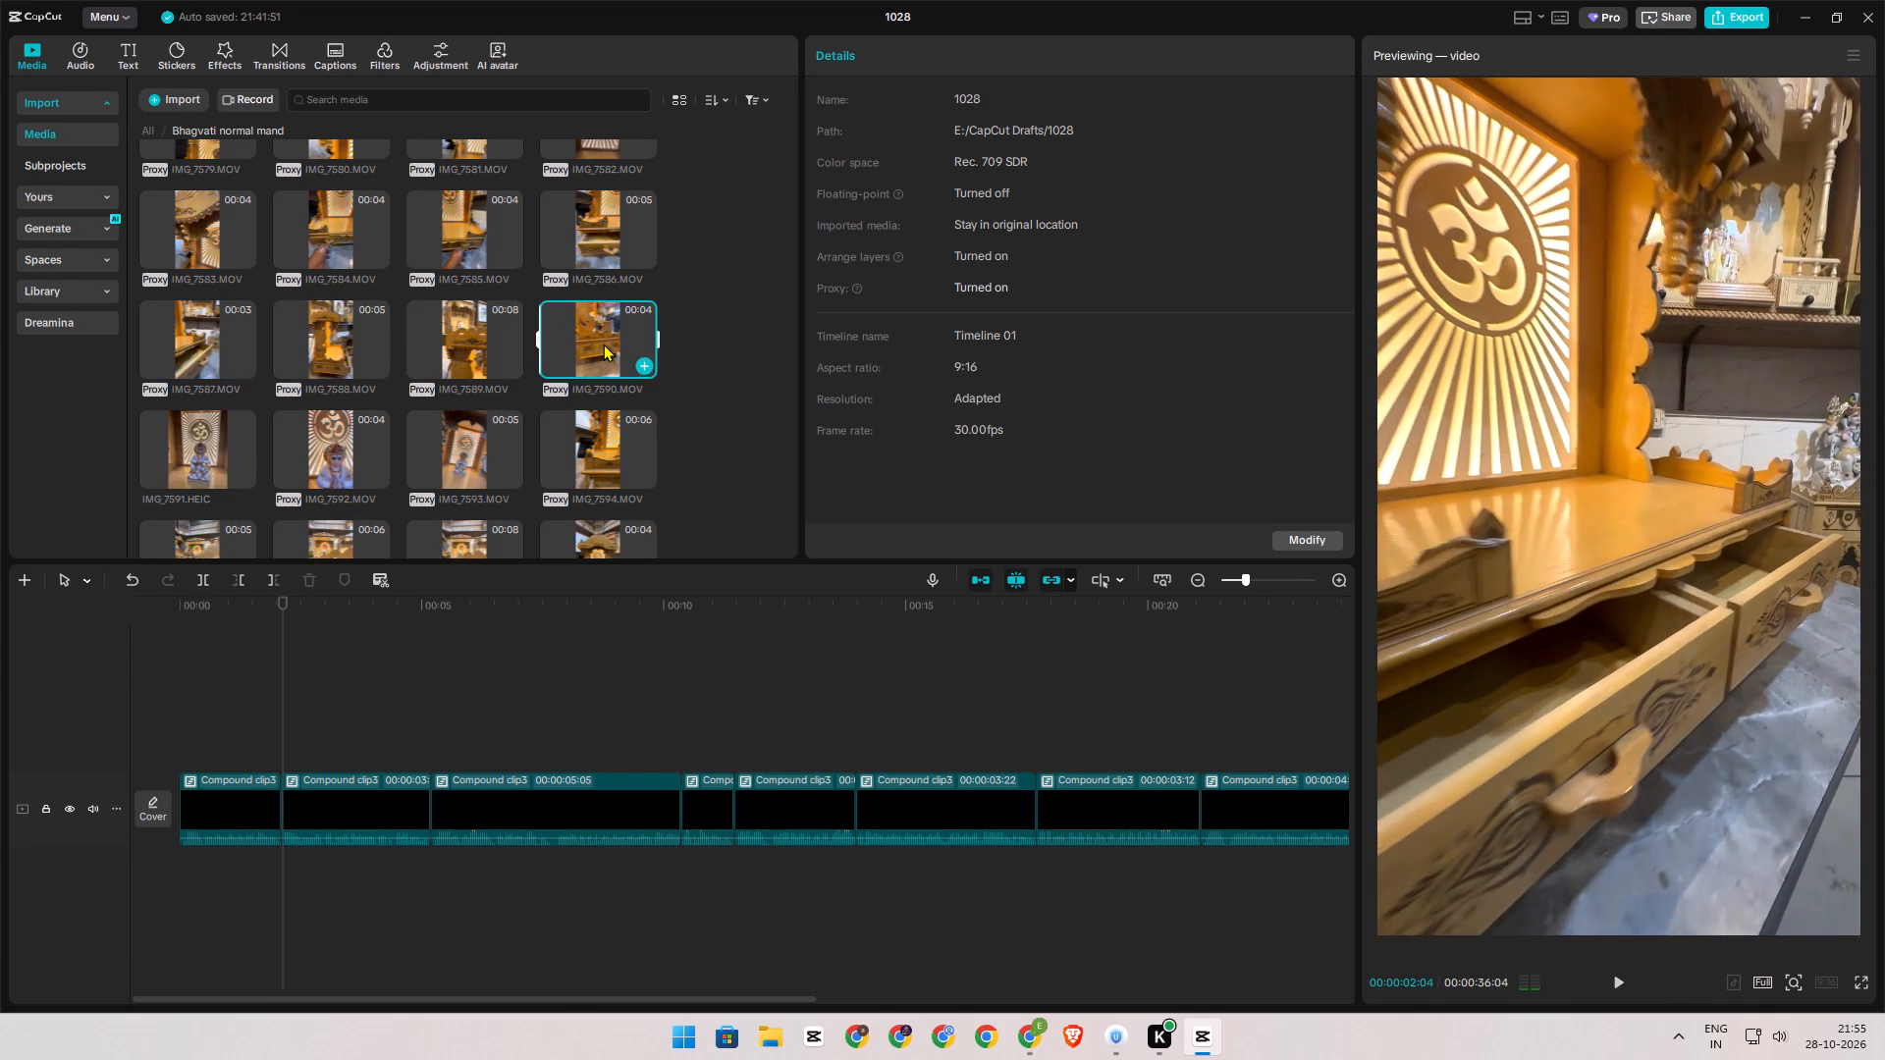
pyautogui.scroll(-3, 609, 350)
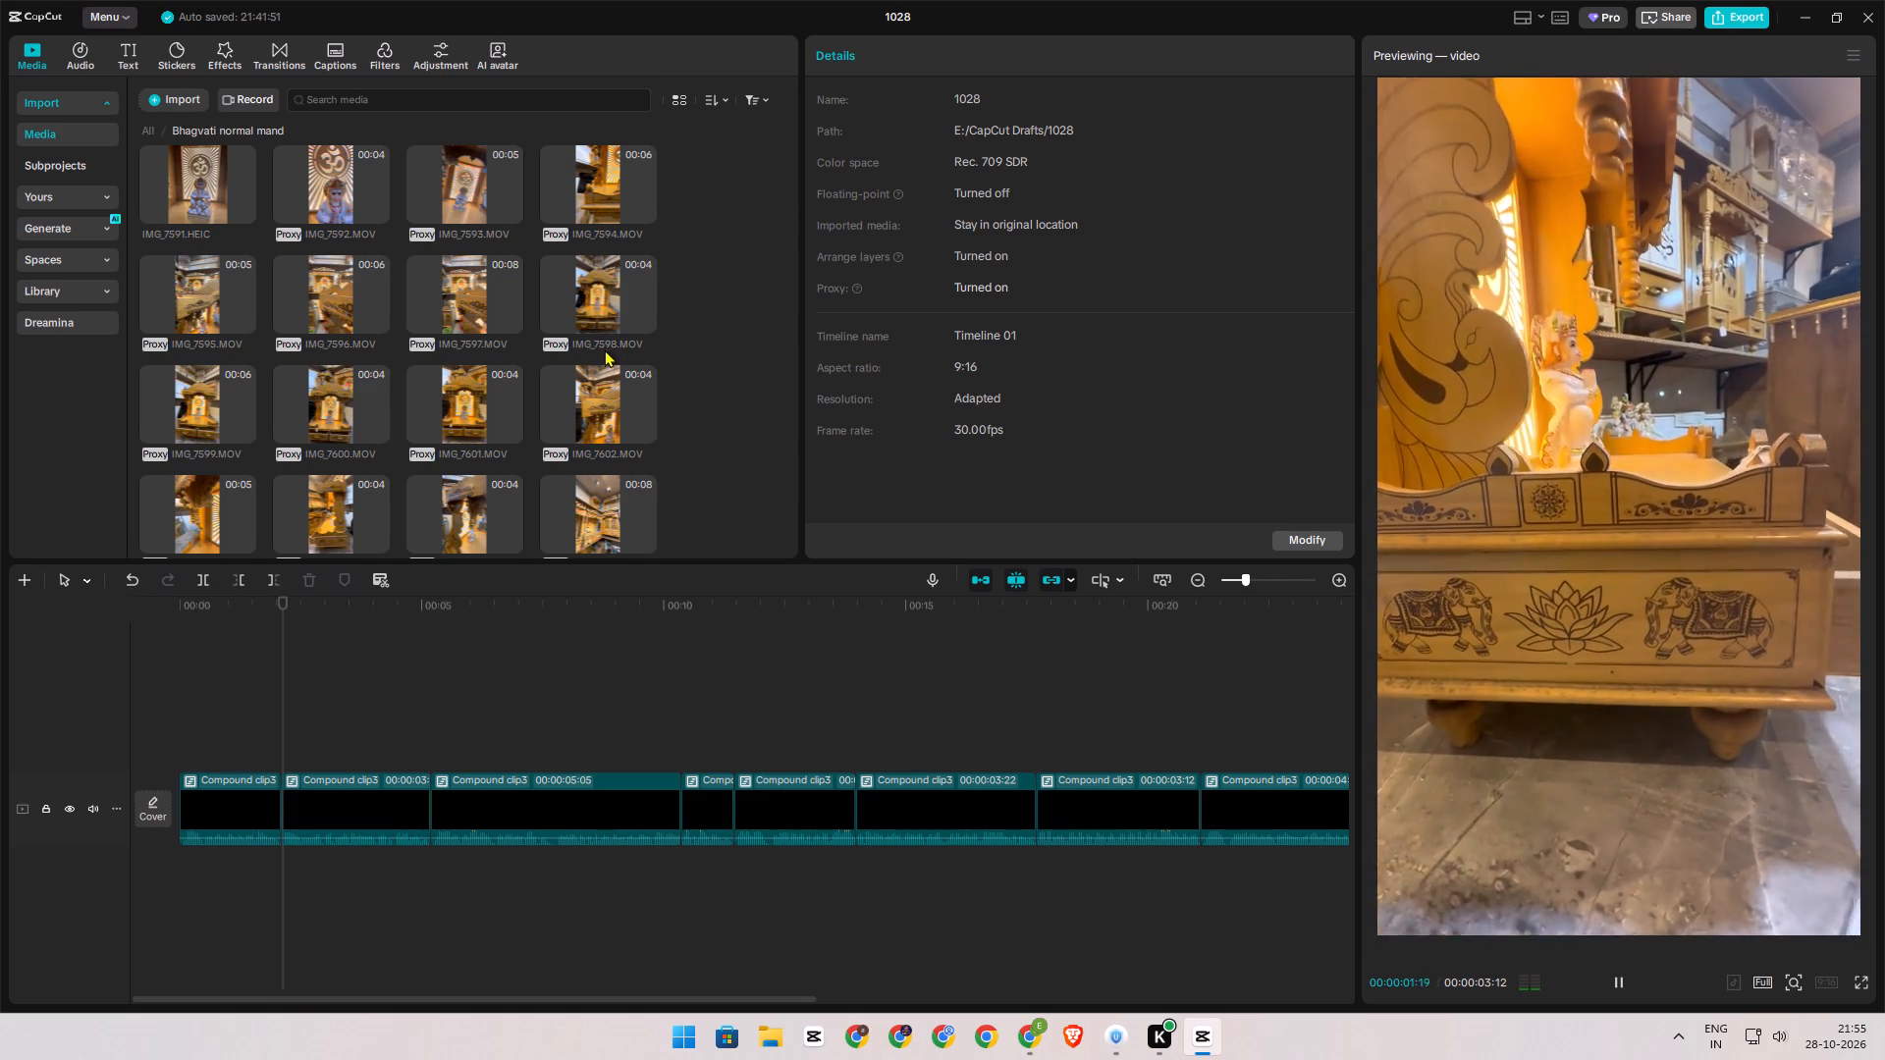
pyautogui.scroll(3, 565, 405)
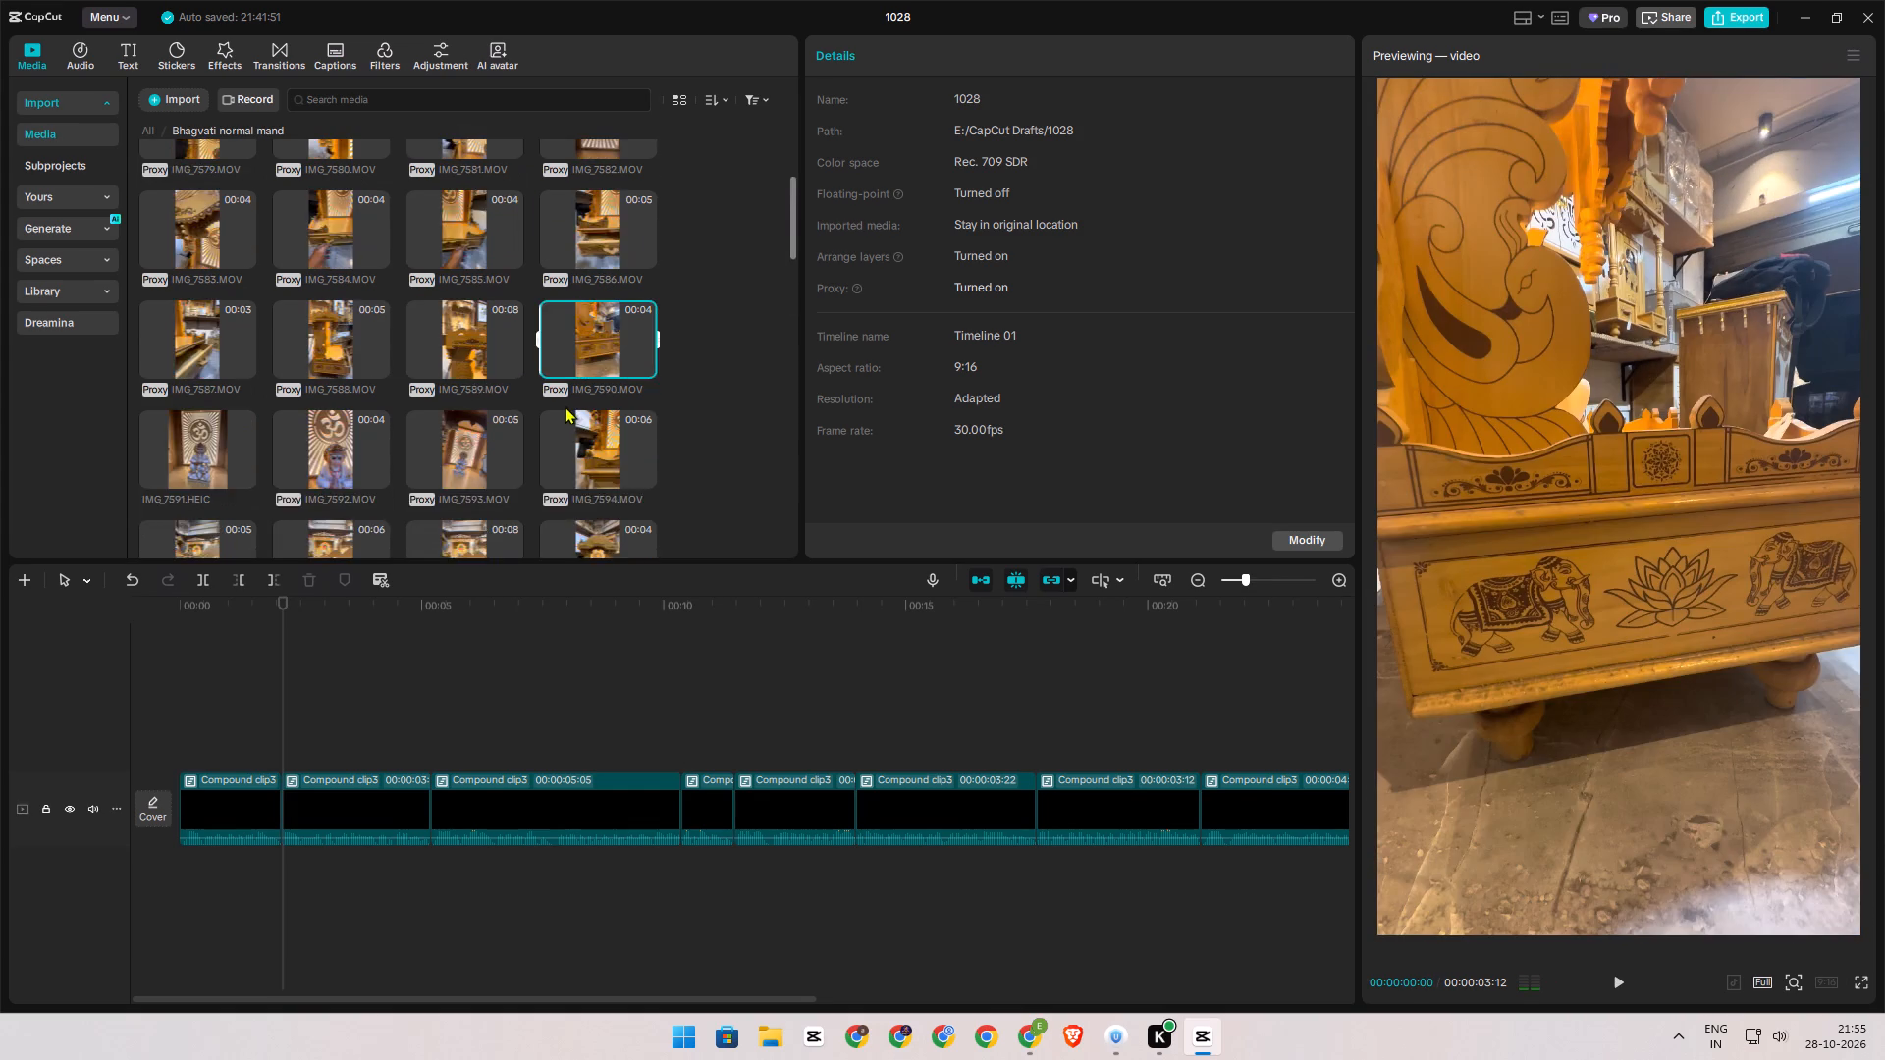
# Preview the IMG_7591.HEIC photo and the IMG_7592.MOV, IMG_7593.MOV and IMG_7594.MOV clips.
pyautogui.scroll(-2, 565, 406)
pyautogui.click(216, 255)
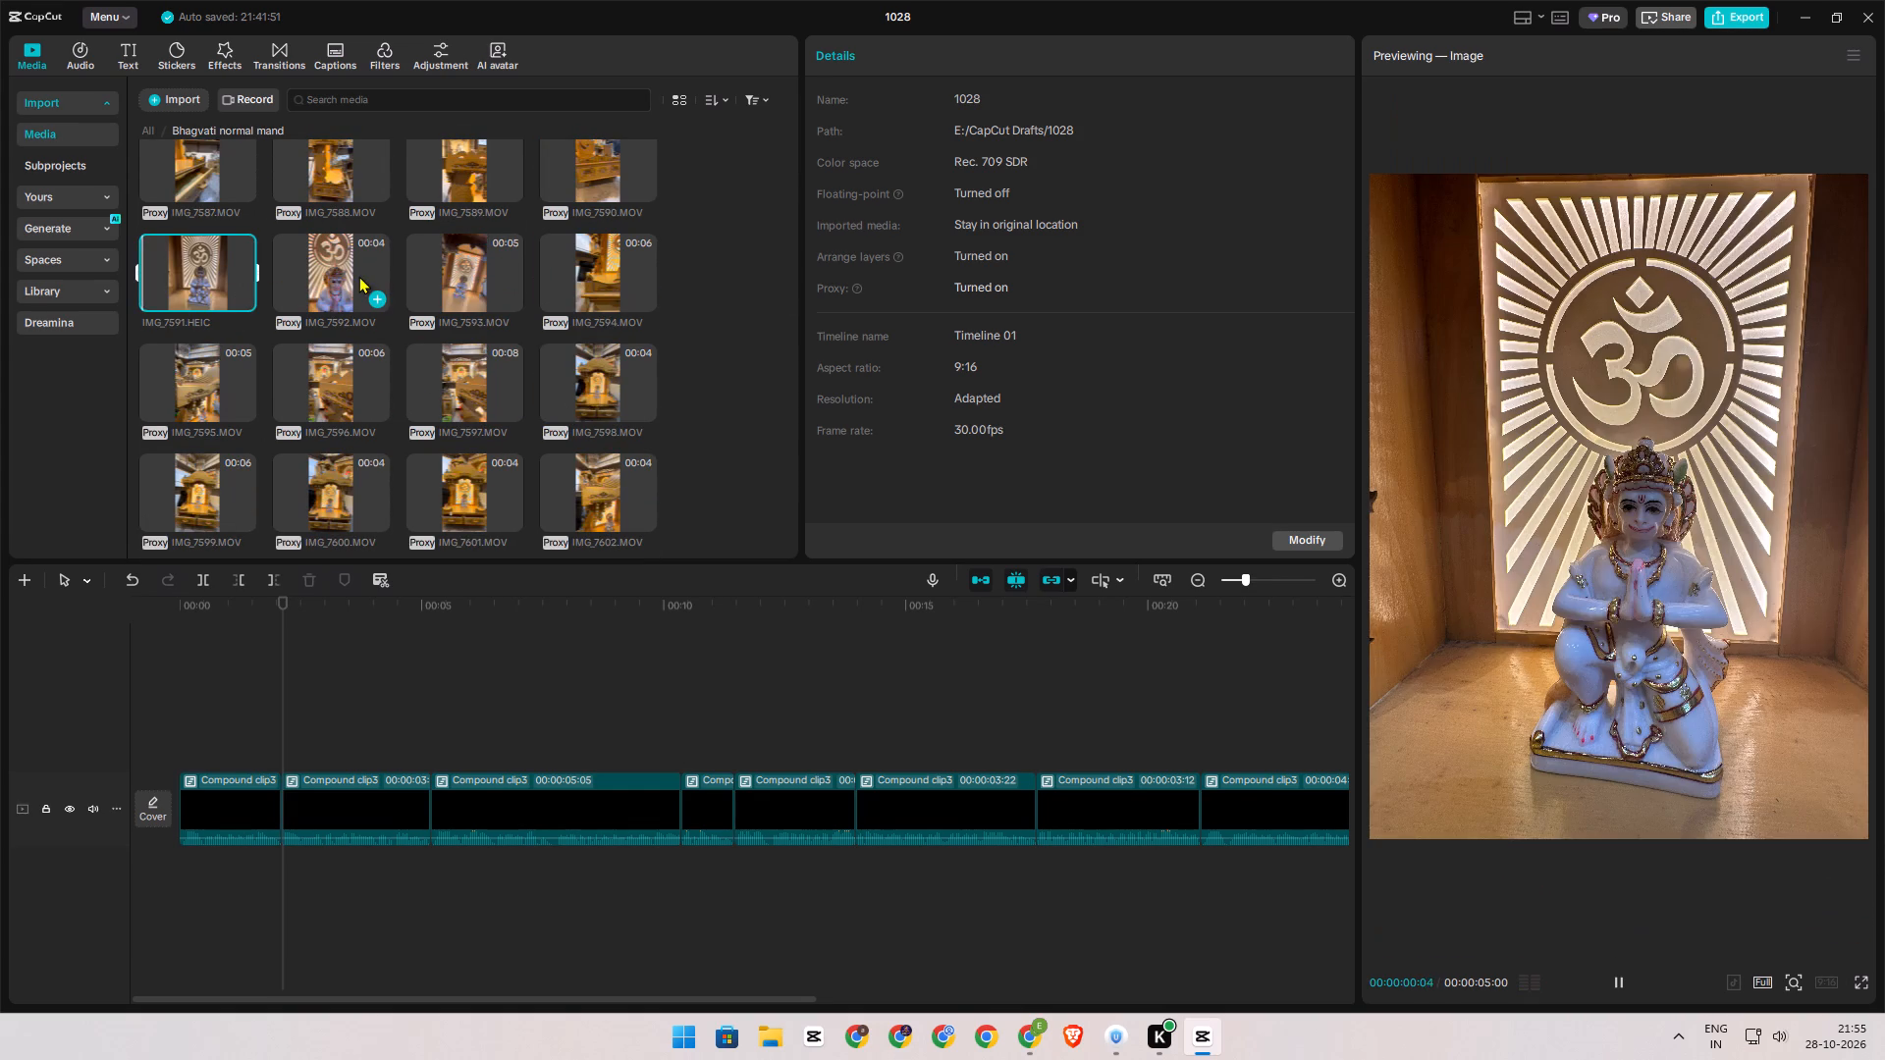
pyautogui.click(358, 276)
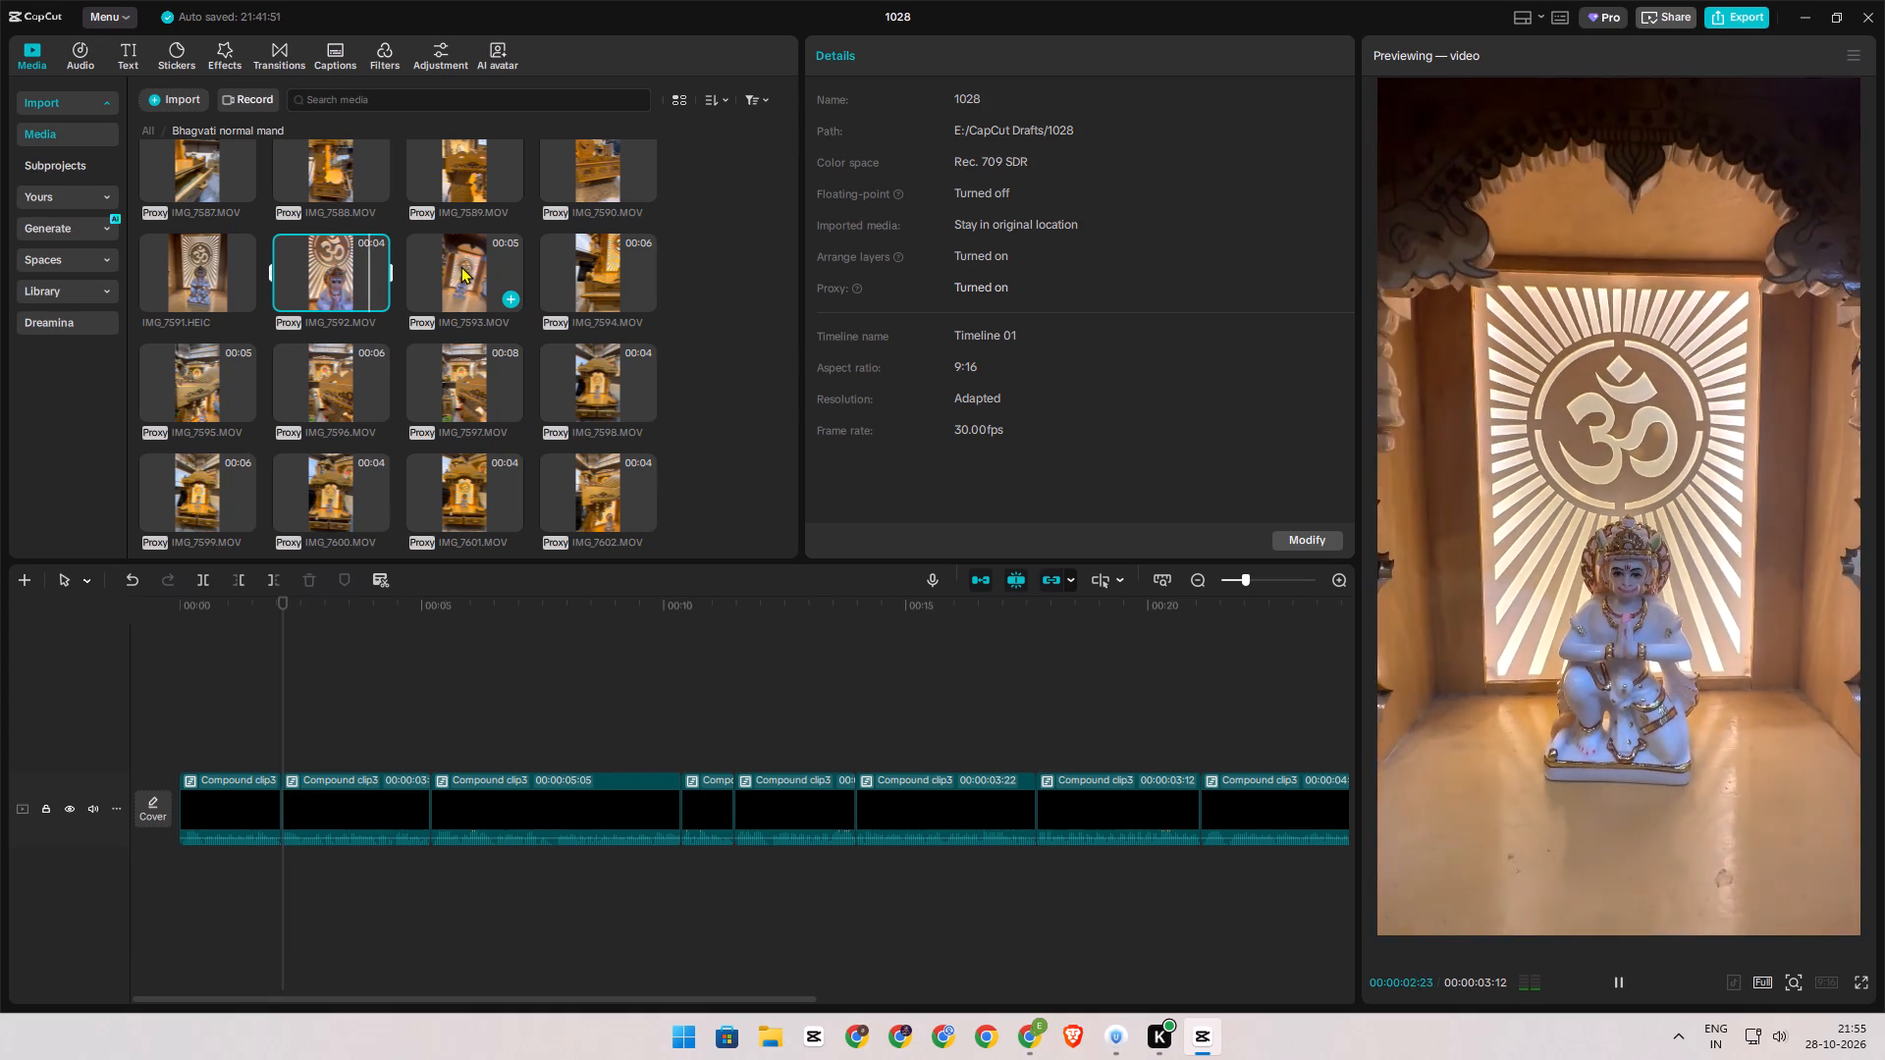
pyautogui.click(460, 266)
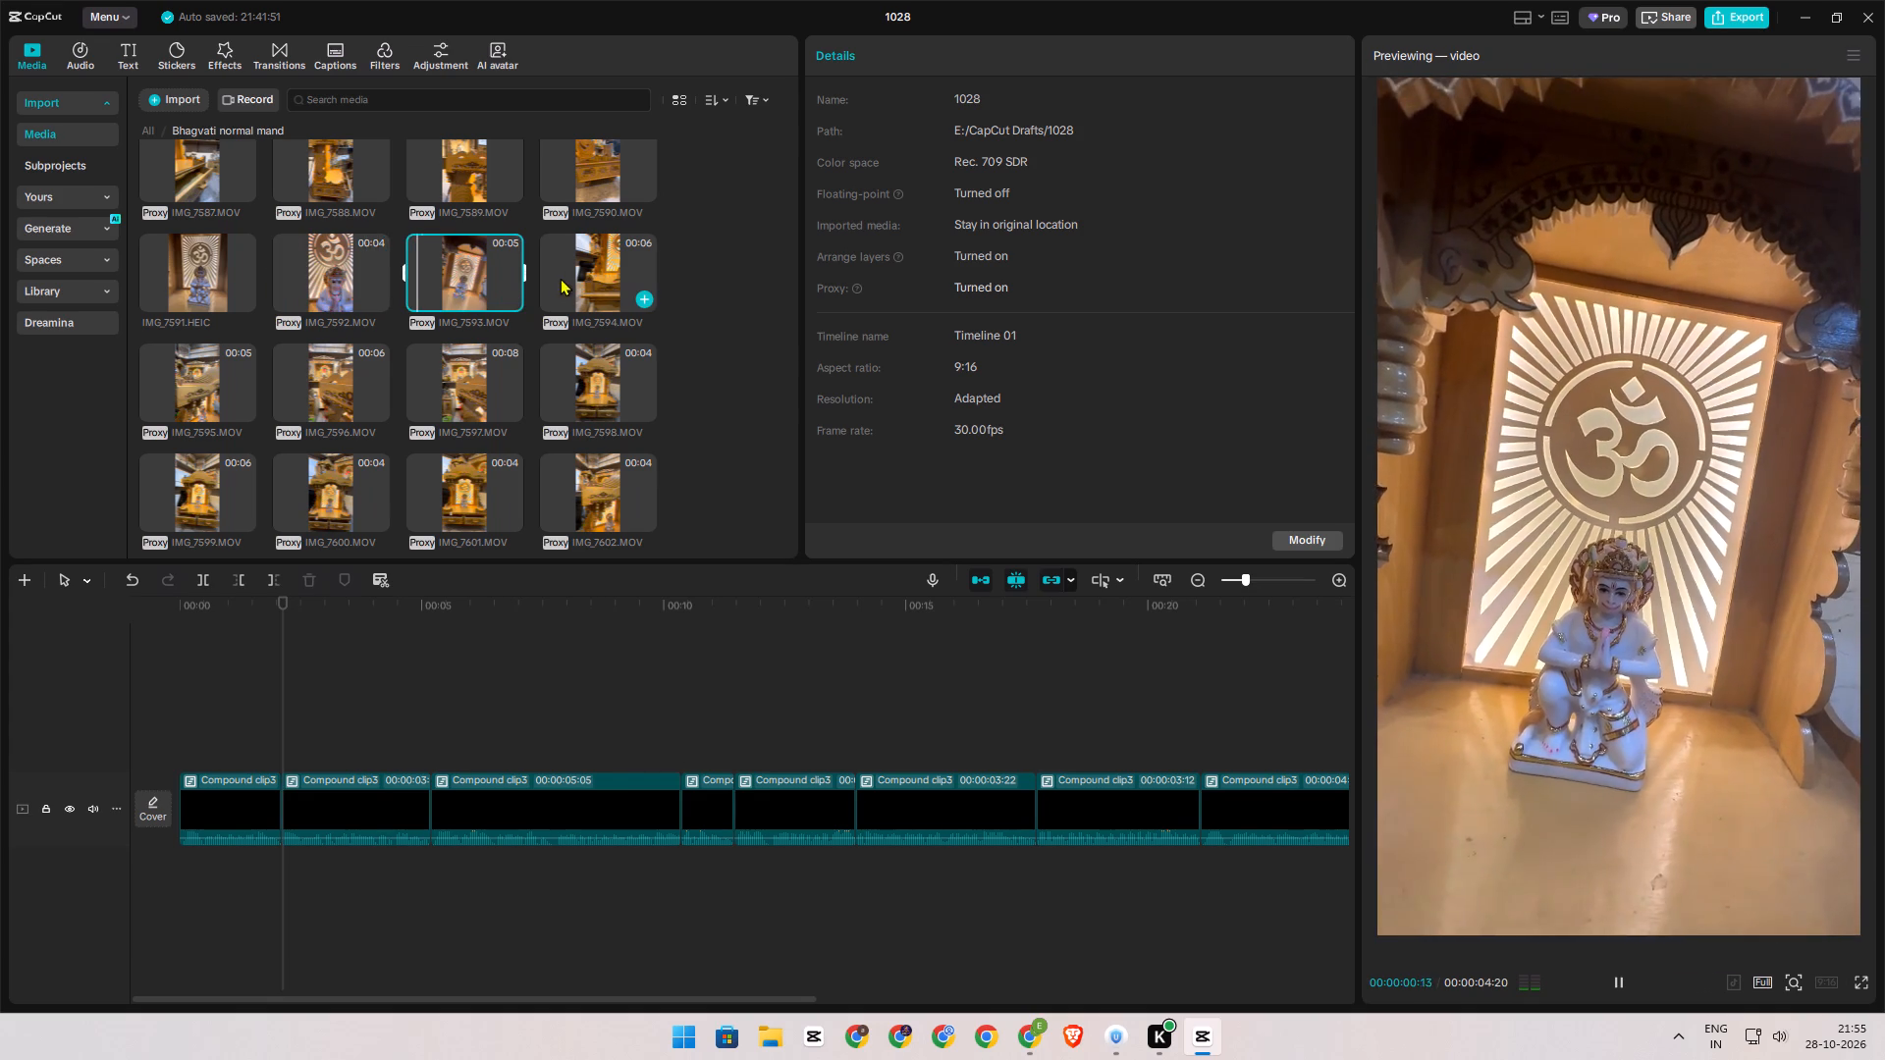
pyautogui.click(568, 278)
# Preview IMG_7606.MOV and trim off about its first 3 seconds in the media library, keeping the full temple view.
pyautogui.scroll(-3, 565, 284)
pyautogui.click(596, 324)
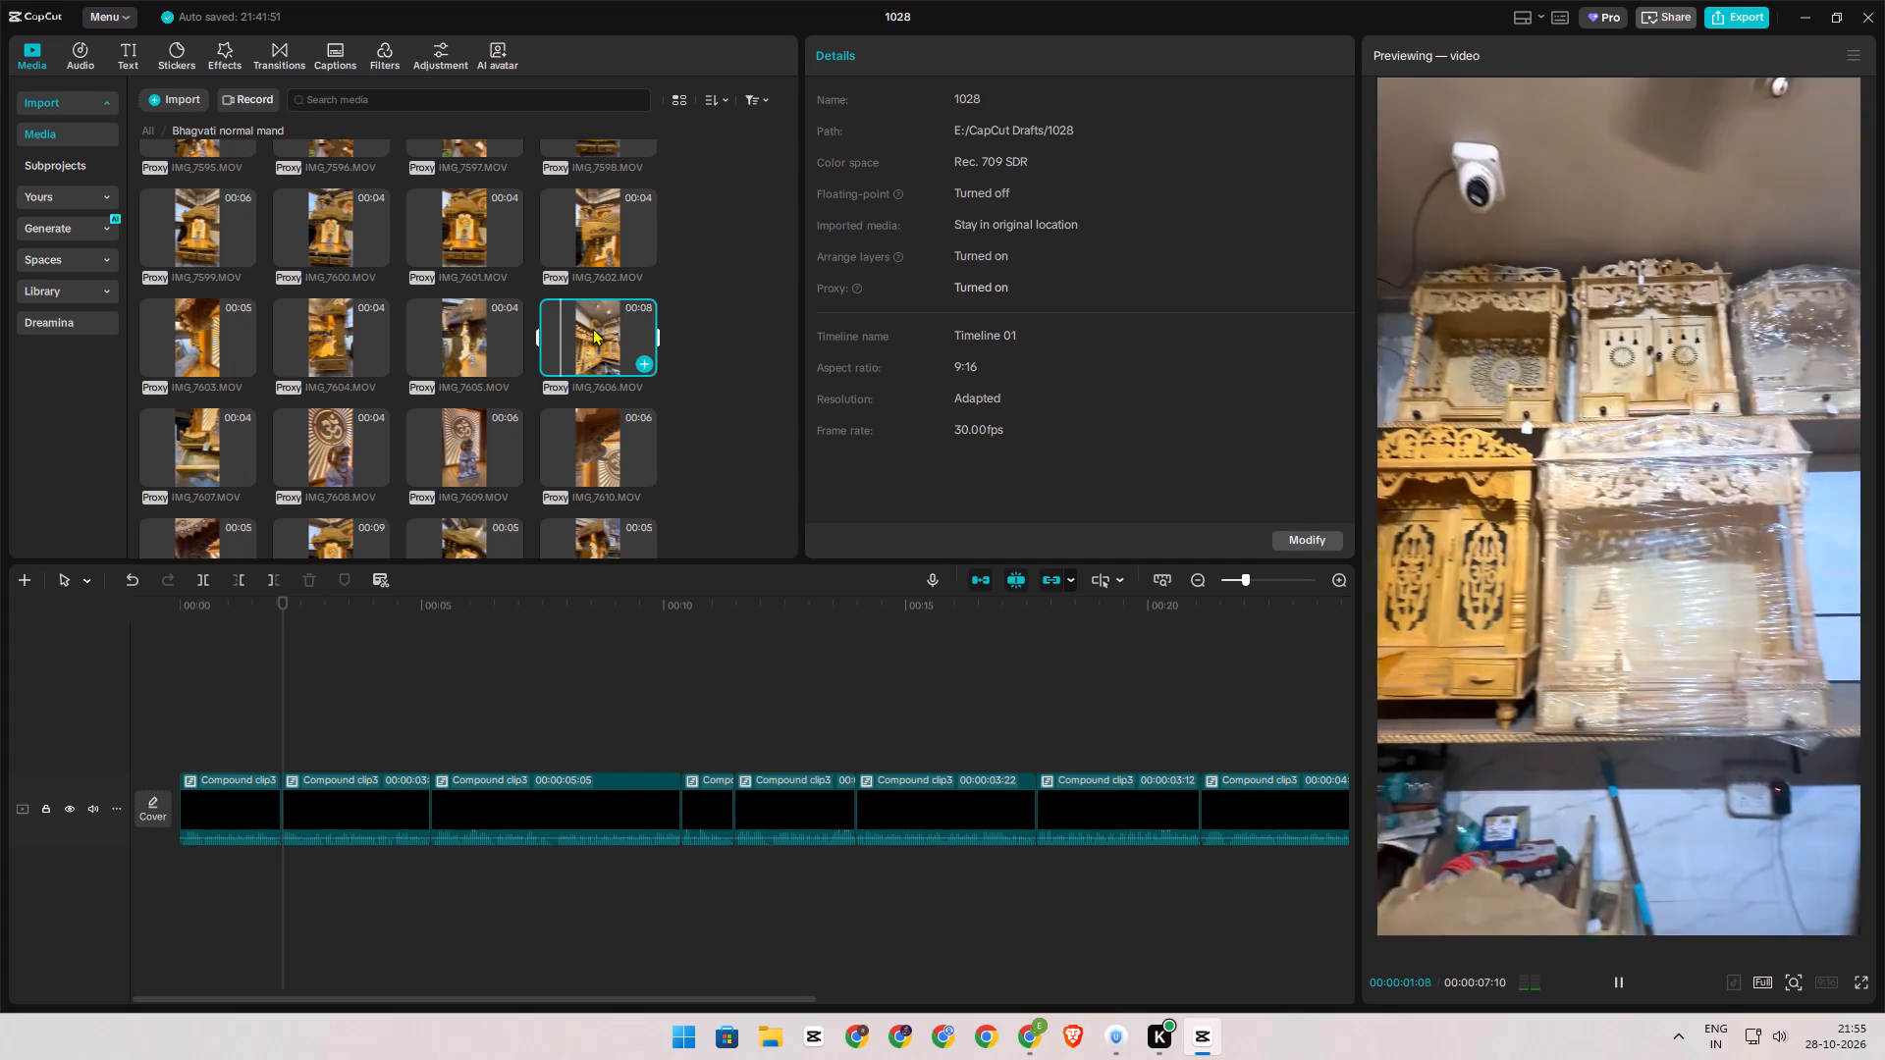
pyautogui.scroll(-1, 591, 328)
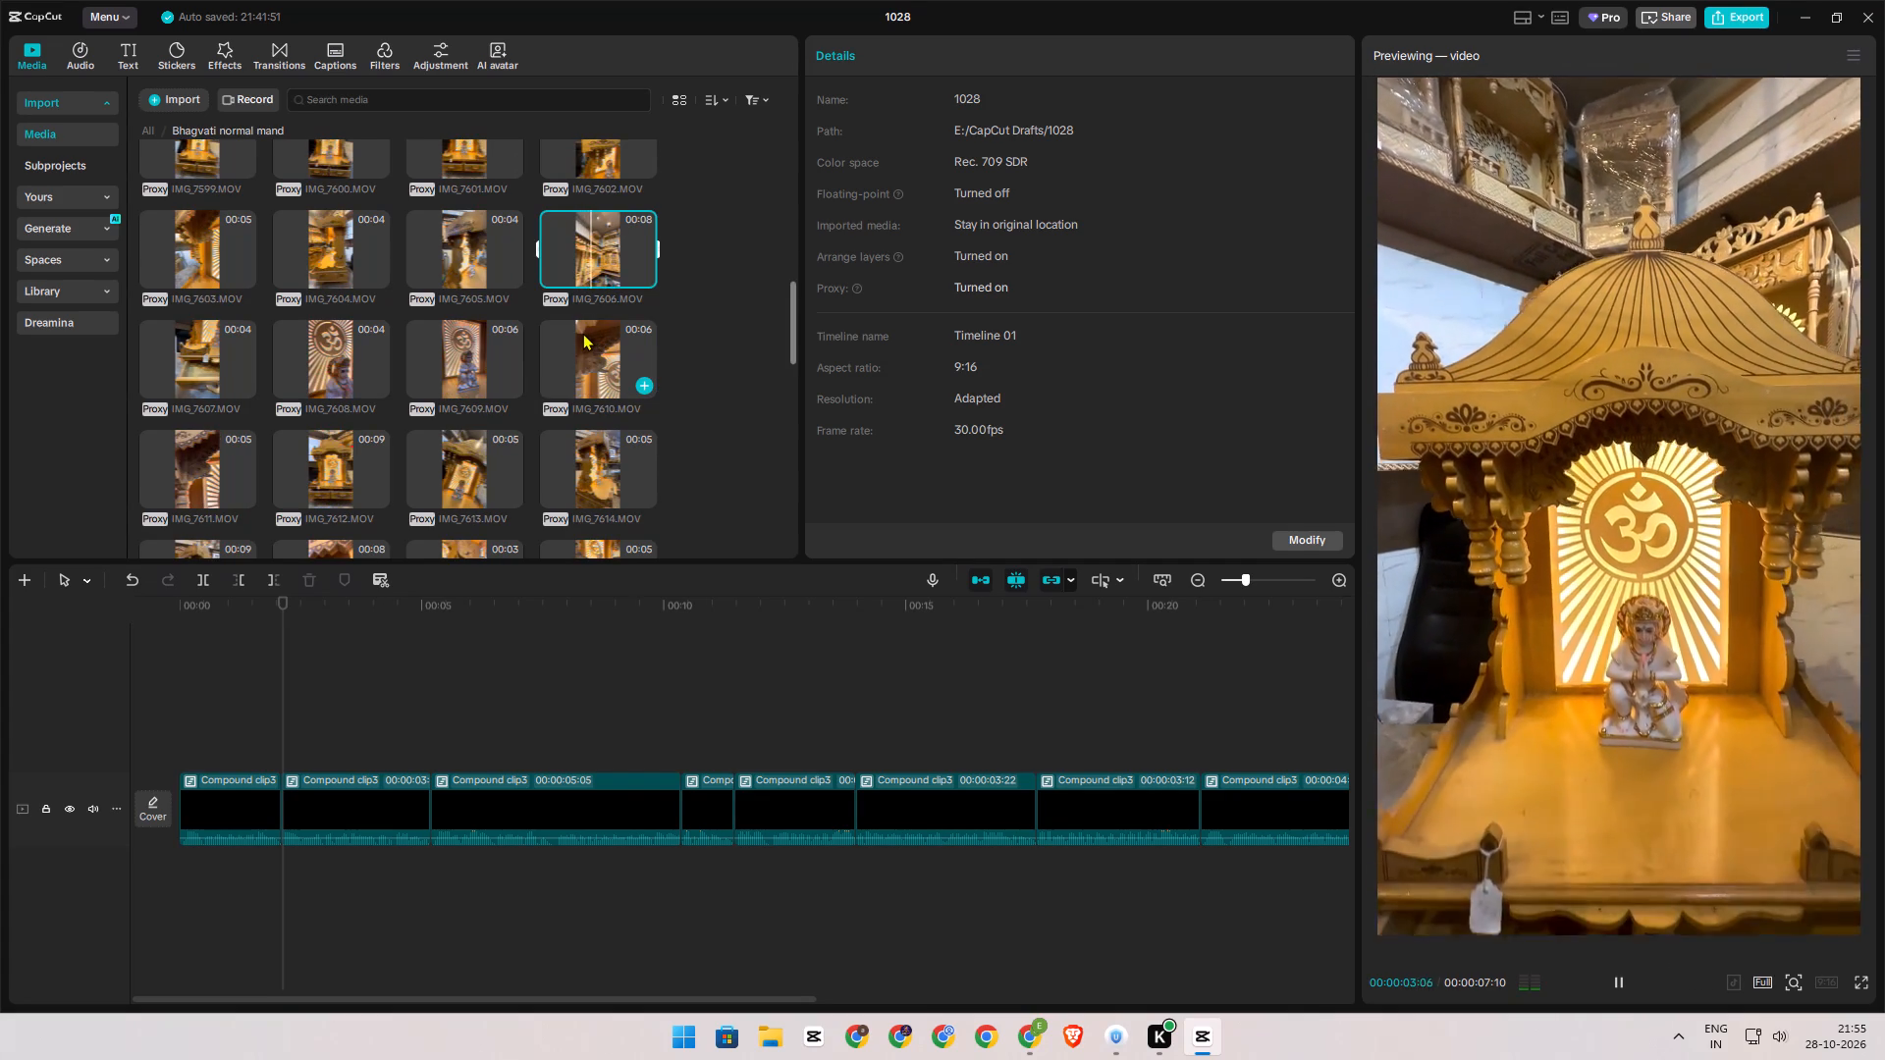
pyautogui.press('space')
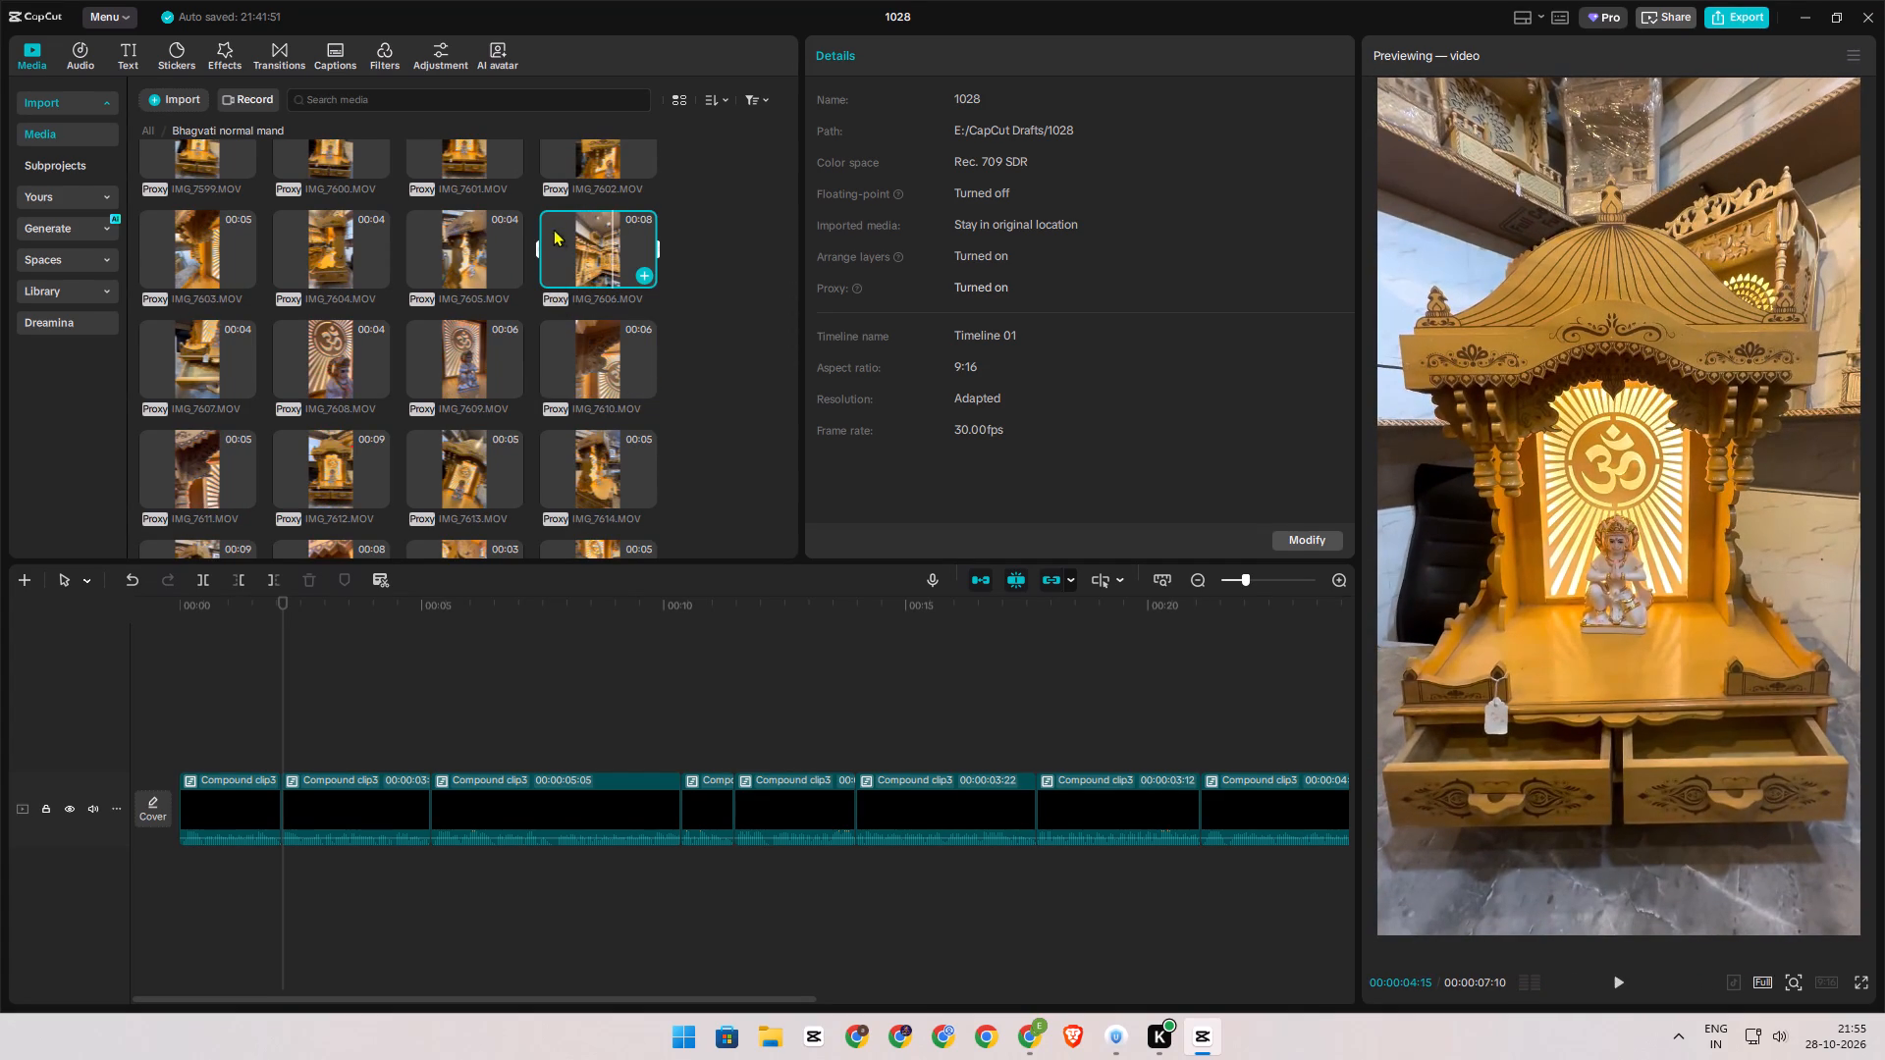
pyautogui.moveTo(540, 240); pyautogui.dragTo(592, 250)
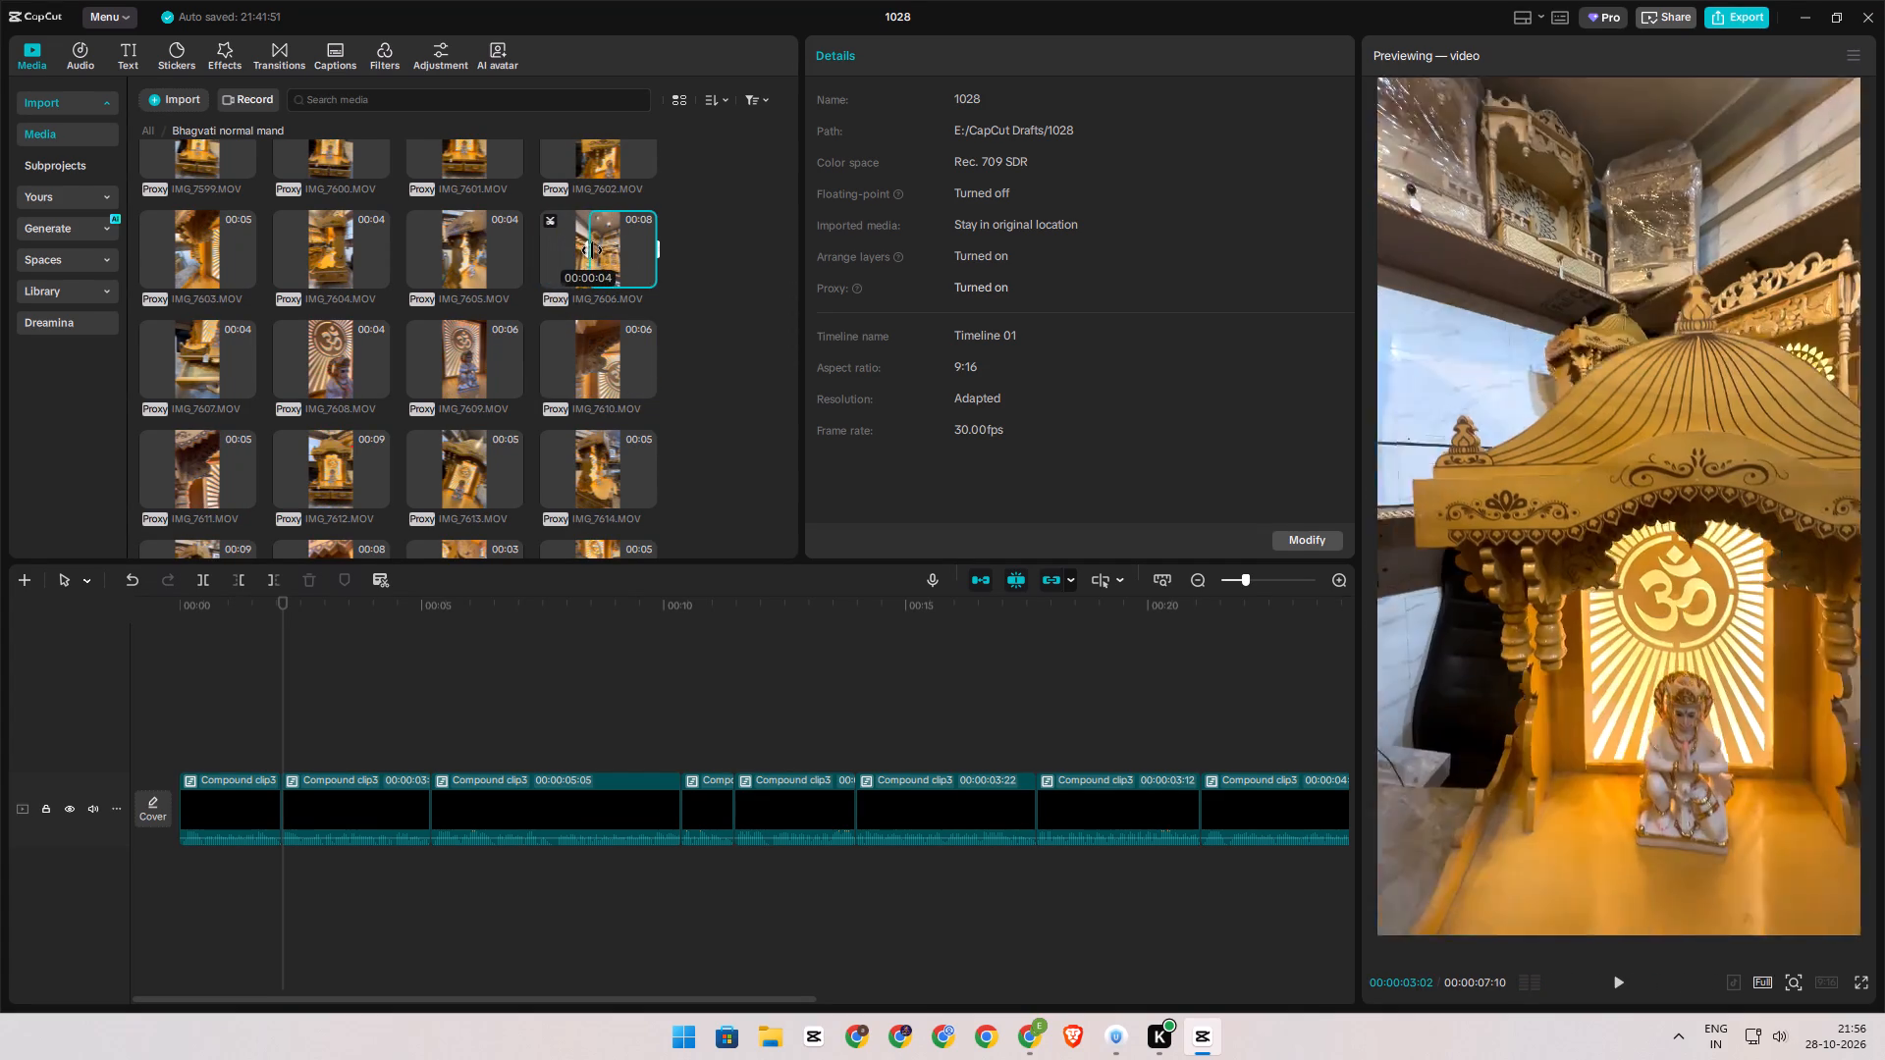
pyautogui.moveTo(592, 250); pyautogui.dragTo(591, 253)
# Place the trimmed IMG_7606.MOV on a new track above the voice-over at the start of the timeline.
pyautogui.moveTo(611, 253); pyautogui.dragTo(348, 643)
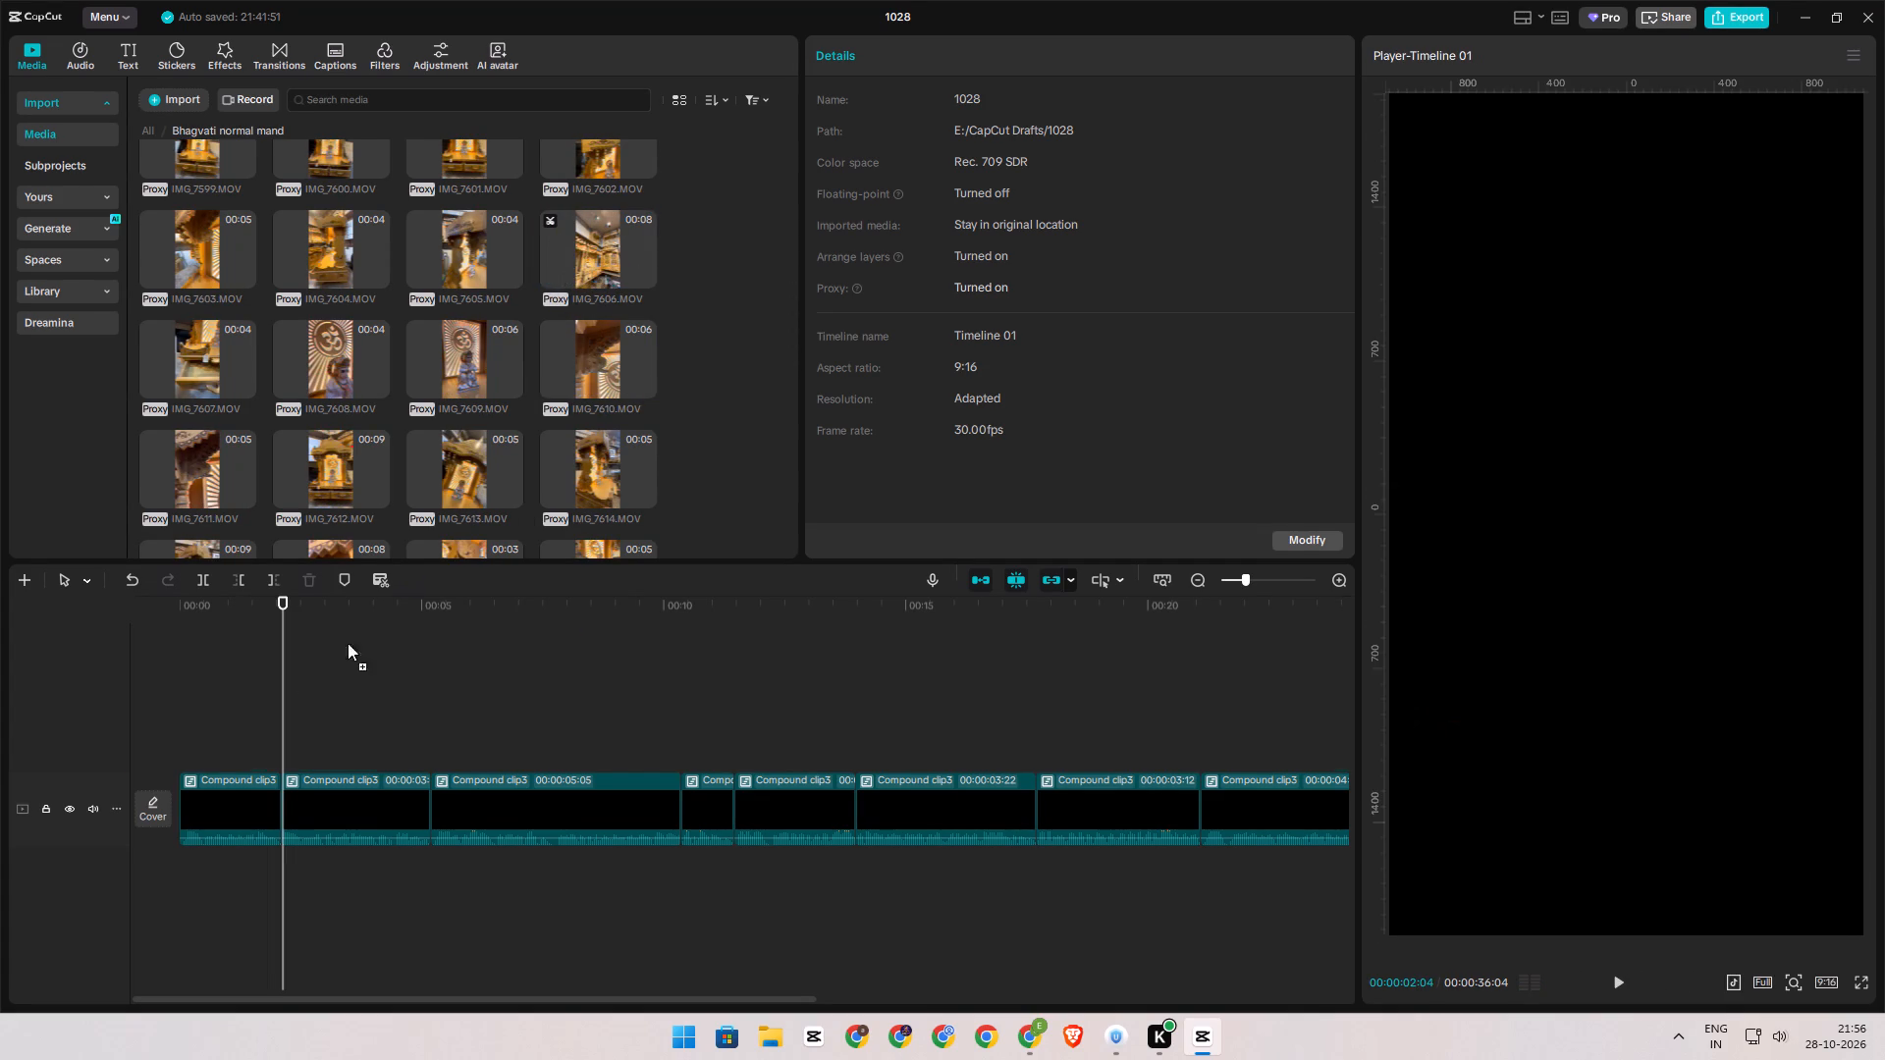
pyautogui.moveTo(348, 643); pyautogui.dragTo(170, 750)
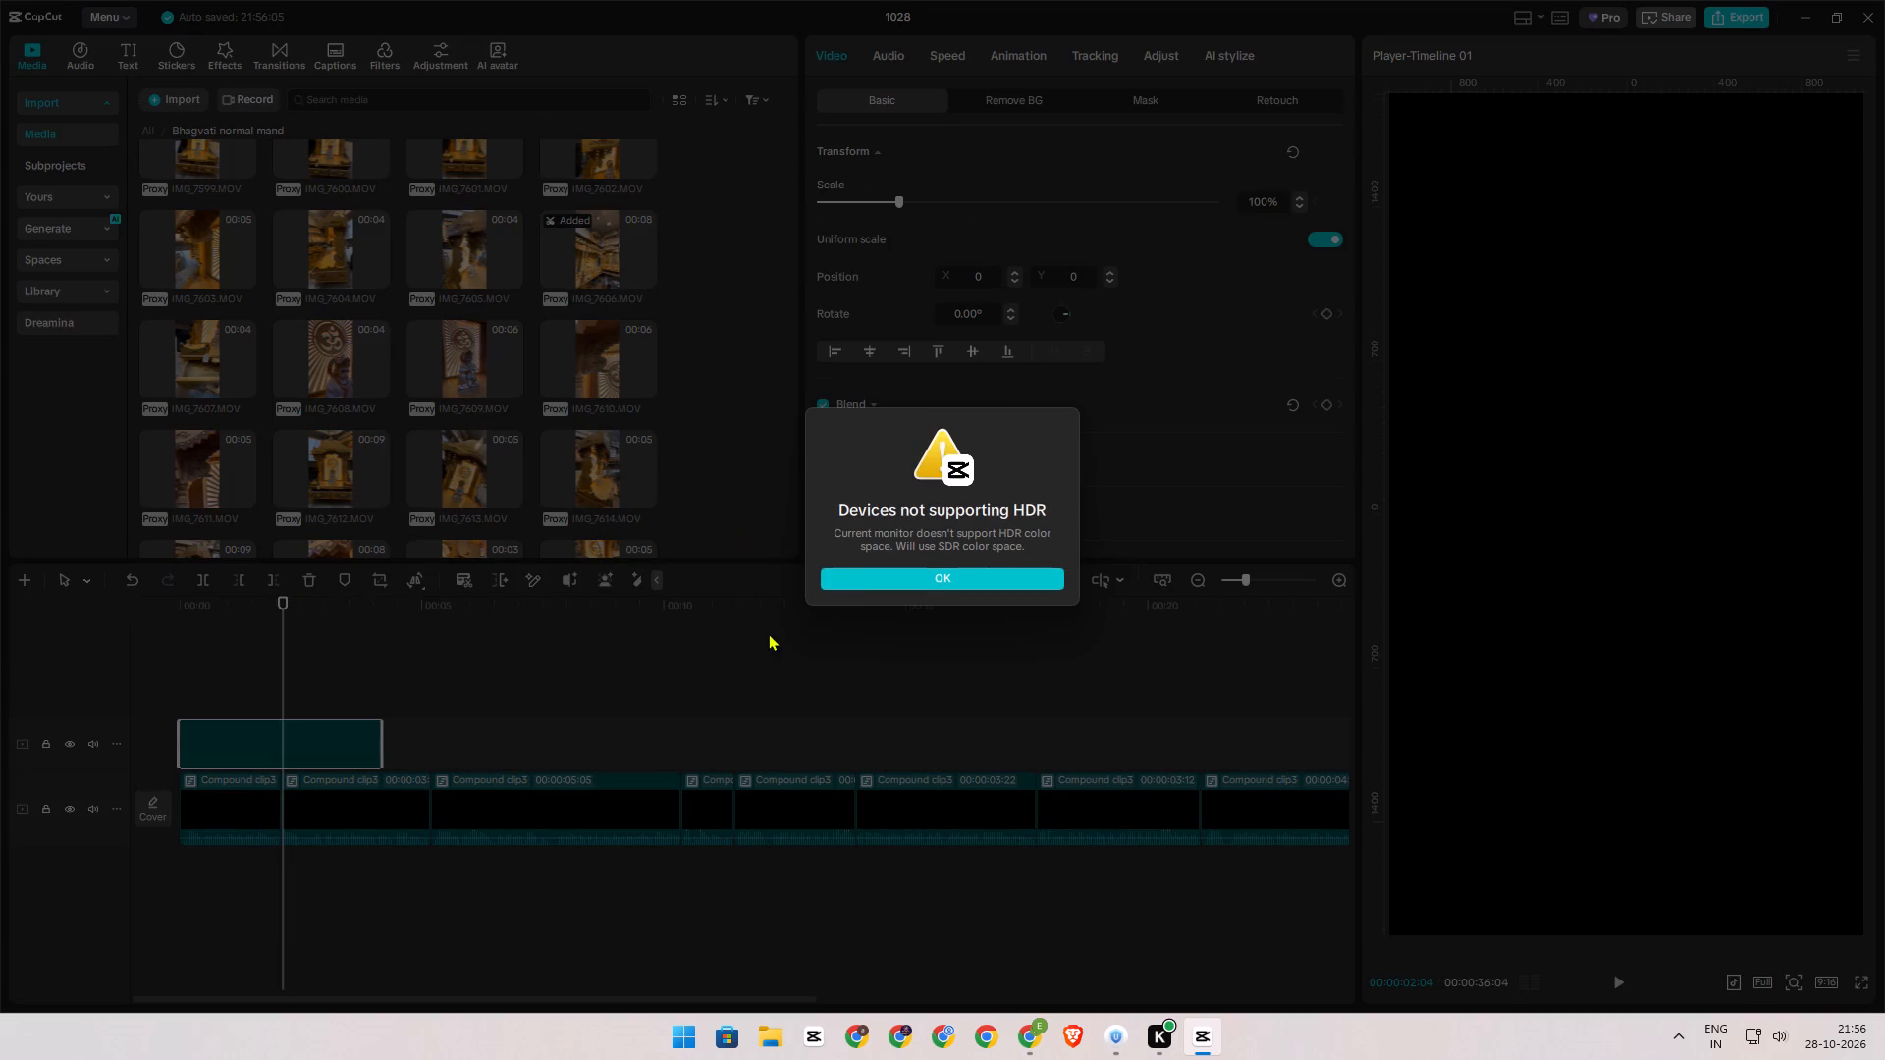
pyautogui.click(842, 568)
# Play the timeline from the start to check IMG_7606.MOV against the opening voice-over line.
pyautogui.click(265, 660)
pyautogui.moveTo(265, 660); pyautogui.dragTo(164, 659)
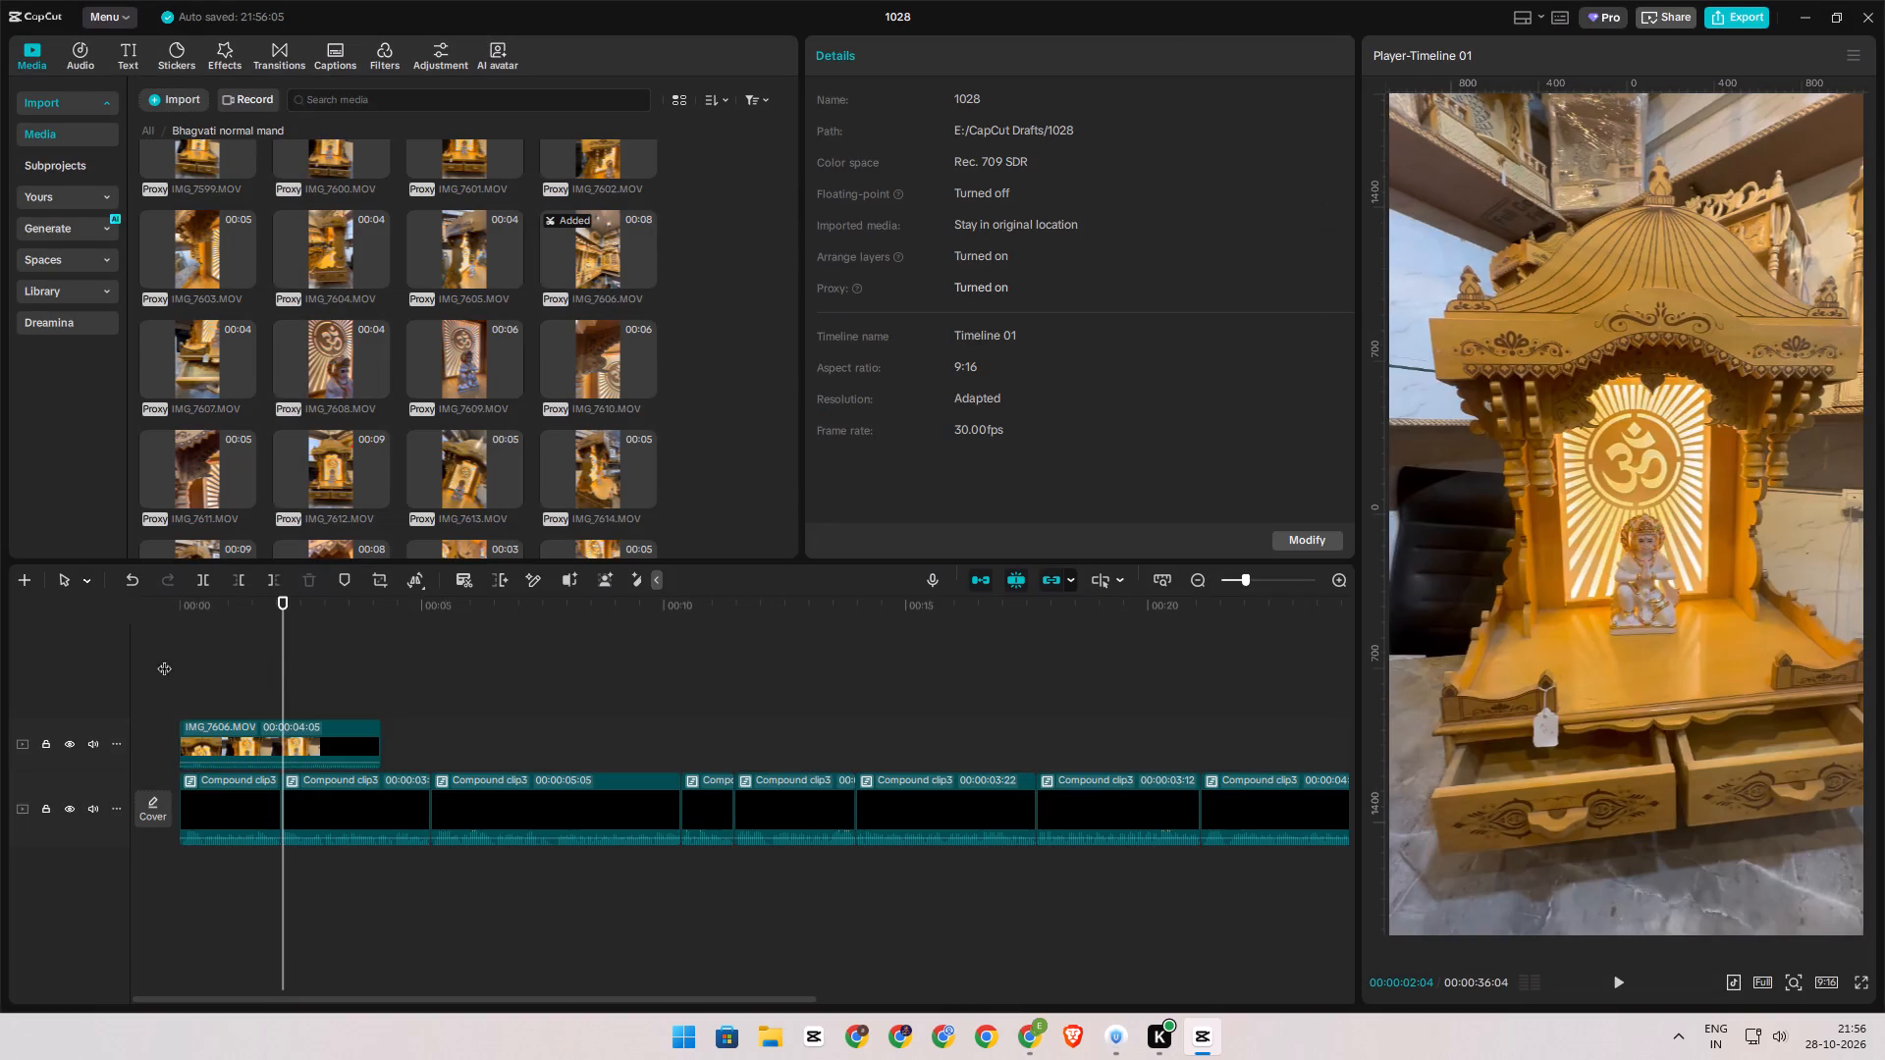
pyautogui.moveTo(164, 659); pyautogui.dragTo(8, 633)
pyautogui.press('space')
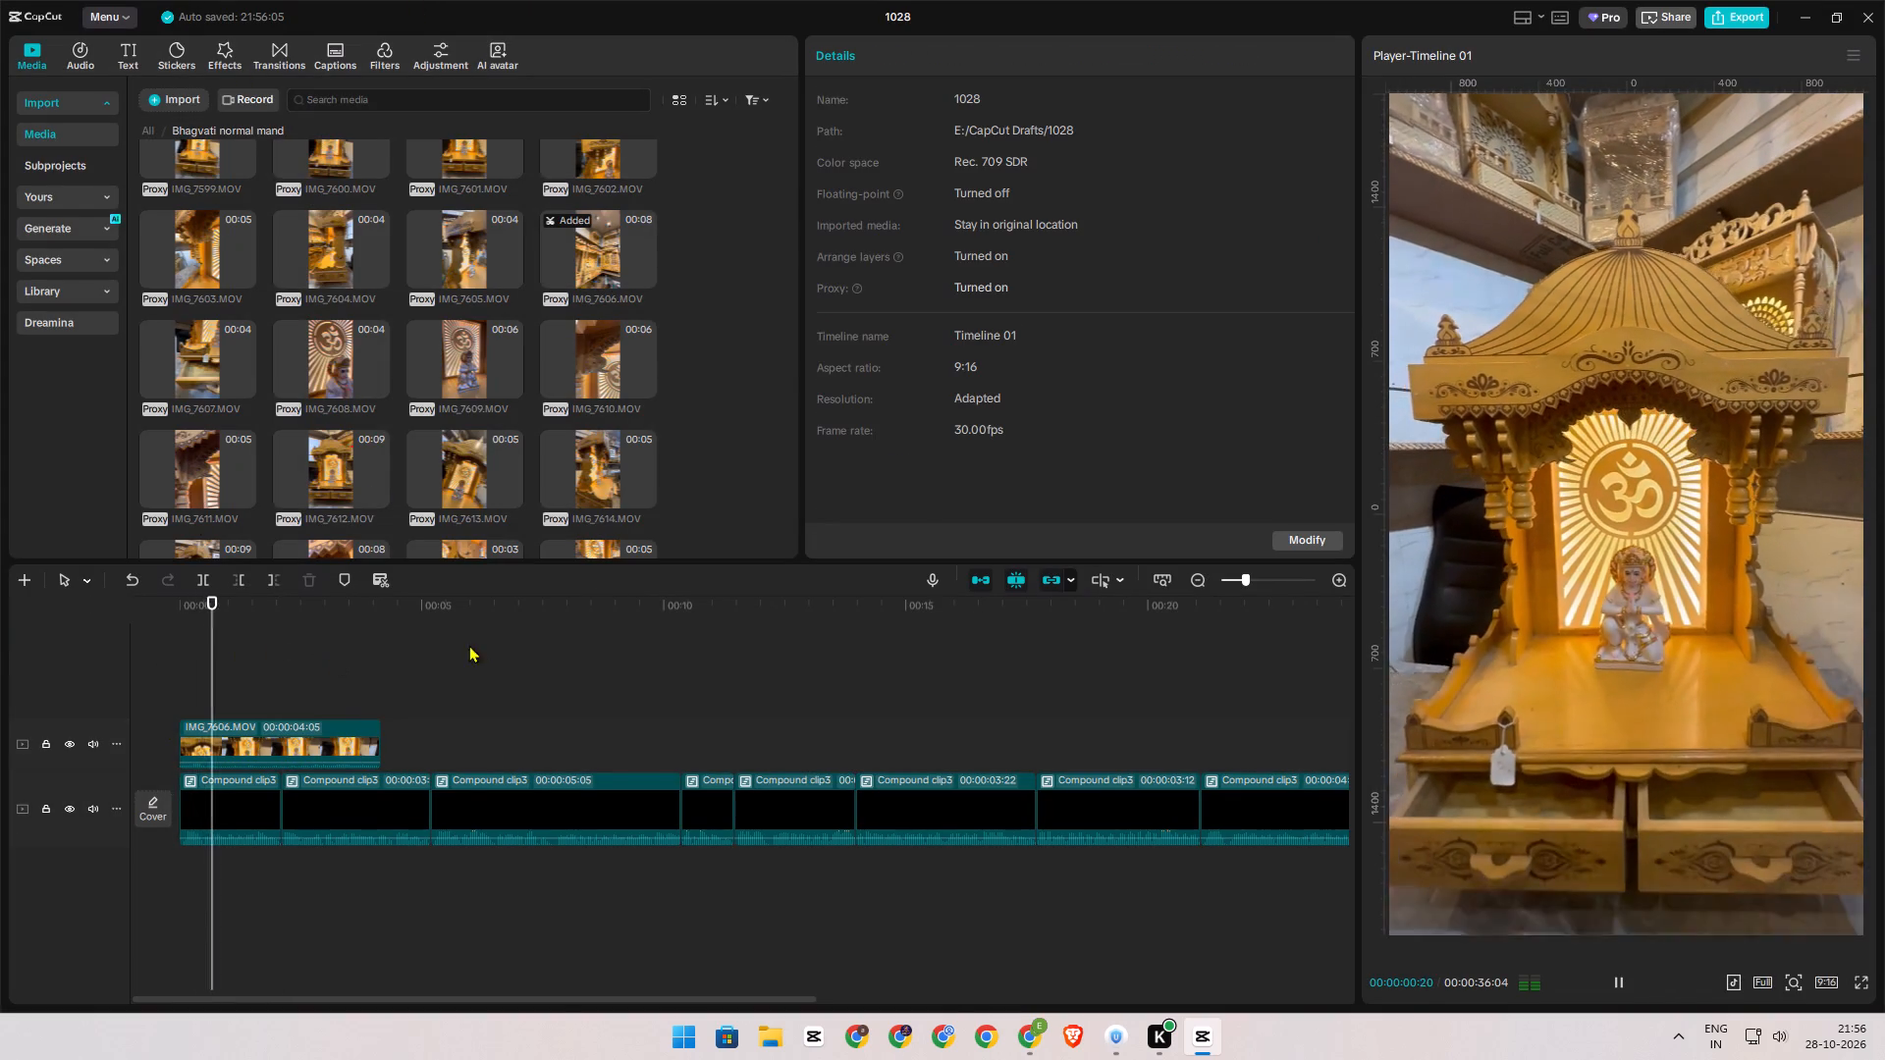
pyautogui.keyDown('ctrl'); pyautogui.scroll(12, 385, 723); pyautogui.keyUp('ctrl')
pyautogui.press('space')
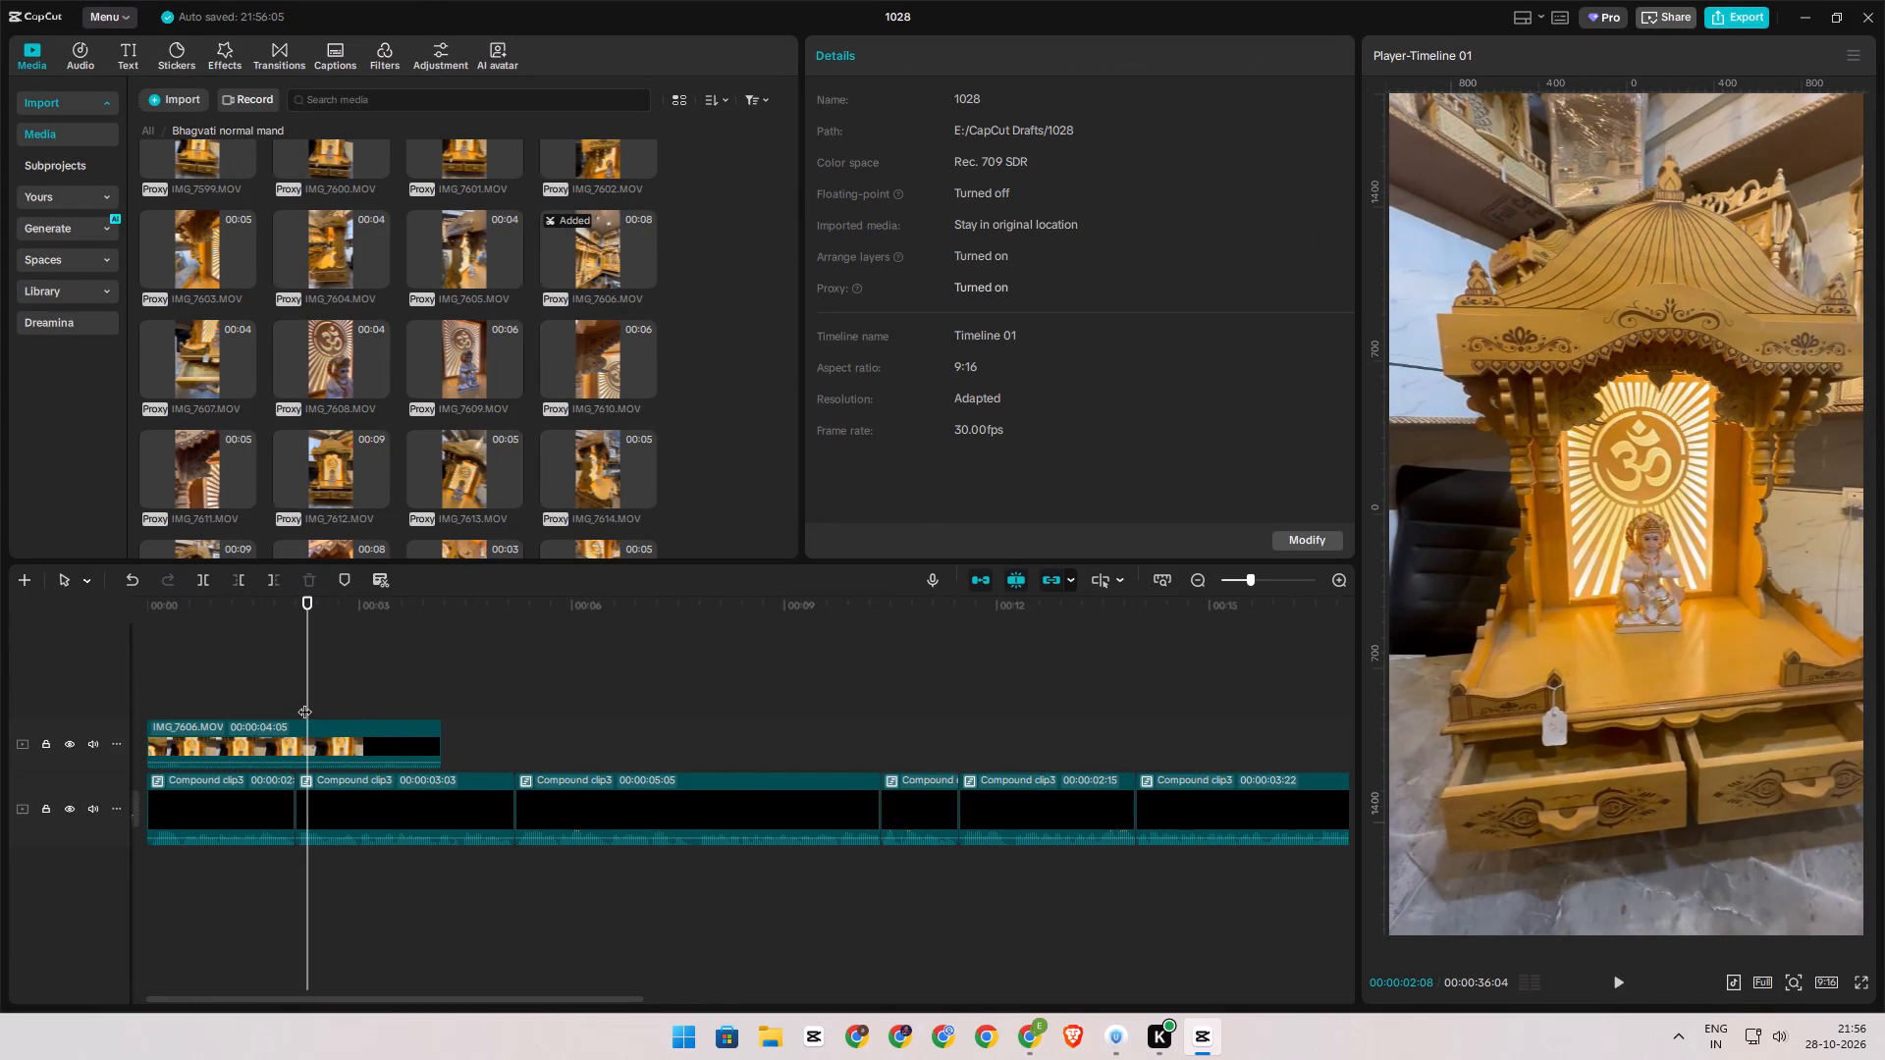
# Slow the IMG_7606.MOV clip at the start of the timeline to about 0.8x speed.
pyautogui.click(303, 700)
pyautogui.moveTo(303, 700); pyautogui.dragTo(295, 710)
pyautogui.click(305, 737)
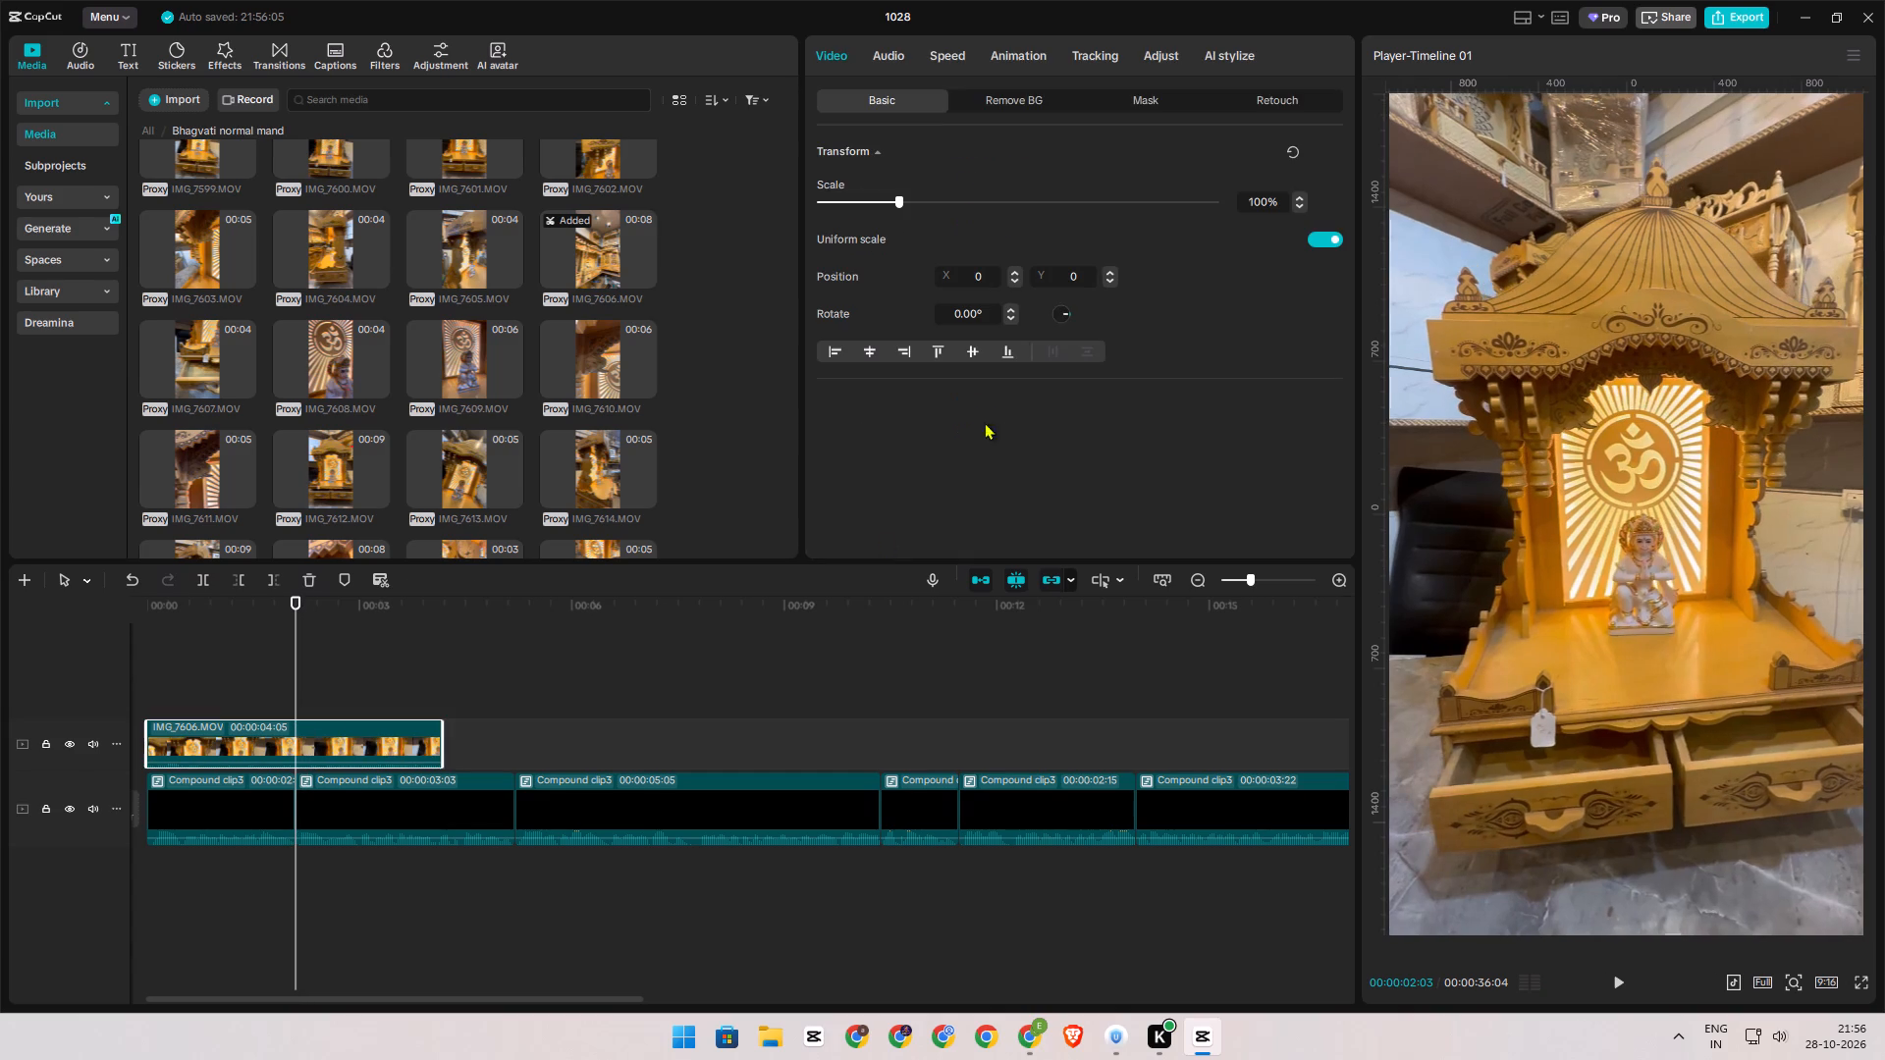
pyautogui.click(949, 55)
pyautogui.click(867, 183)
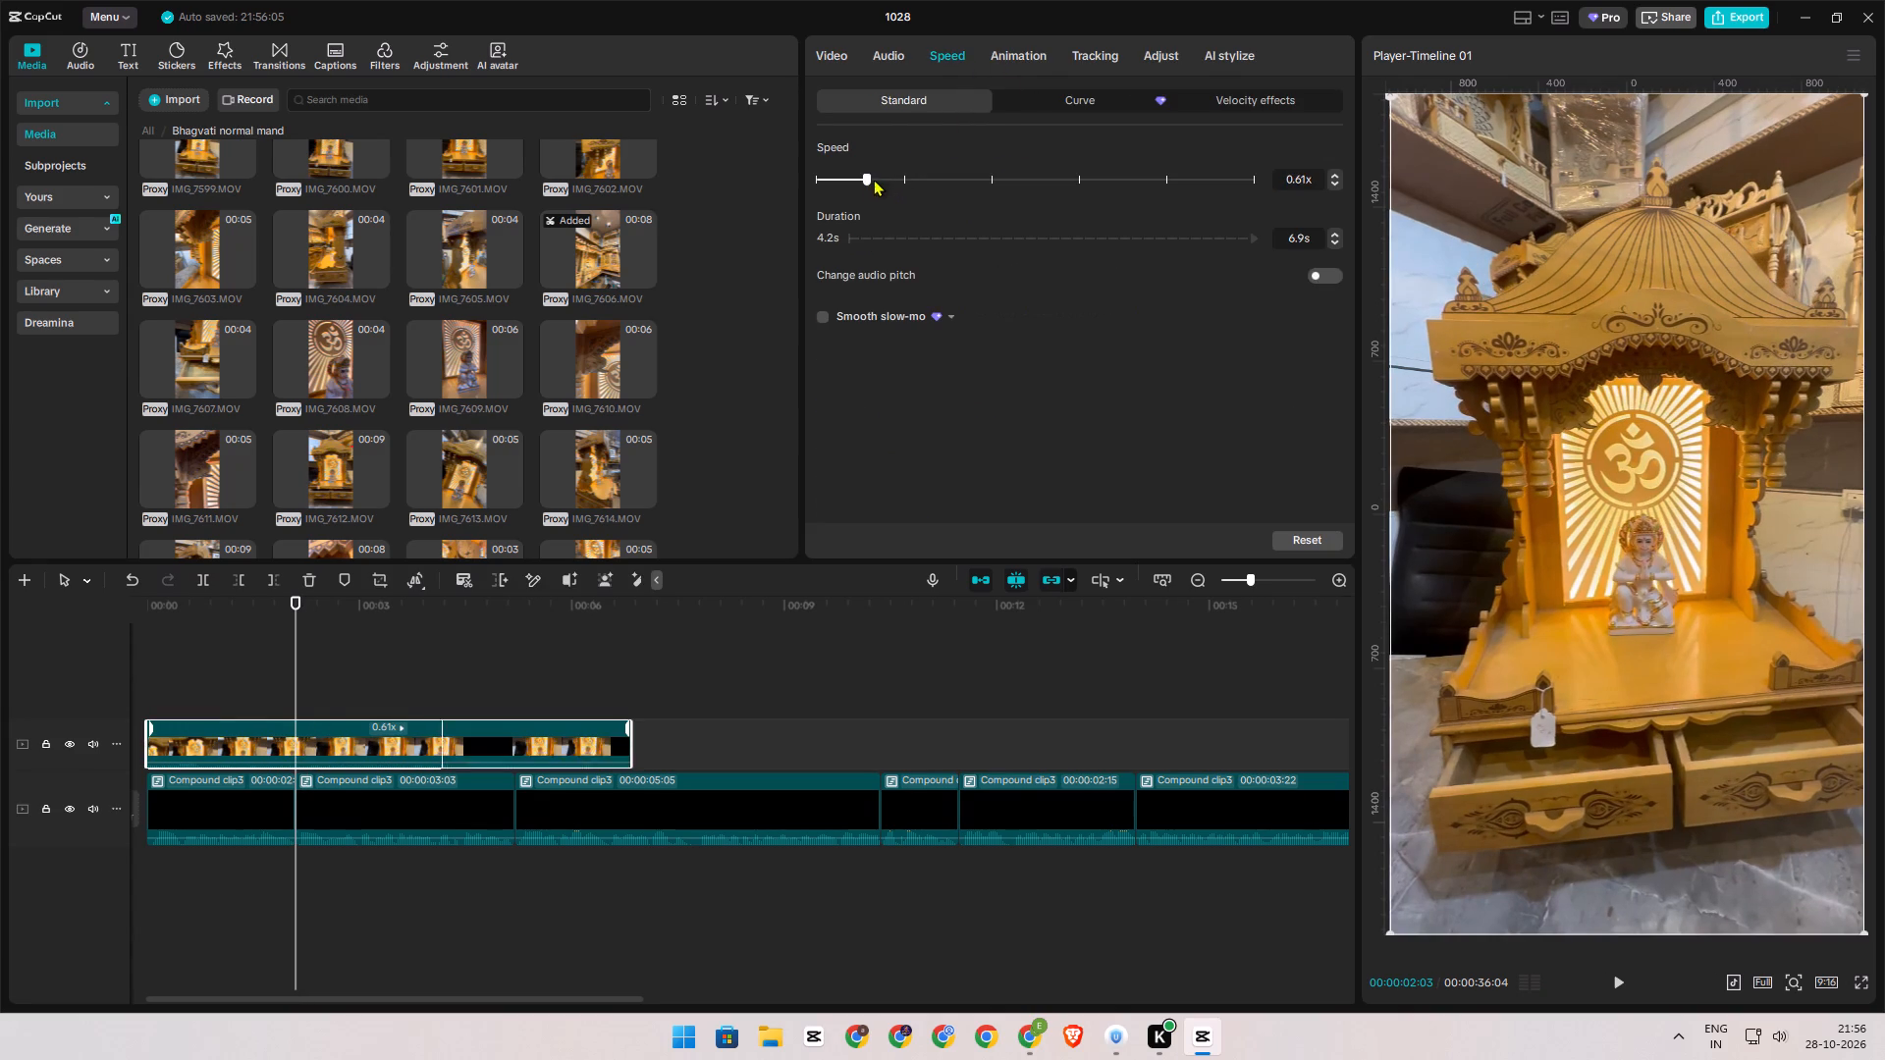
pyautogui.click(875, 176)
pyautogui.click(885, 179)
# Play the slowed IMG_7606.MOV, split it where the first voice-over segment ends and delete the remainder.
pyautogui.click(234, 655)
pyautogui.moveTo(234, 655); pyautogui.dragTo(22, 654)
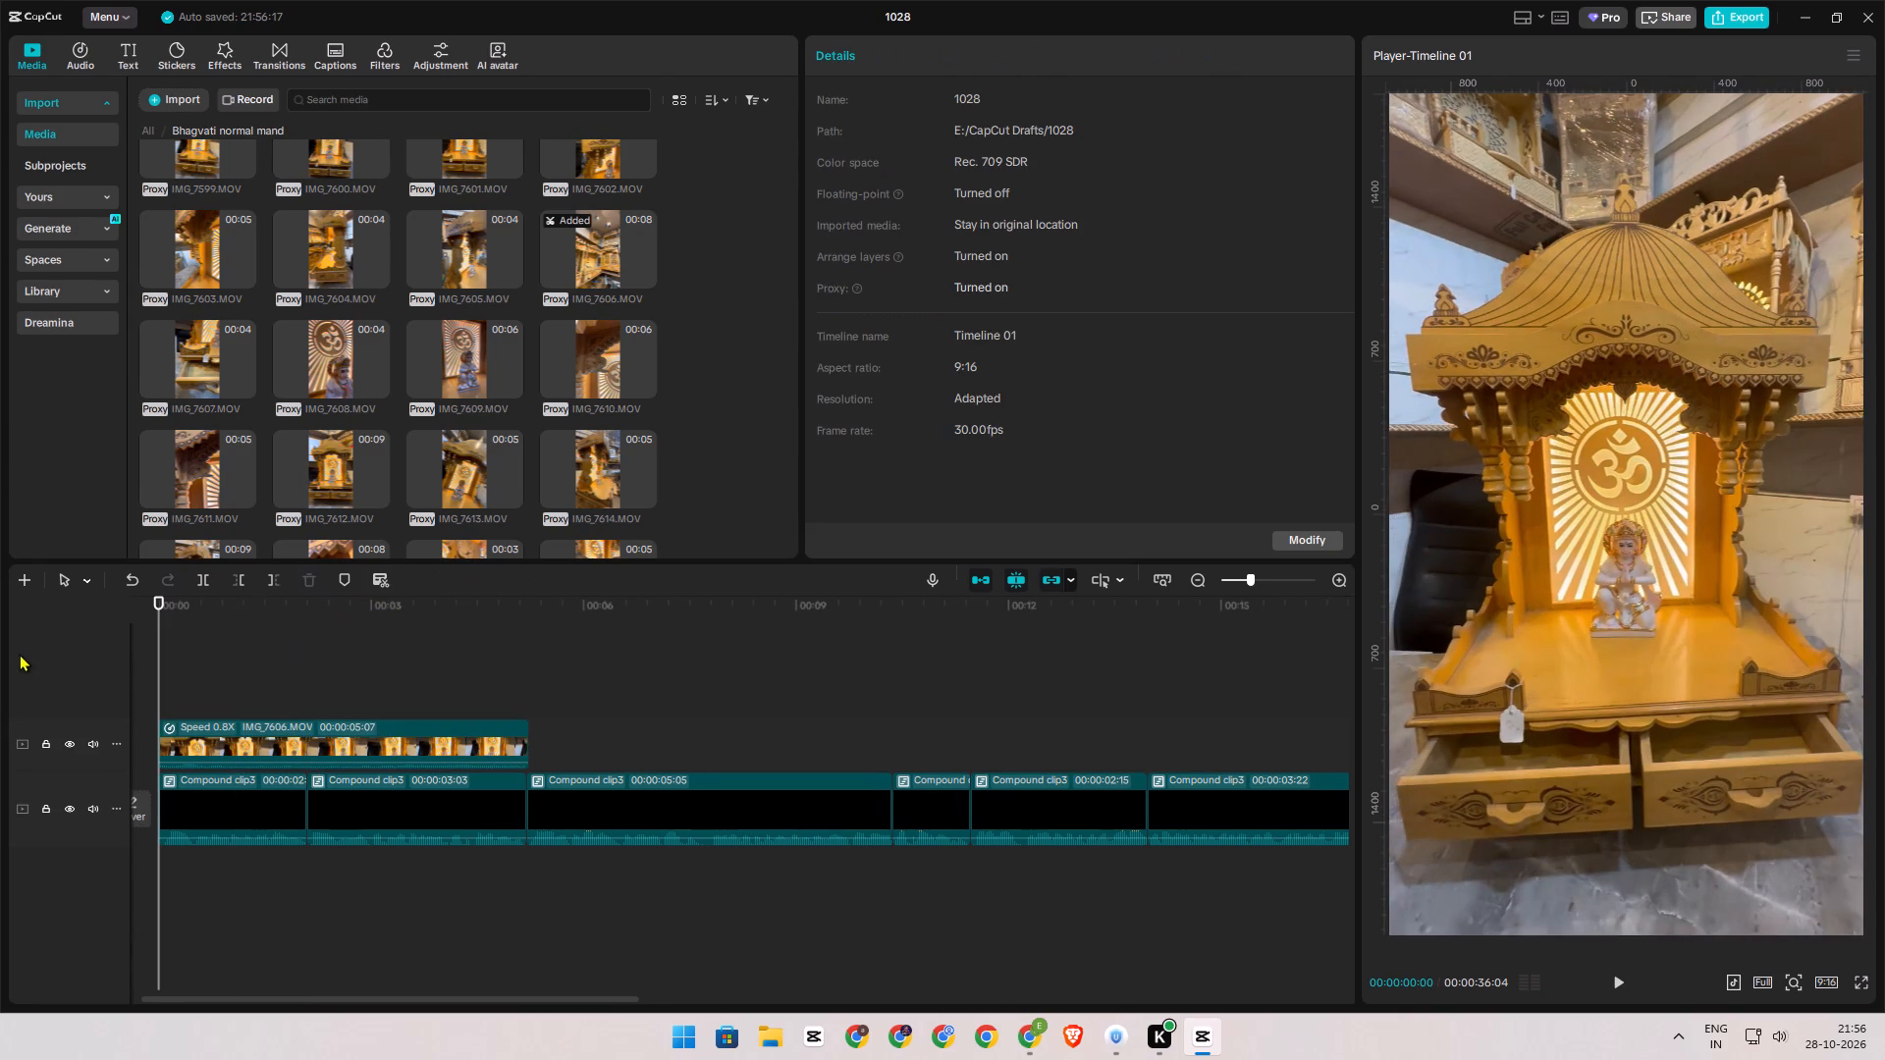
pyautogui.press('space')
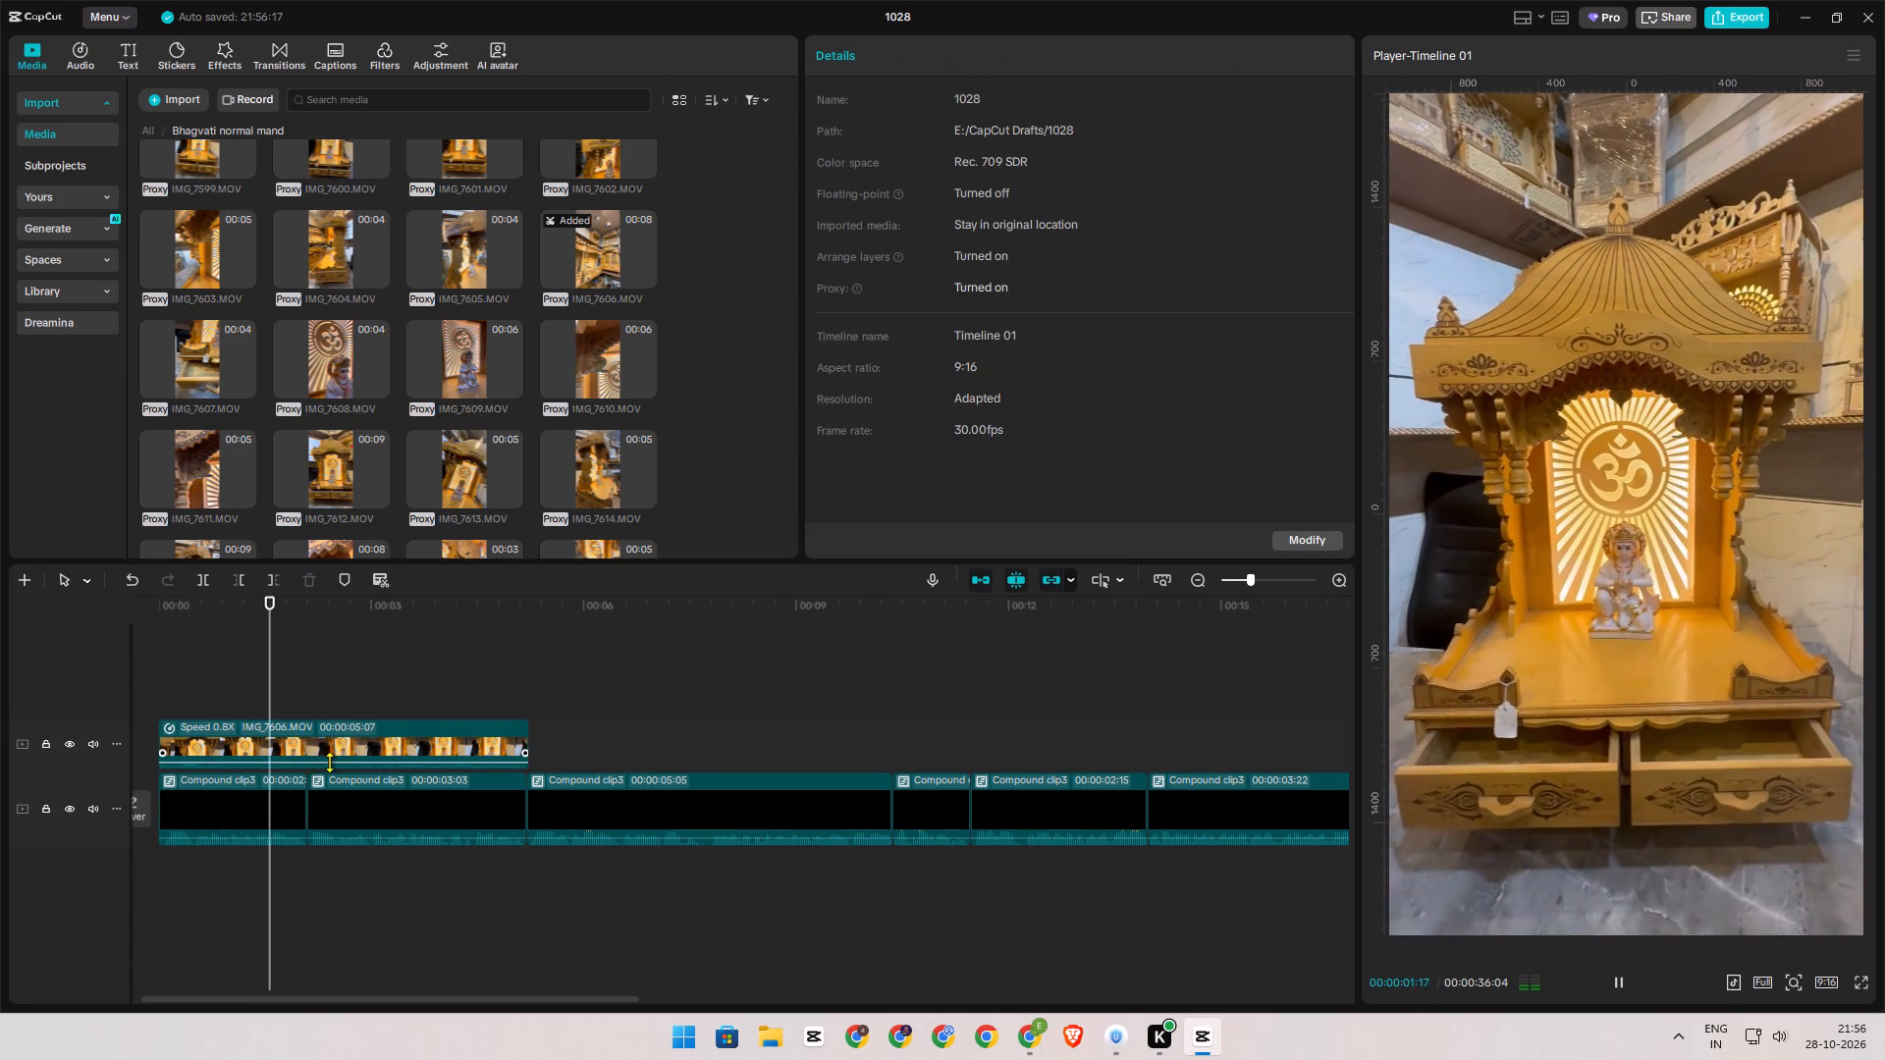
pyautogui.press('space')
pyautogui.doubleClick(309, 694)
pyautogui.click(317, 739)
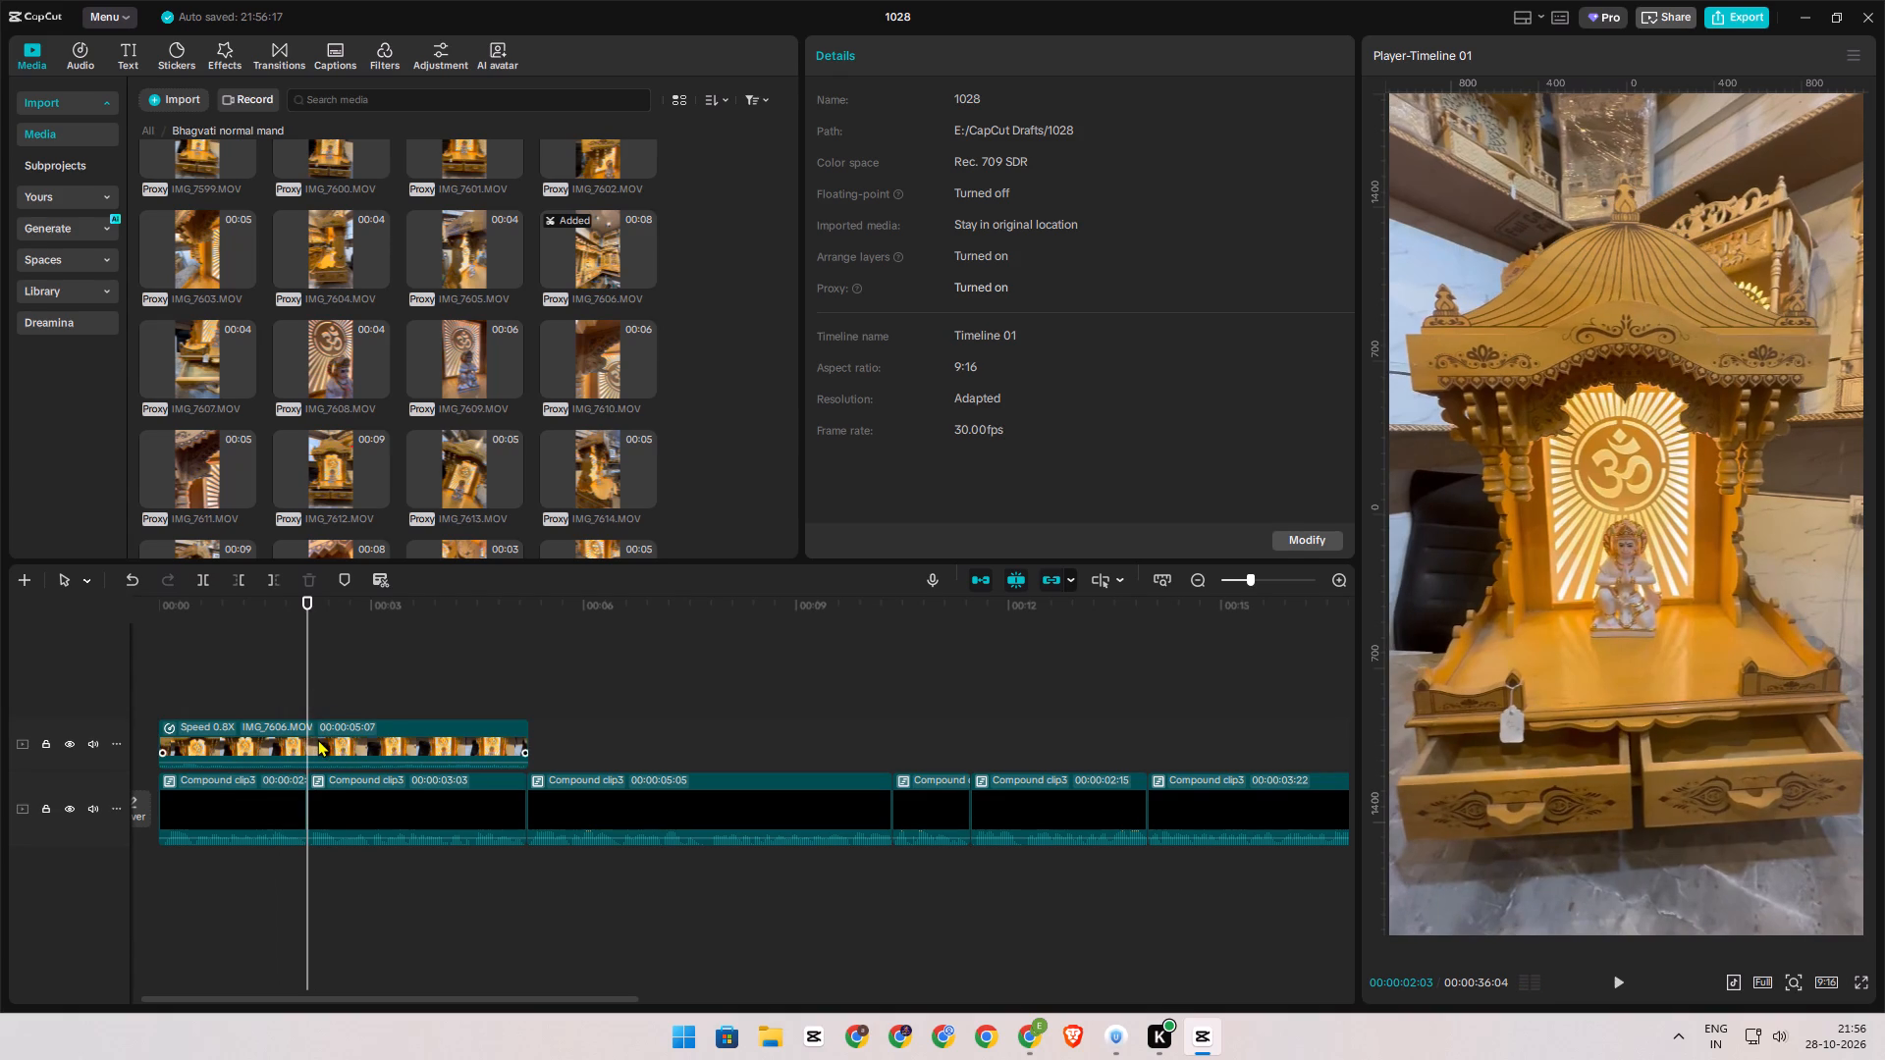
pyautogui.write('sd')
# Place IMG_7612.MOV from the media library directly after IMG_7606.MOV on the footage track.
pyautogui.press('space')
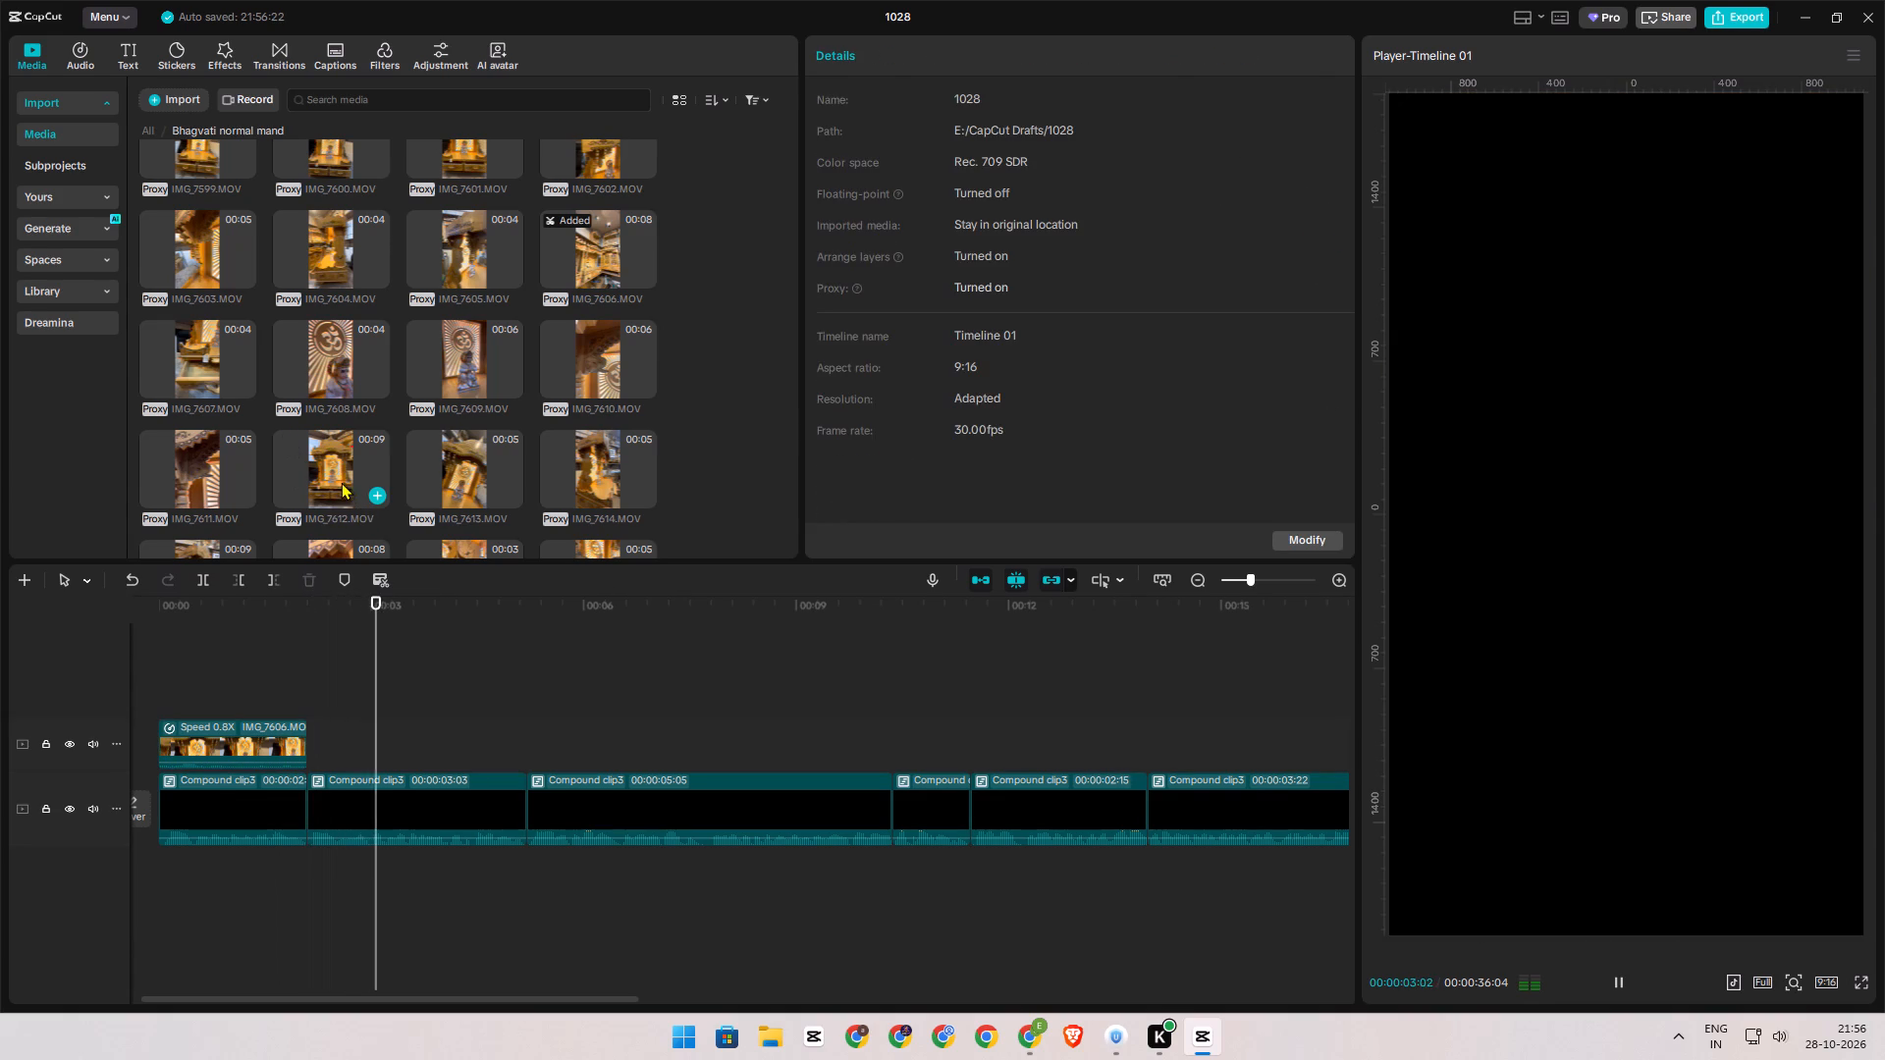
pyautogui.scroll(-1, 333, 479)
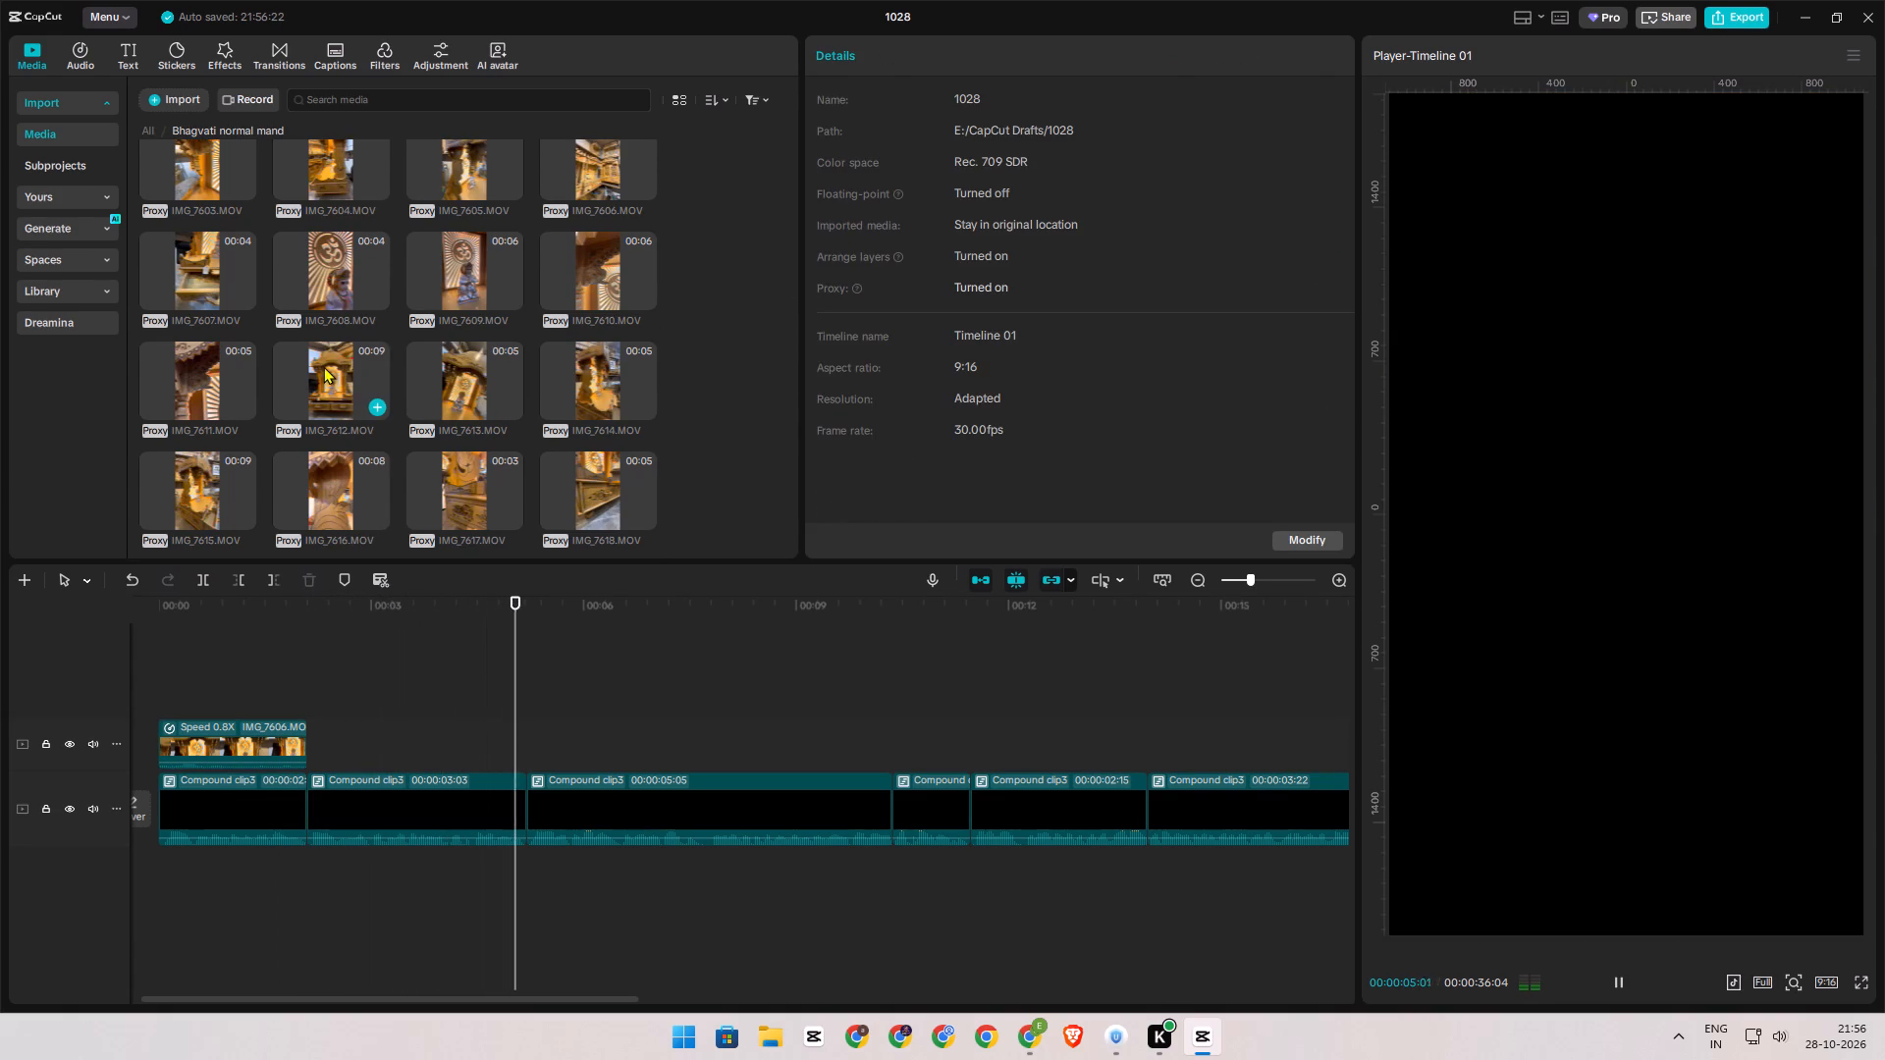
pyautogui.press('space')
pyautogui.click(321, 372)
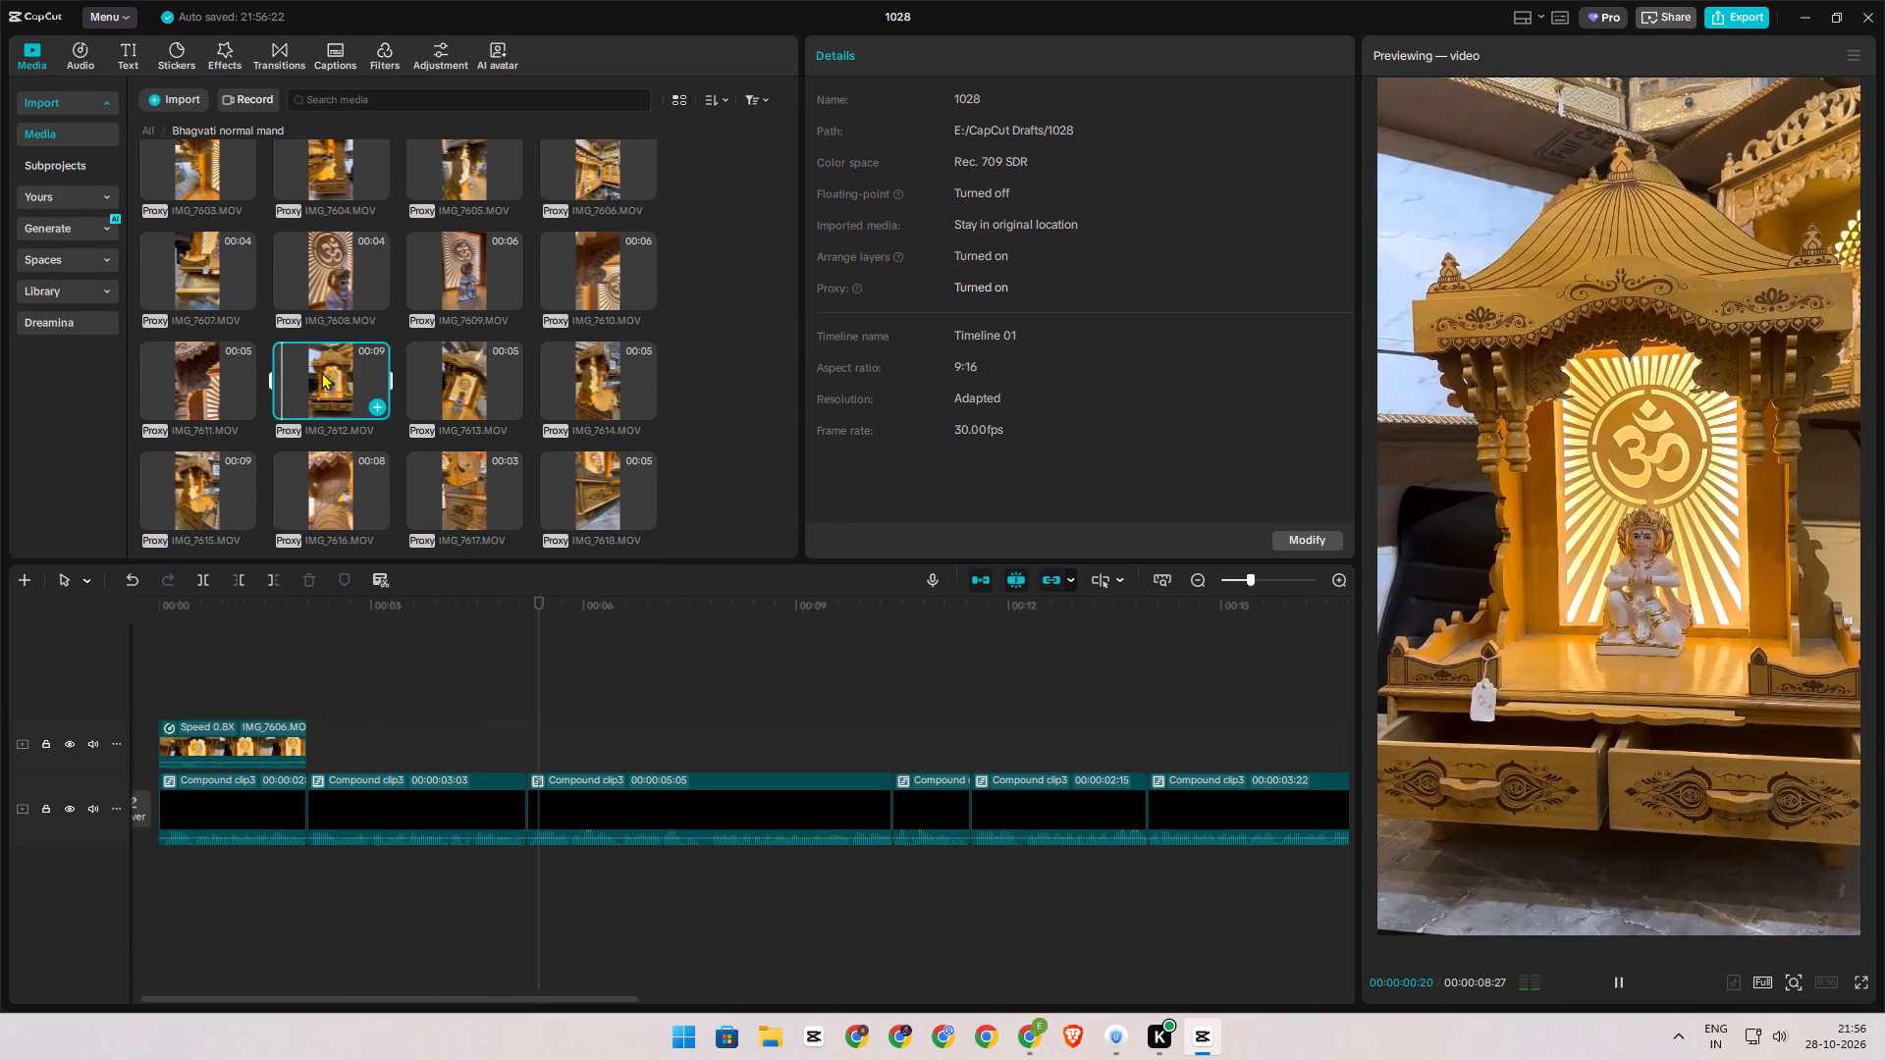
pyautogui.moveTo(321, 372); pyautogui.dragTo(308, 739)
# Play the cut into IMG_7612.MOV and the opening from the start to check the footage against the voice-over.
pyautogui.click(289, 686)
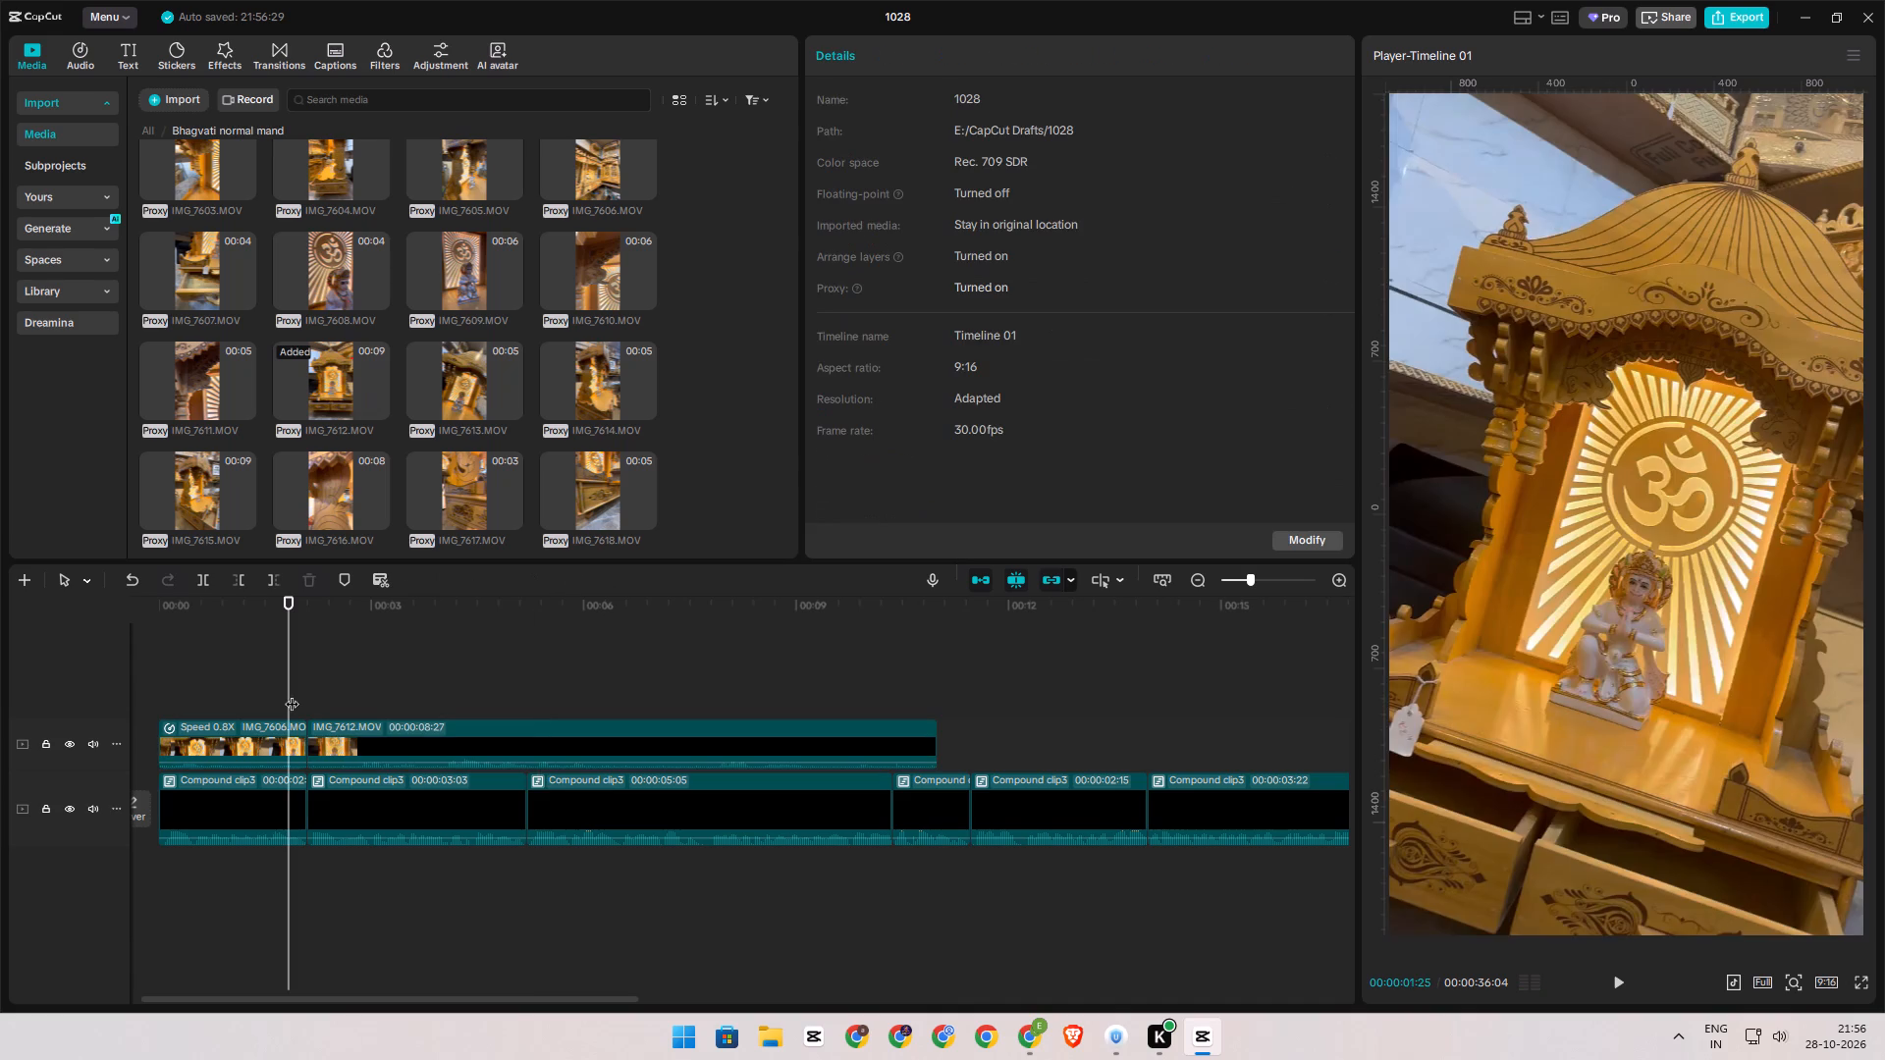
pyautogui.press('space')
pyautogui.press('space')
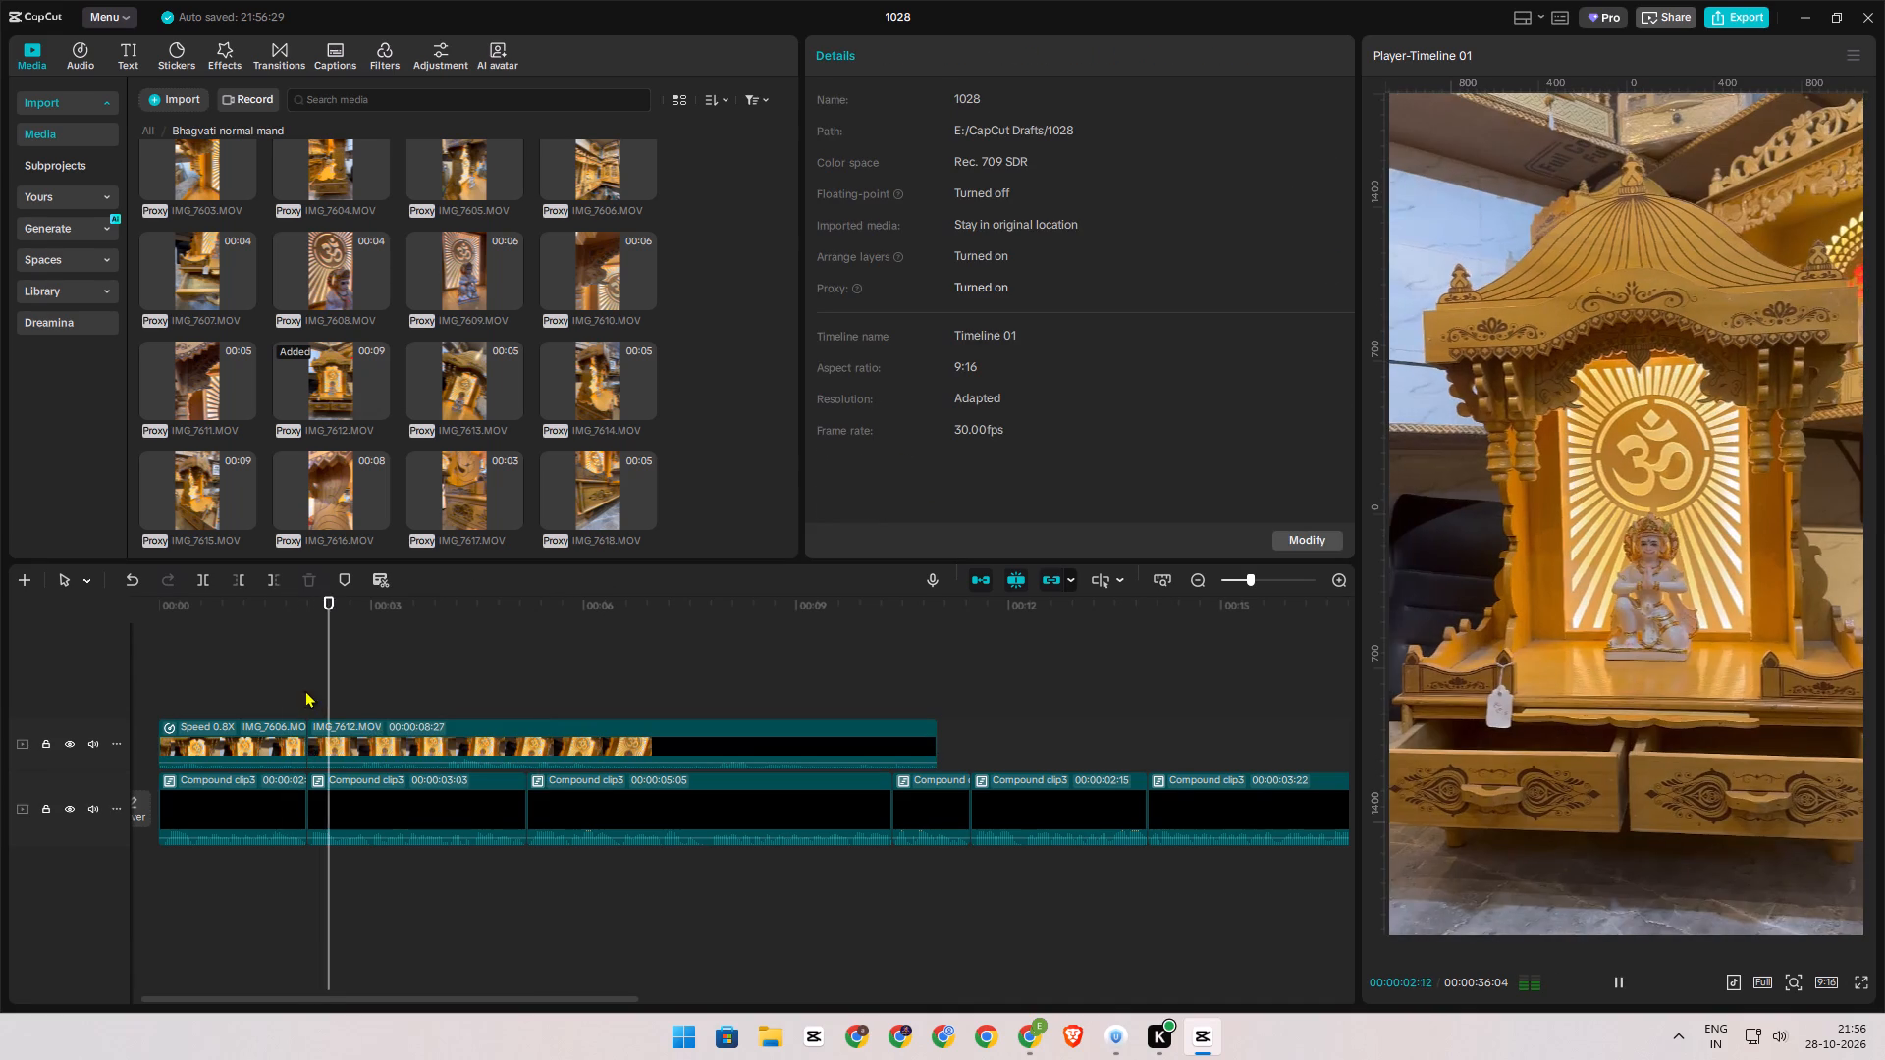
pyautogui.click(304, 690)
pyautogui.moveTo(304, 690); pyautogui.dragTo(87, 682)
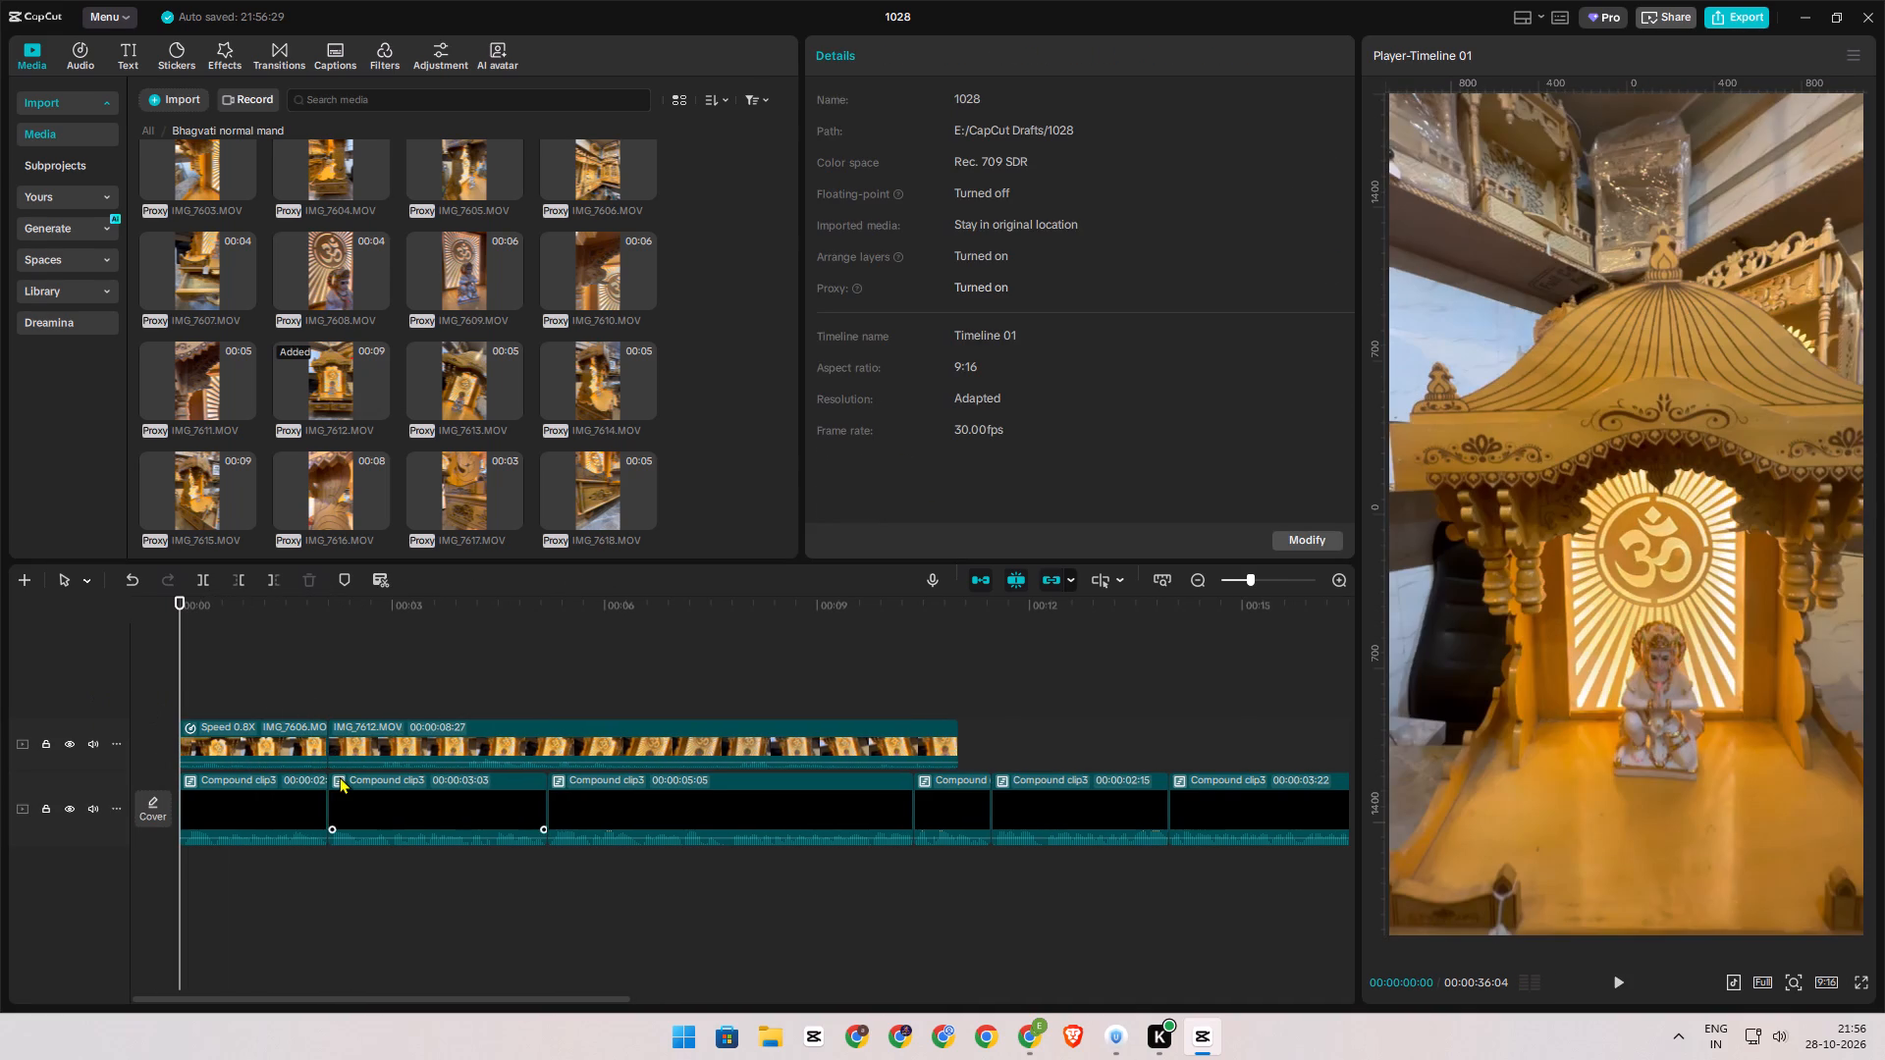
pyautogui.keyDown('ctrl'); pyautogui.scroll(-14, 341, 777); pyautogui.keyUp('ctrl')
pyautogui.press('space')
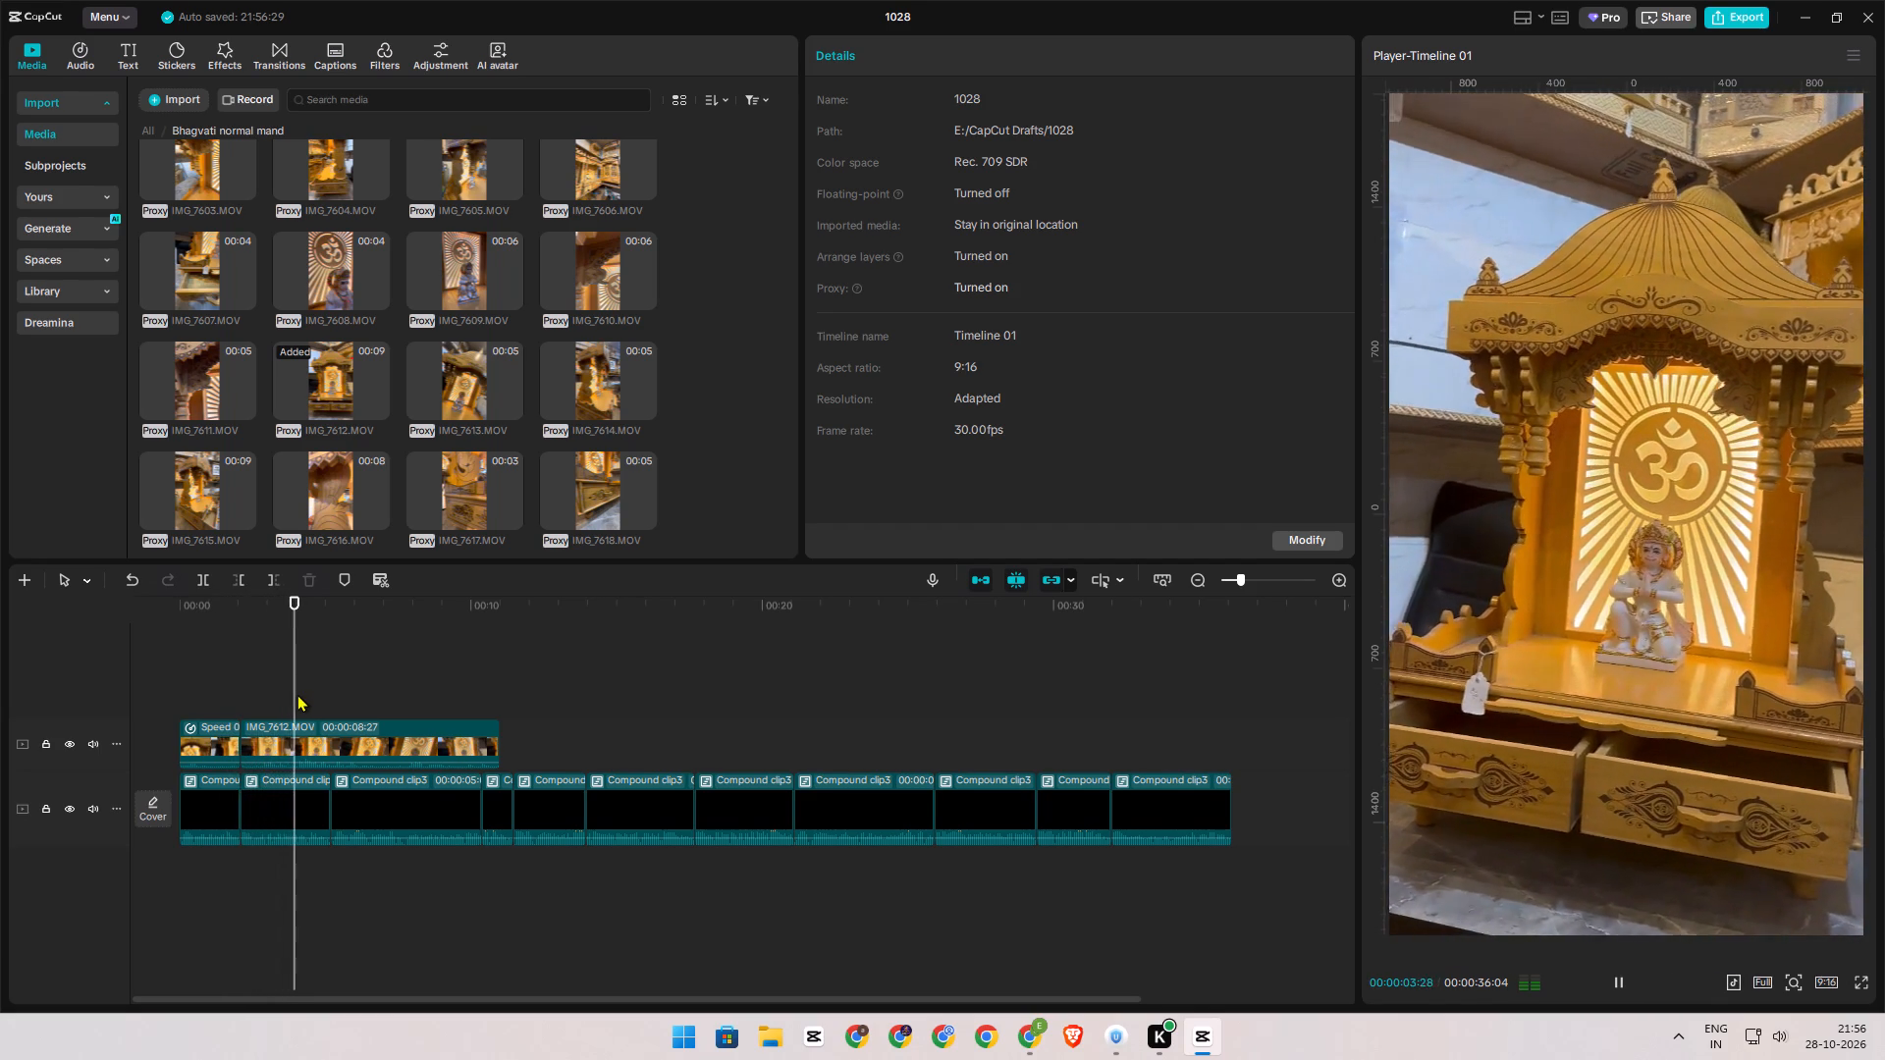
pyautogui.press('space')
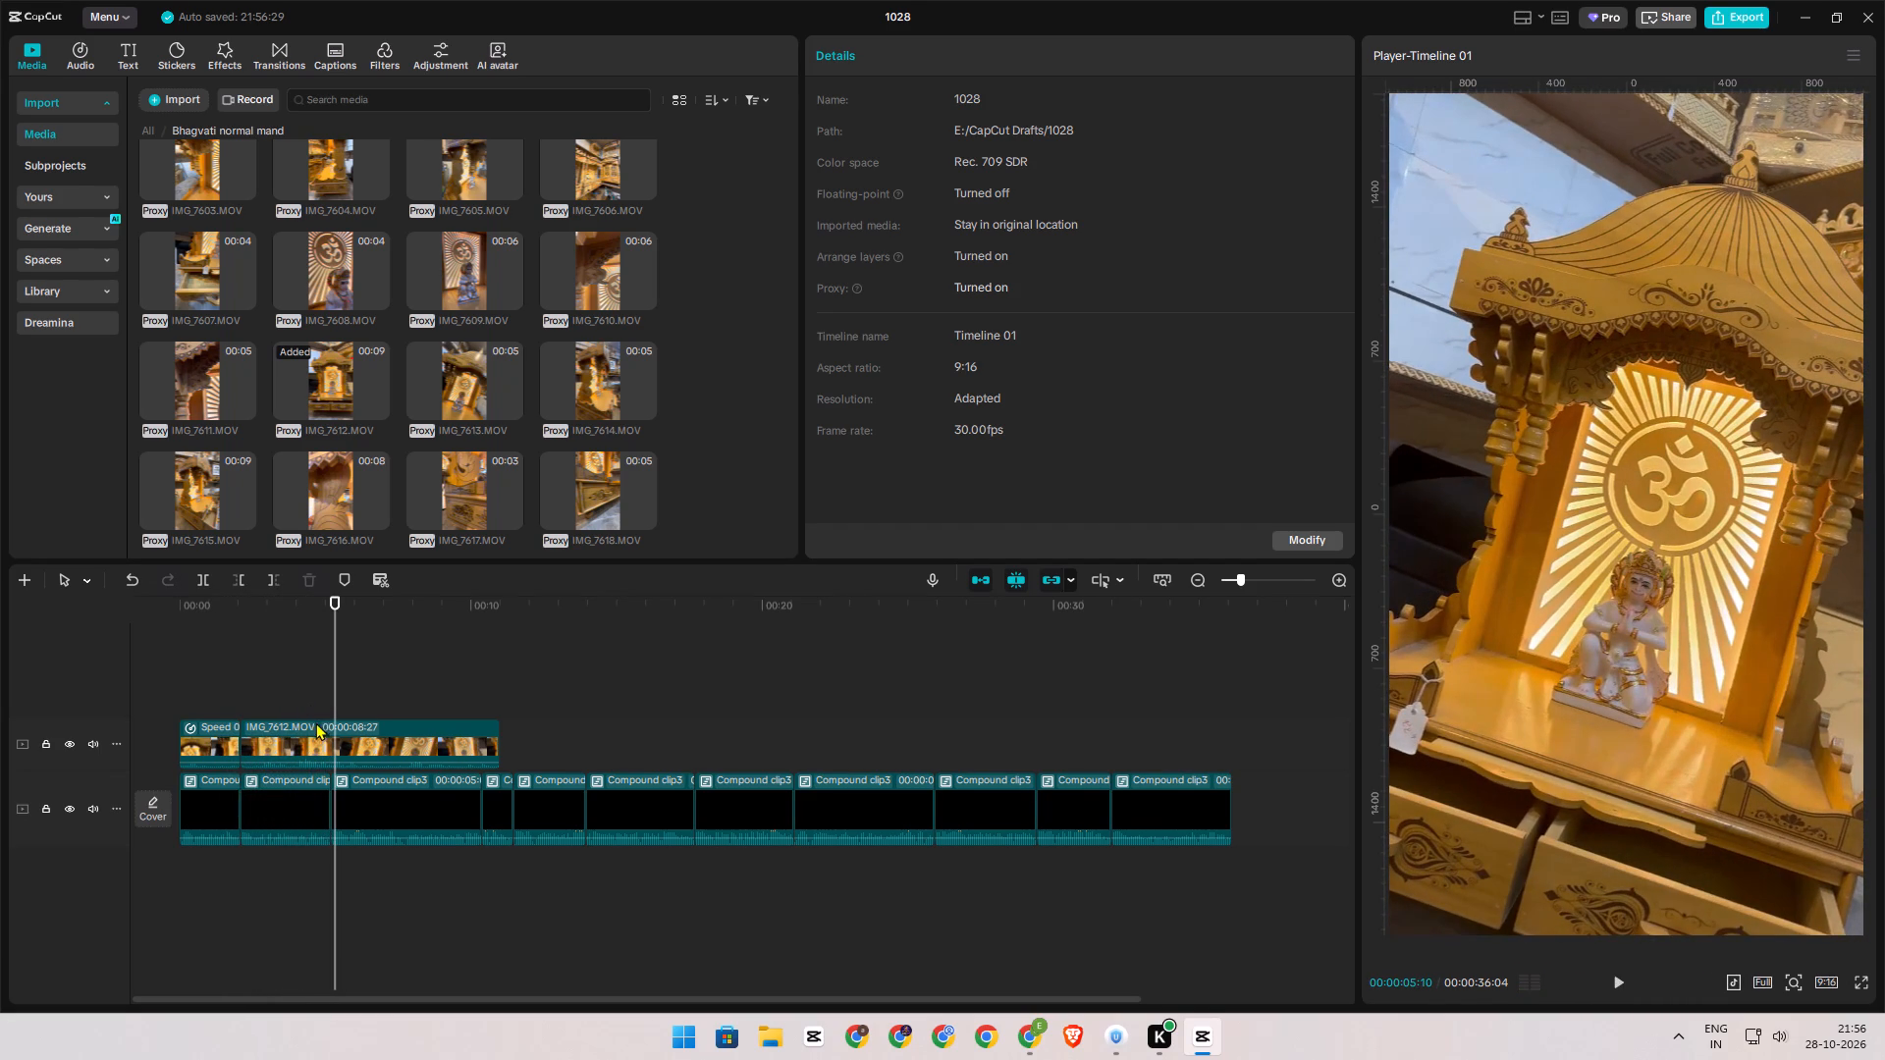
# Slow the IMG_7612.MOV clip on the timeline to 0.74x speed.
pyautogui.click(335, 743)
pyautogui.click(948, 56)
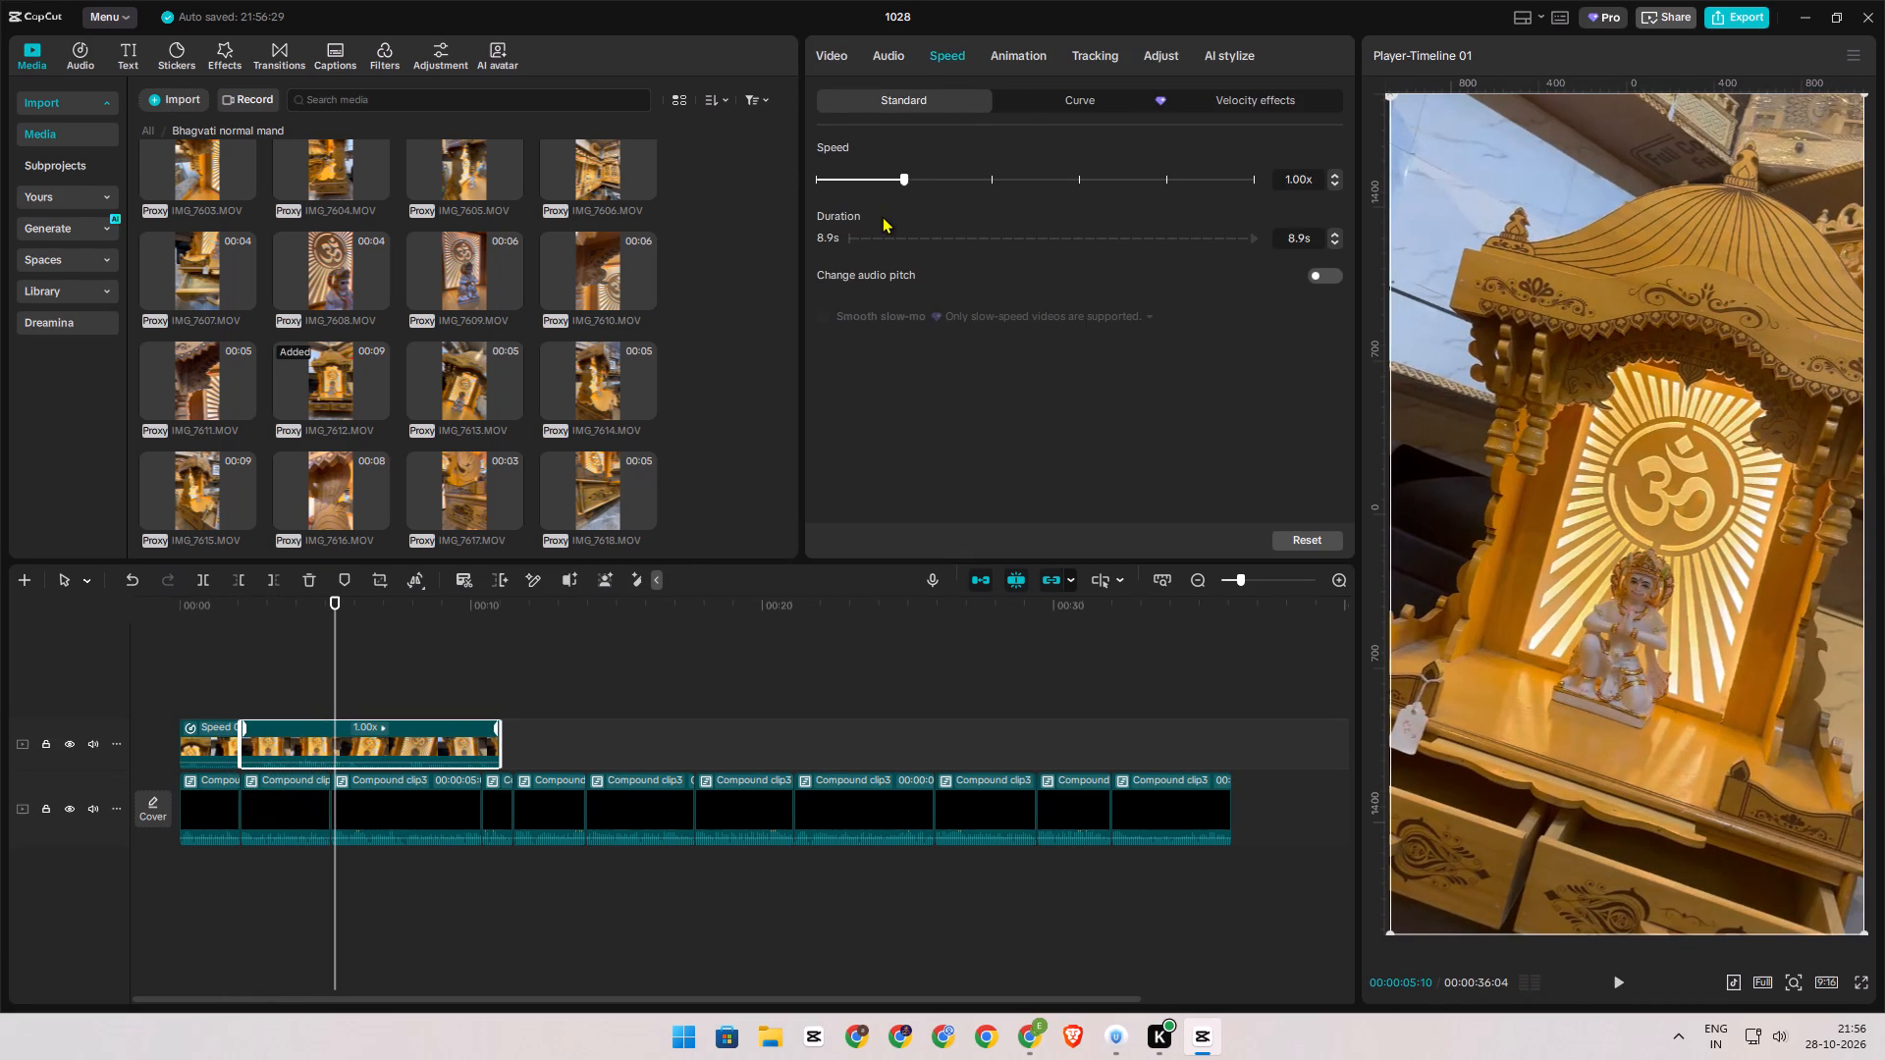
pyautogui.click(879, 175)
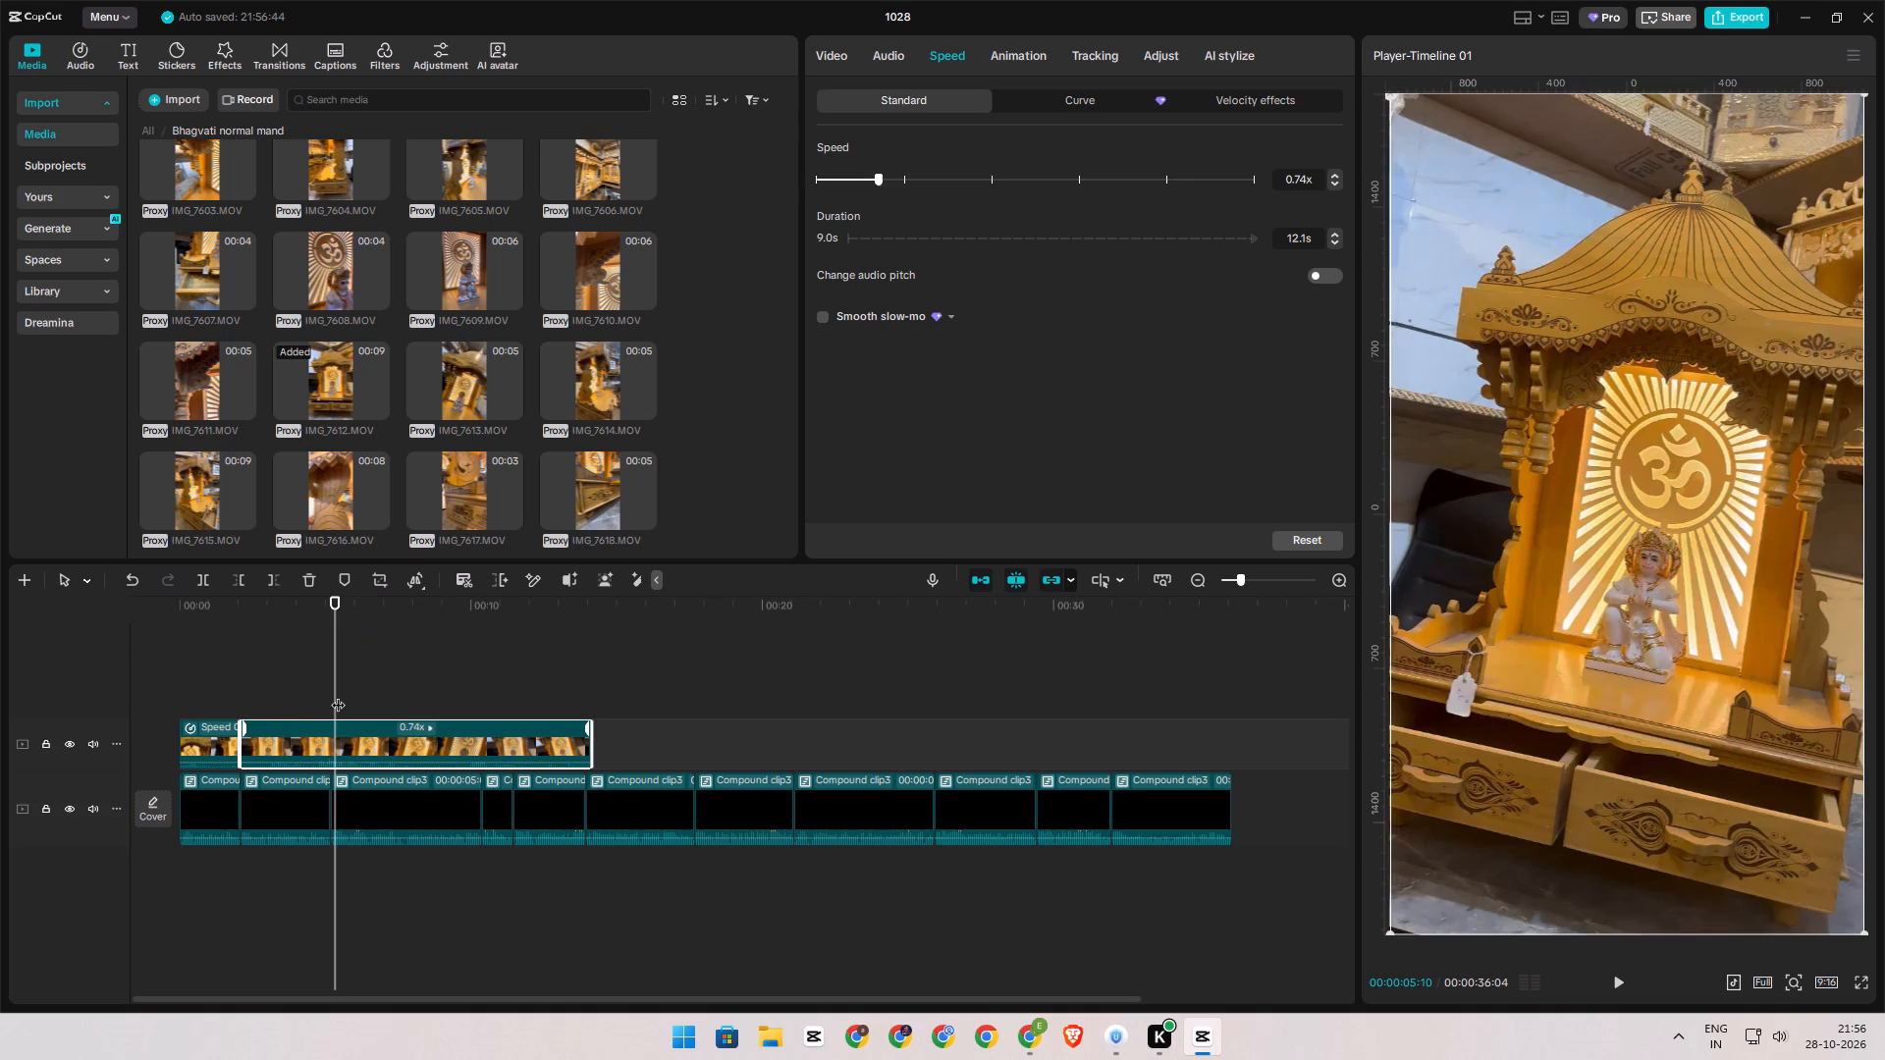
# Split IMG_7612.MOV near the end of the second voice-over segment and delete the remainder.
pyautogui.moveTo(338, 695); pyautogui.dragTo(330, 704)
pyautogui.write('sd')
# Play the third voice-over segment and preview library clips IMG_7628, IMG_7624, IMG_7625, IMG_7629 and IMG_7630 for its shot.
pyautogui.press('space')
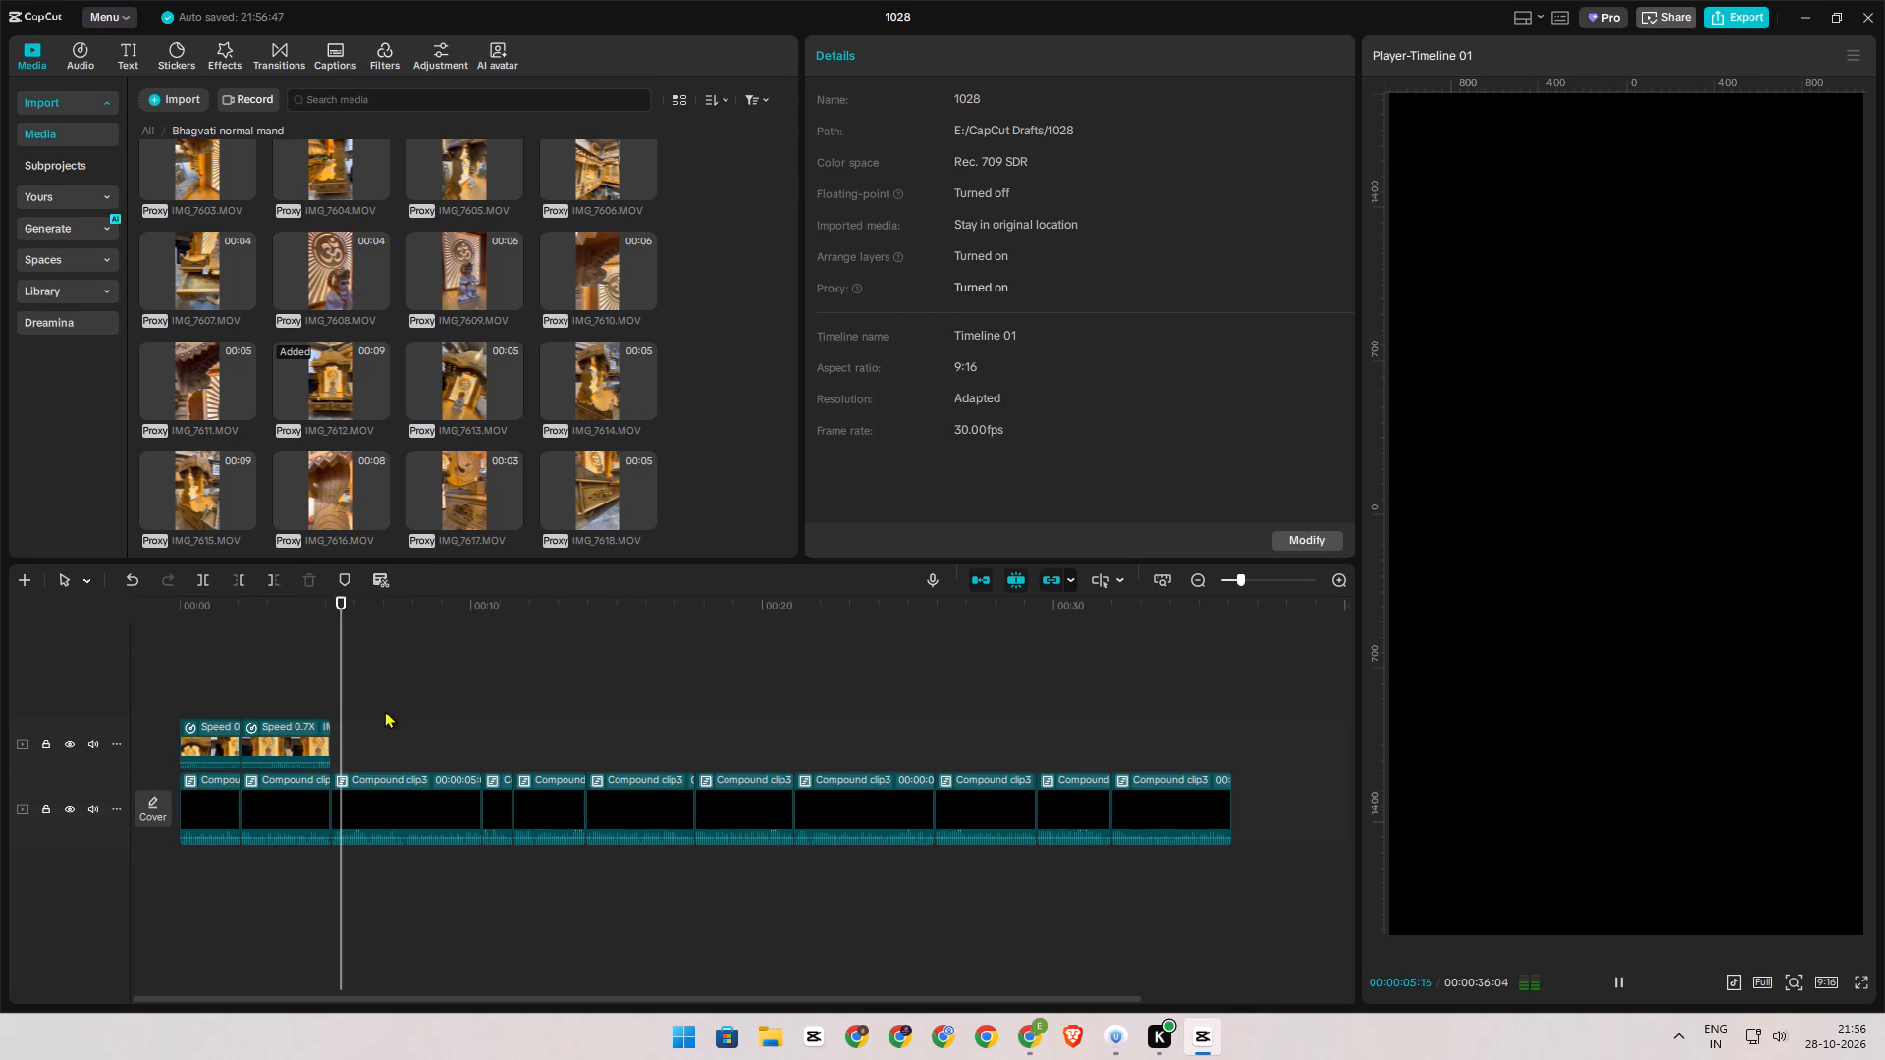
pyautogui.keyDown('ctrl'); pyautogui.scroll(-2, 392, 712); pyautogui.keyUp('ctrl')
pyautogui.scroll(-4, 326, 438)
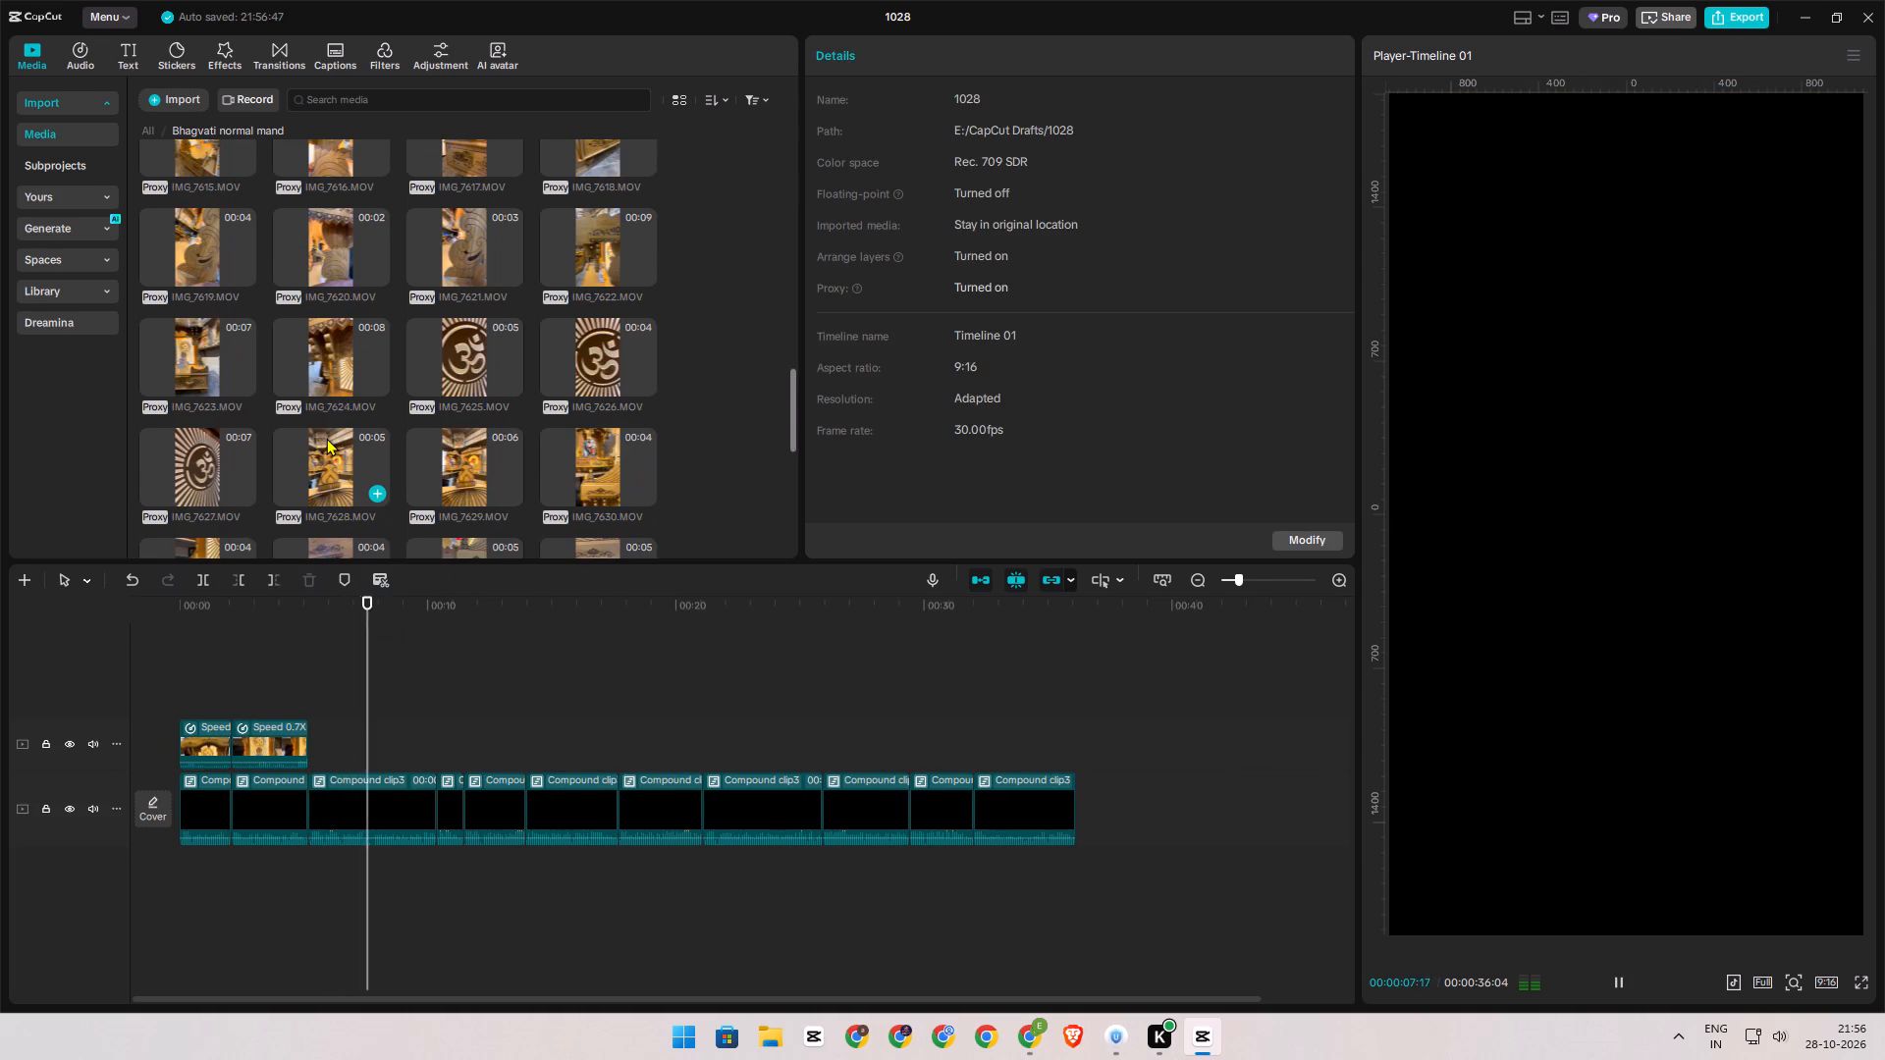
pyautogui.press('space')
pyautogui.click(326, 439)
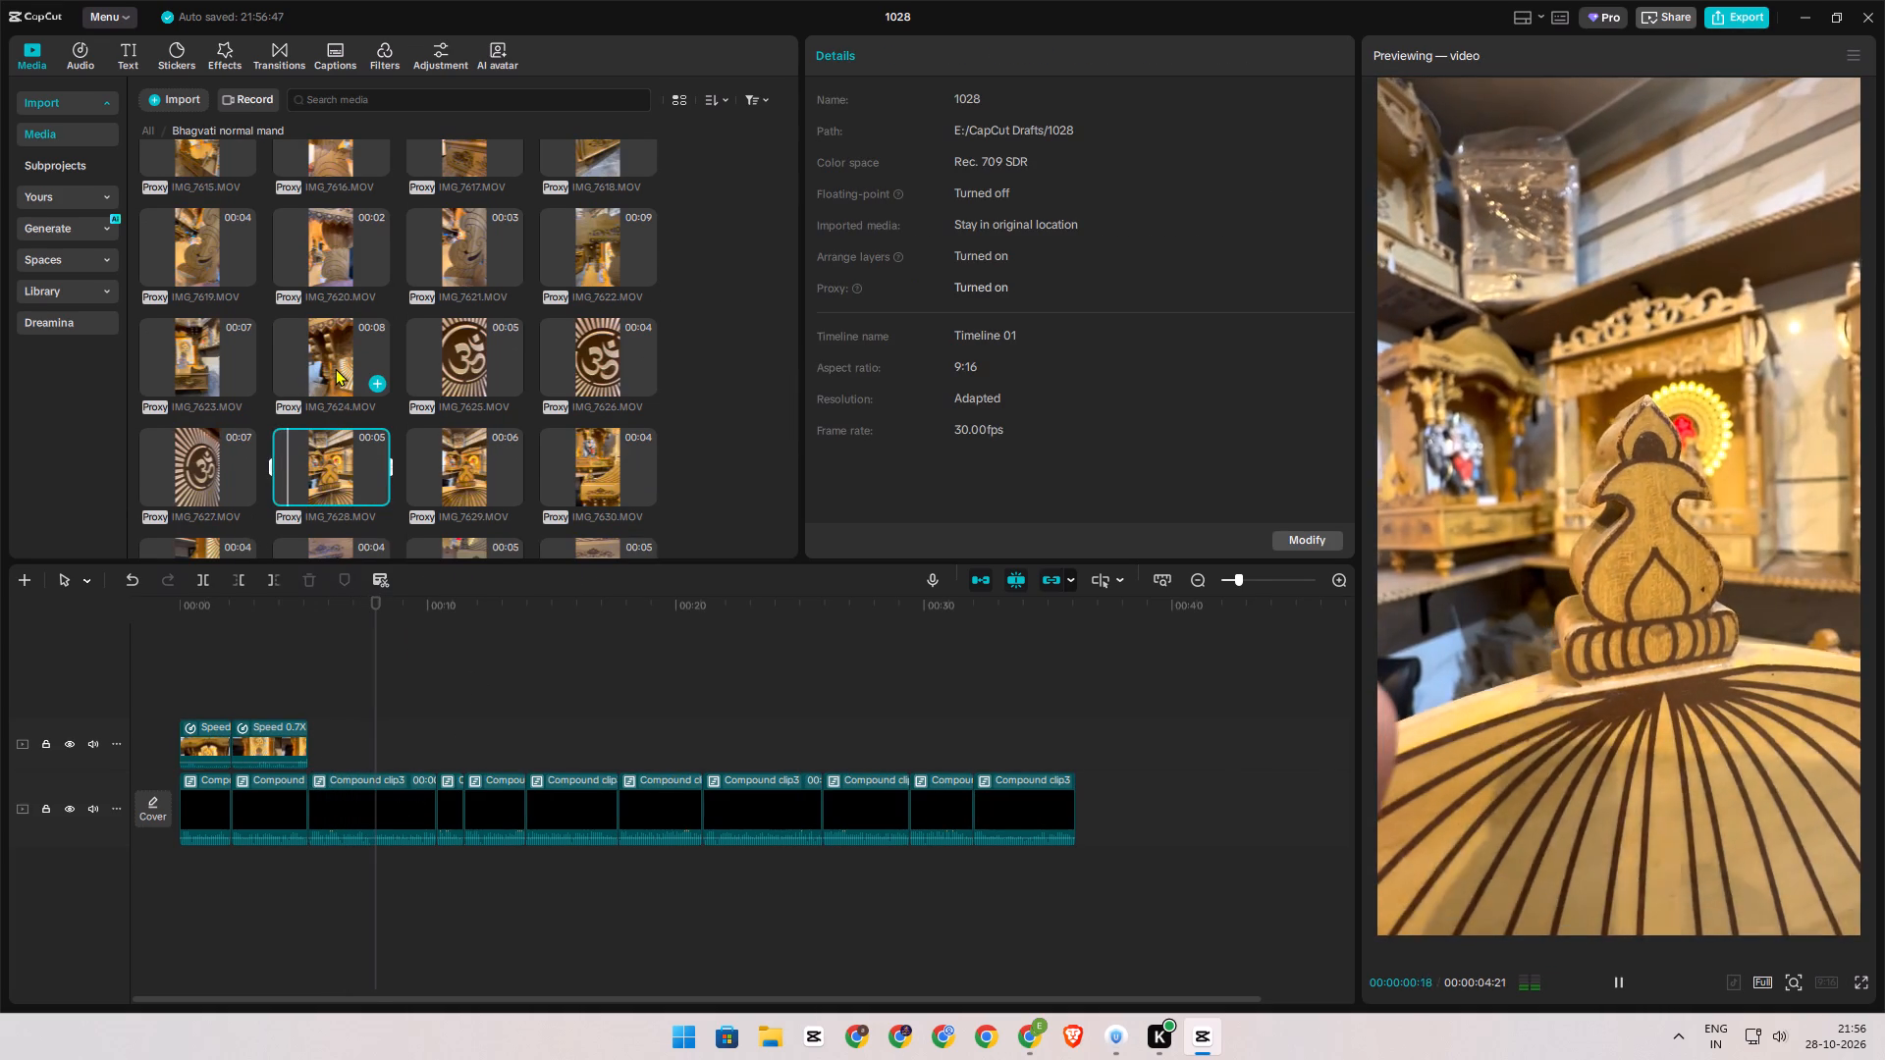
pyautogui.click(335, 368)
pyautogui.click(442, 374)
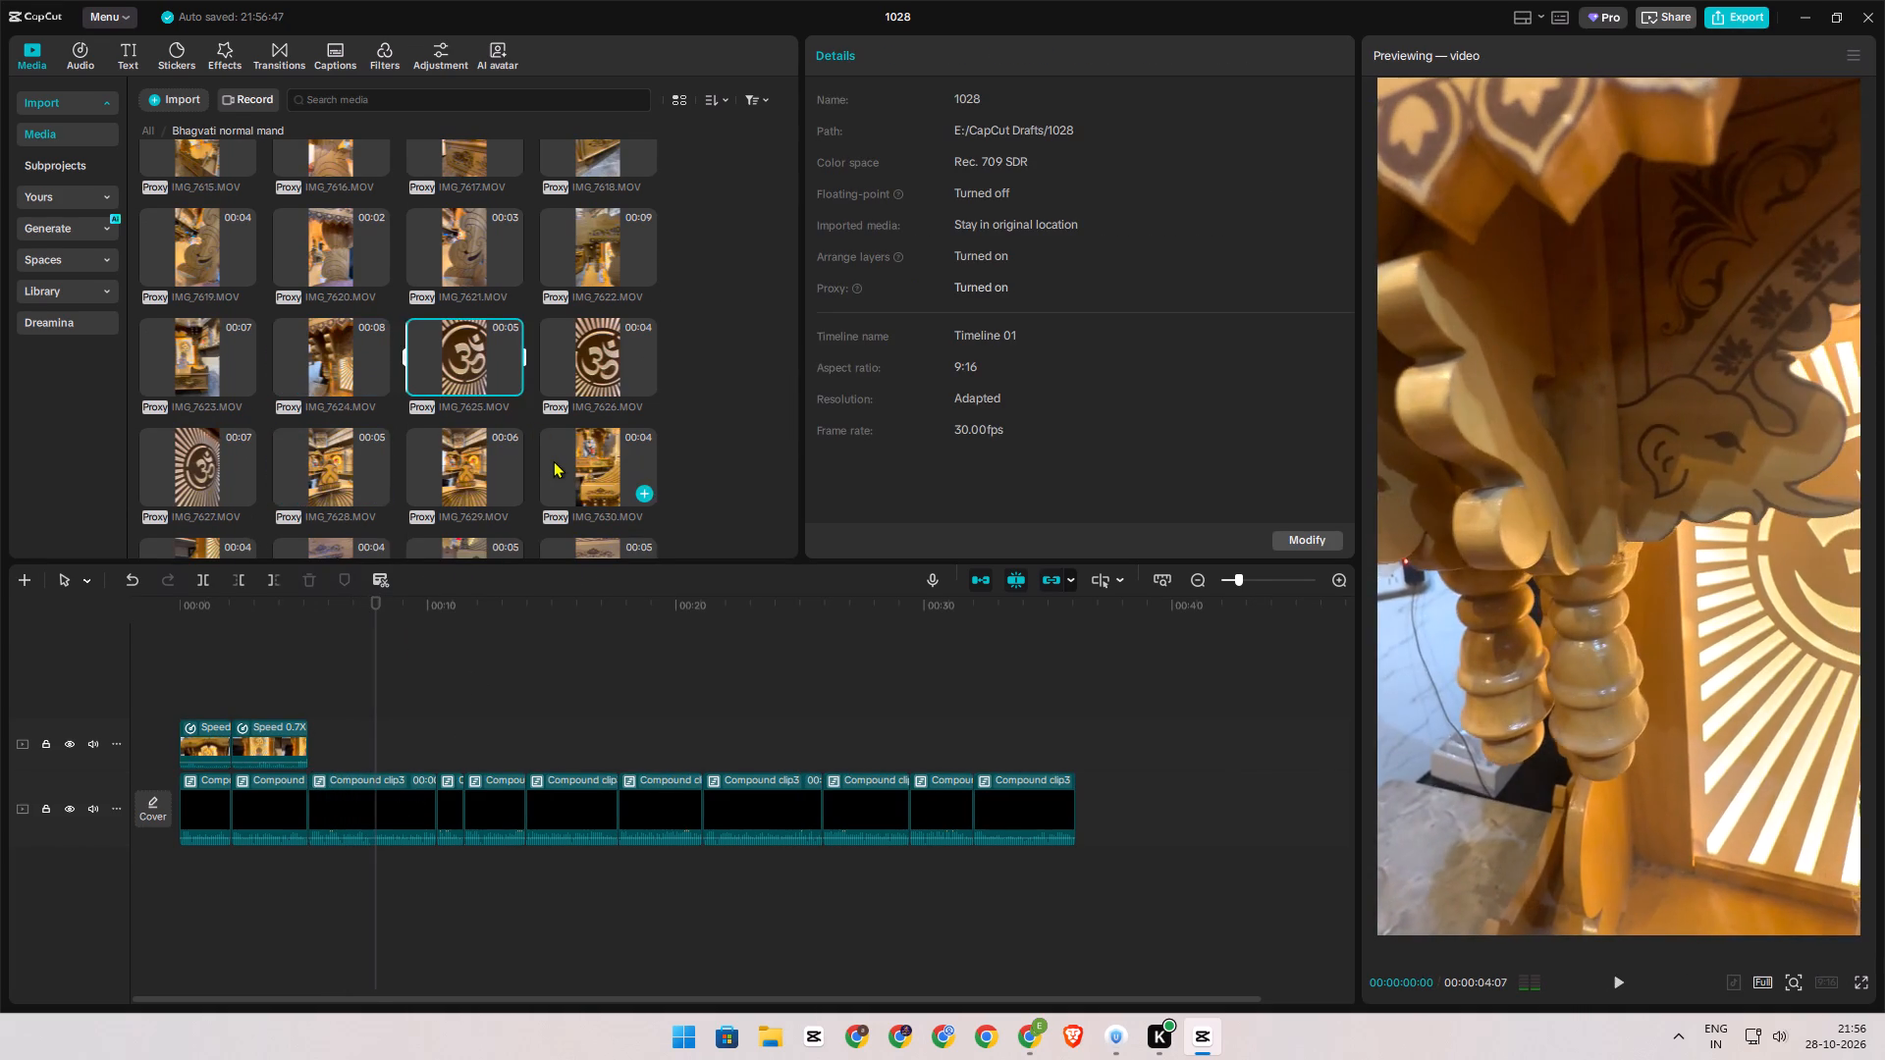
pyautogui.scroll(-1, 553, 460)
pyautogui.click(468, 393)
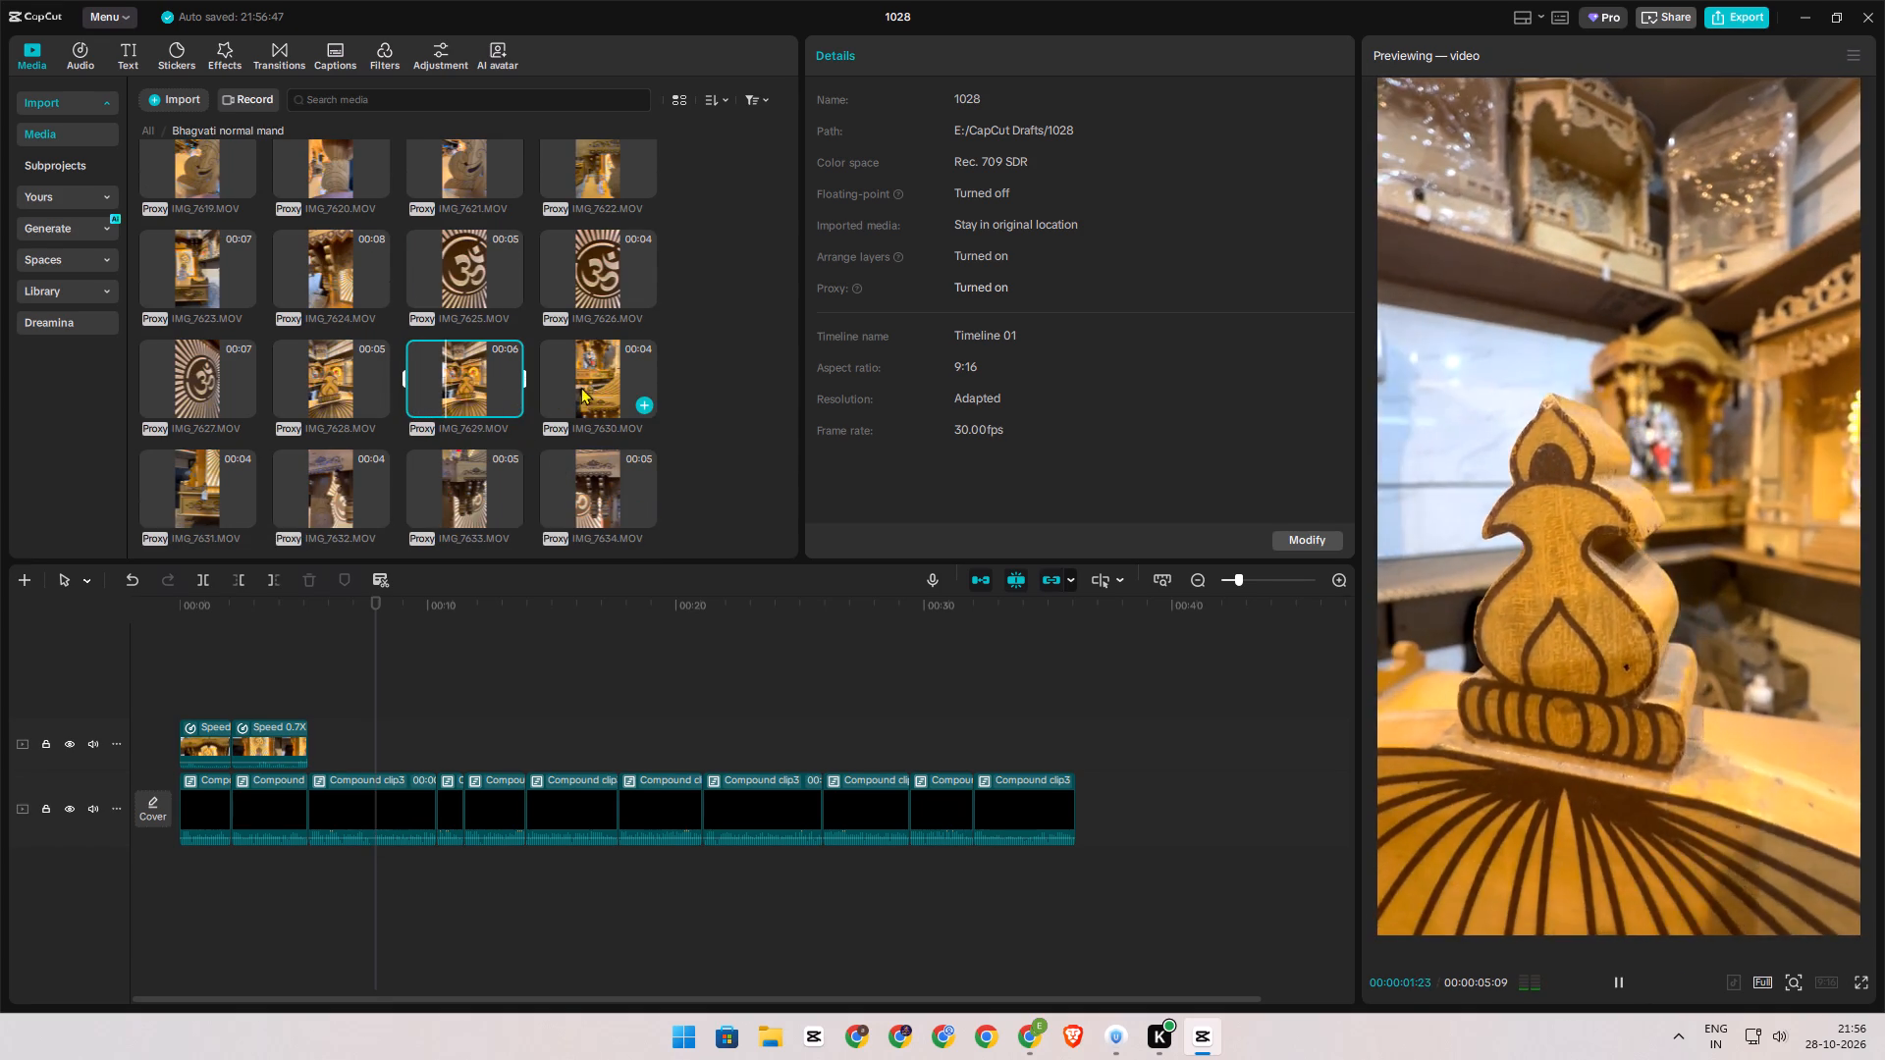
pyautogui.click(597, 386)
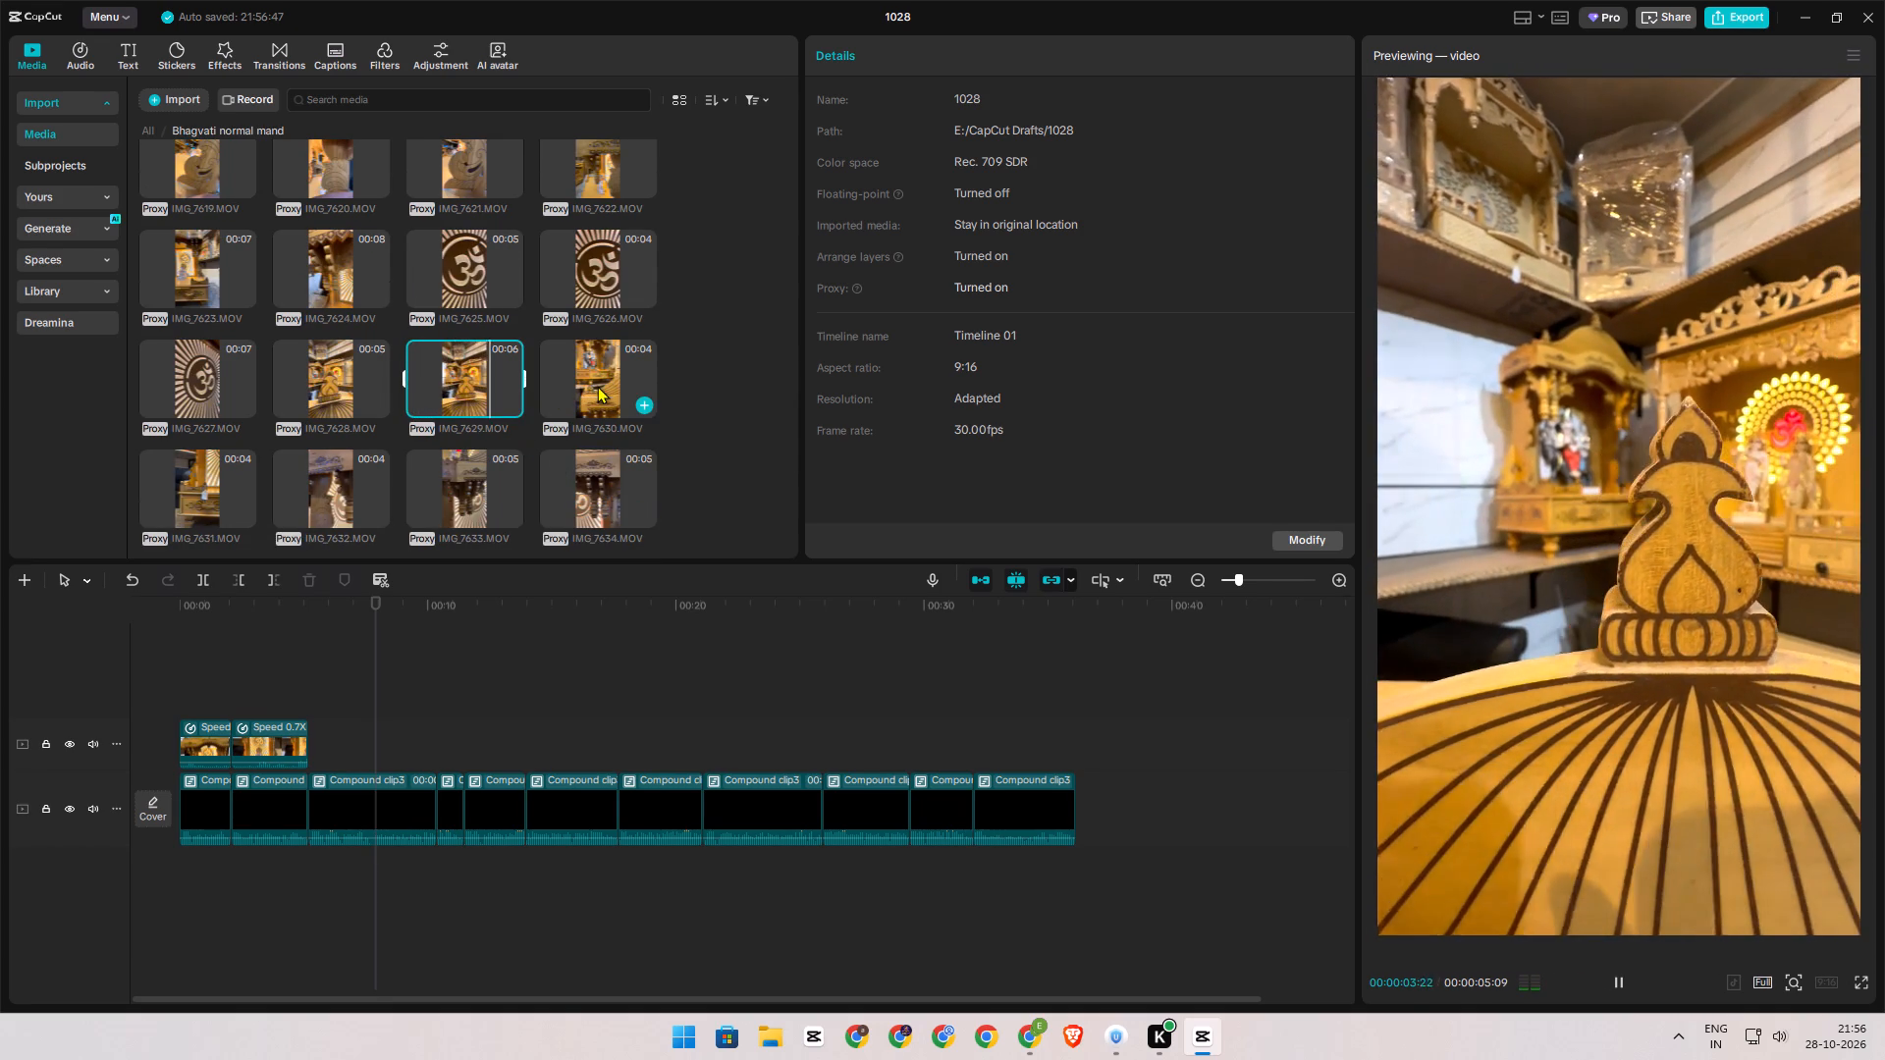
# Preview the IMG_7632.MOV, IMG_7637.MOV and IMG_7638.MOV clips as candidates for the next shot.
pyautogui.scroll(-1, 594, 392)
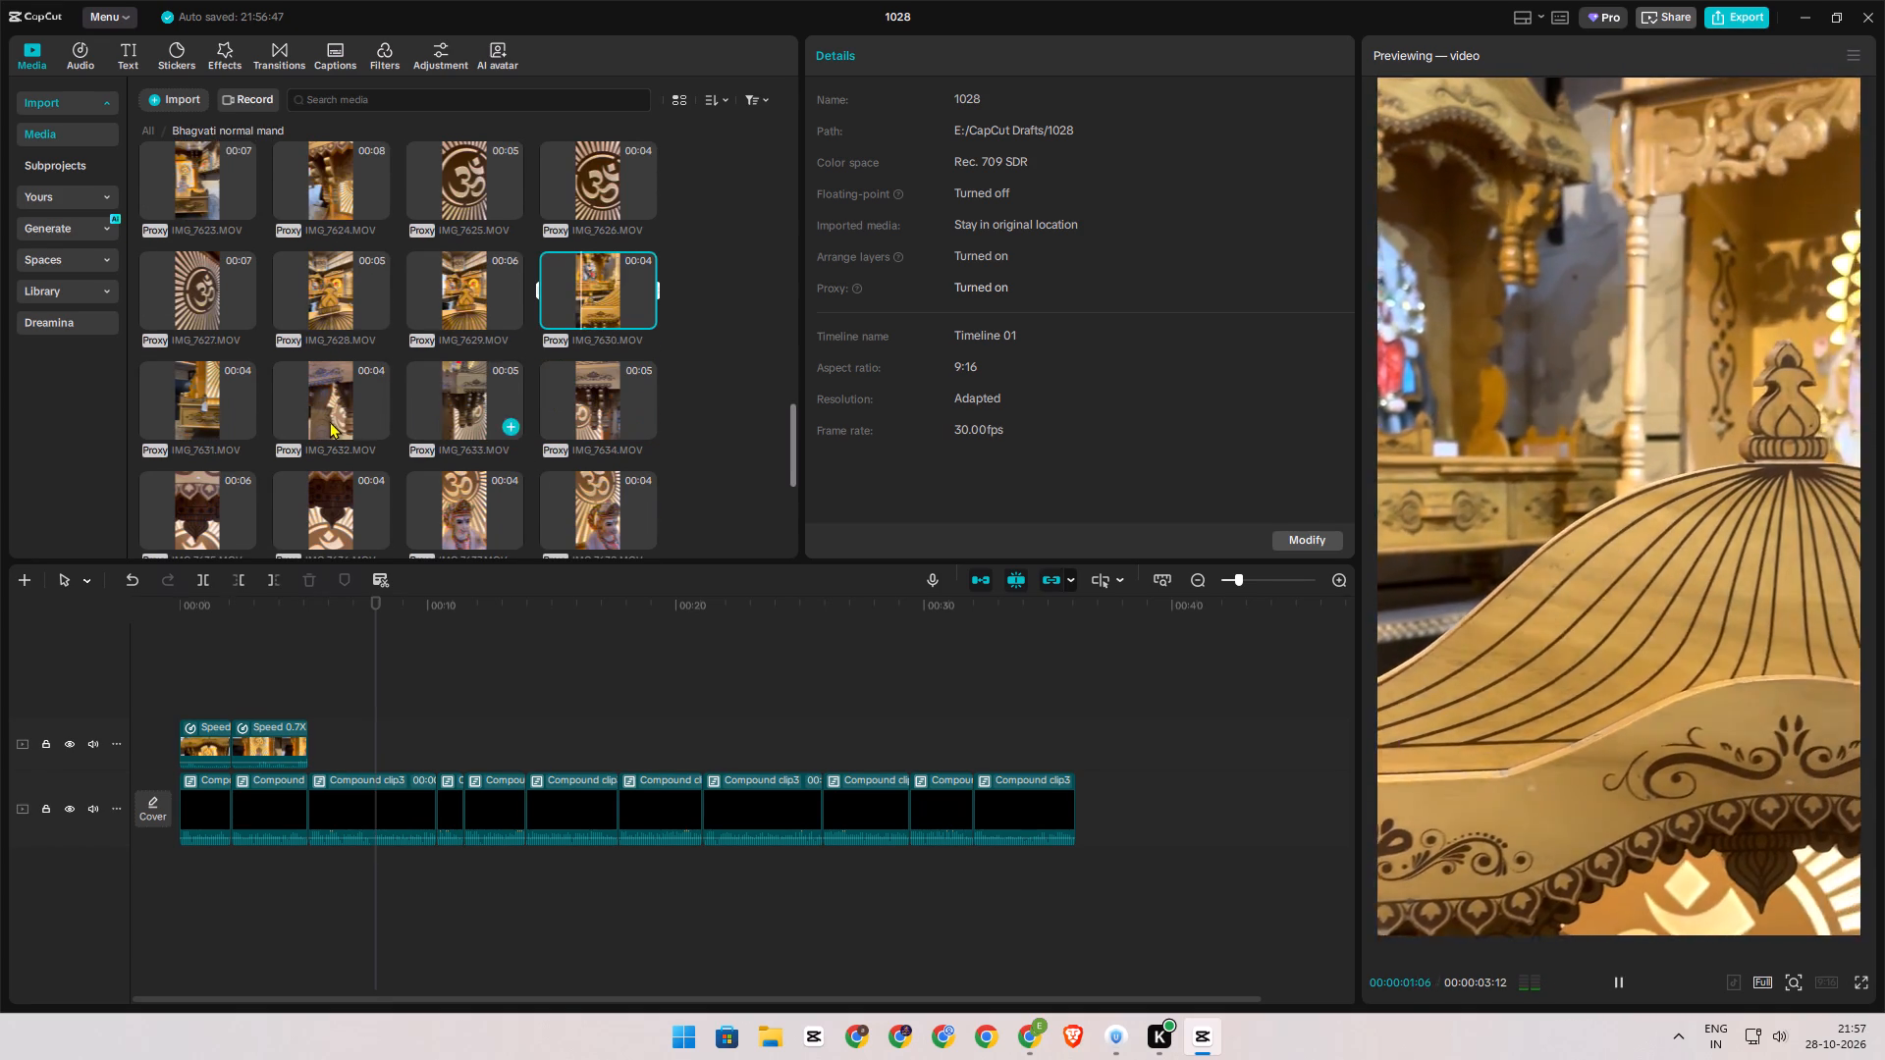
pyautogui.click(328, 420)
pyautogui.scroll(-3, 328, 420)
pyautogui.click(457, 285)
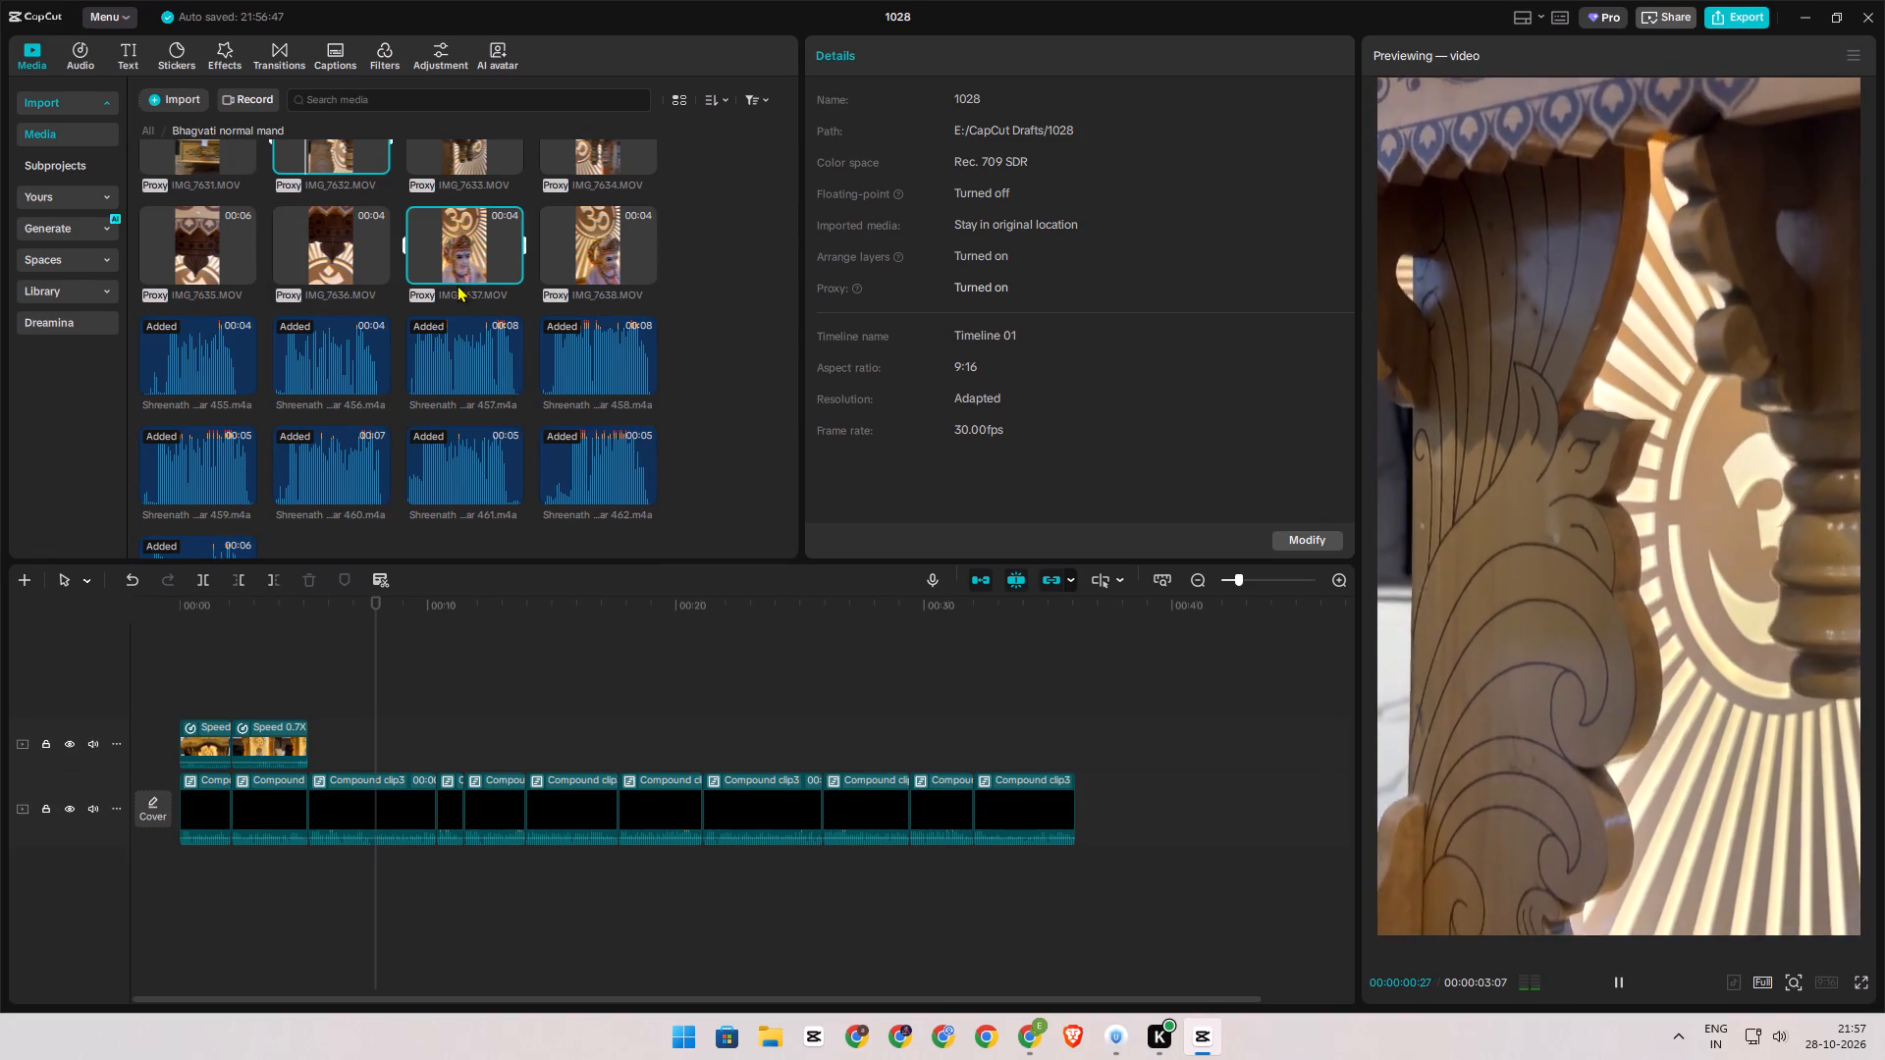
pyautogui.scroll(2, 478, 508)
pyautogui.click(473, 406)
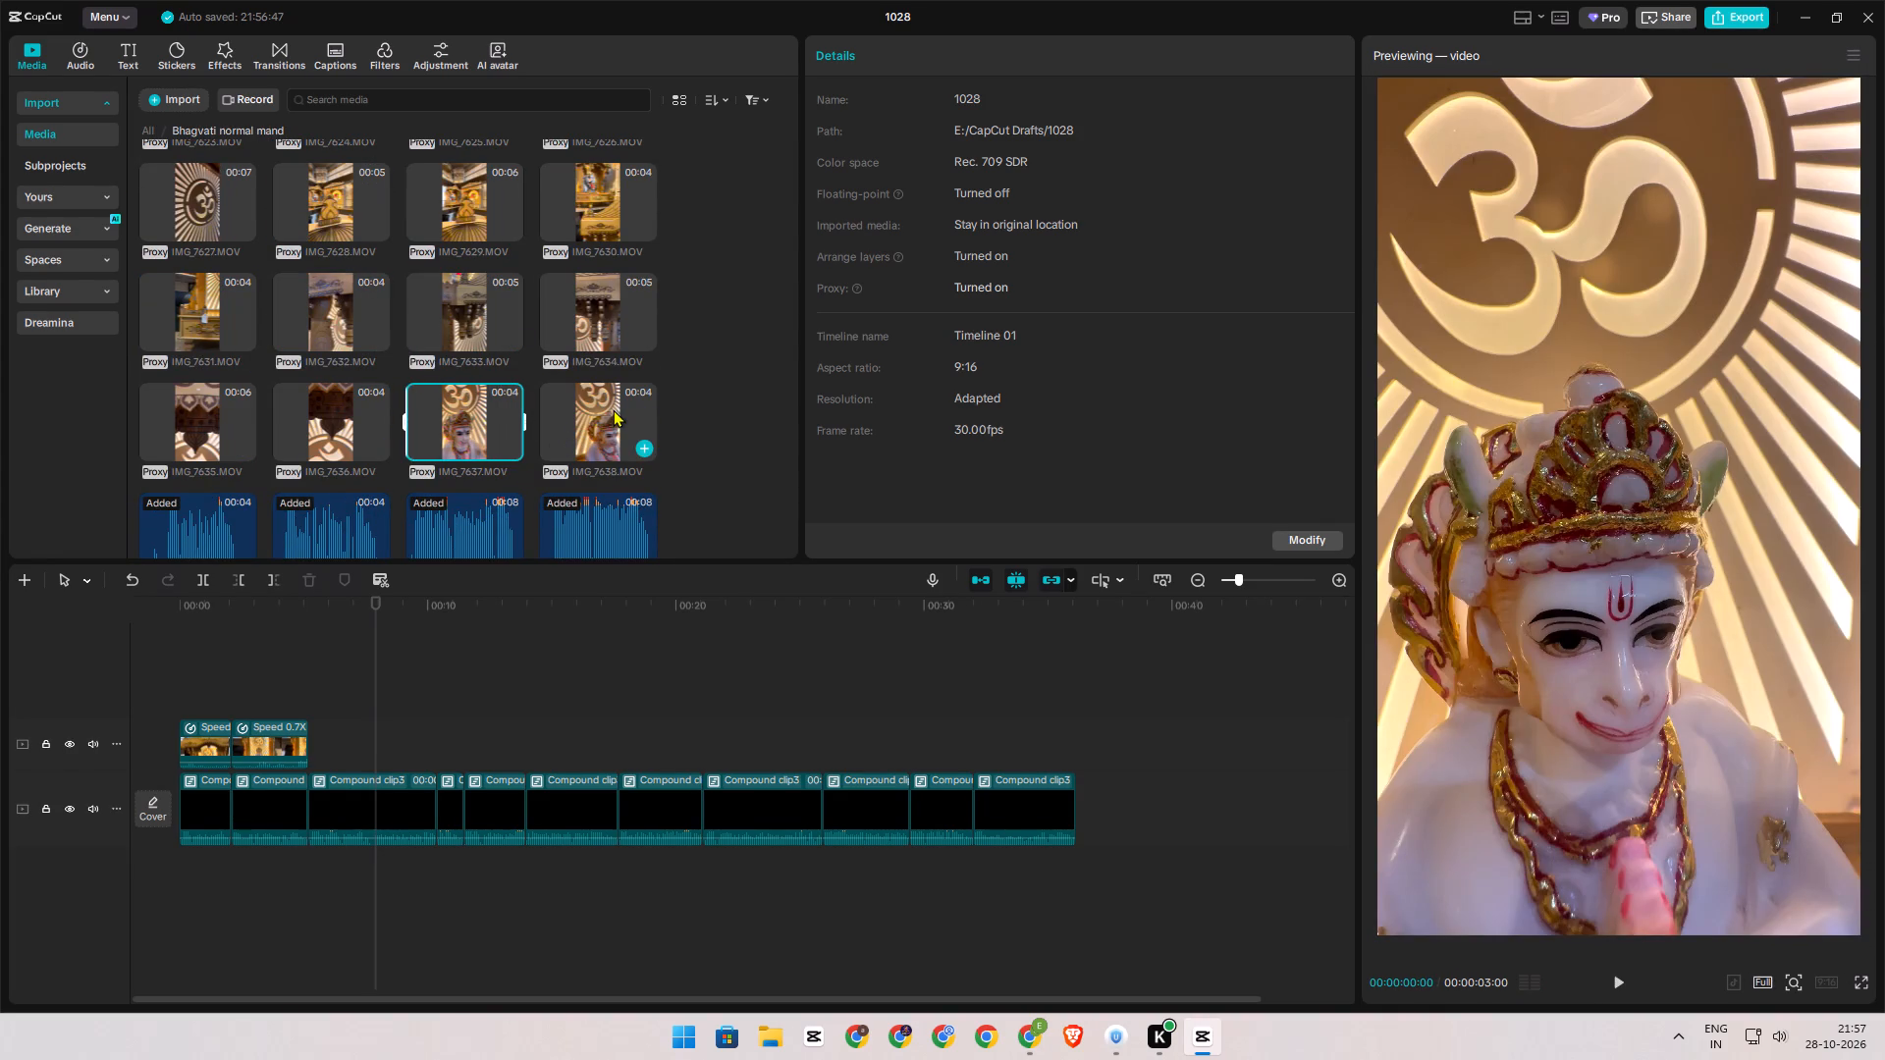
pyautogui.click(613, 409)
pyautogui.scroll(5, 578, 447)
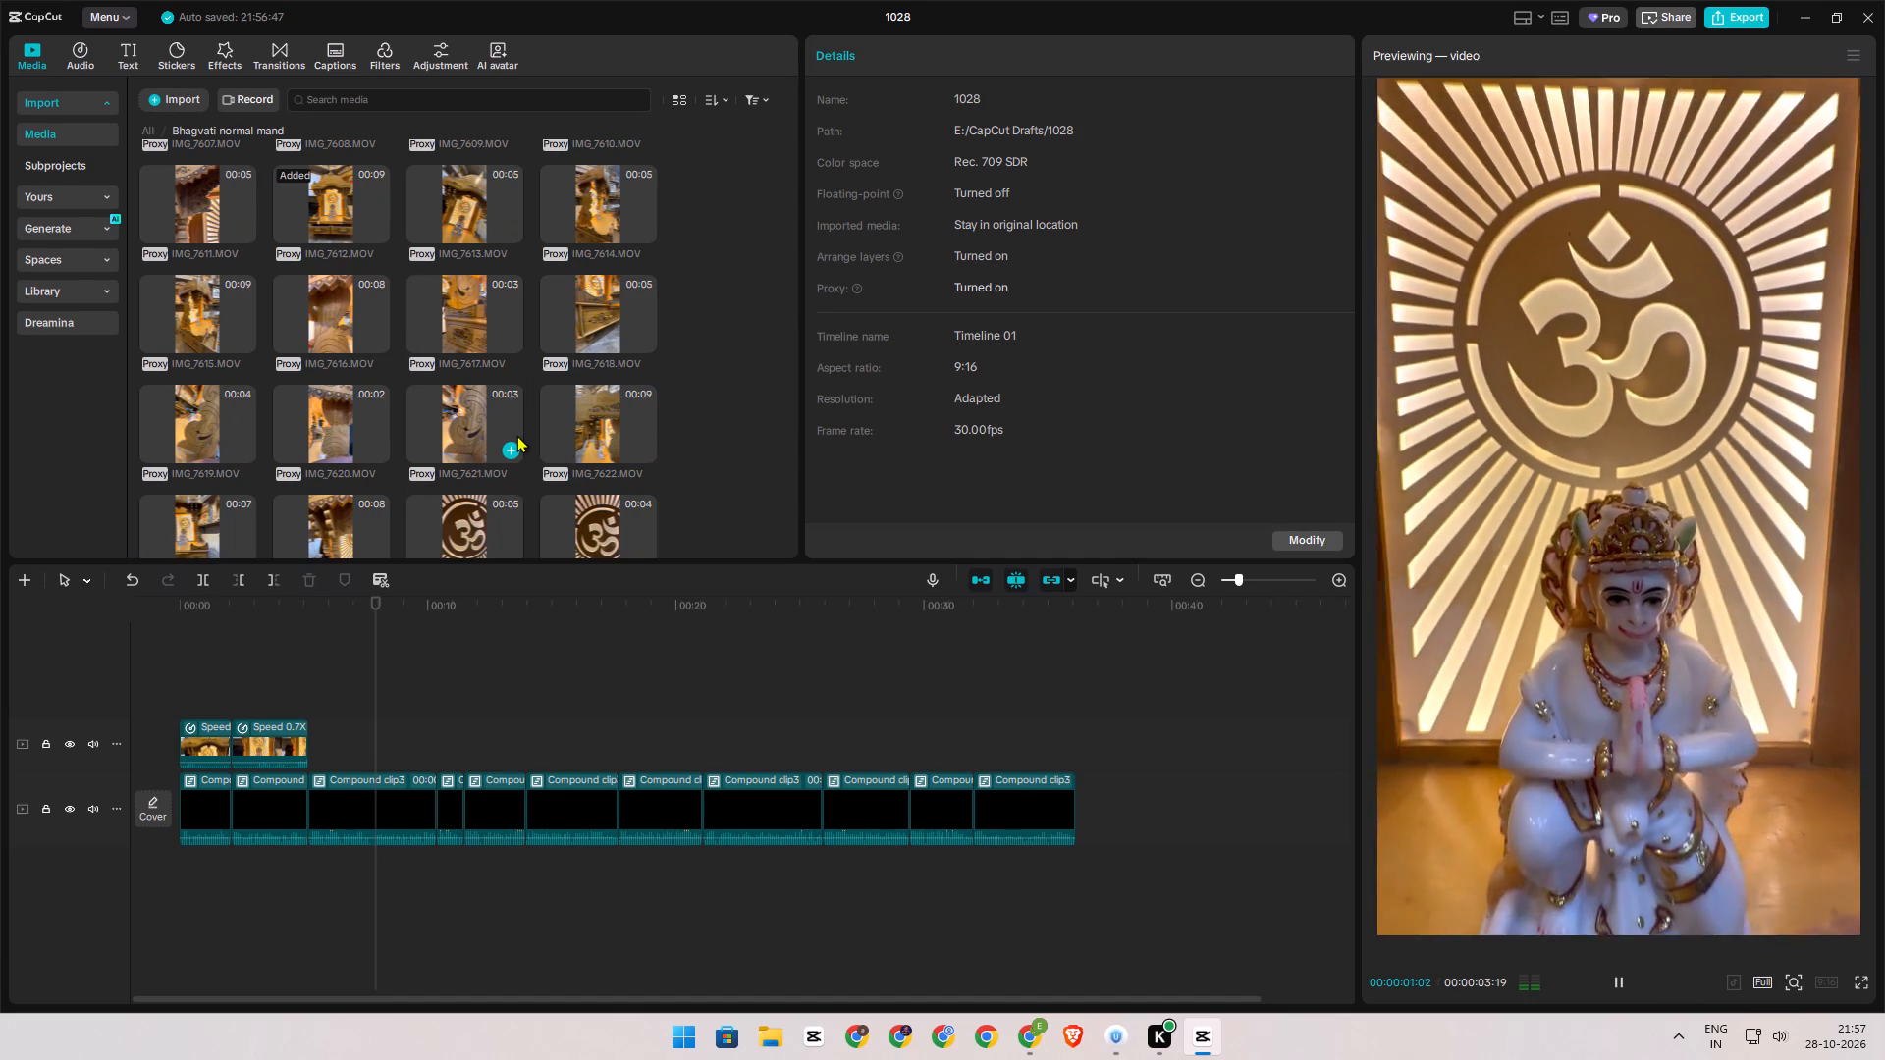
pyautogui.press('space')
# Place IMG_7638.MOV directly after IMG_7612.MOV on the footage track.
pyautogui.scroll(-1, 516, 435)
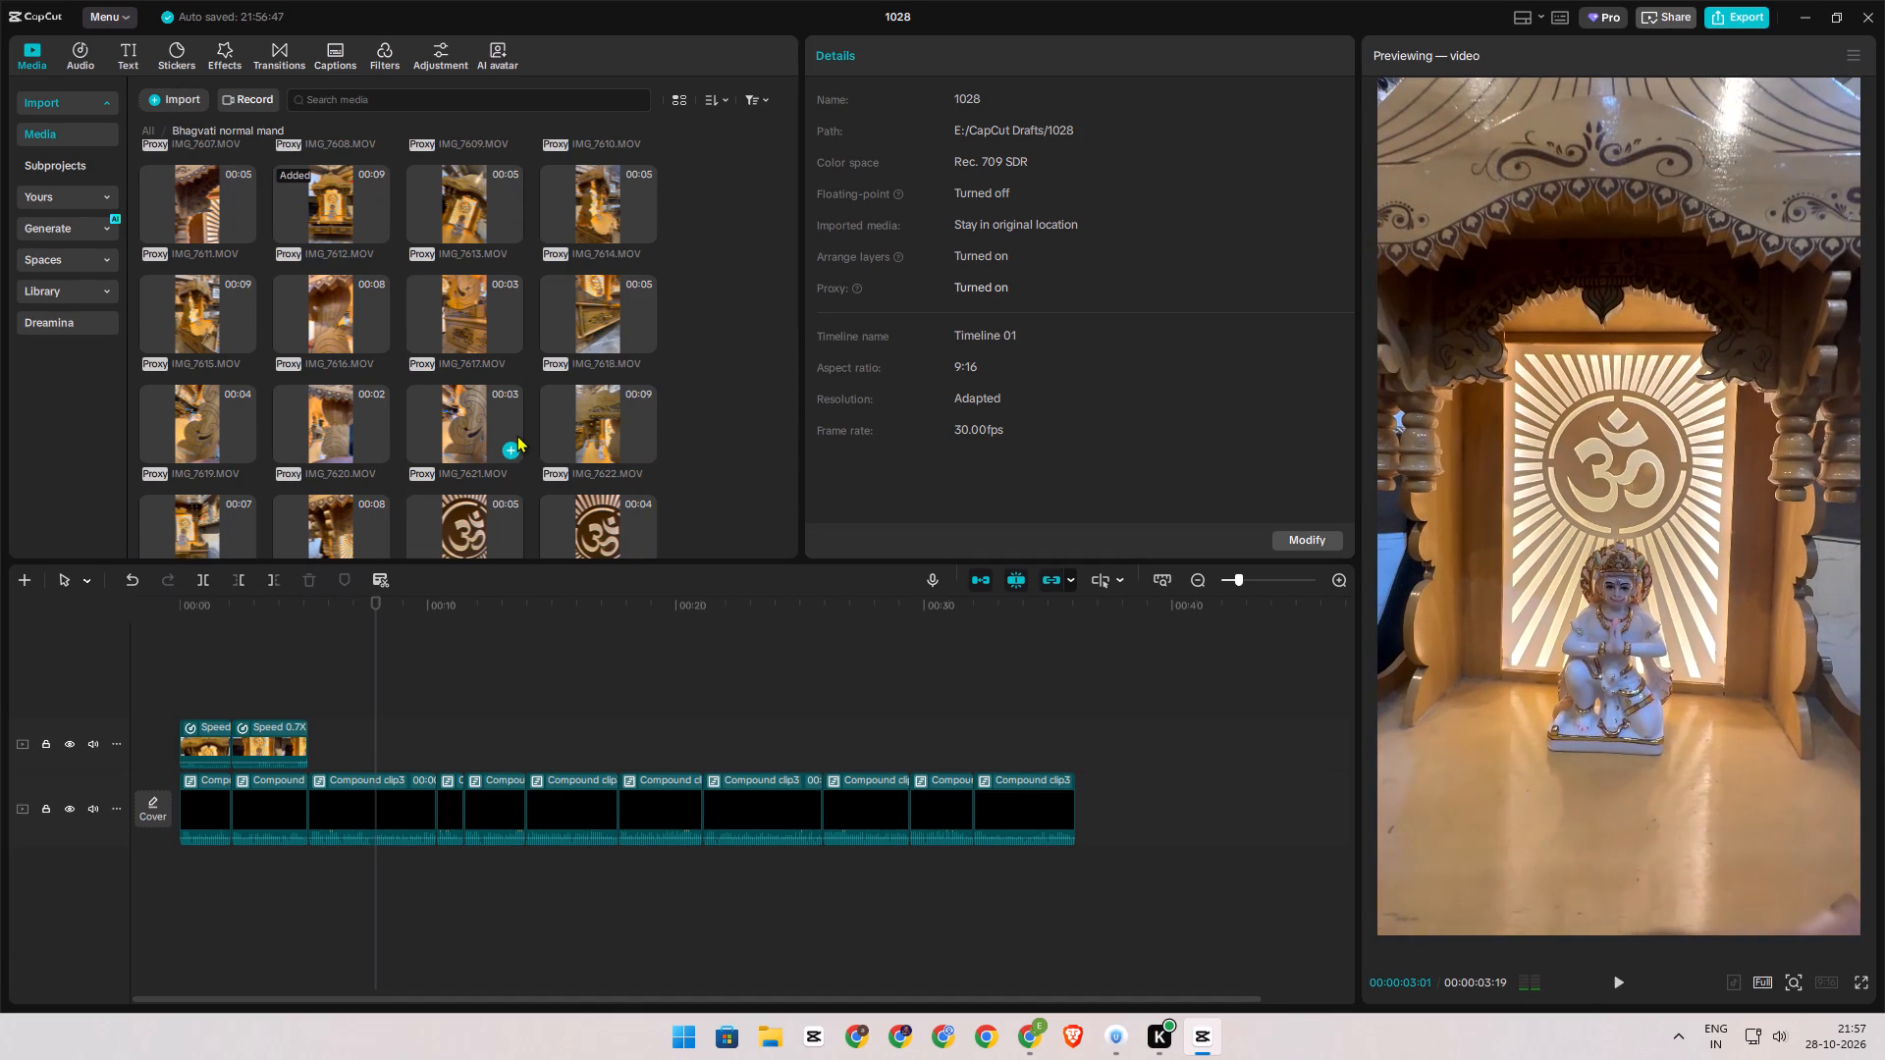
pyautogui.scroll(-5, 516, 435)
pyautogui.moveTo(587, 338); pyautogui.dragTo(374, 701)
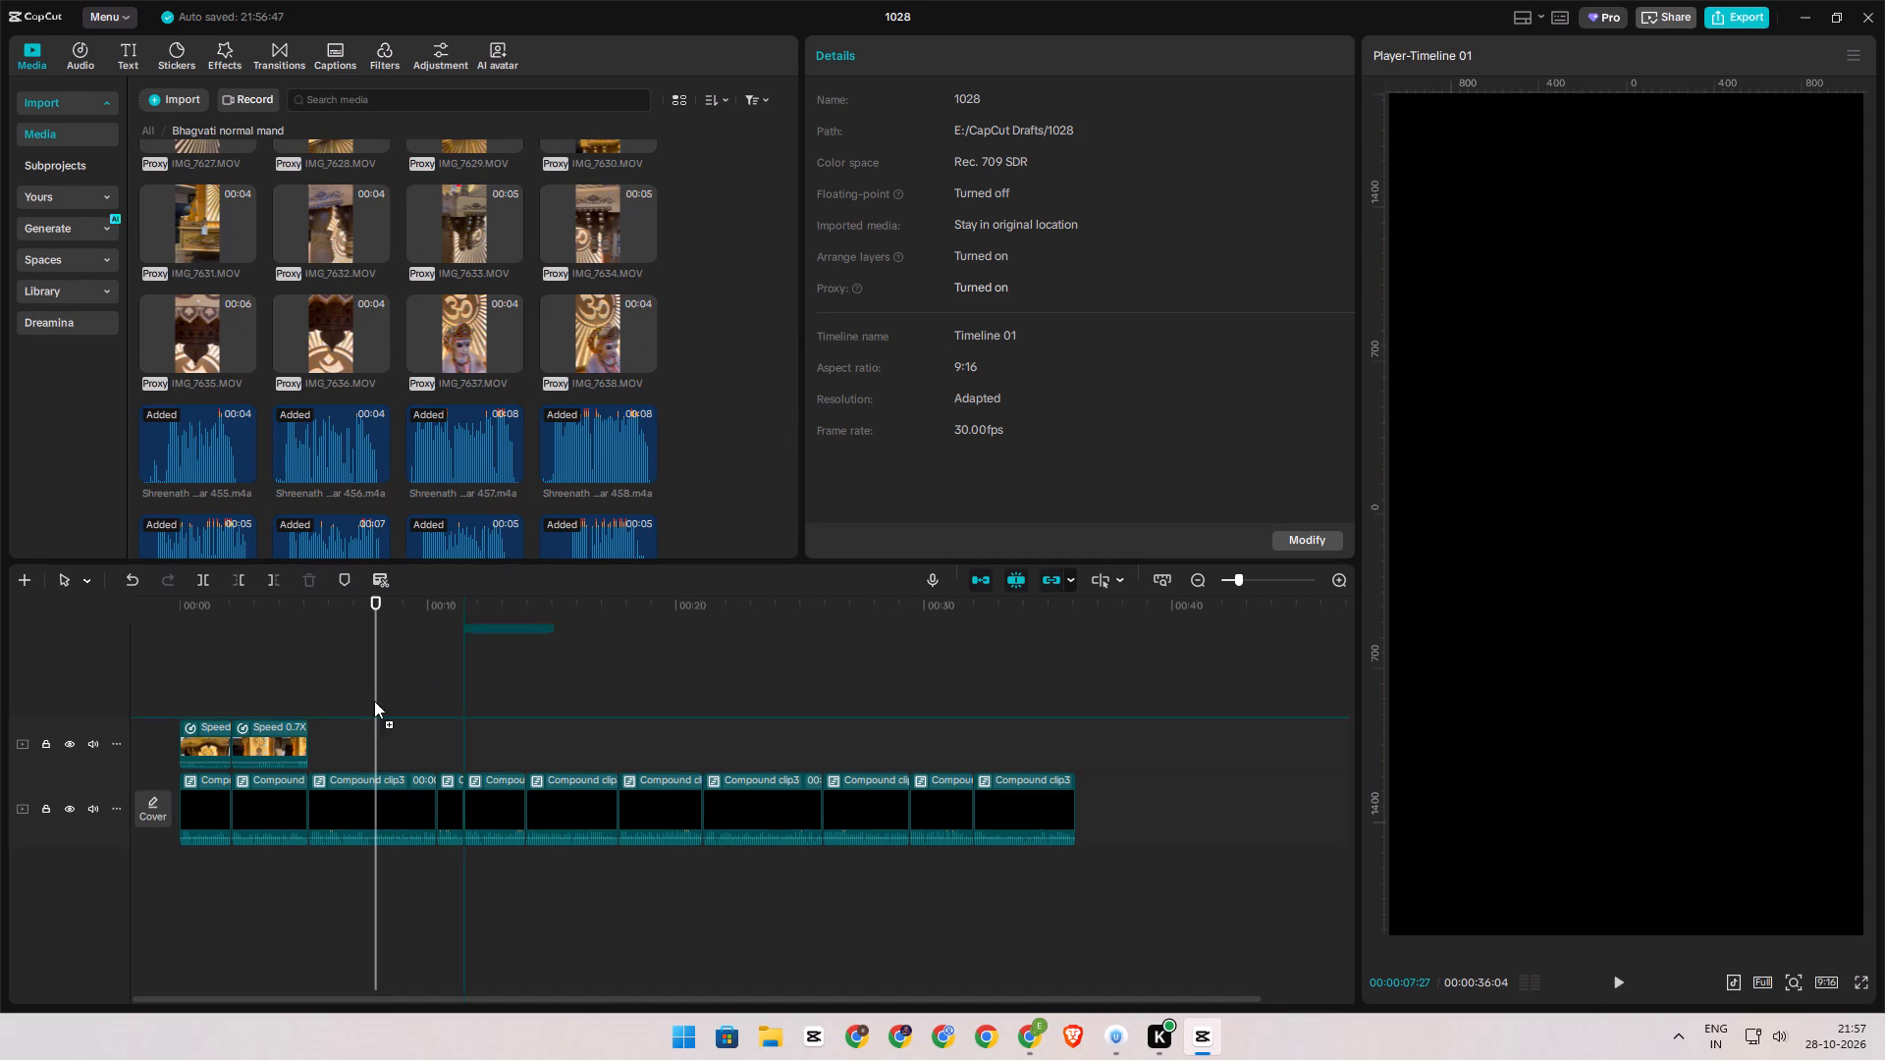
pyautogui.moveTo(374, 701); pyautogui.dragTo(308, 738)
# Check the cut into IMG_7638.MOV, trim about 0.4 seconds off its start and move it back against IMG_7612.MOV.
pyautogui.click(300, 693)
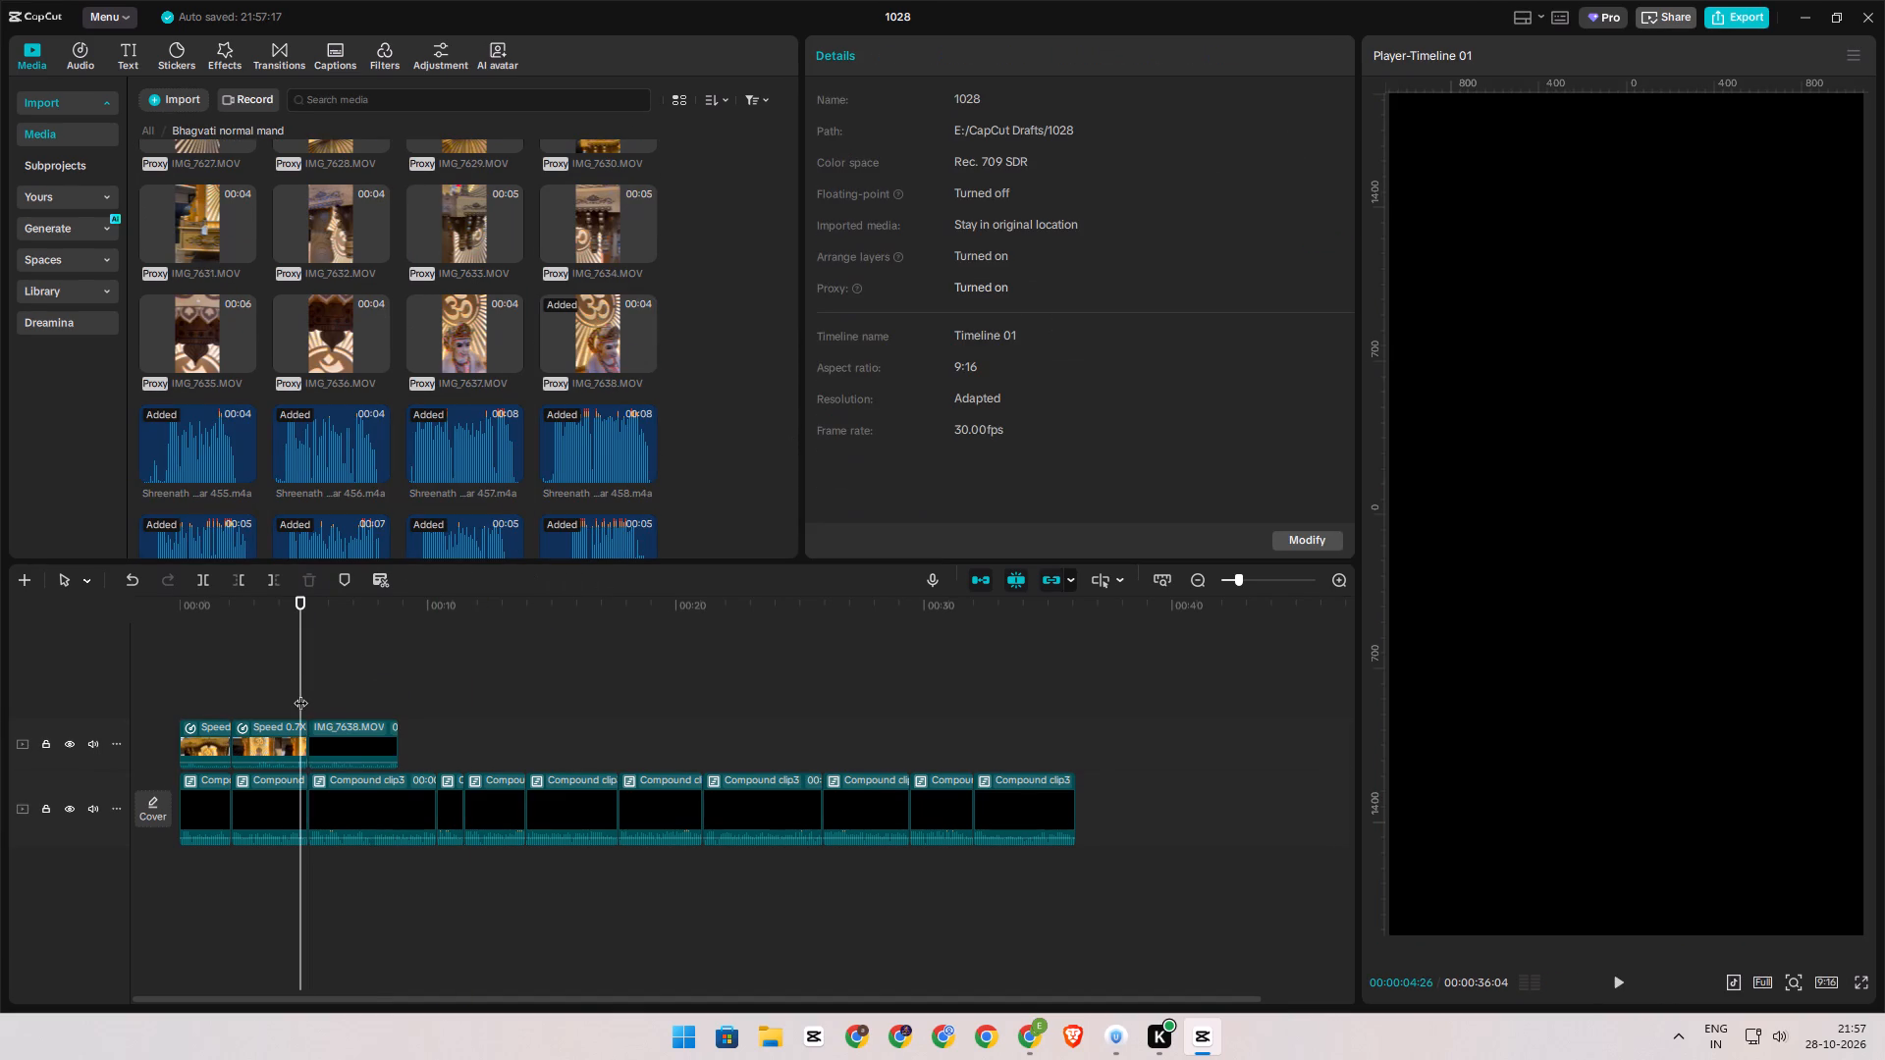
pyautogui.press('space')
pyautogui.press('space')
pyautogui.click(306, 694)
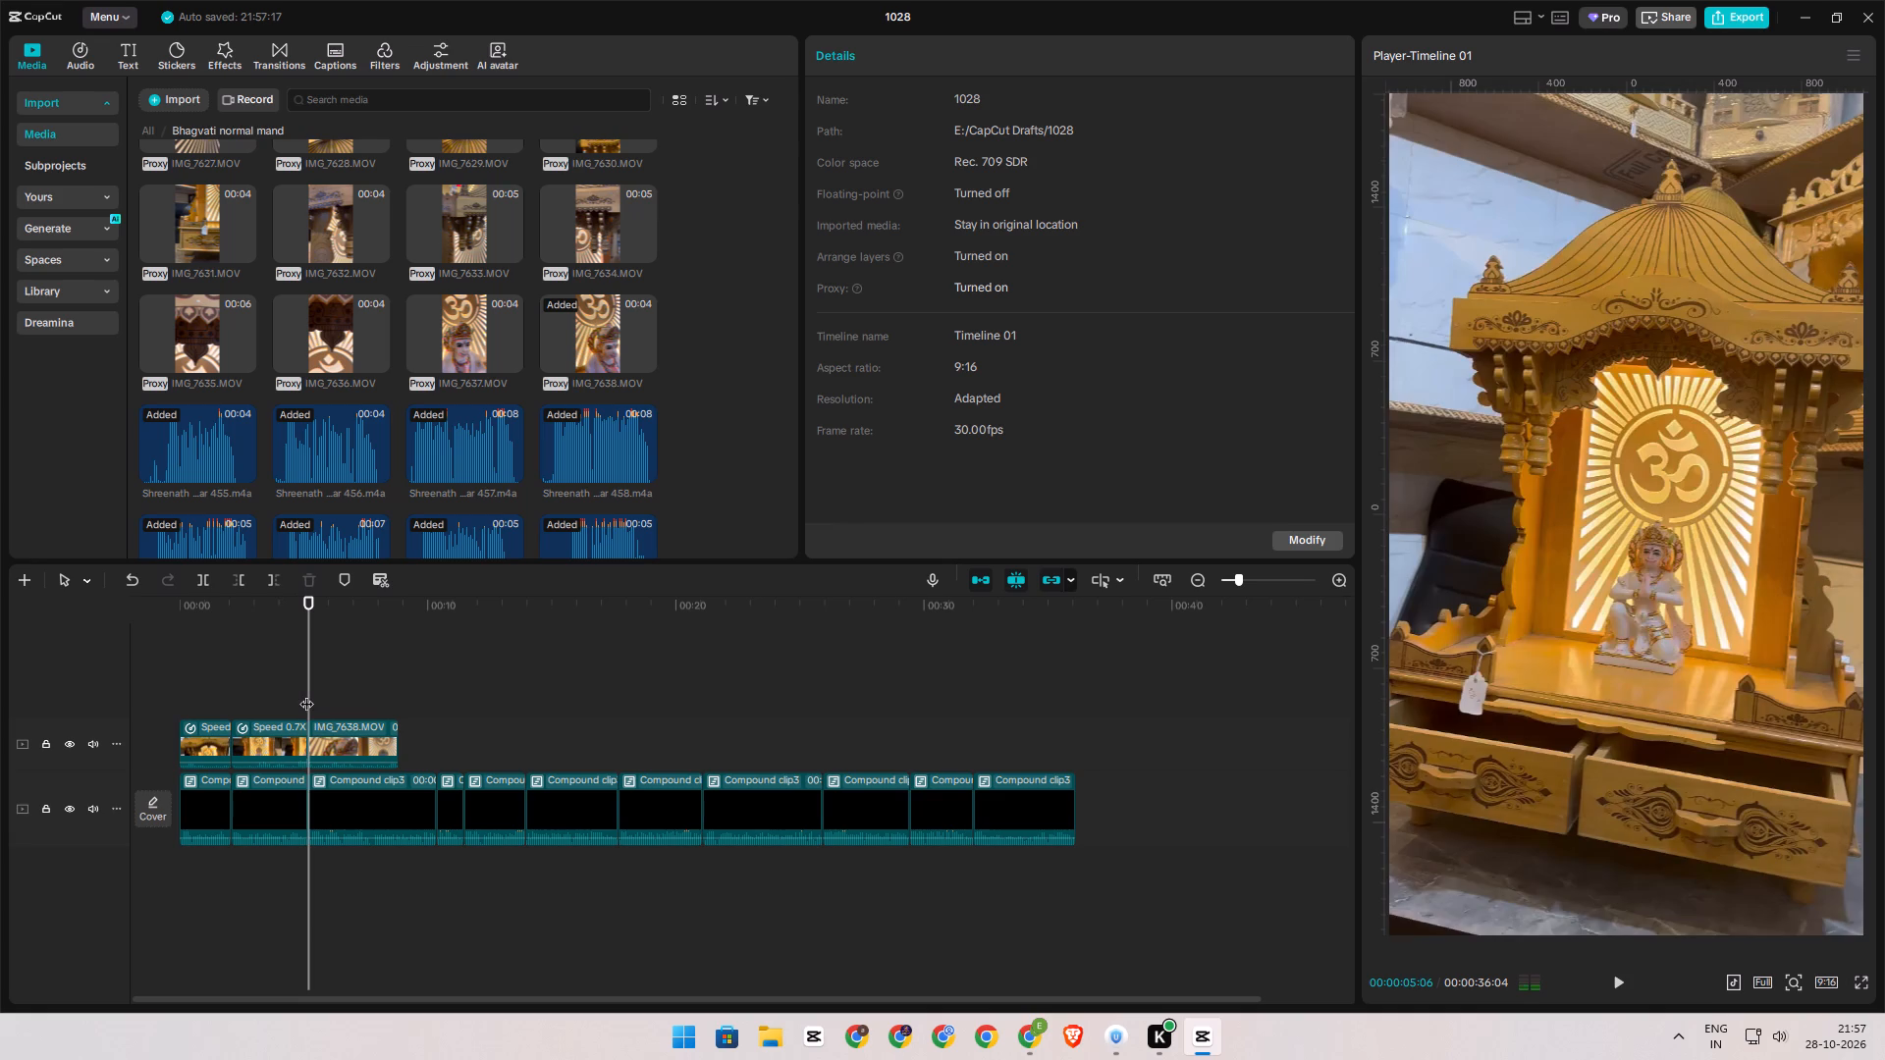
pyautogui.press('space')
pyautogui.press('space')
pyautogui.doubleClick(313, 702)
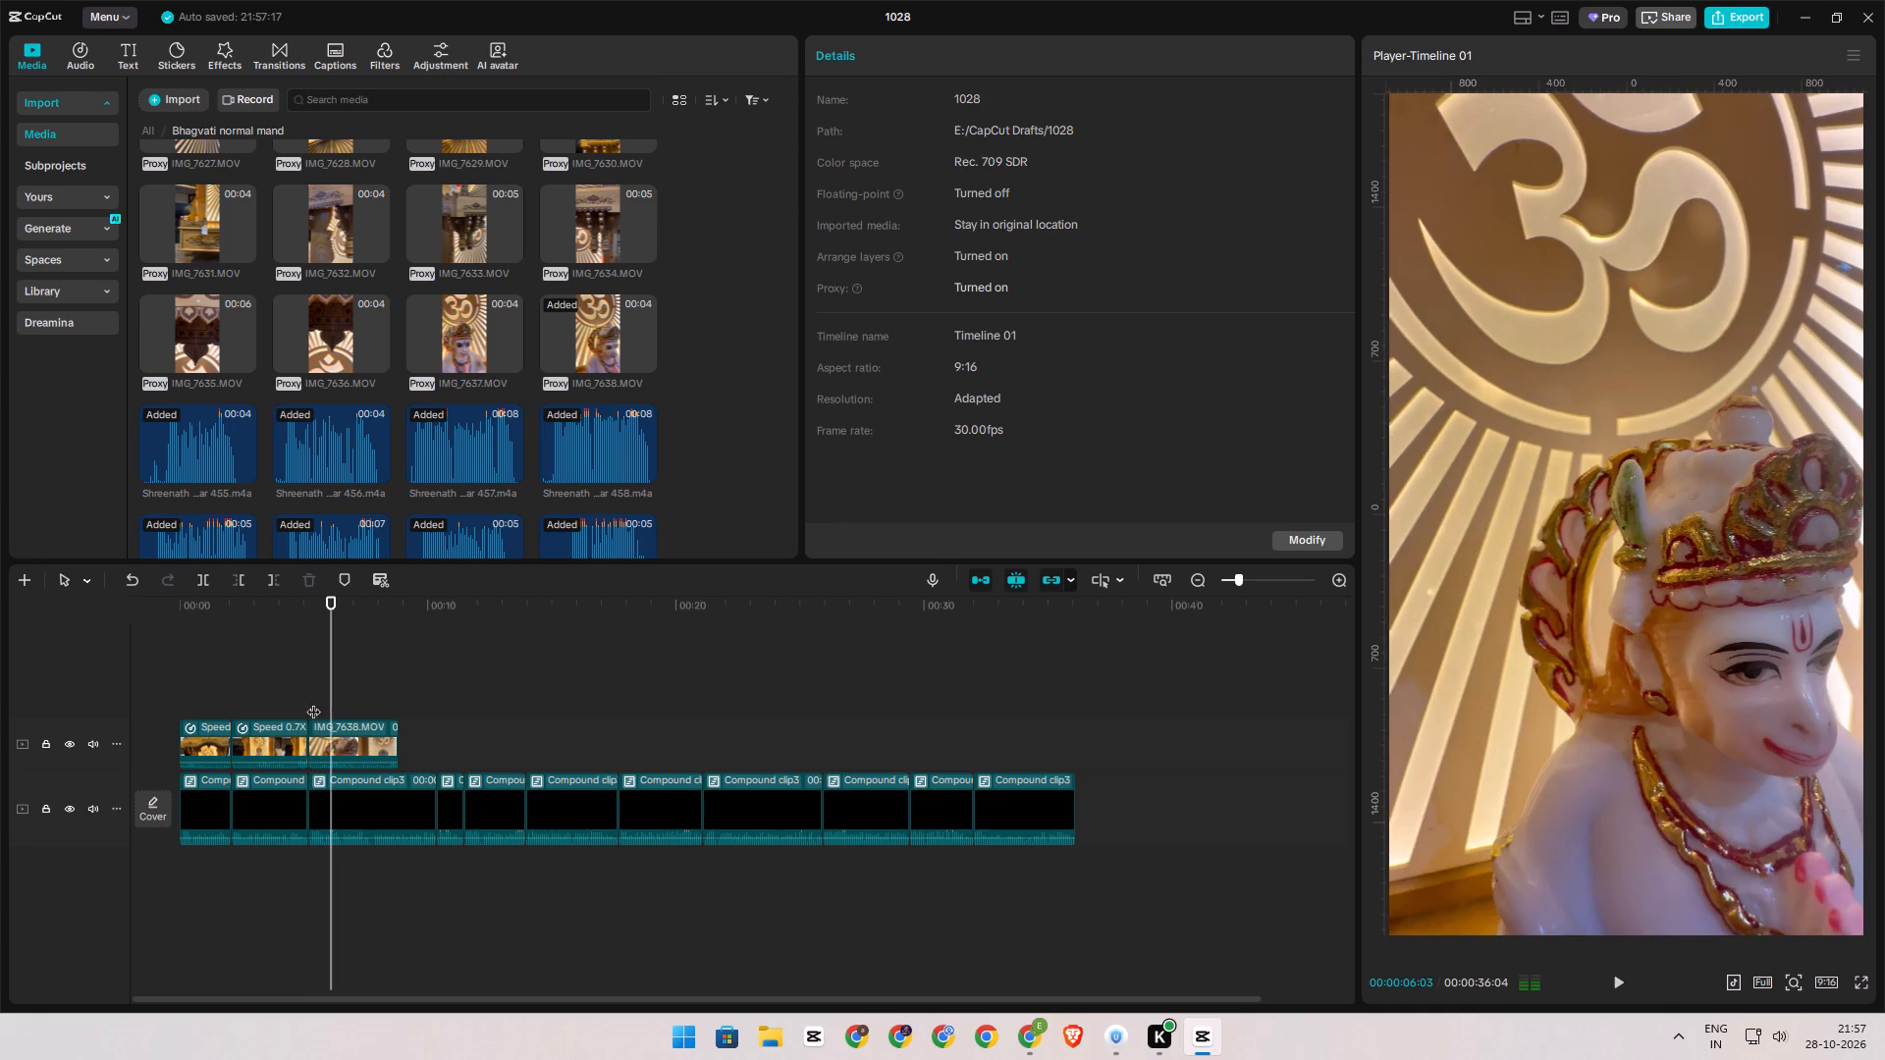
pyautogui.click(311, 702)
pyautogui.click(322, 746)
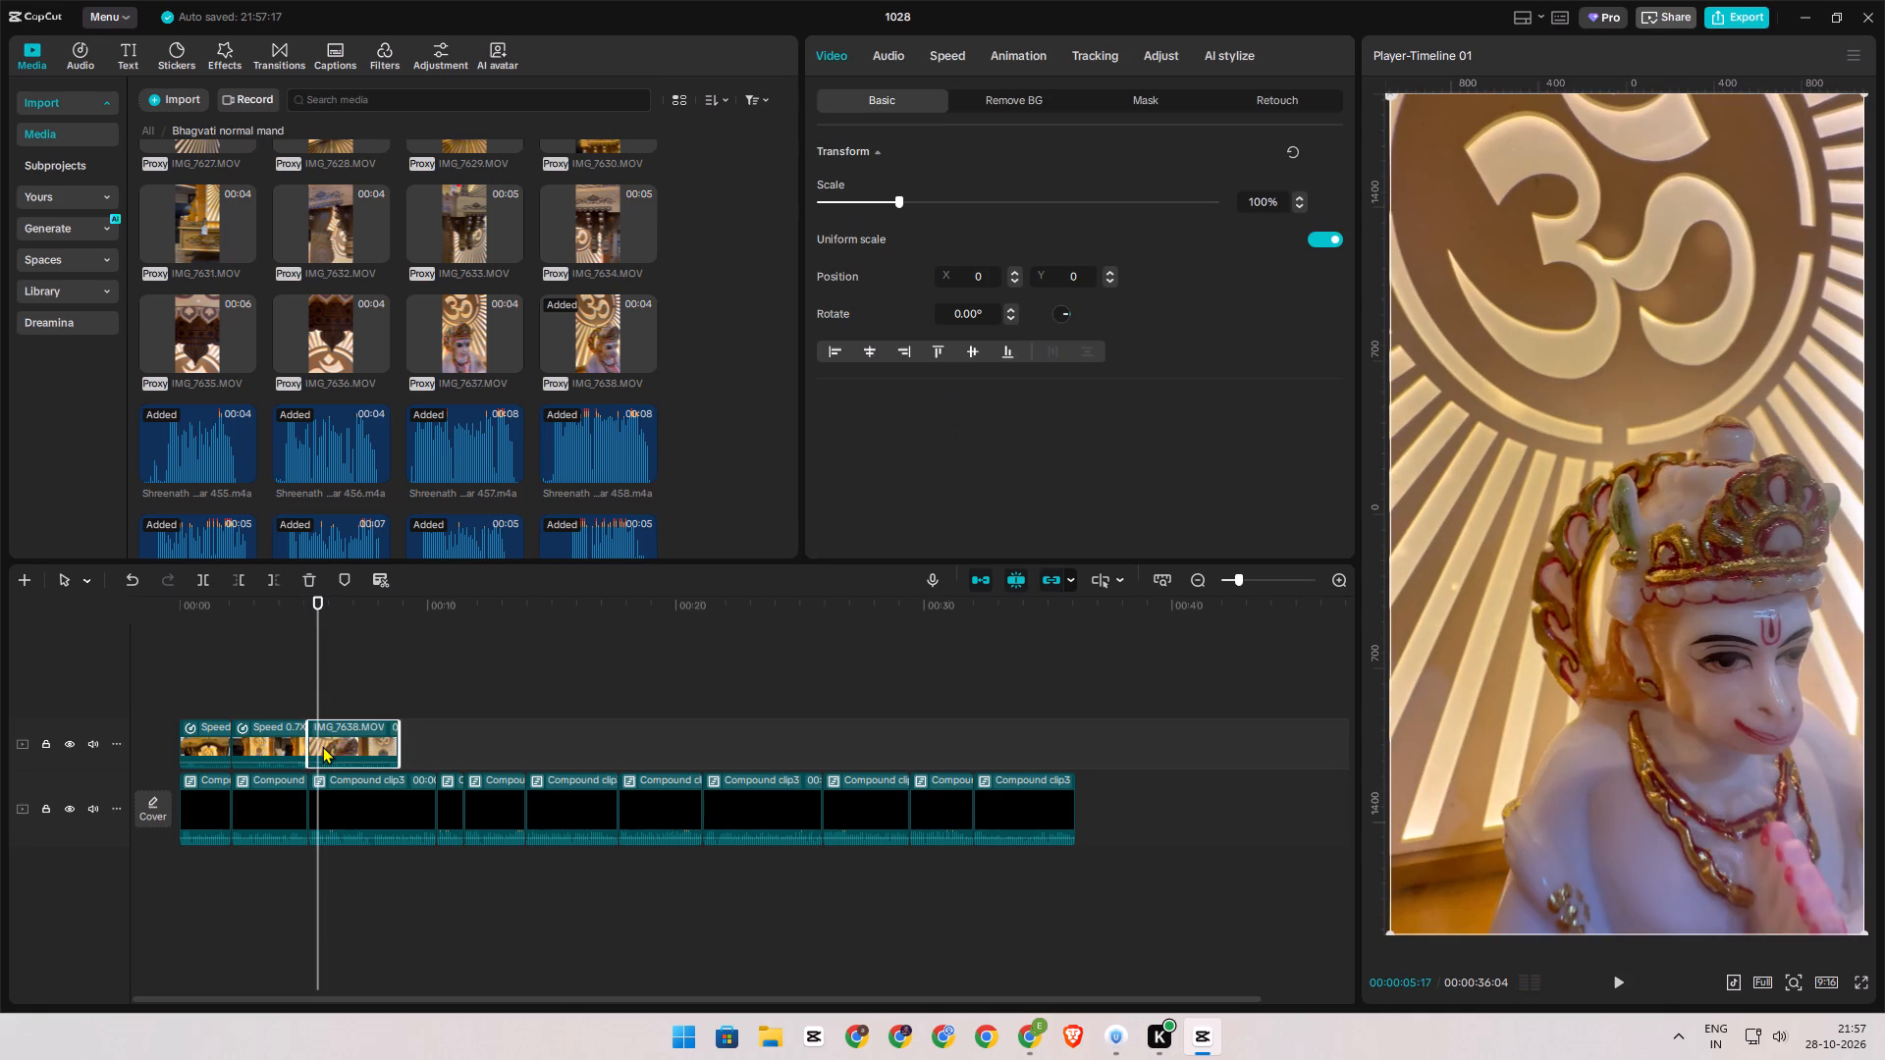
pyautogui.press('q')
pyautogui.moveTo(345, 751); pyautogui.dragTo(335, 756)
# Return the playhead to the timeline start and render the timeline with the In range option.
pyautogui.click(280, 691)
pyautogui.moveTo(280, 691); pyautogui.dragTo(260, 693)
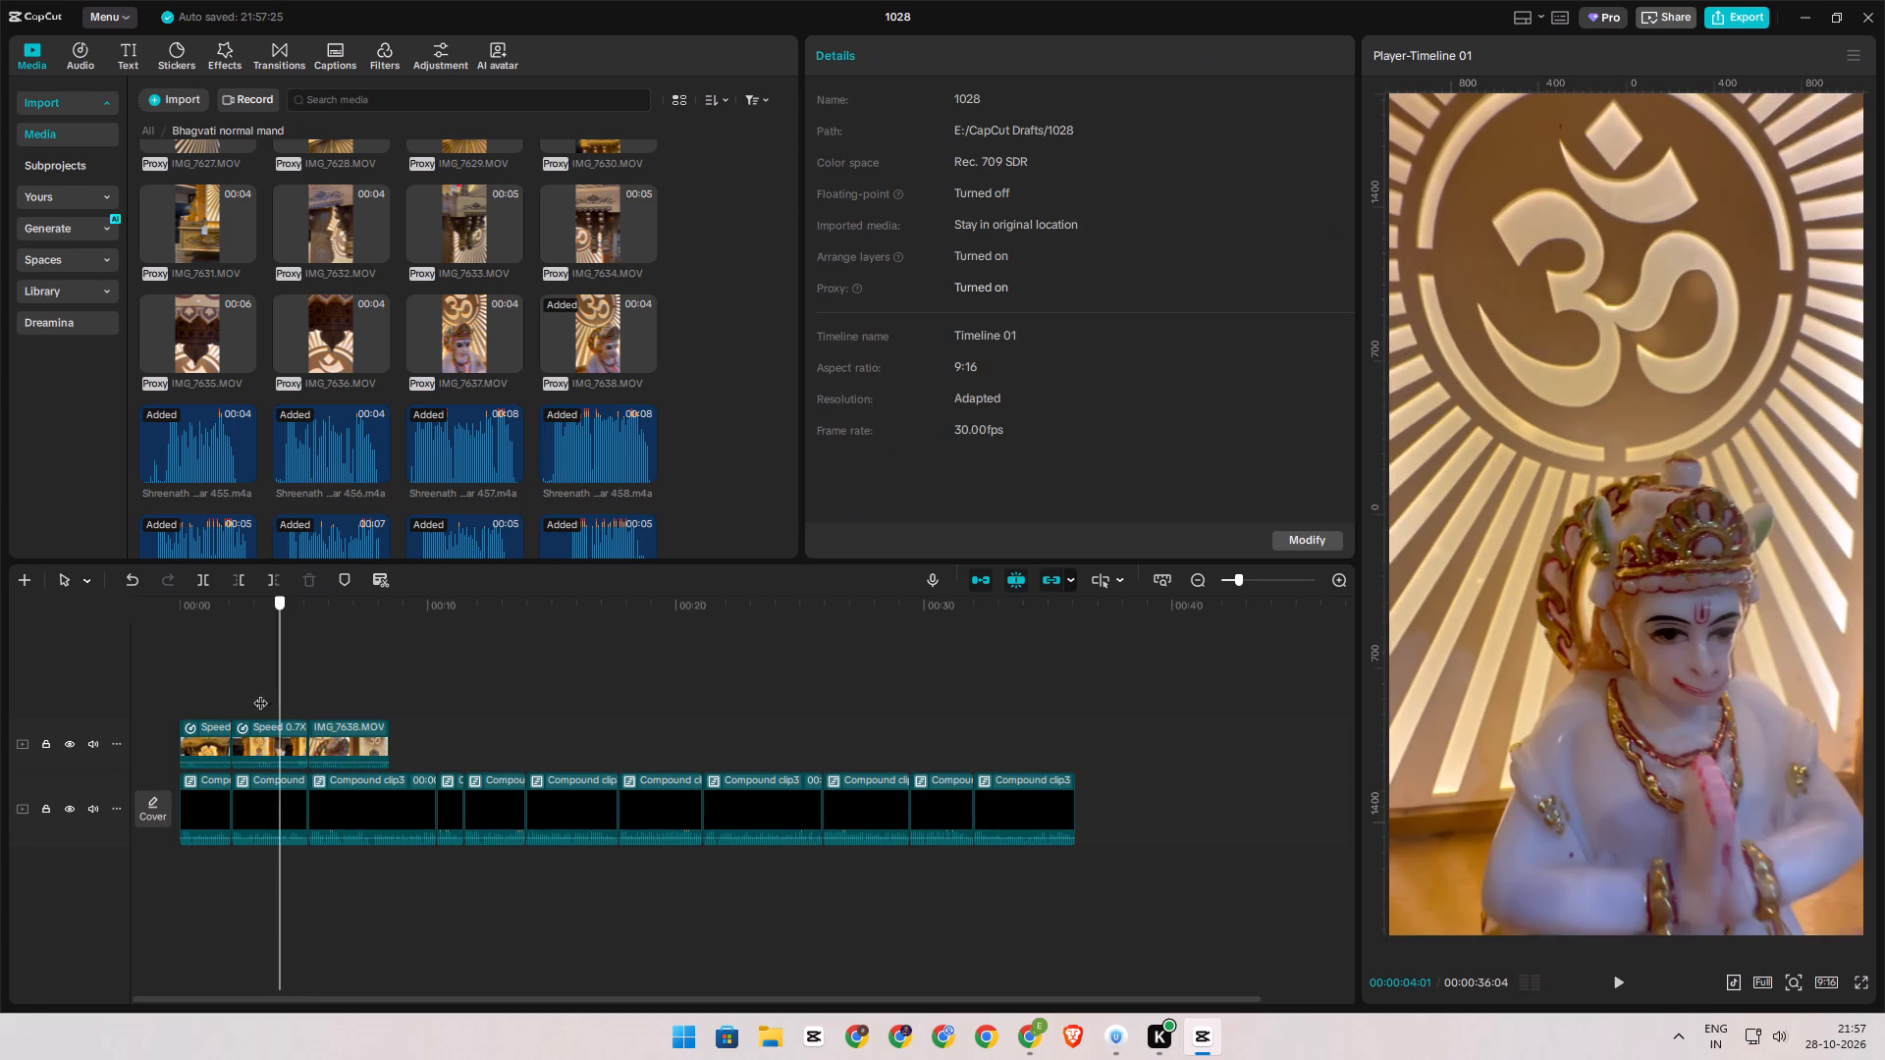
pyautogui.moveTo(260, 693); pyautogui.dragTo(143, 695)
pyautogui.rightClick(355, 662)
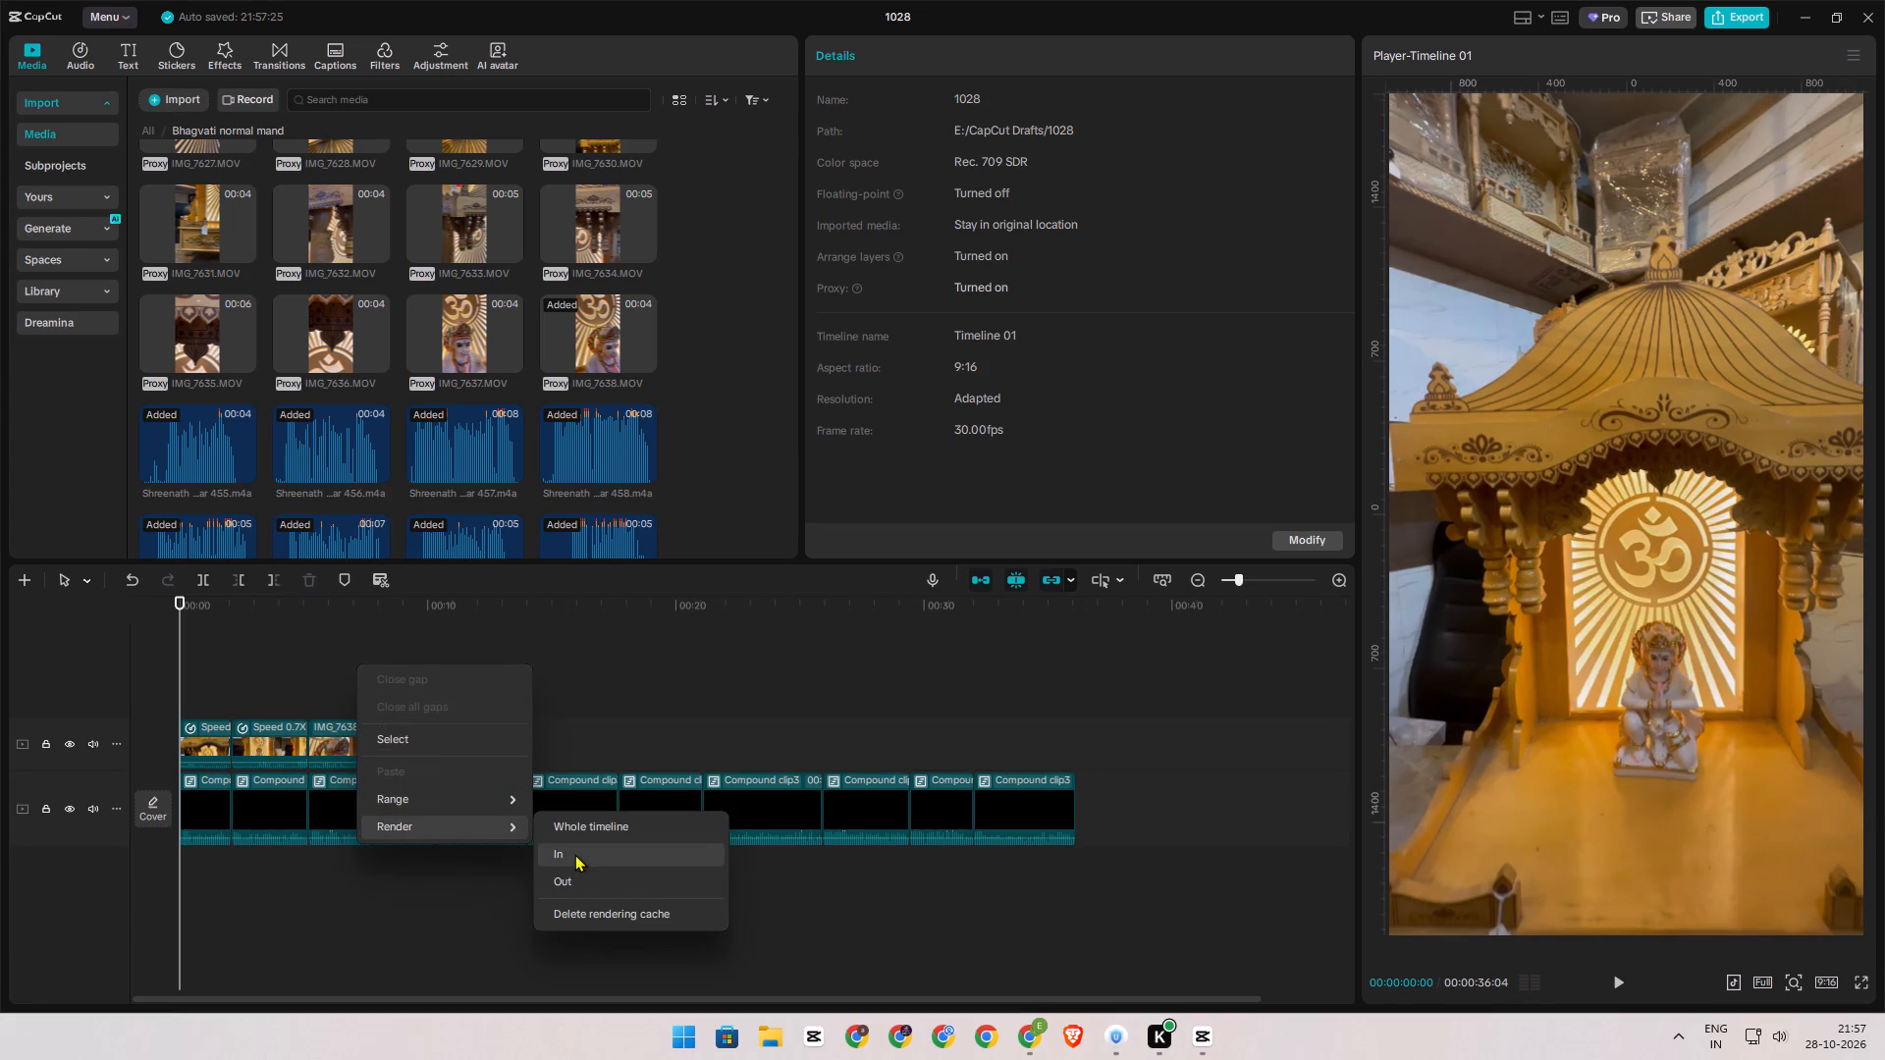
pyautogui.click(574, 854)
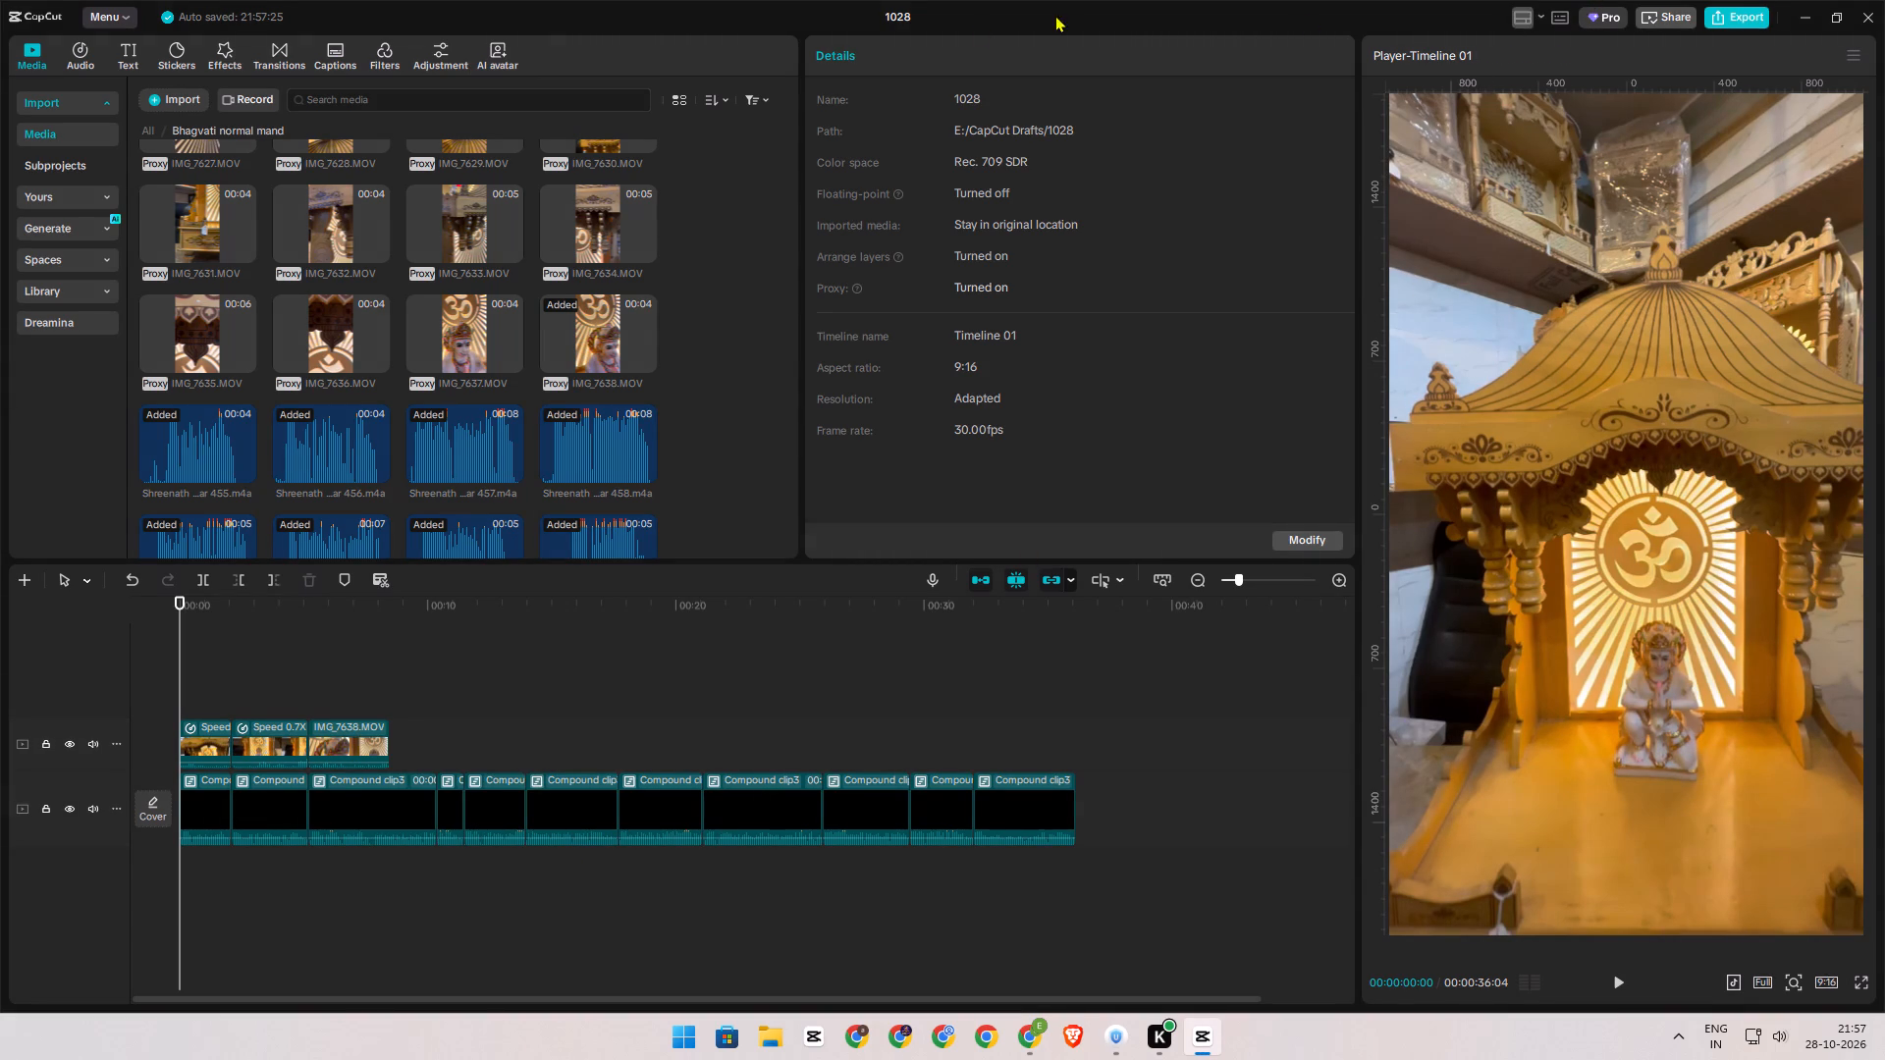
# Check the proxy options in the project's performance settings and leave them unsaved.
pyautogui.click(1272, 539)
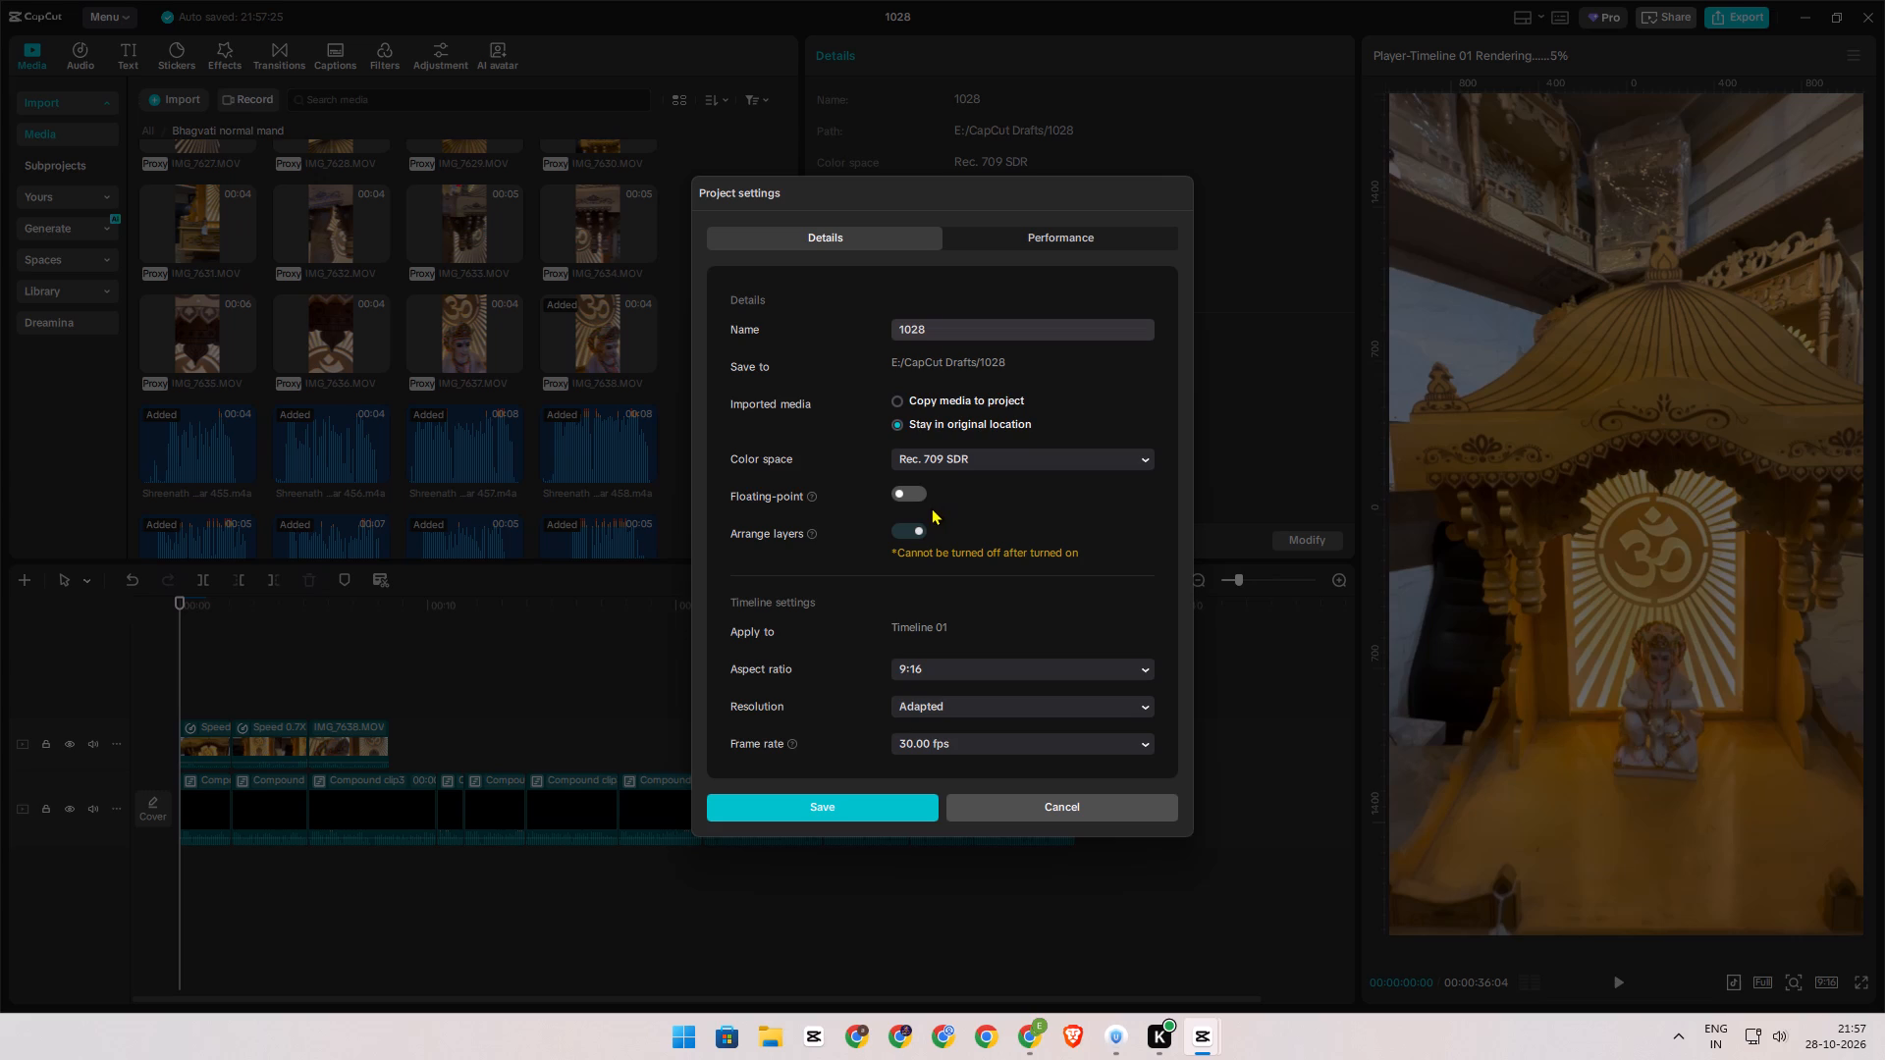
pyautogui.click(1050, 229)
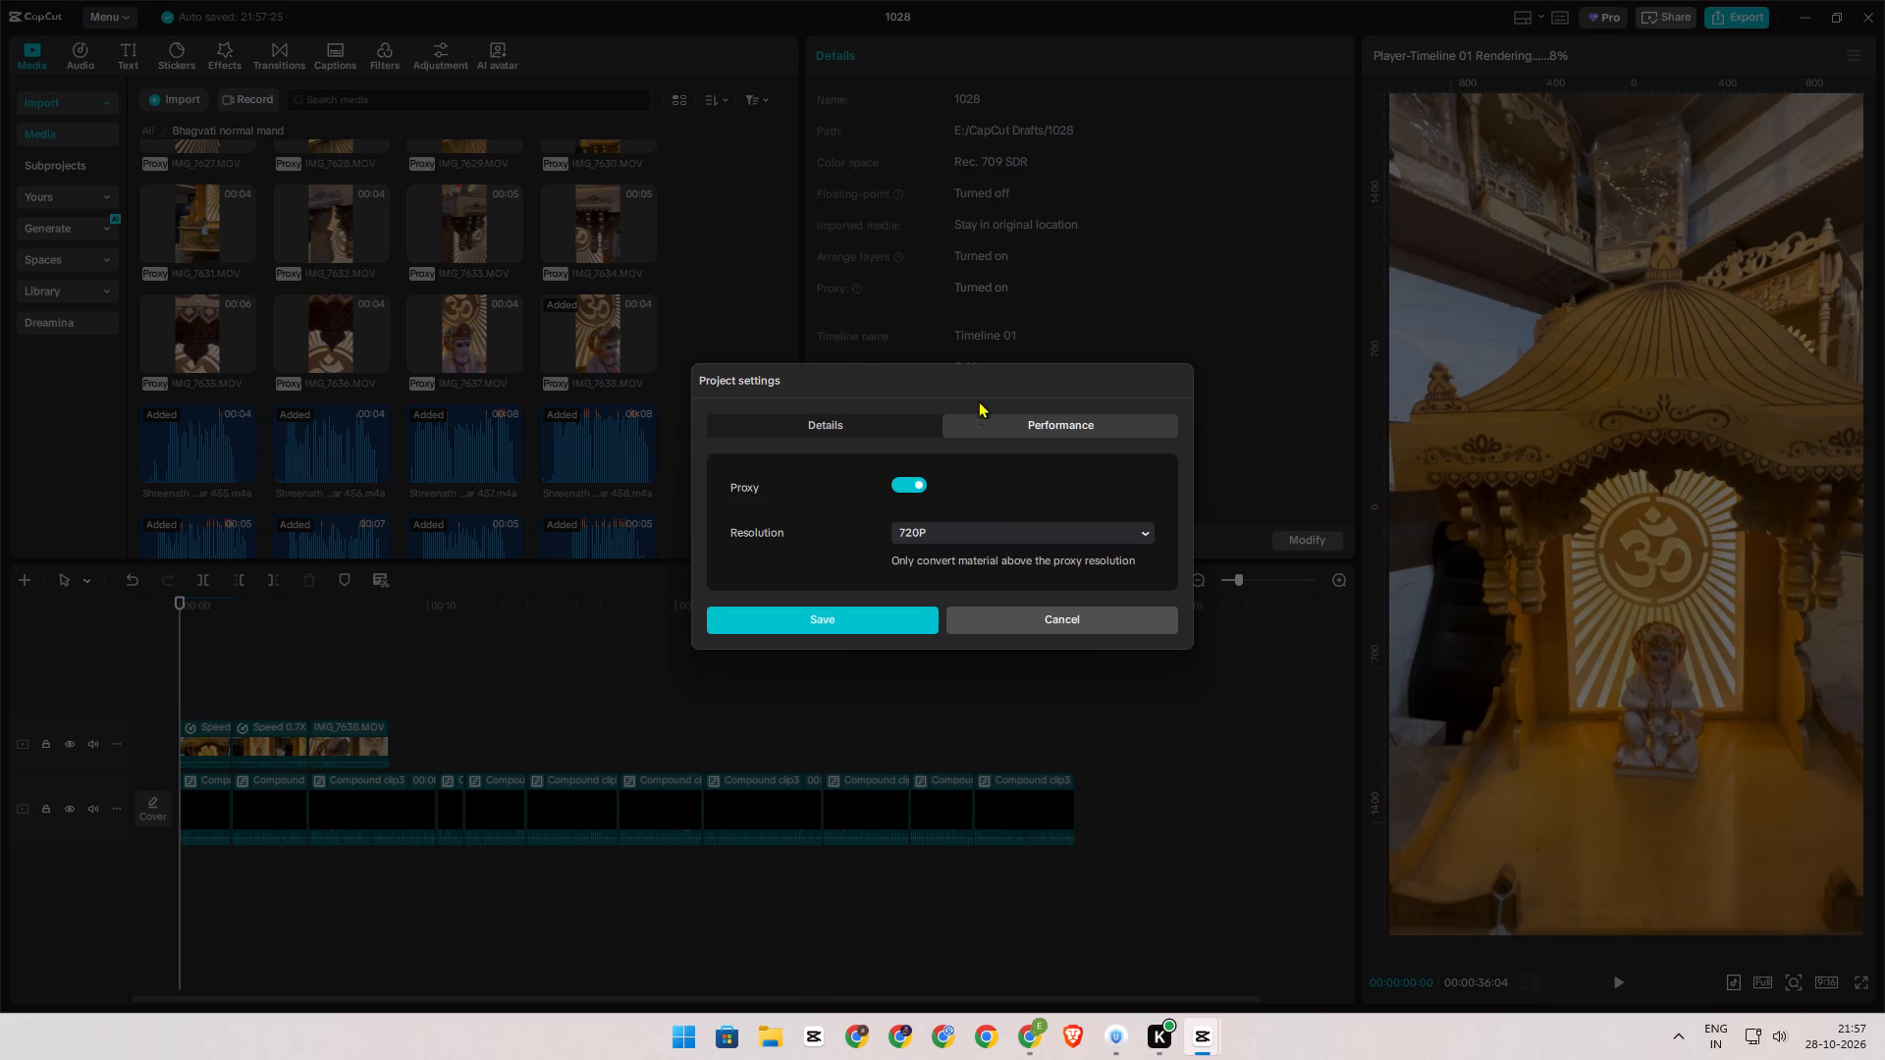
pyautogui.click(1004, 634)
pyautogui.click(1004, 628)
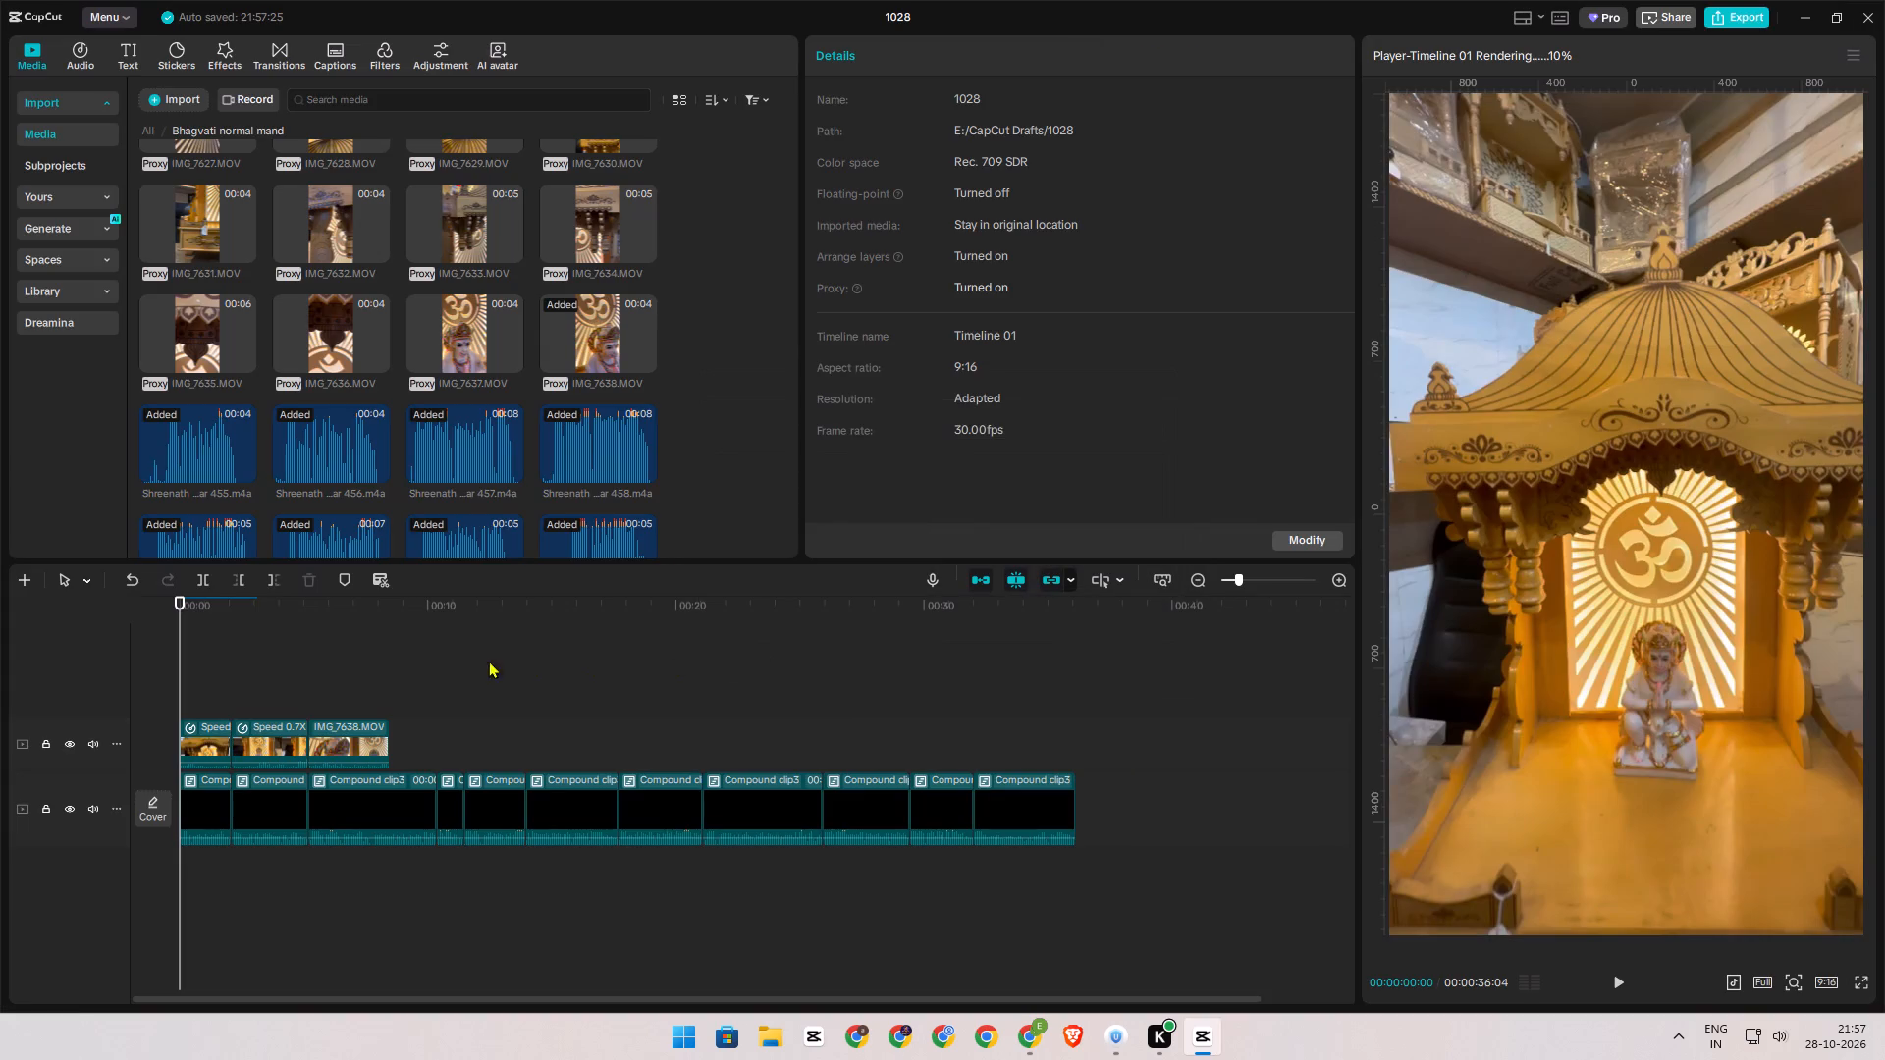
# Play the opening shots from the timeline start and preview IMG_5529.MOV in the Video Extra 1 folder as an alternative.
pyautogui.click(303, 667)
pyautogui.moveTo(303, 667); pyautogui.dragTo(113, 667)
pyautogui.press('space')
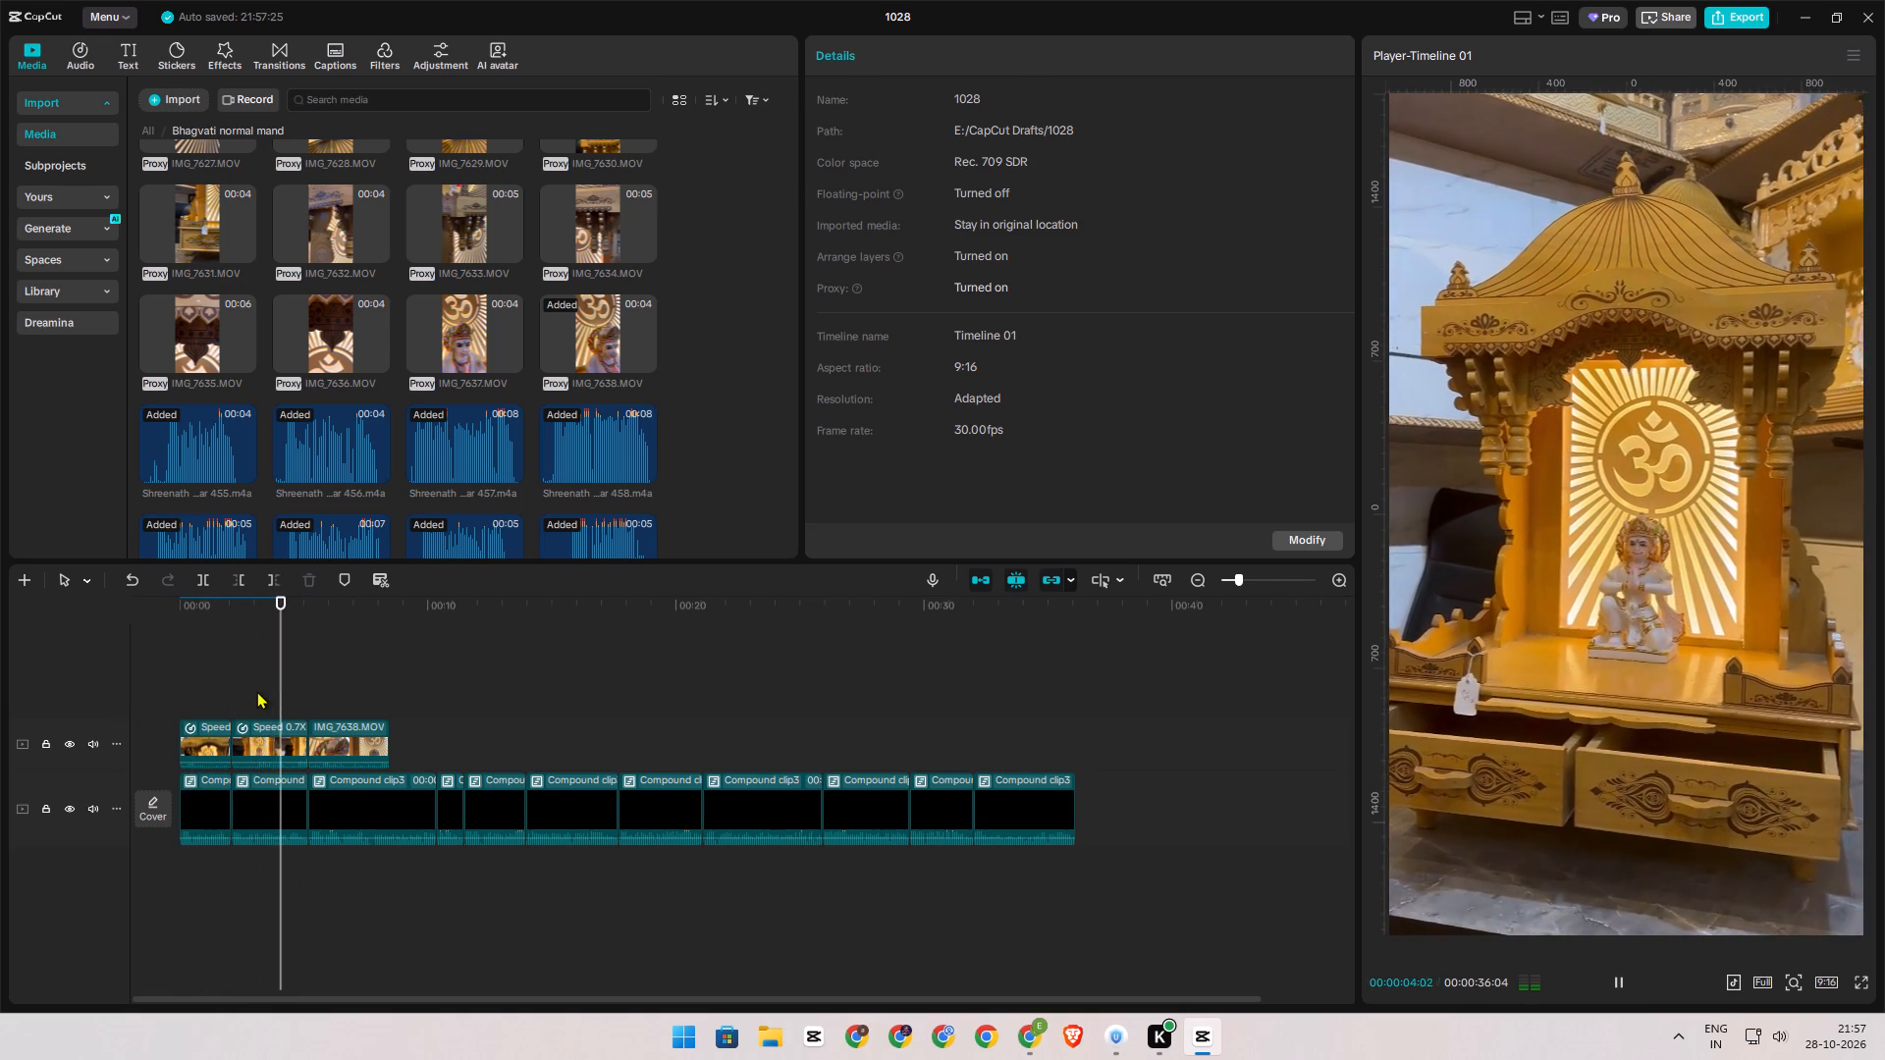
pyautogui.press('space')
pyautogui.scroll(6, 293, 332)
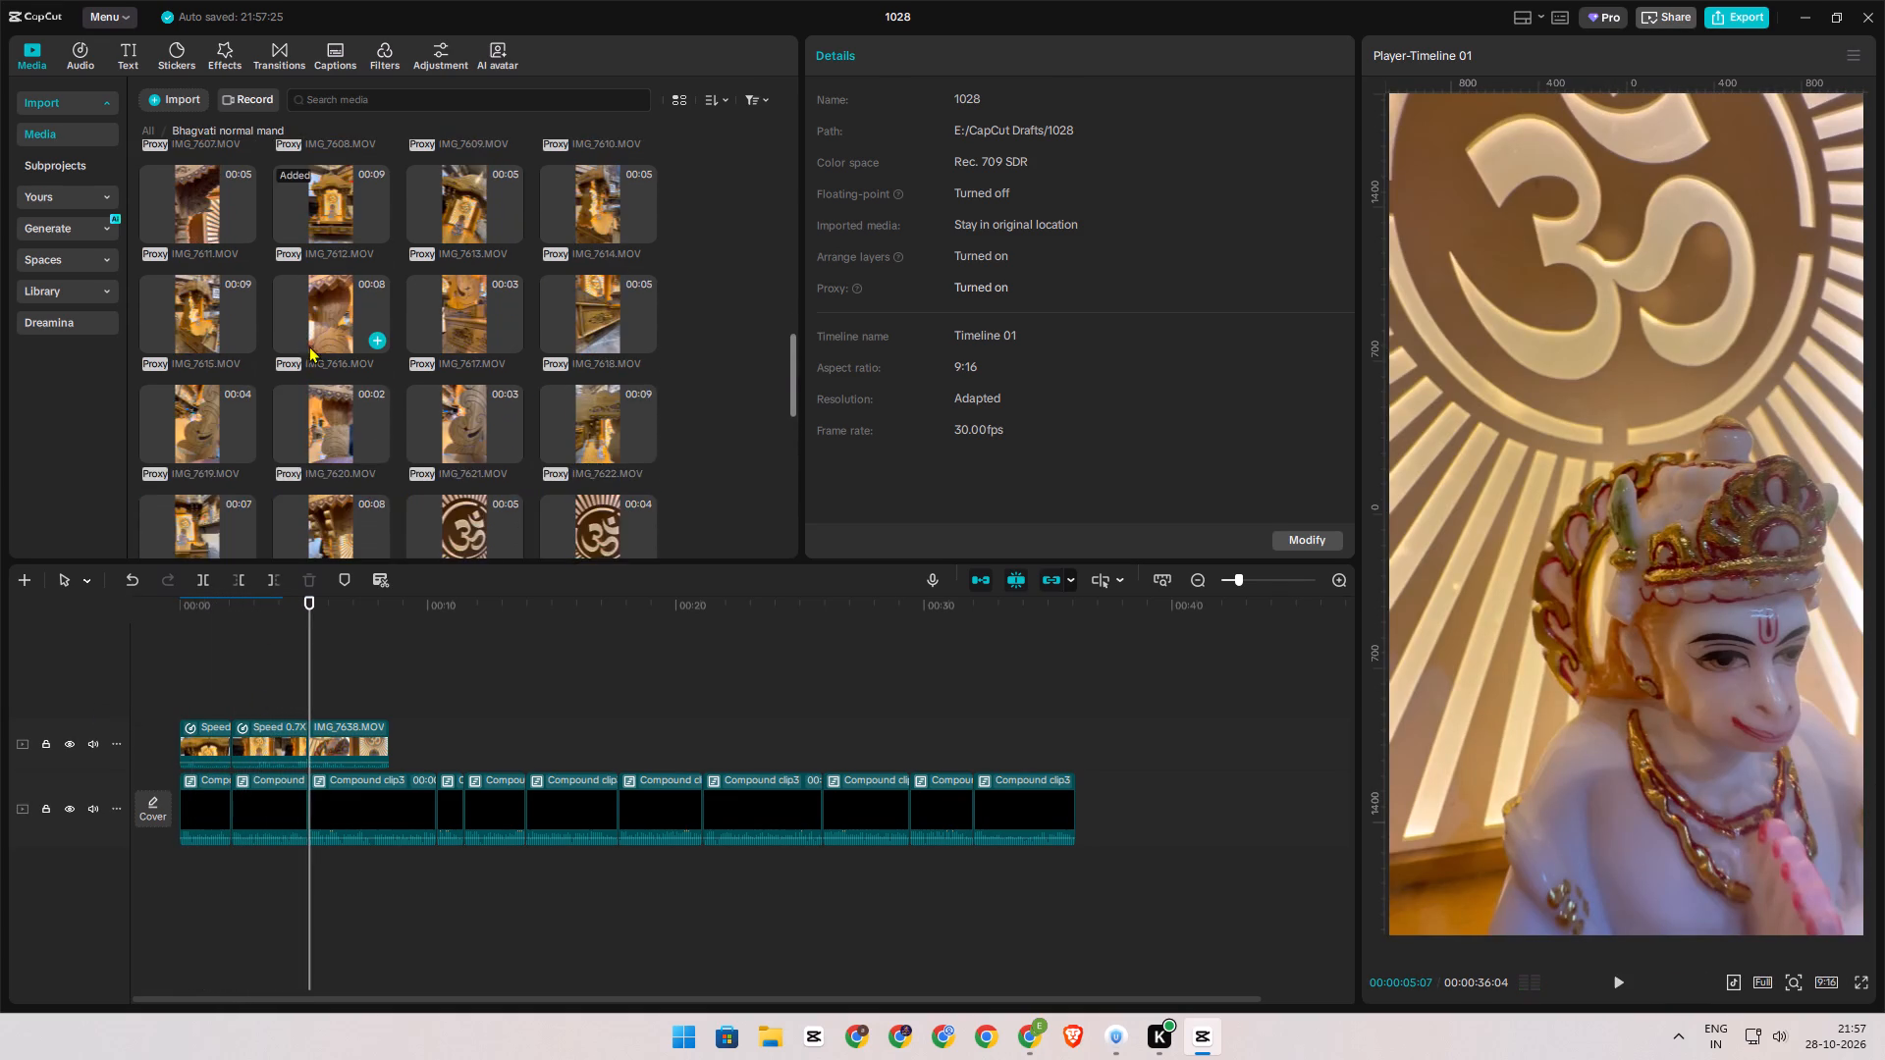
pyautogui.scroll(5, 308, 343)
pyautogui.scroll(10, 220, 288)
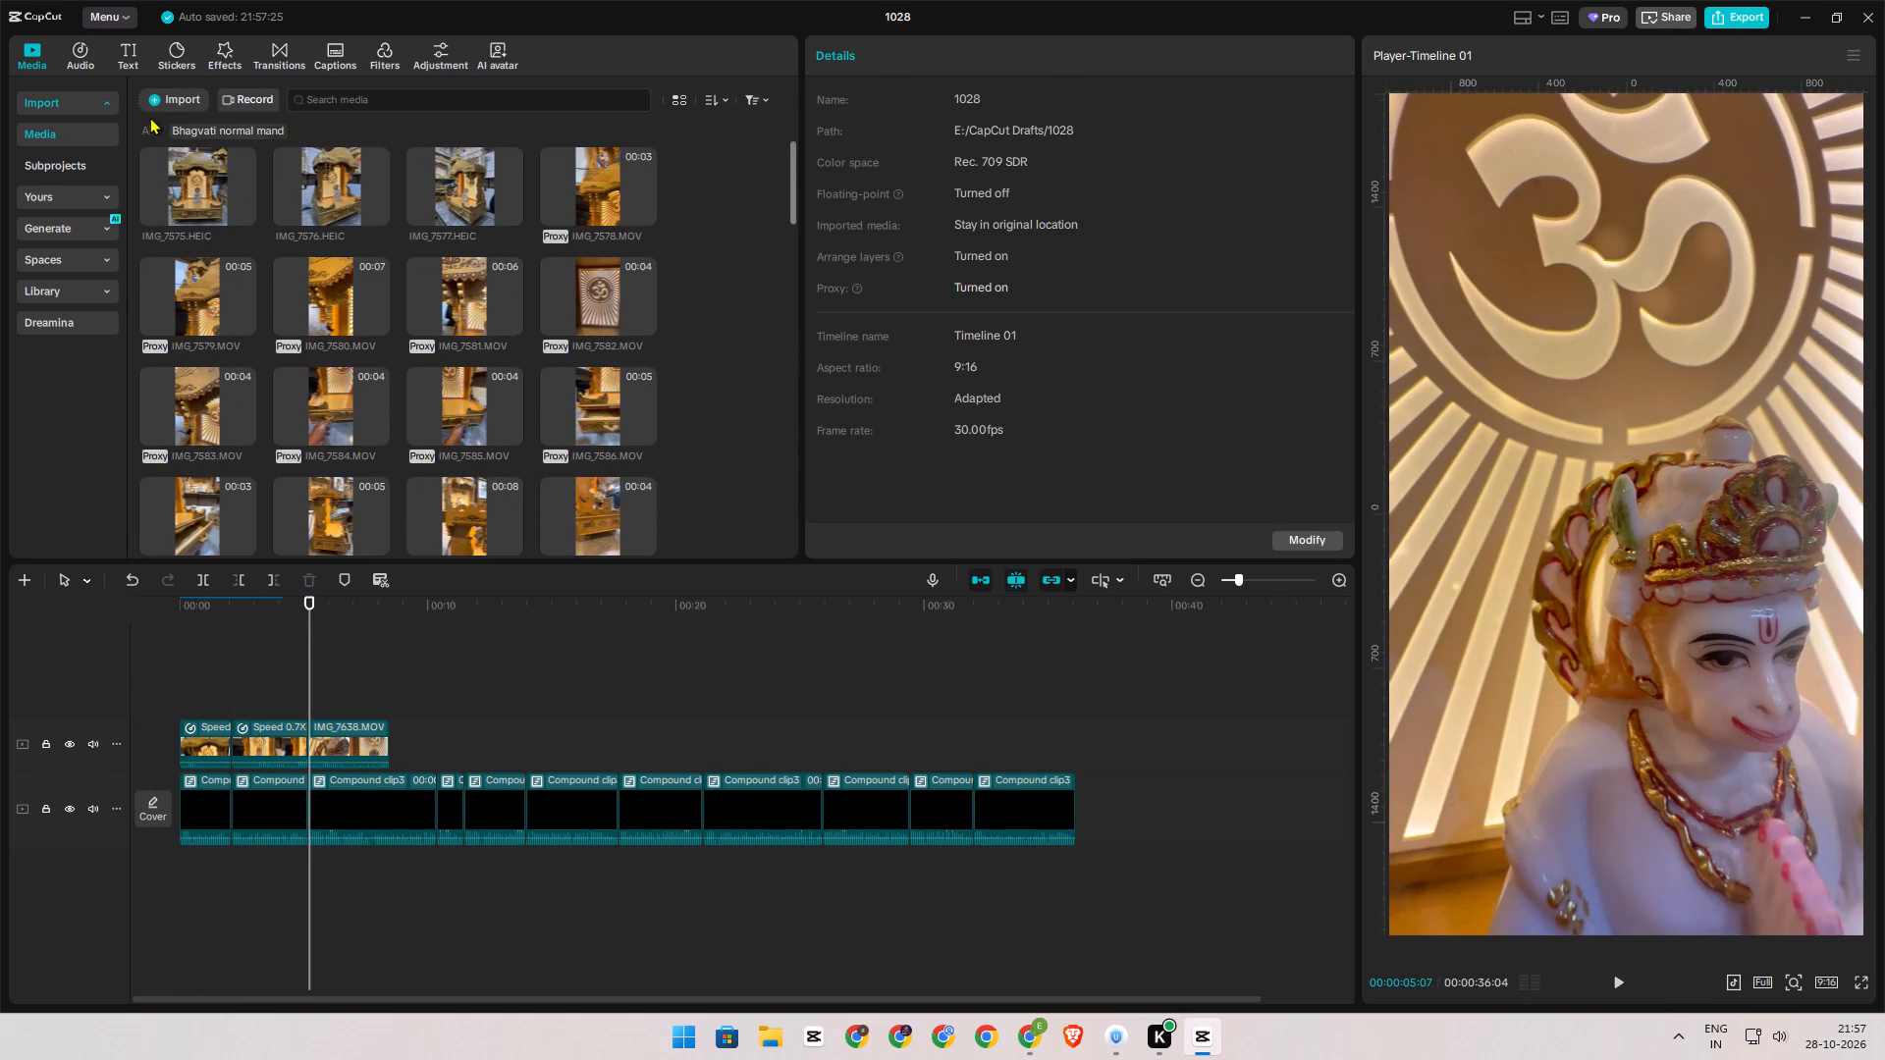
pyautogui.click(154, 128)
pyautogui.doubleClick(214, 170)
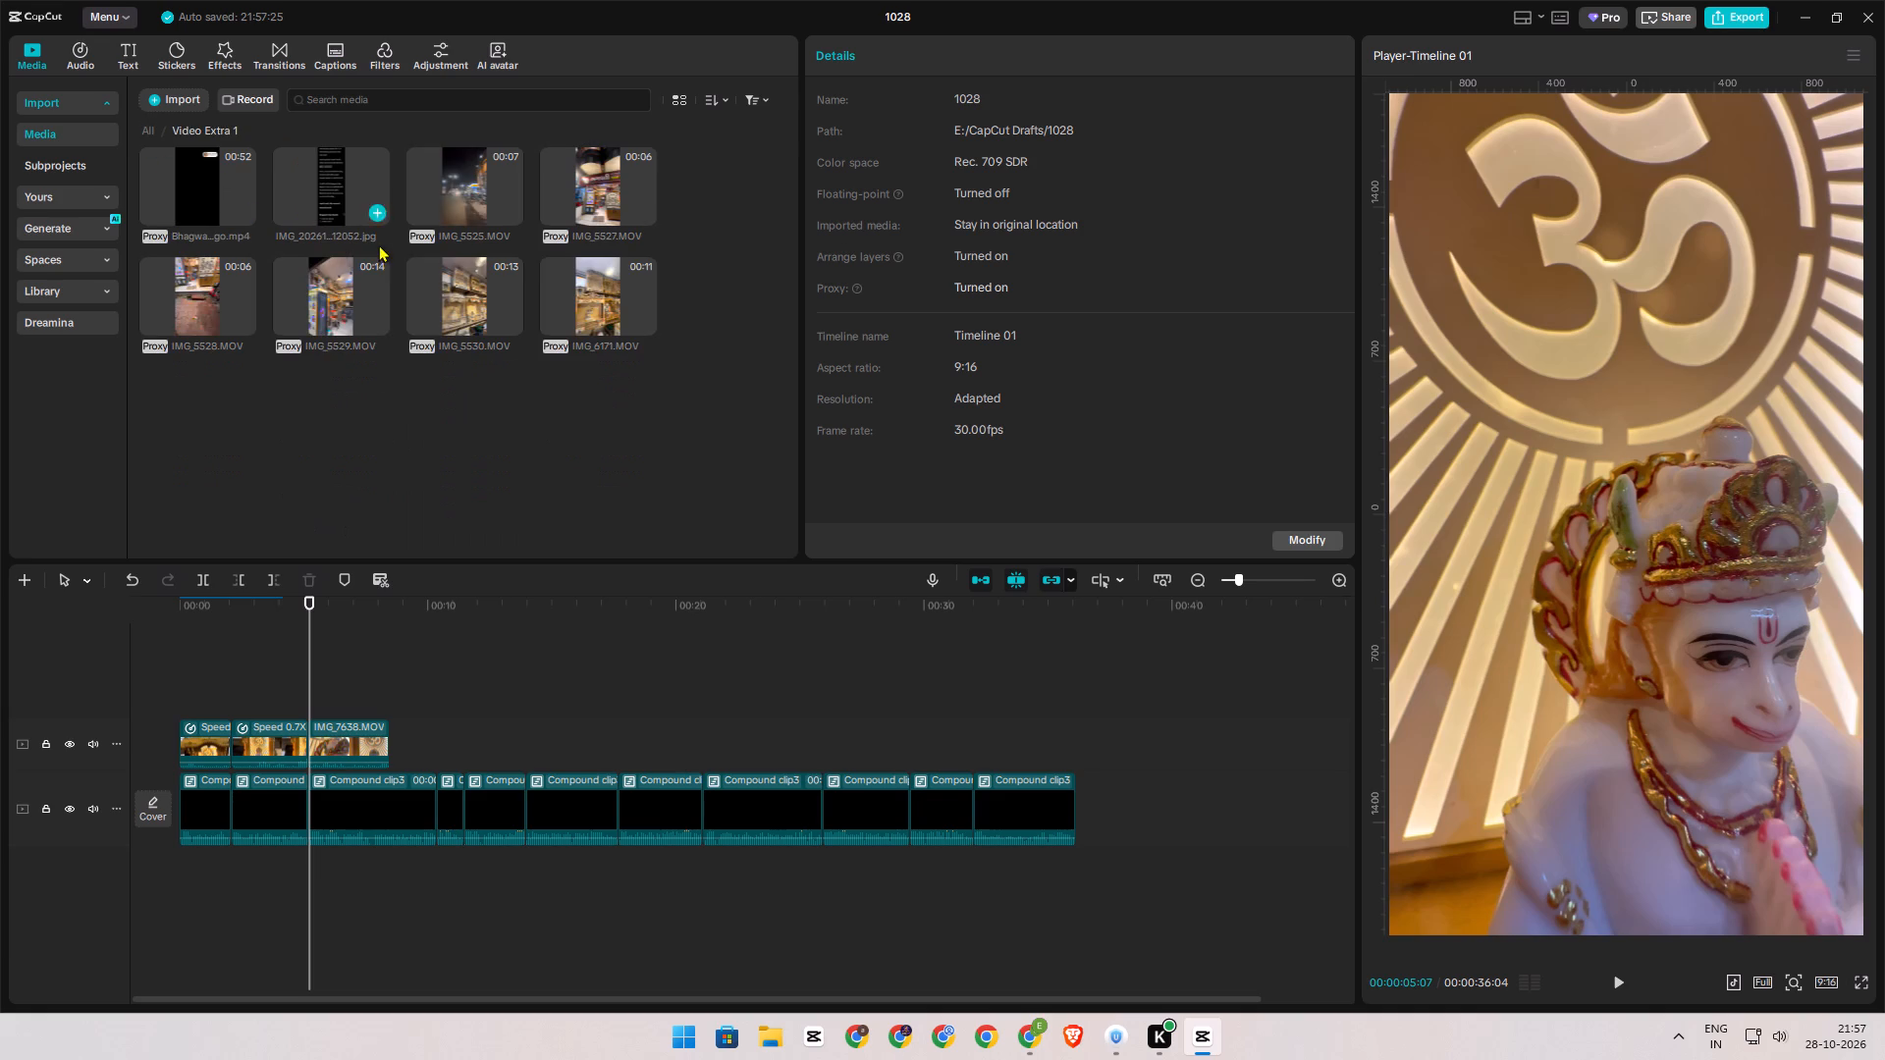
pyautogui.click(308, 279)
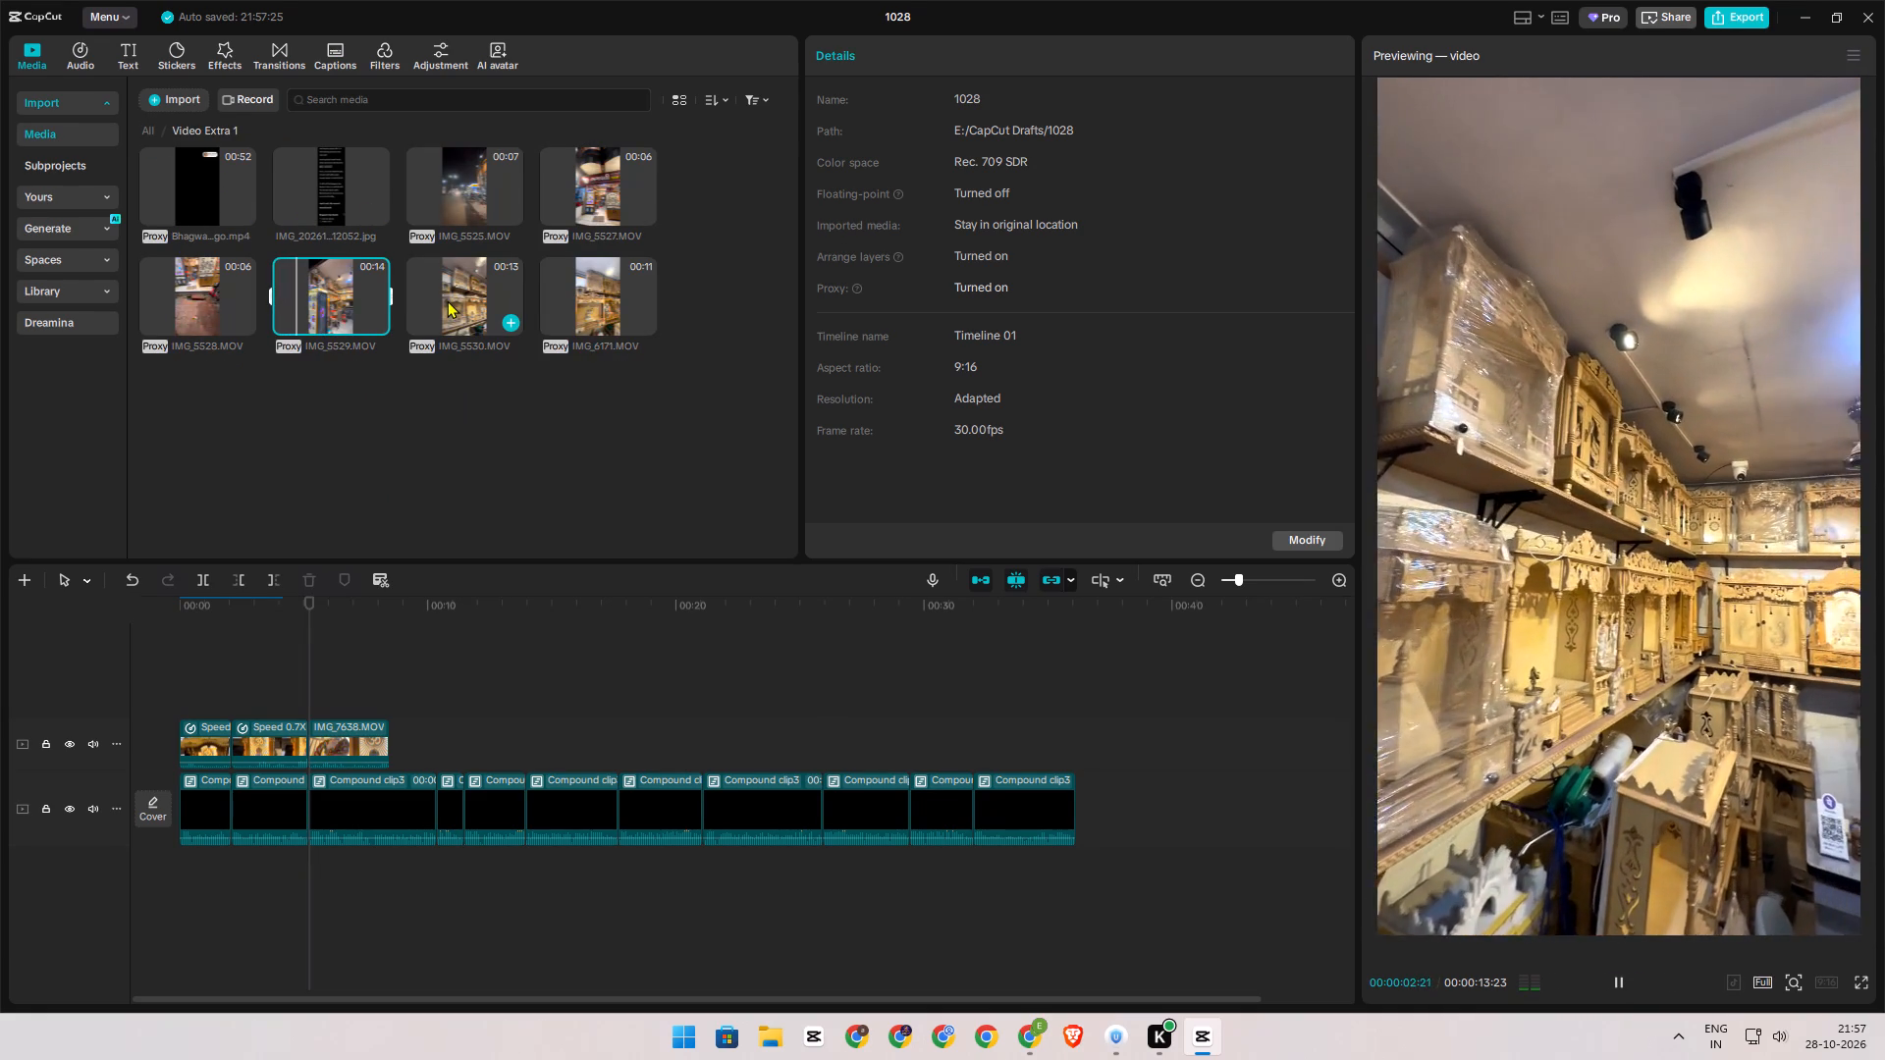
pyautogui.press('space')
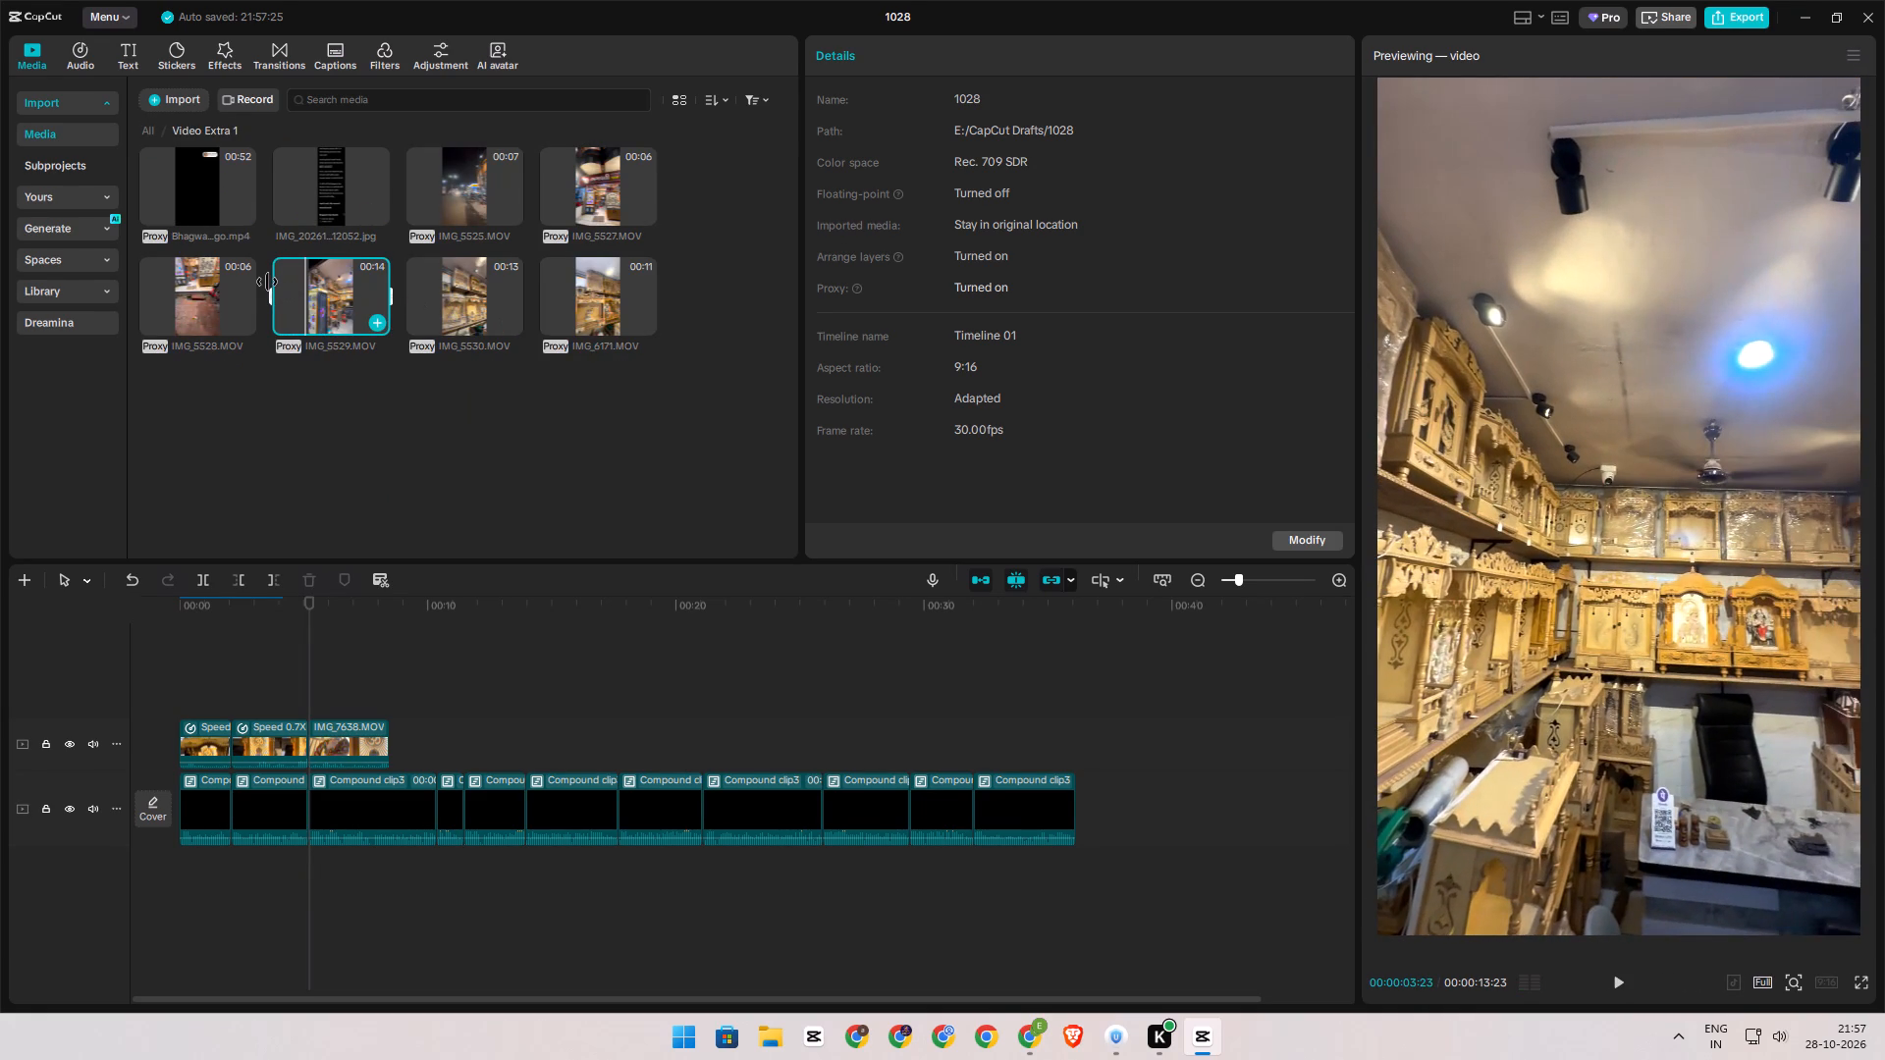
# Set the start of IMG_5529.MOV to about 4 seconds and replace the first clip on the footage track with it.
pyautogui.moveTo(267, 282); pyautogui.dragTo(300, 292)
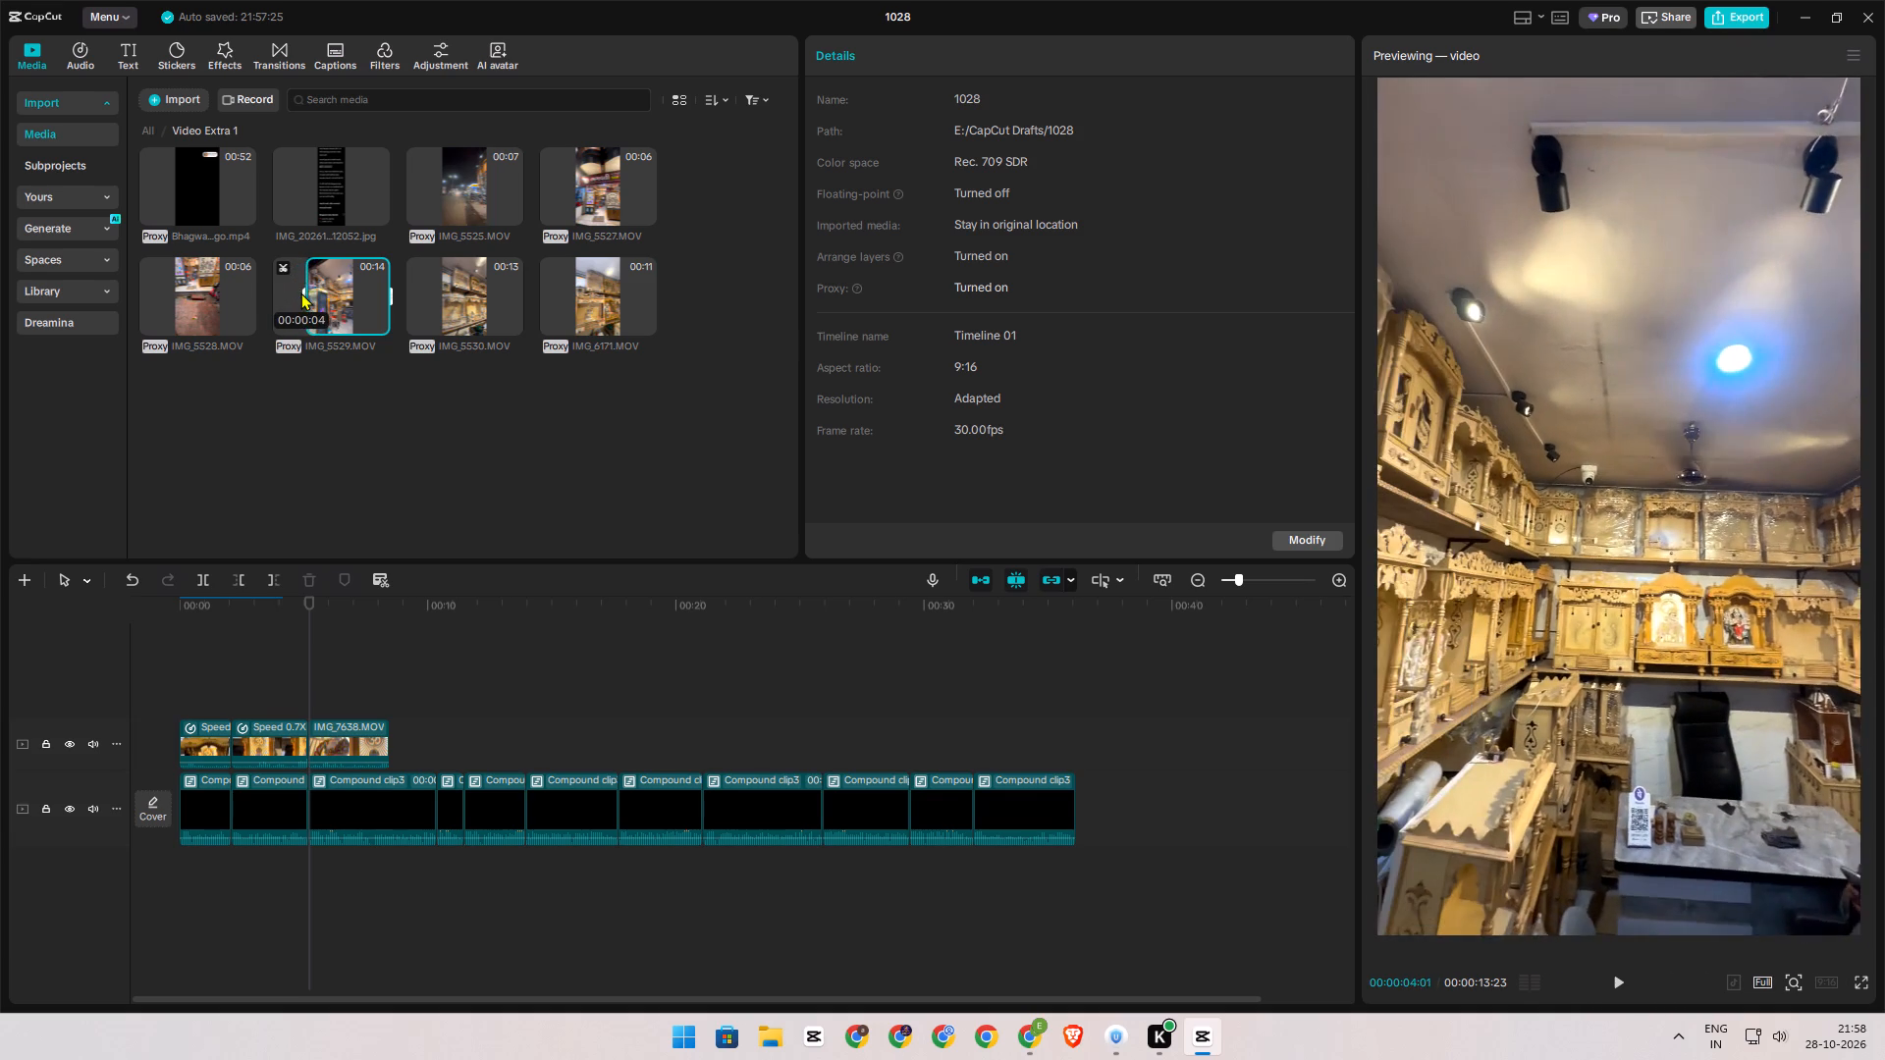
pyautogui.moveTo(300, 292); pyautogui.dragTo(298, 292)
pyautogui.moveTo(309, 294); pyautogui.dragTo(220, 741)
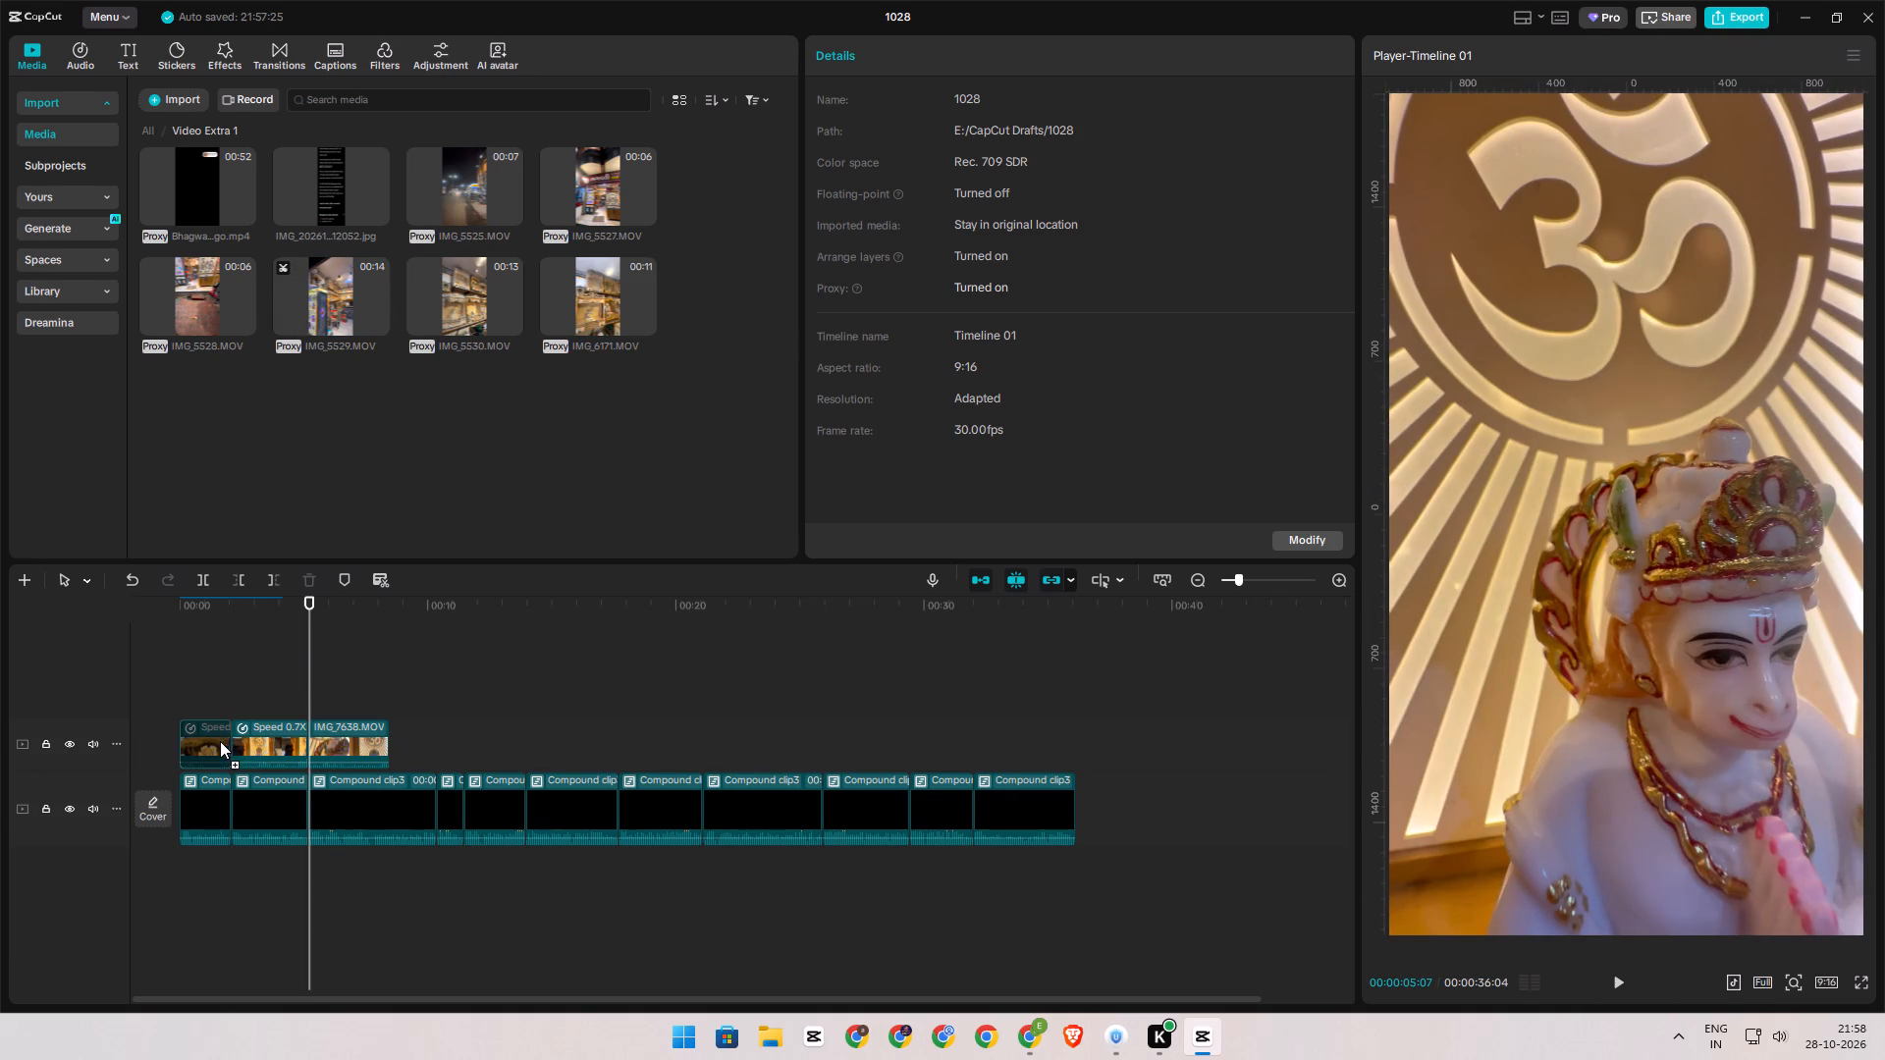
pyautogui.moveTo(220, 741); pyautogui.dragTo(218, 742)
pyautogui.click(1012, 714)
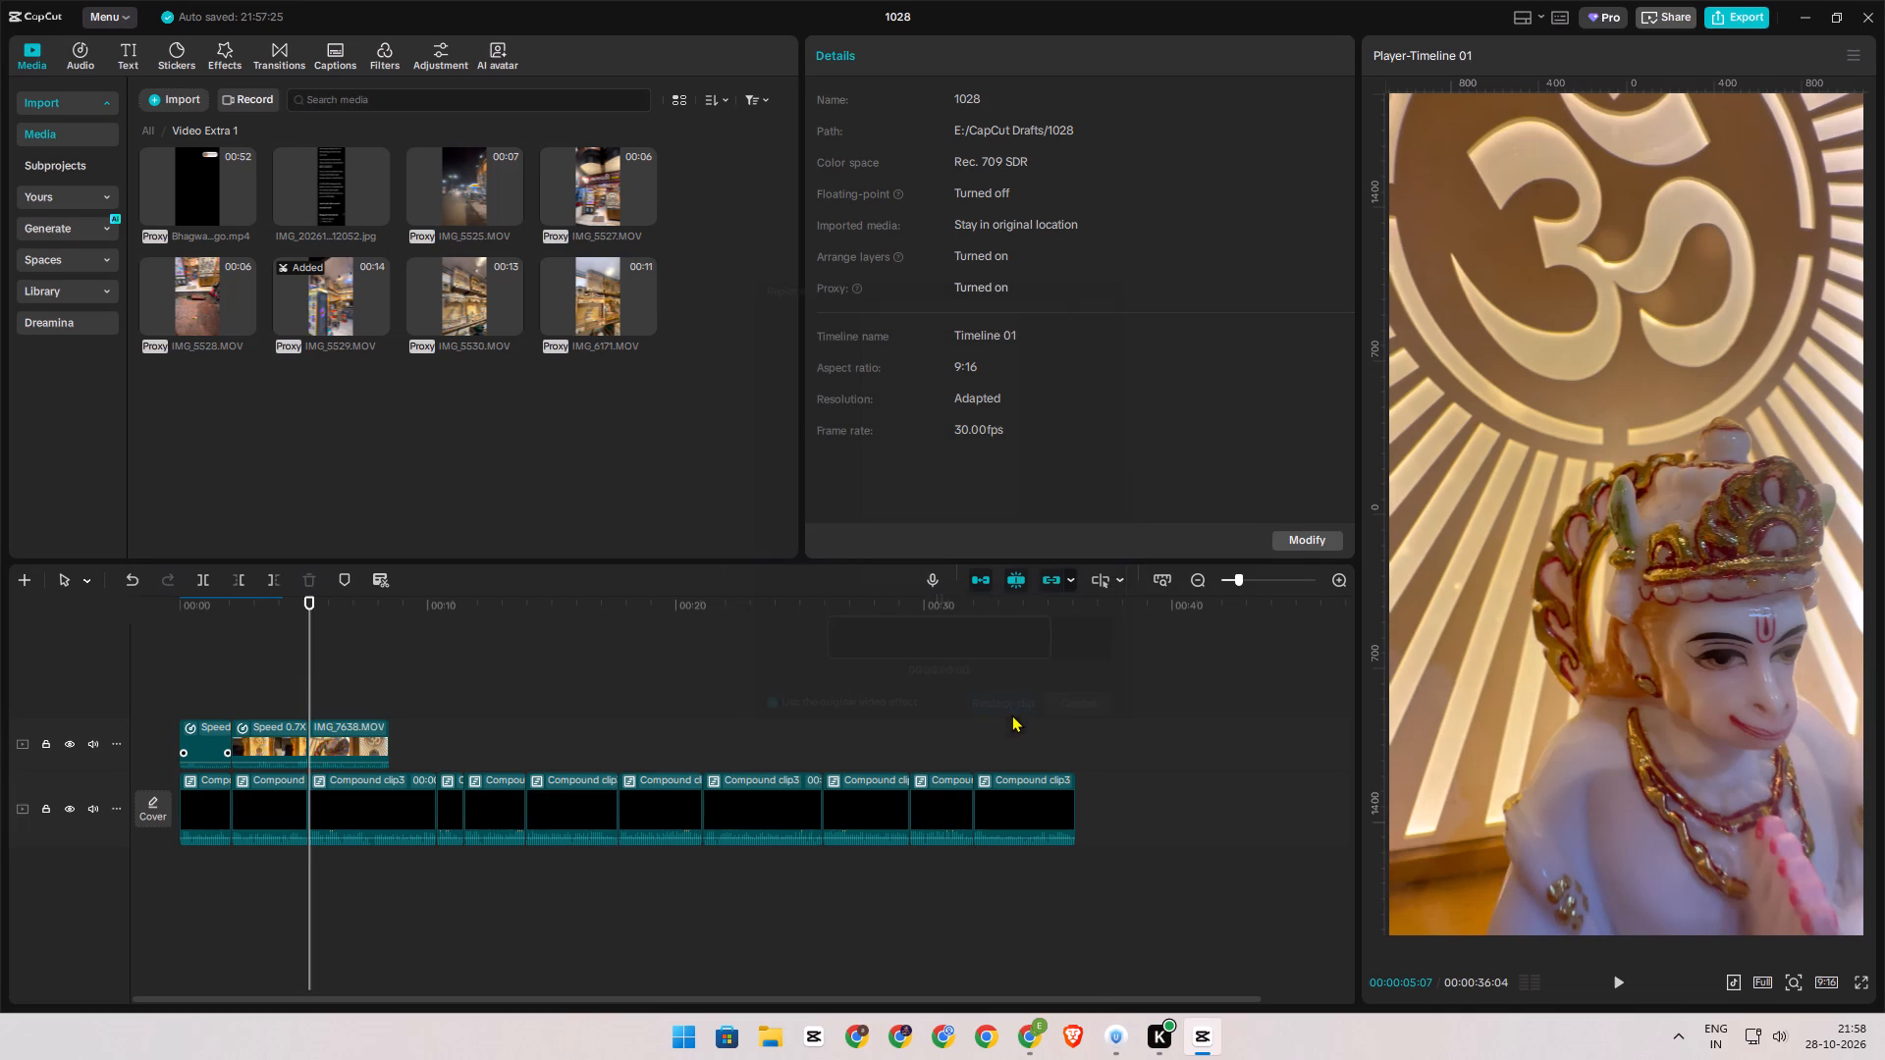
# Shift the two following clips to about 13 seconds and extend IMG_5529.MOV to the end of the second voice-over segment.
pyautogui.click(257, 729)
pyautogui.moveTo(266, 681); pyautogui.dragTo(336, 748)
pyautogui.moveTo(332, 748); pyautogui.dragTo(608, 754)
pyautogui.click(230, 735)
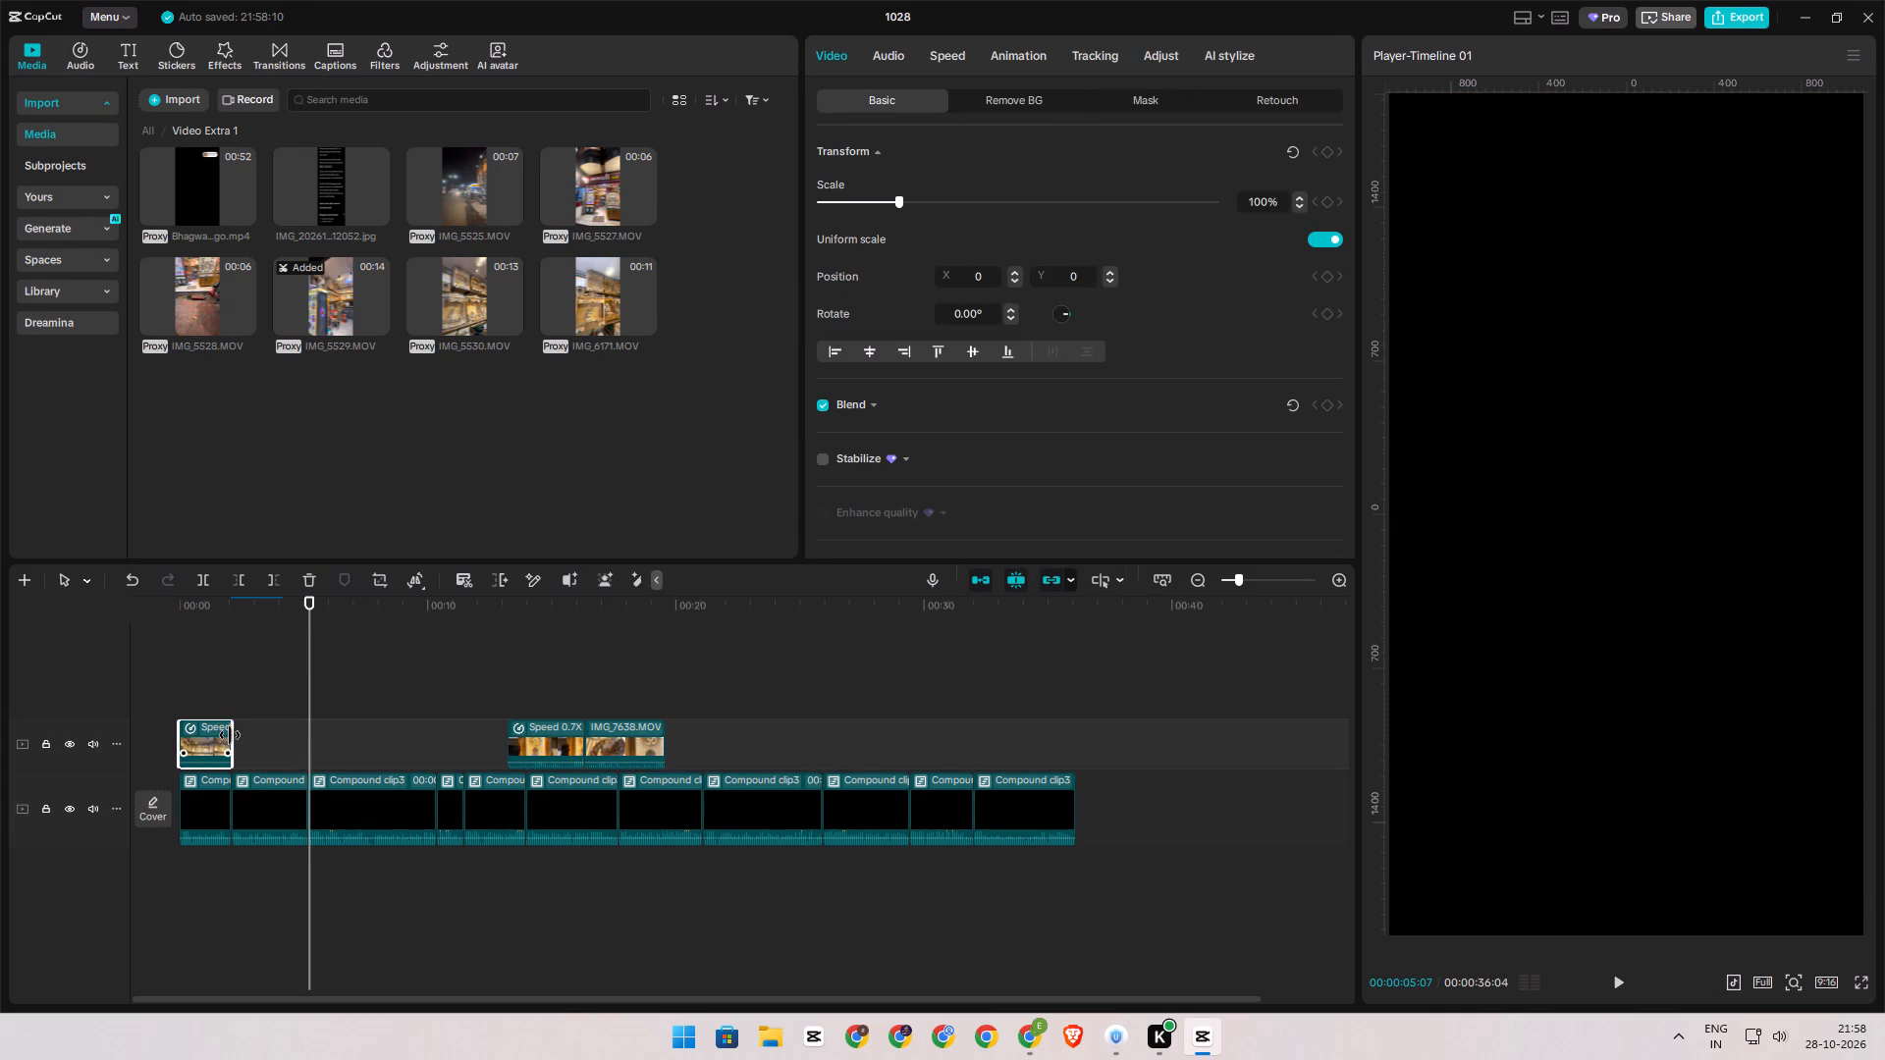
pyautogui.moveTo(230, 735); pyautogui.dragTo(304, 732)
# Check the opening playback, slow IMG_5529.MOV to 0.60x and cut off its excess at the end of the second voice-over segment.
pyautogui.click(237, 685)
pyautogui.moveTo(237, 685); pyautogui.dragTo(79, 668)
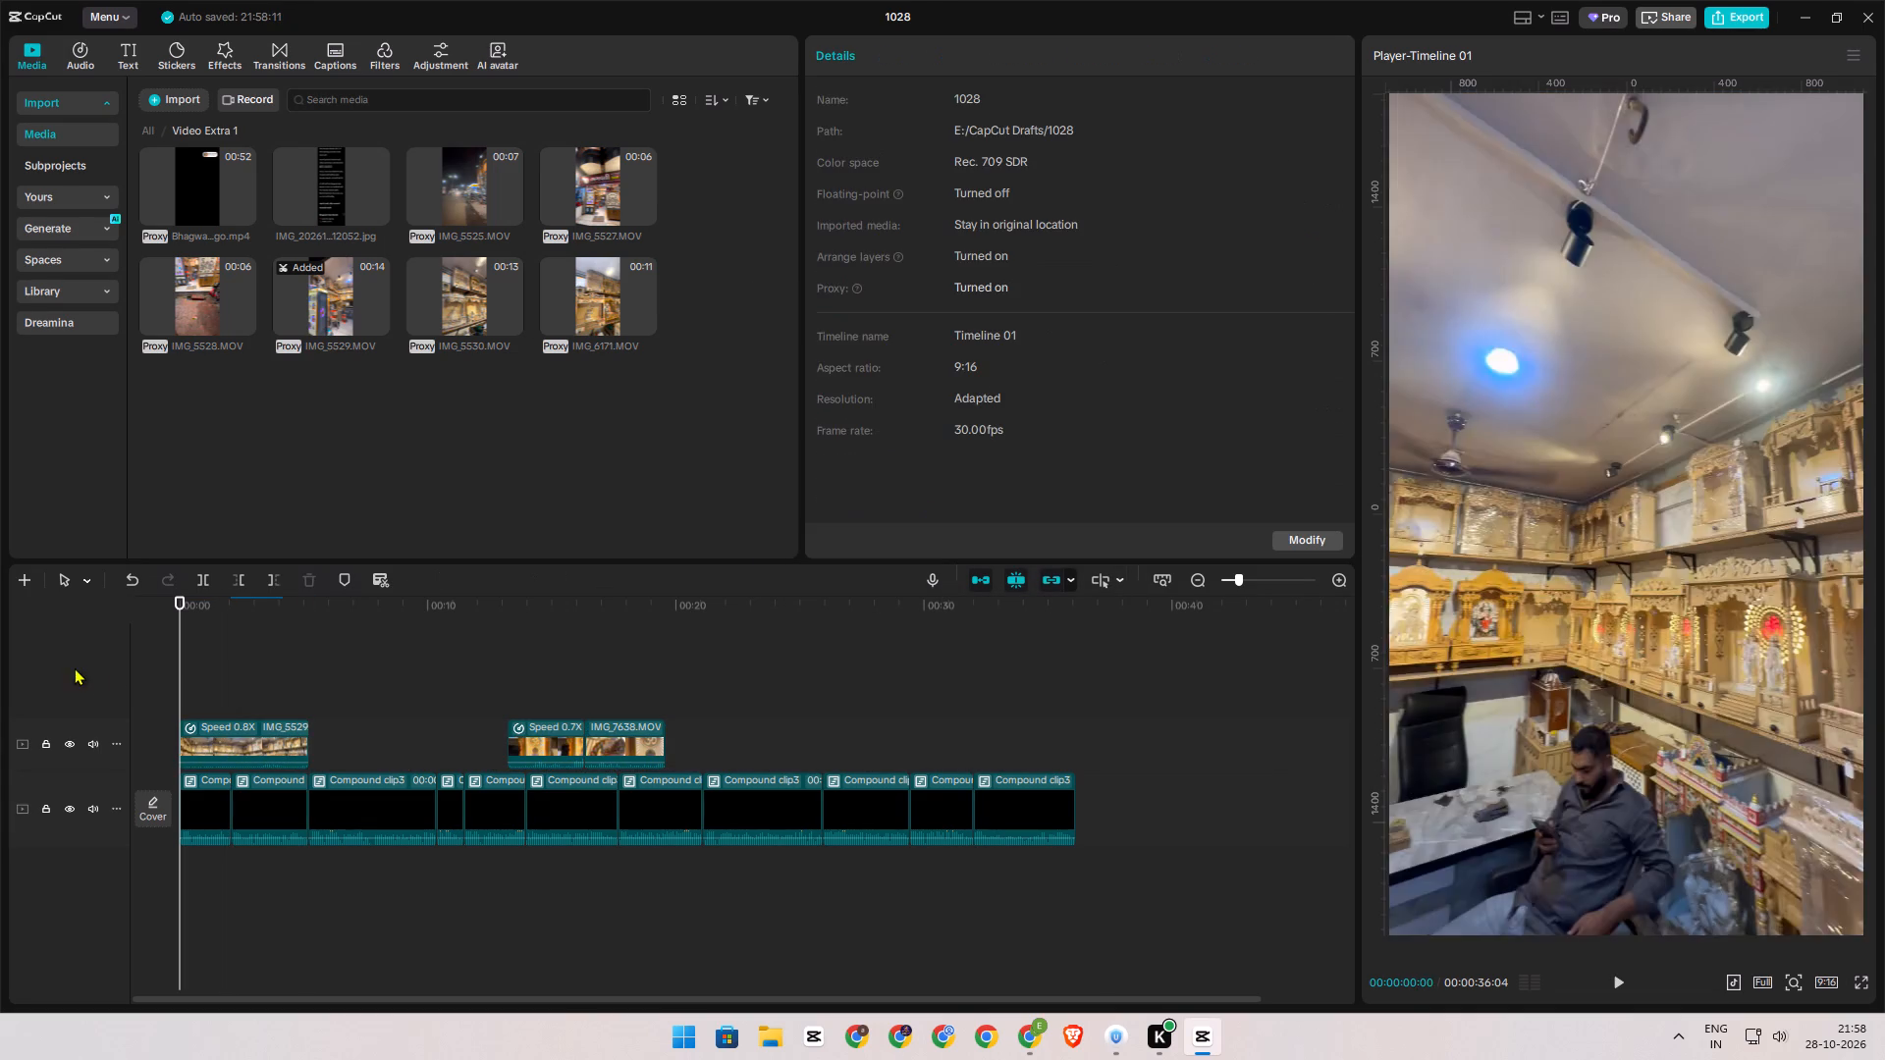
pyautogui.press('space')
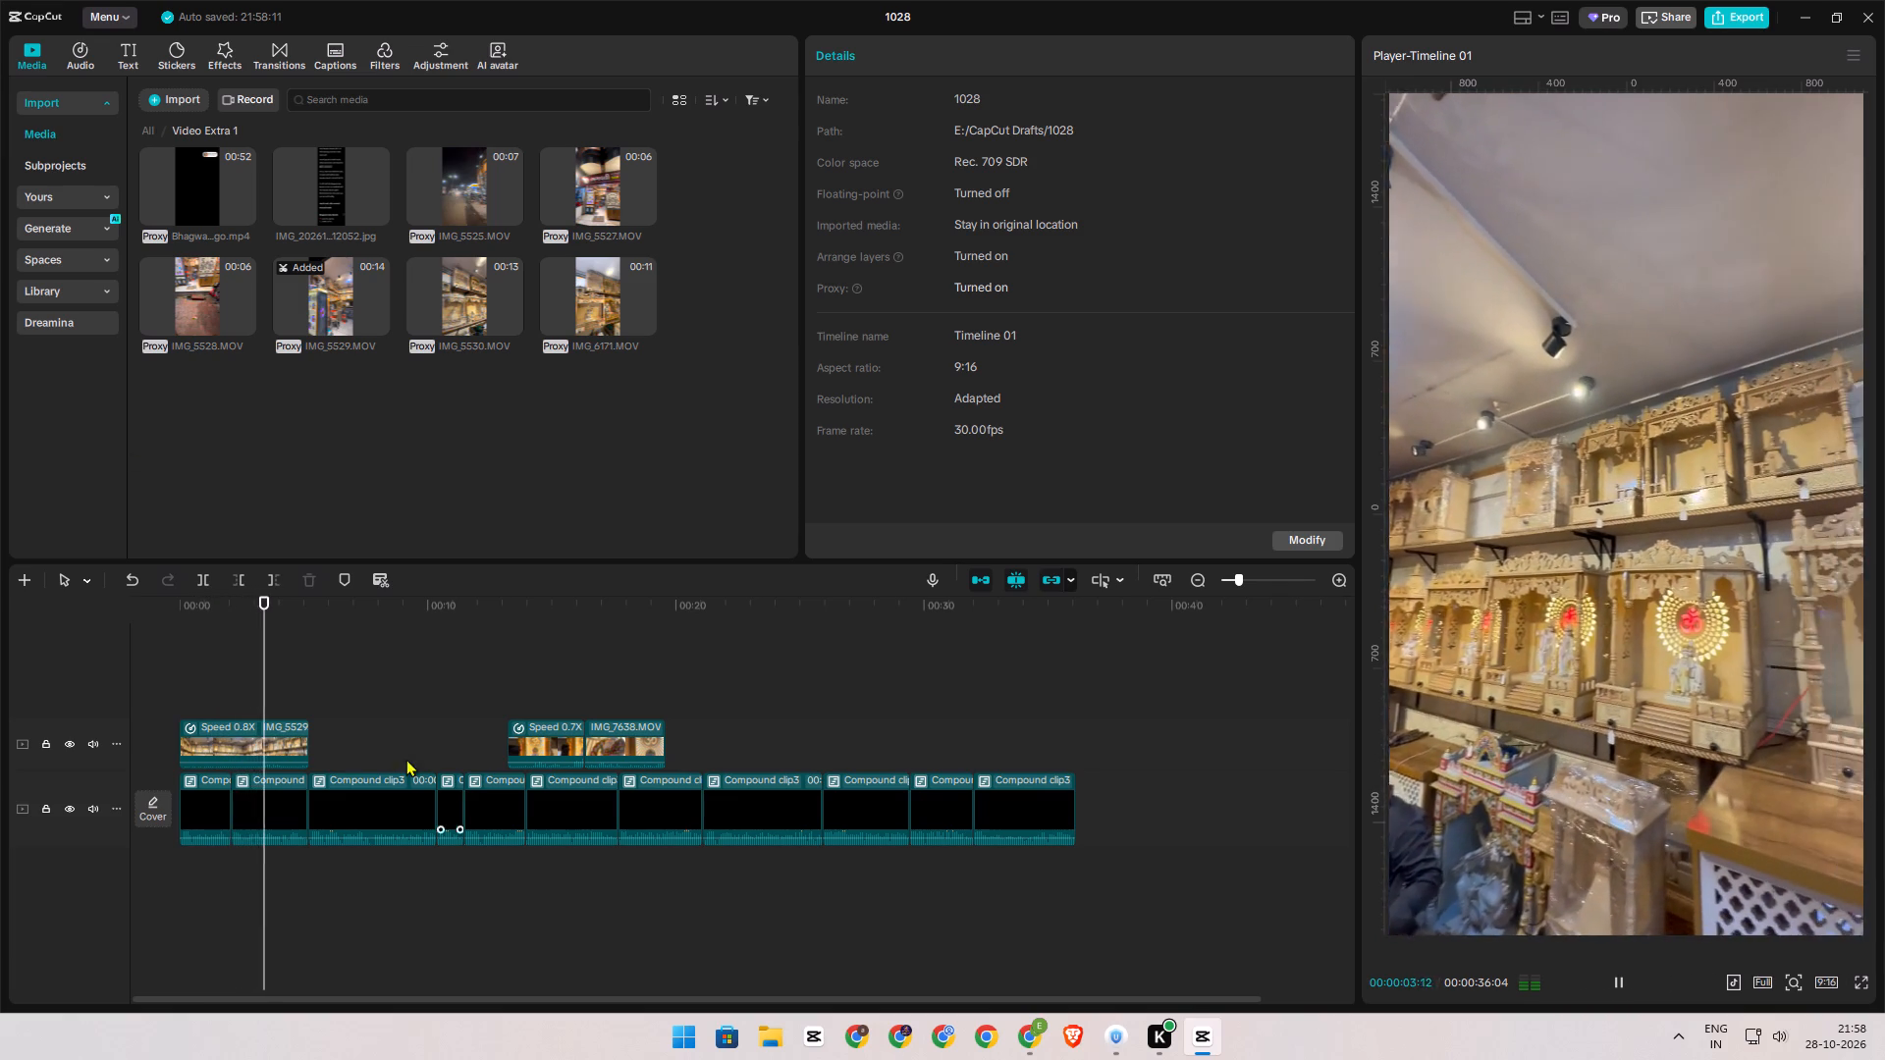
pyautogui.keyDown('ctrl'); pyautogui.scroll(6, 332, 787); pyautogui.keyUp('ctrl')
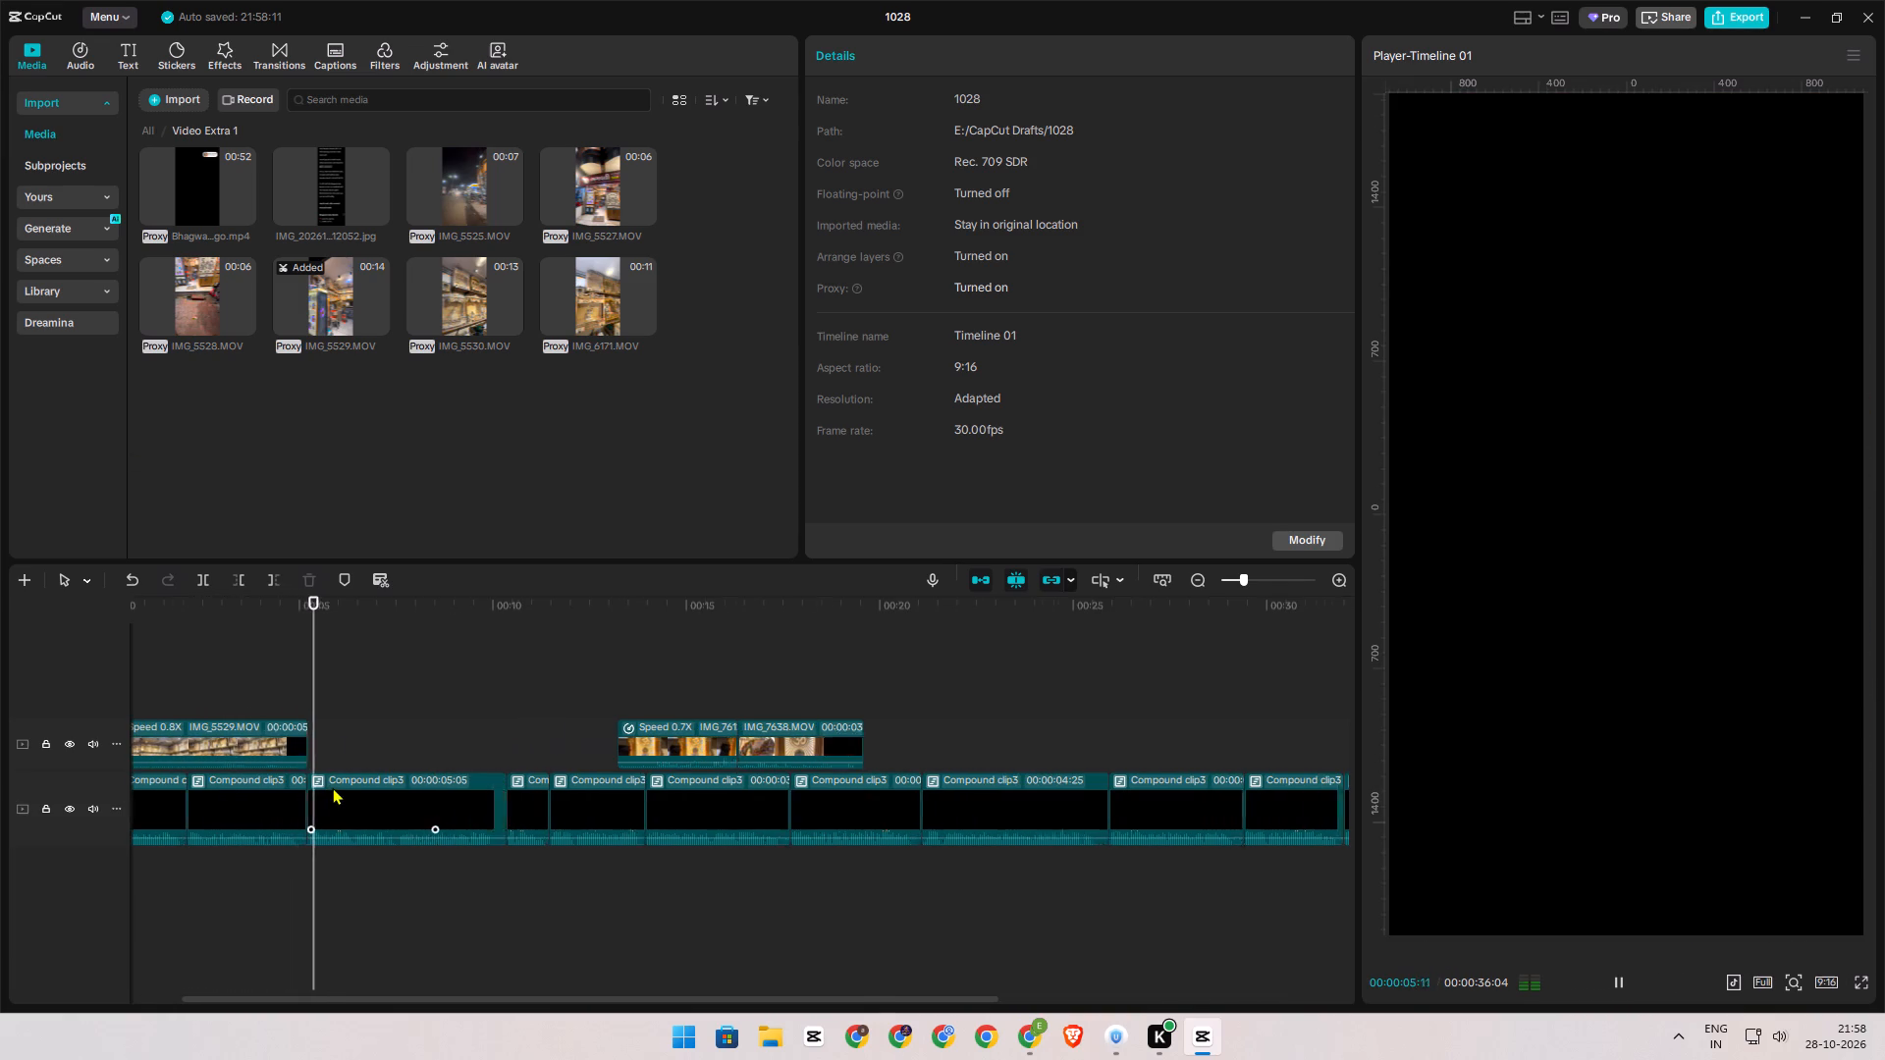
pyautogui.click(306, 676)
pyautogui.click(306, 742)
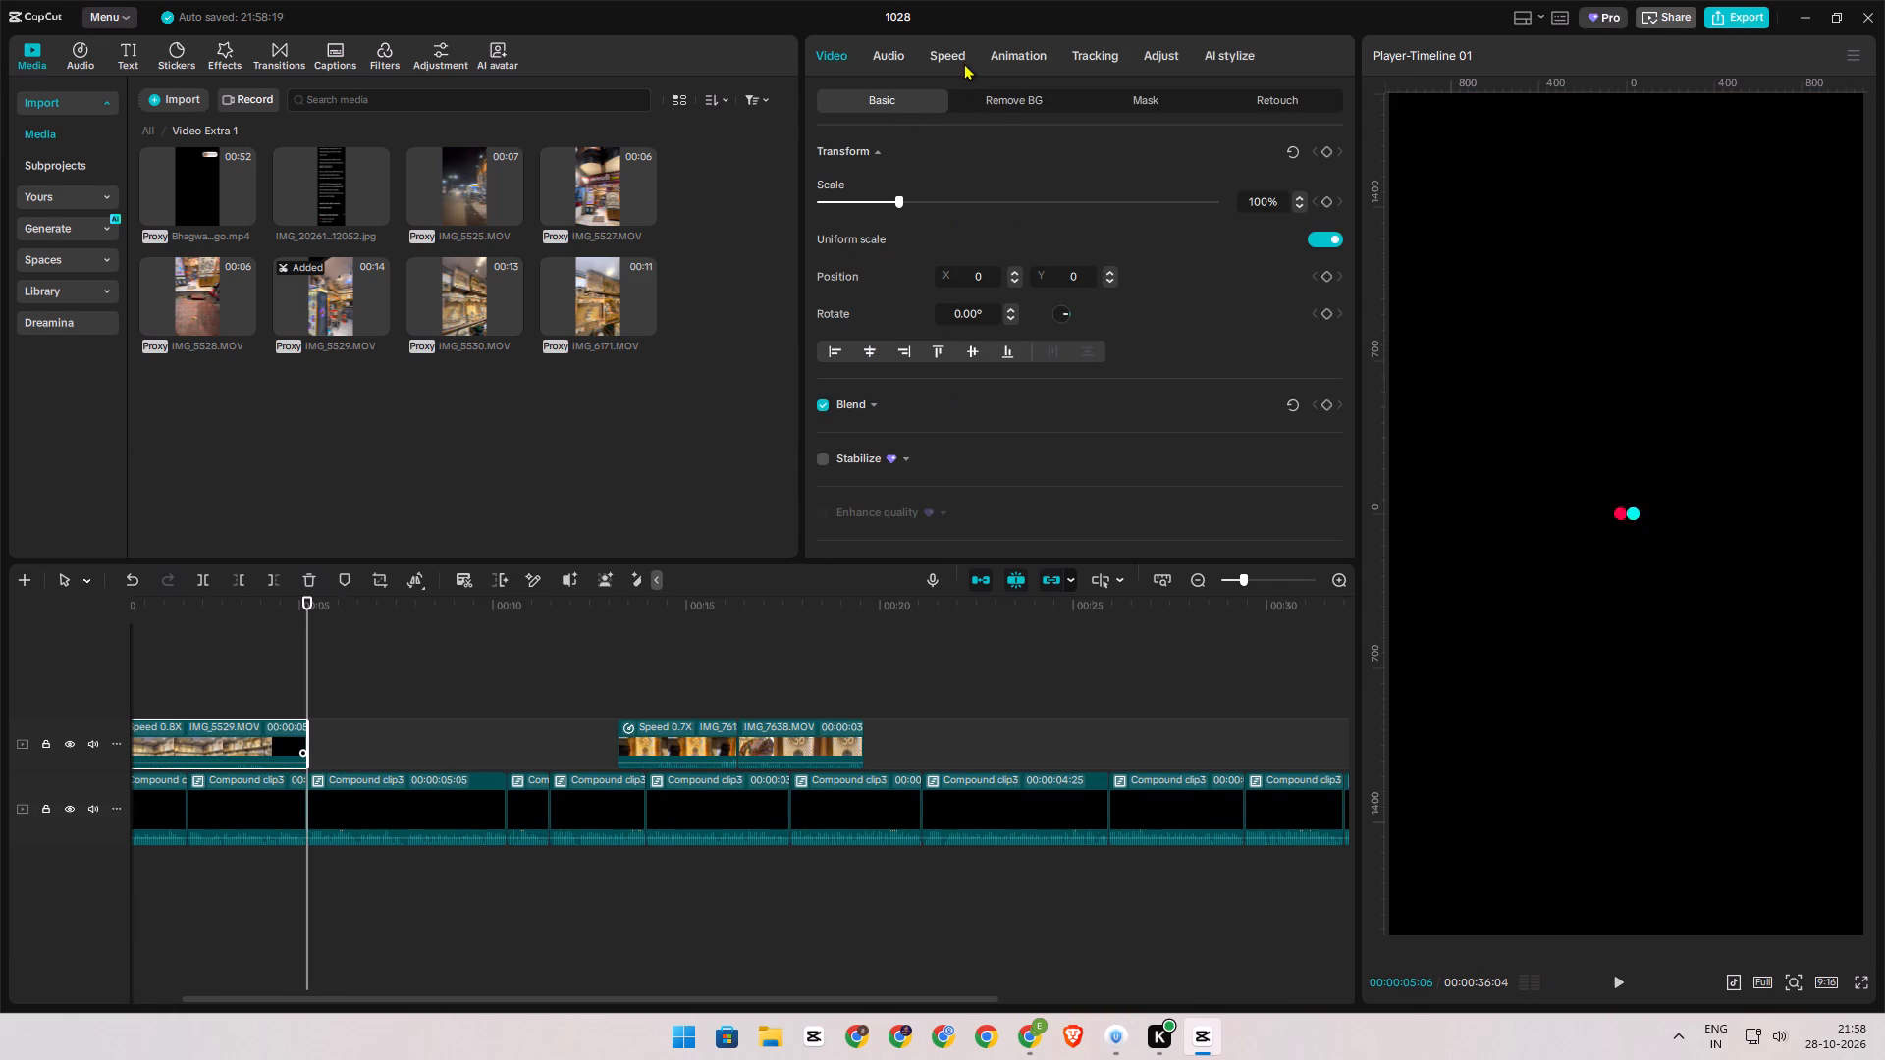
pyautogui.click(963, 61)
pyautogui.click(877, 178)
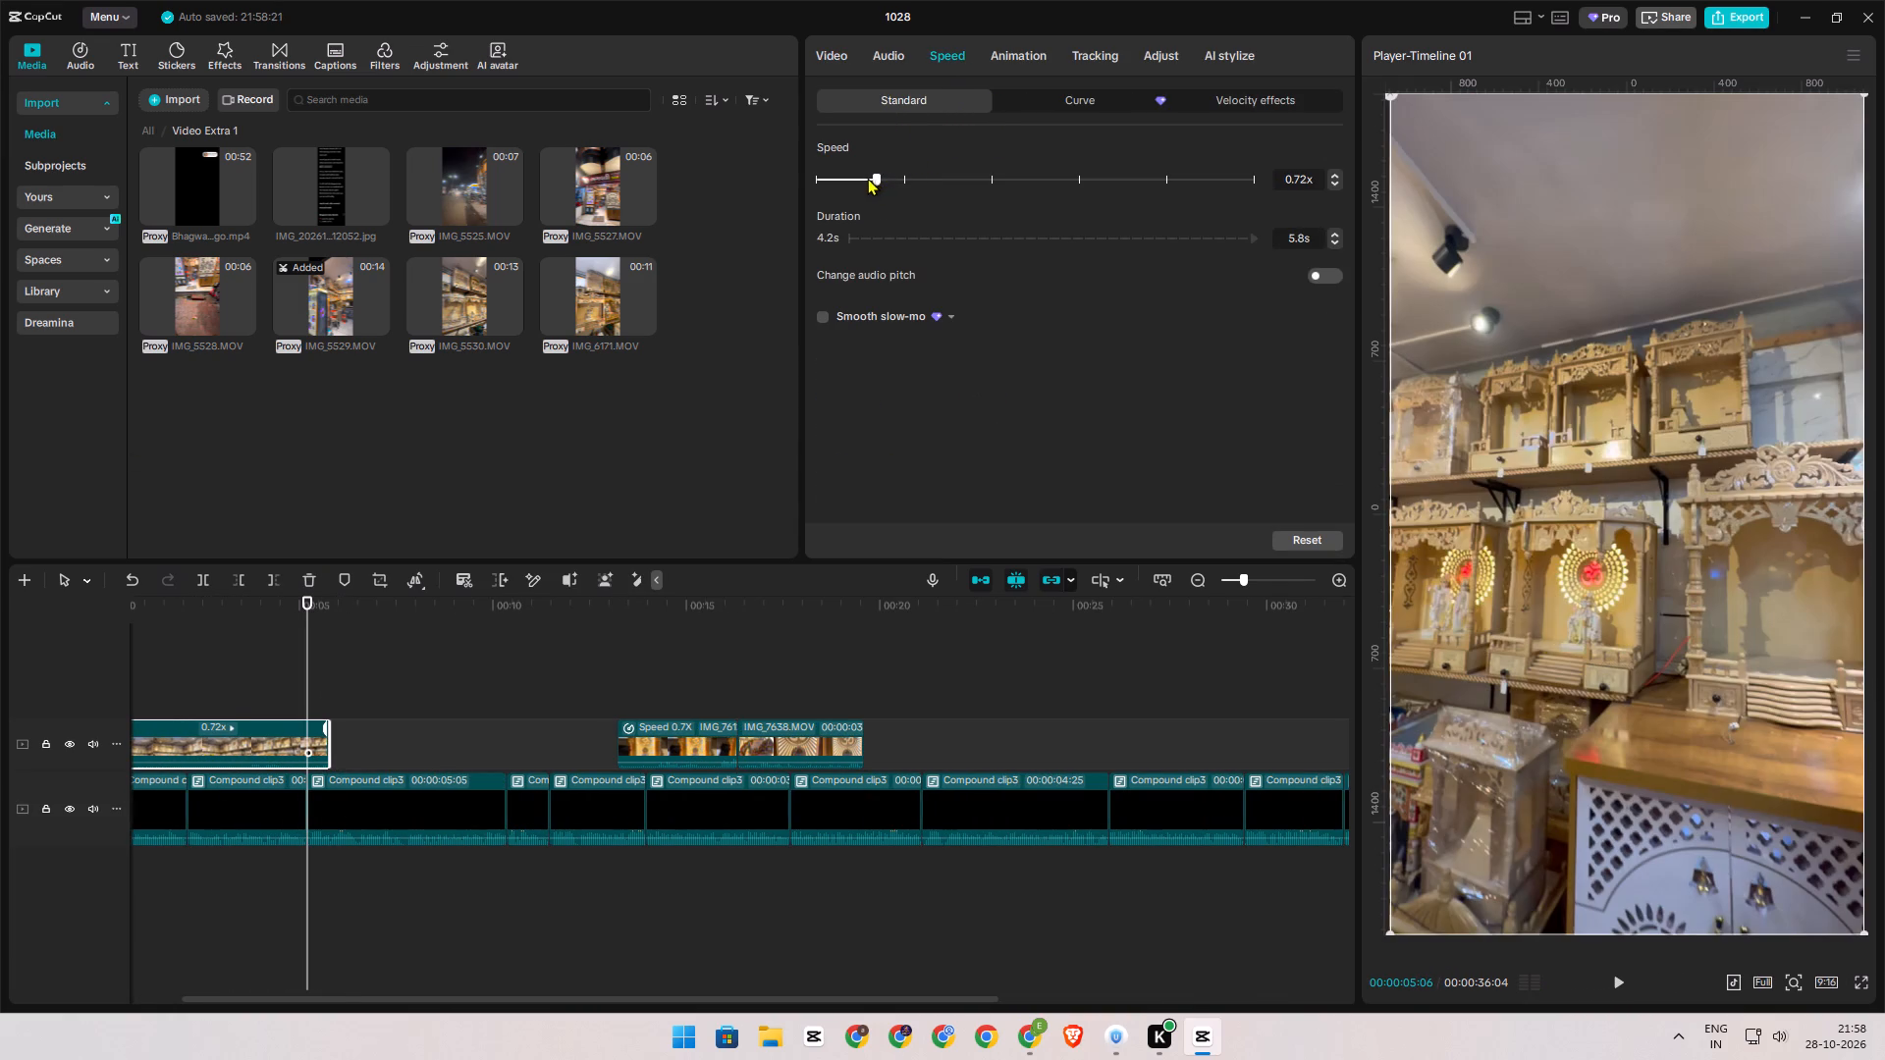
pyautogui.click(866, 178)
pyautogui.press('s')
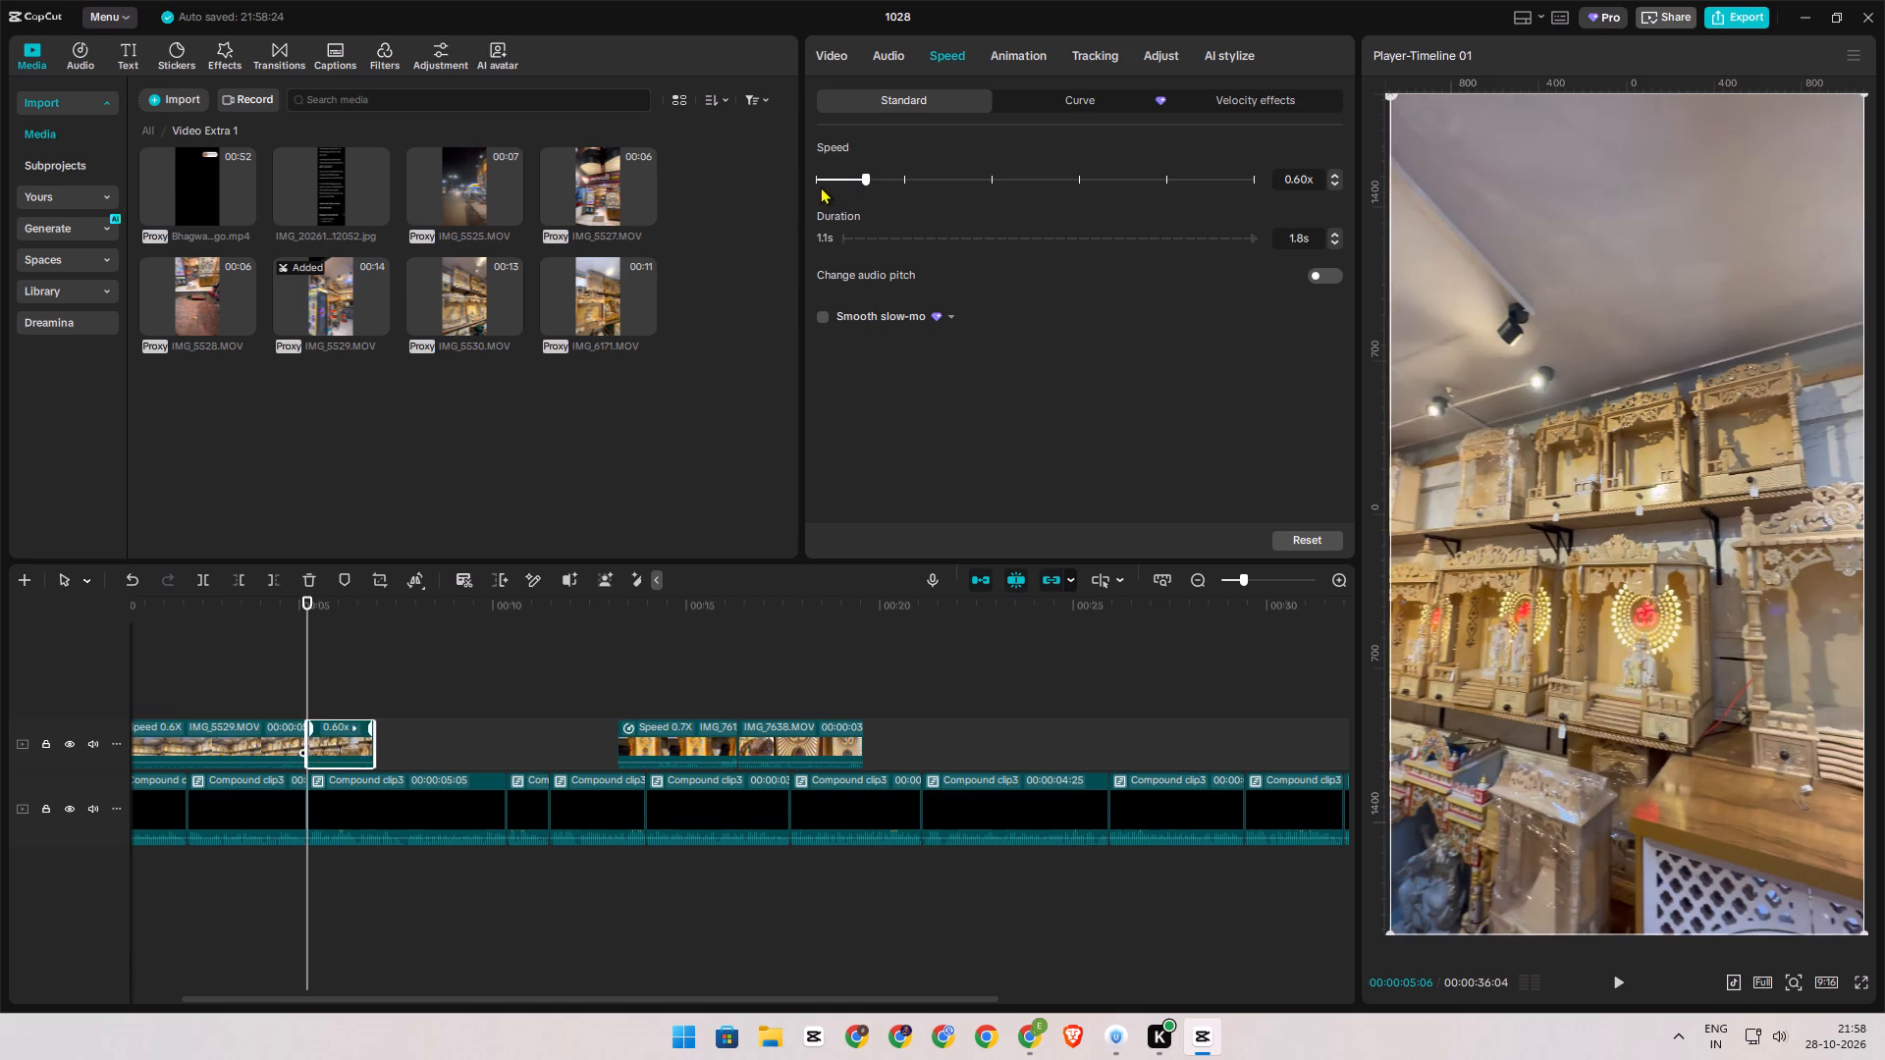
pyautogui.press('d')
# Listen to the third voice-over segment and preview IMG_6171.MOV, IMG_5528.MOV, IMG_5529.MOV and IMG_5530.MOV as candidates for its shot.
pyautogui.press('space')
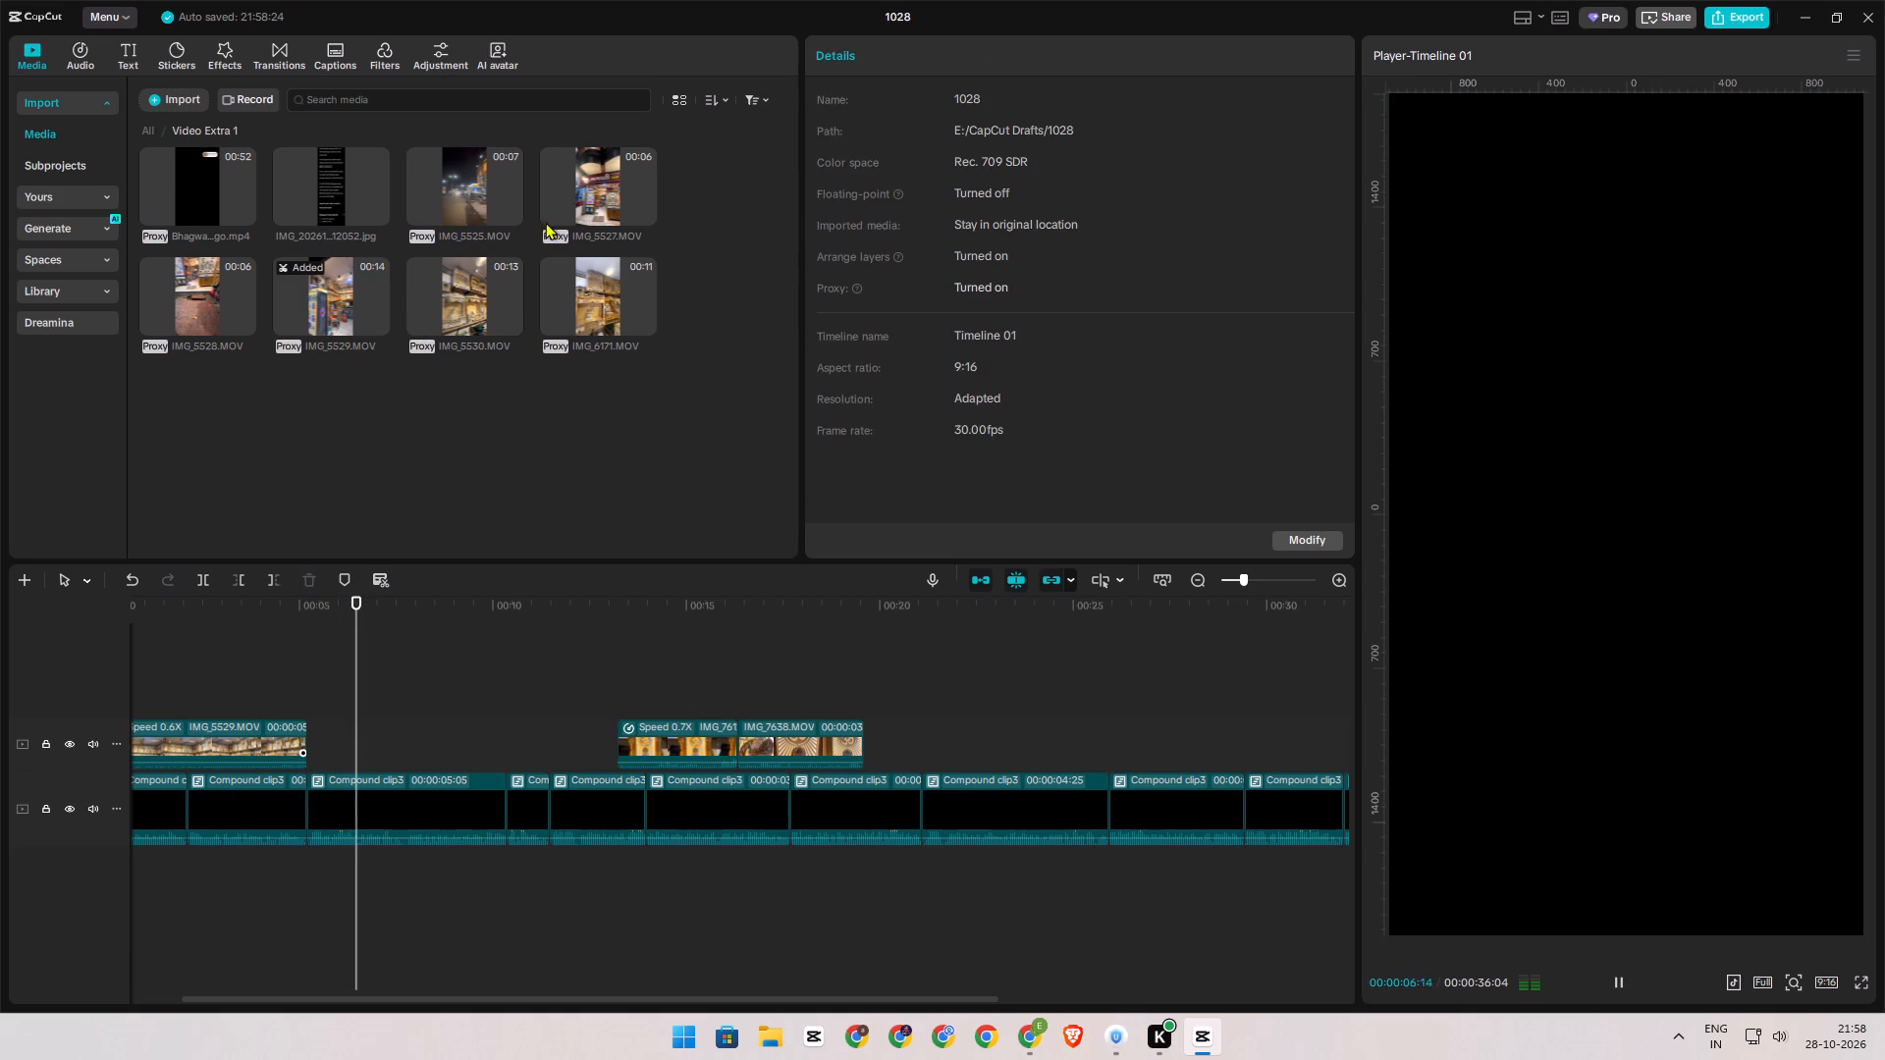
pyautogui.press('space')
pyautogui.click(578, 321)
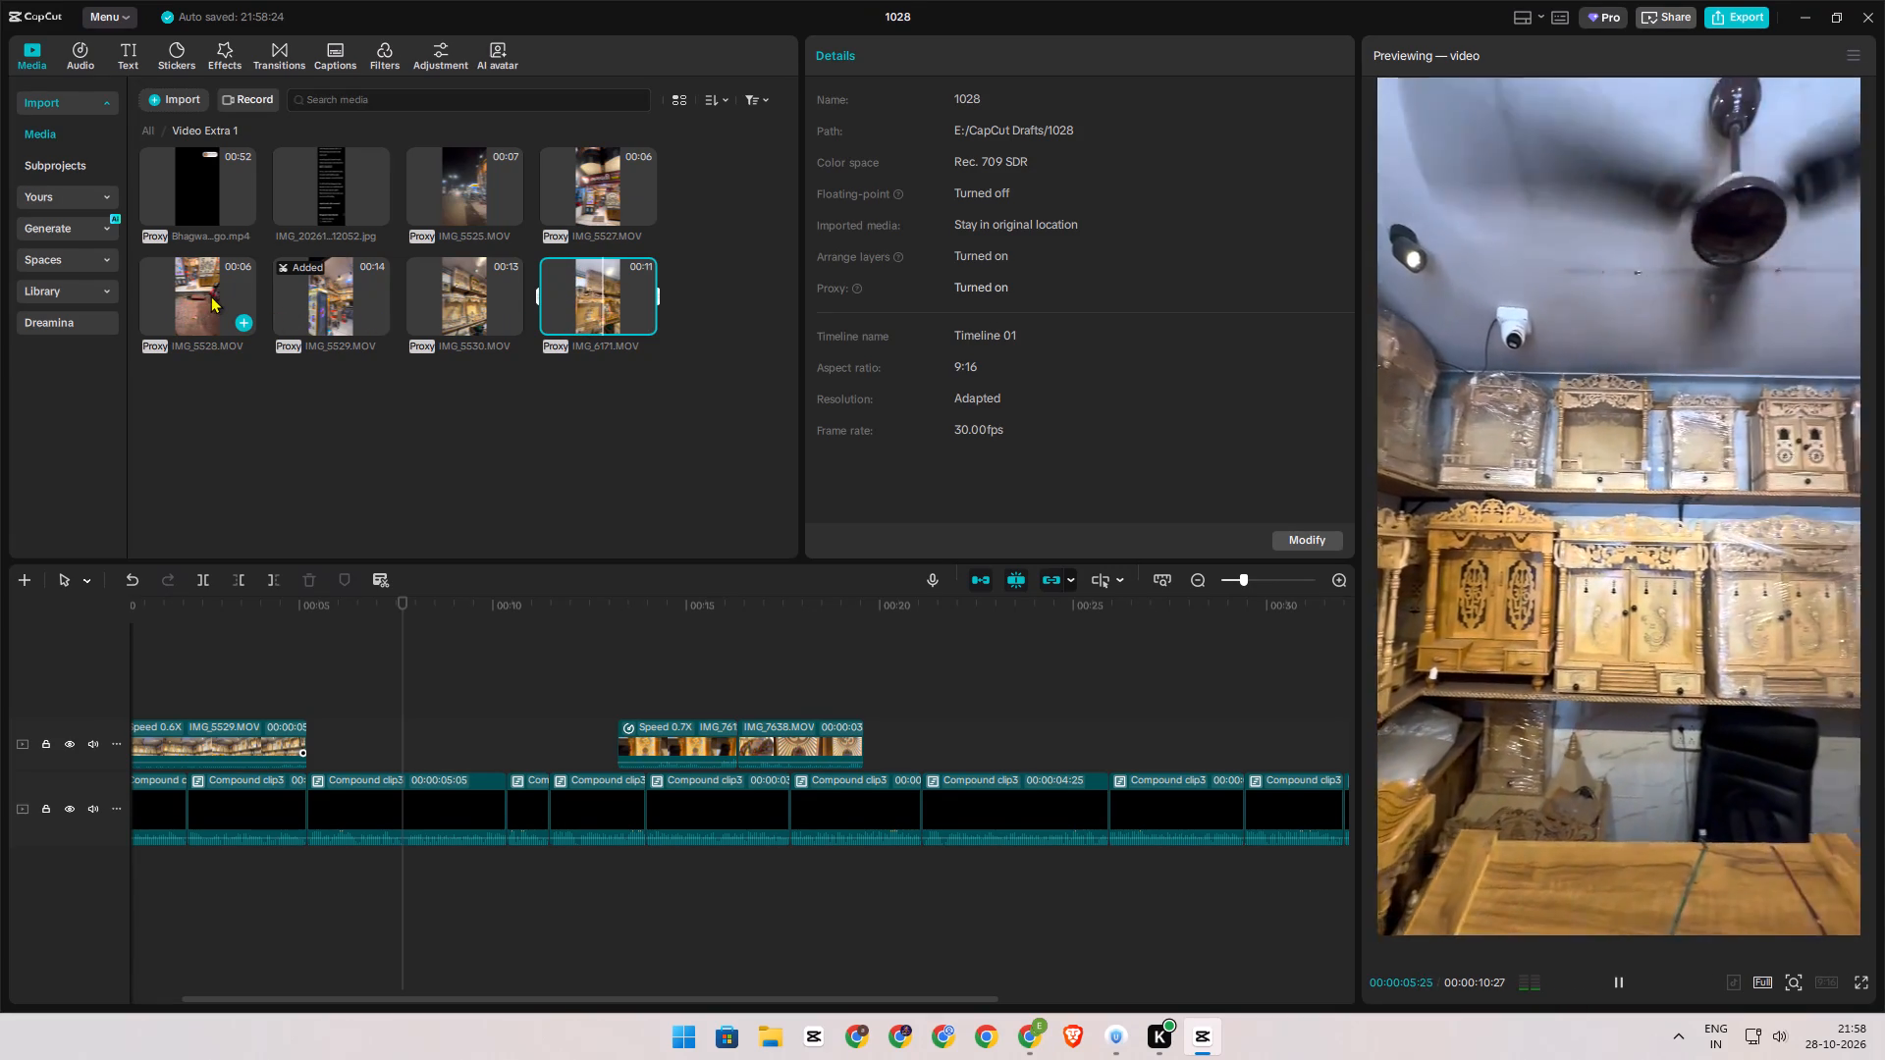
pyautogui.press('space')
pyautogui.click(197, 291)
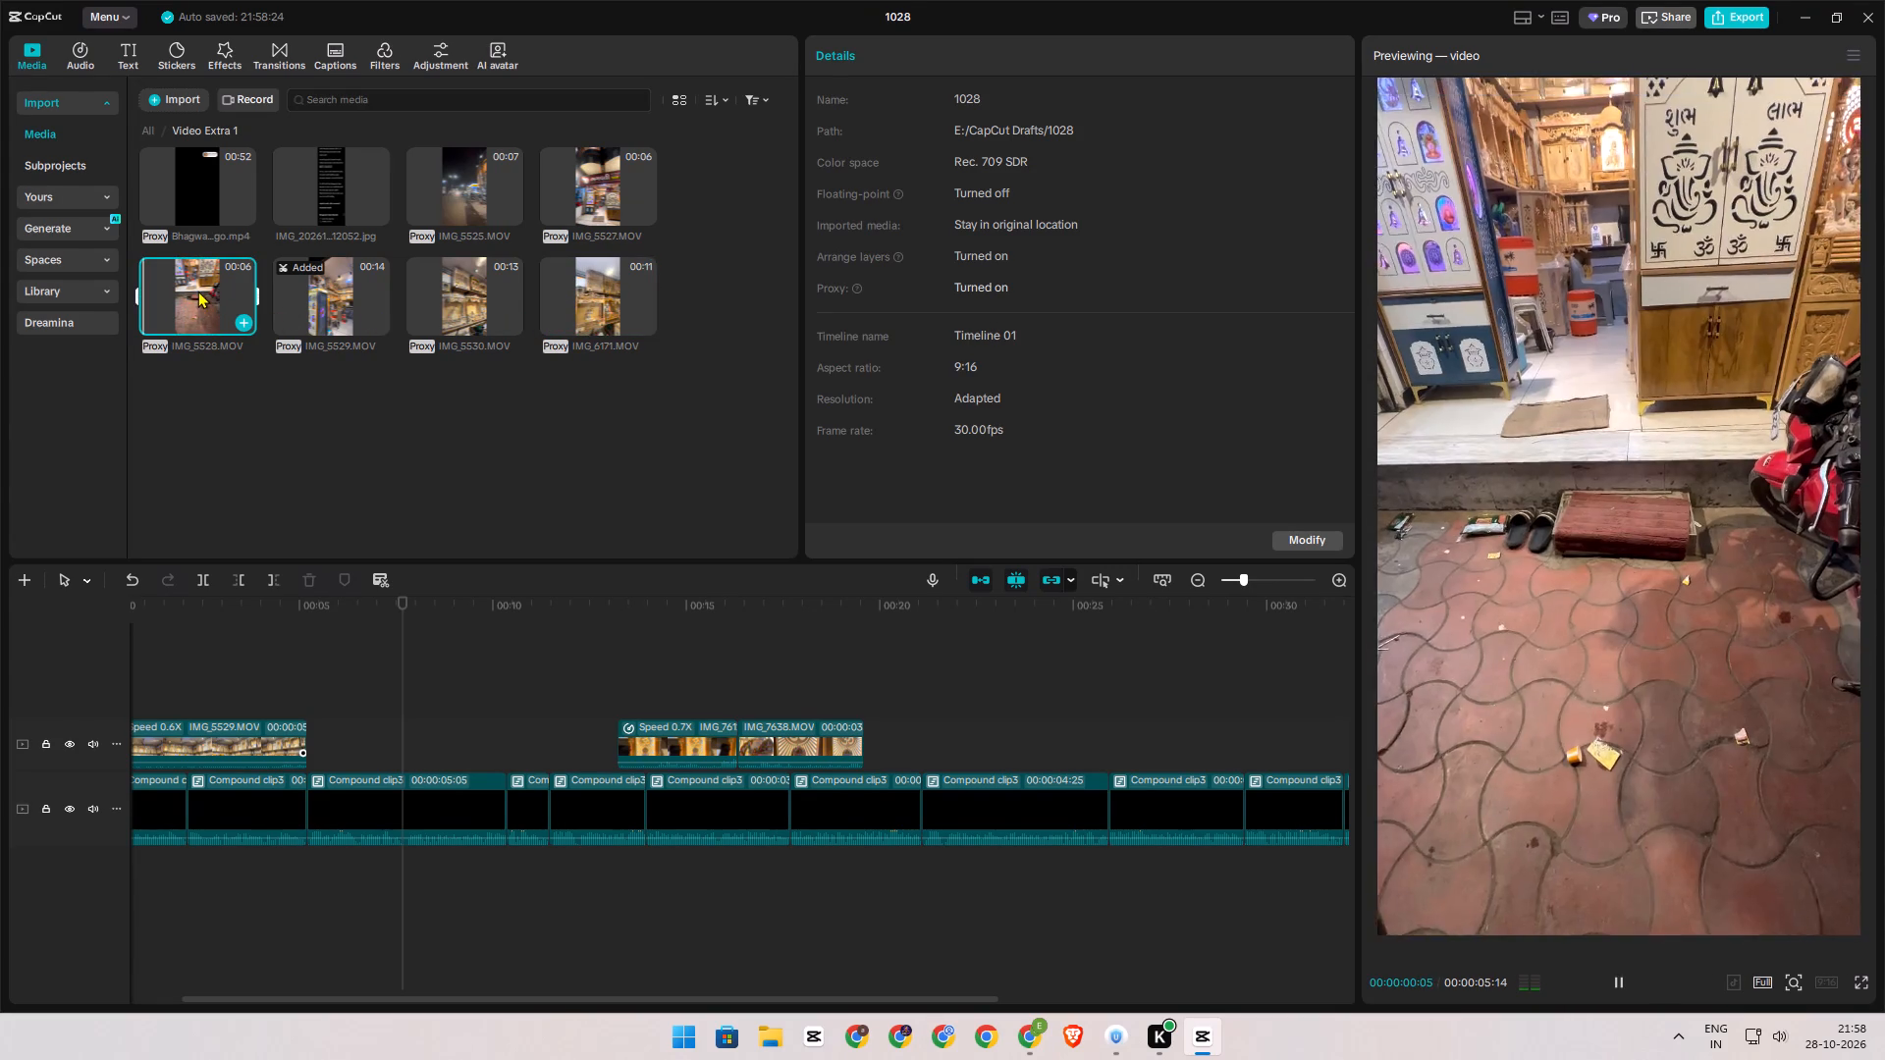
pyautogui.press('space')
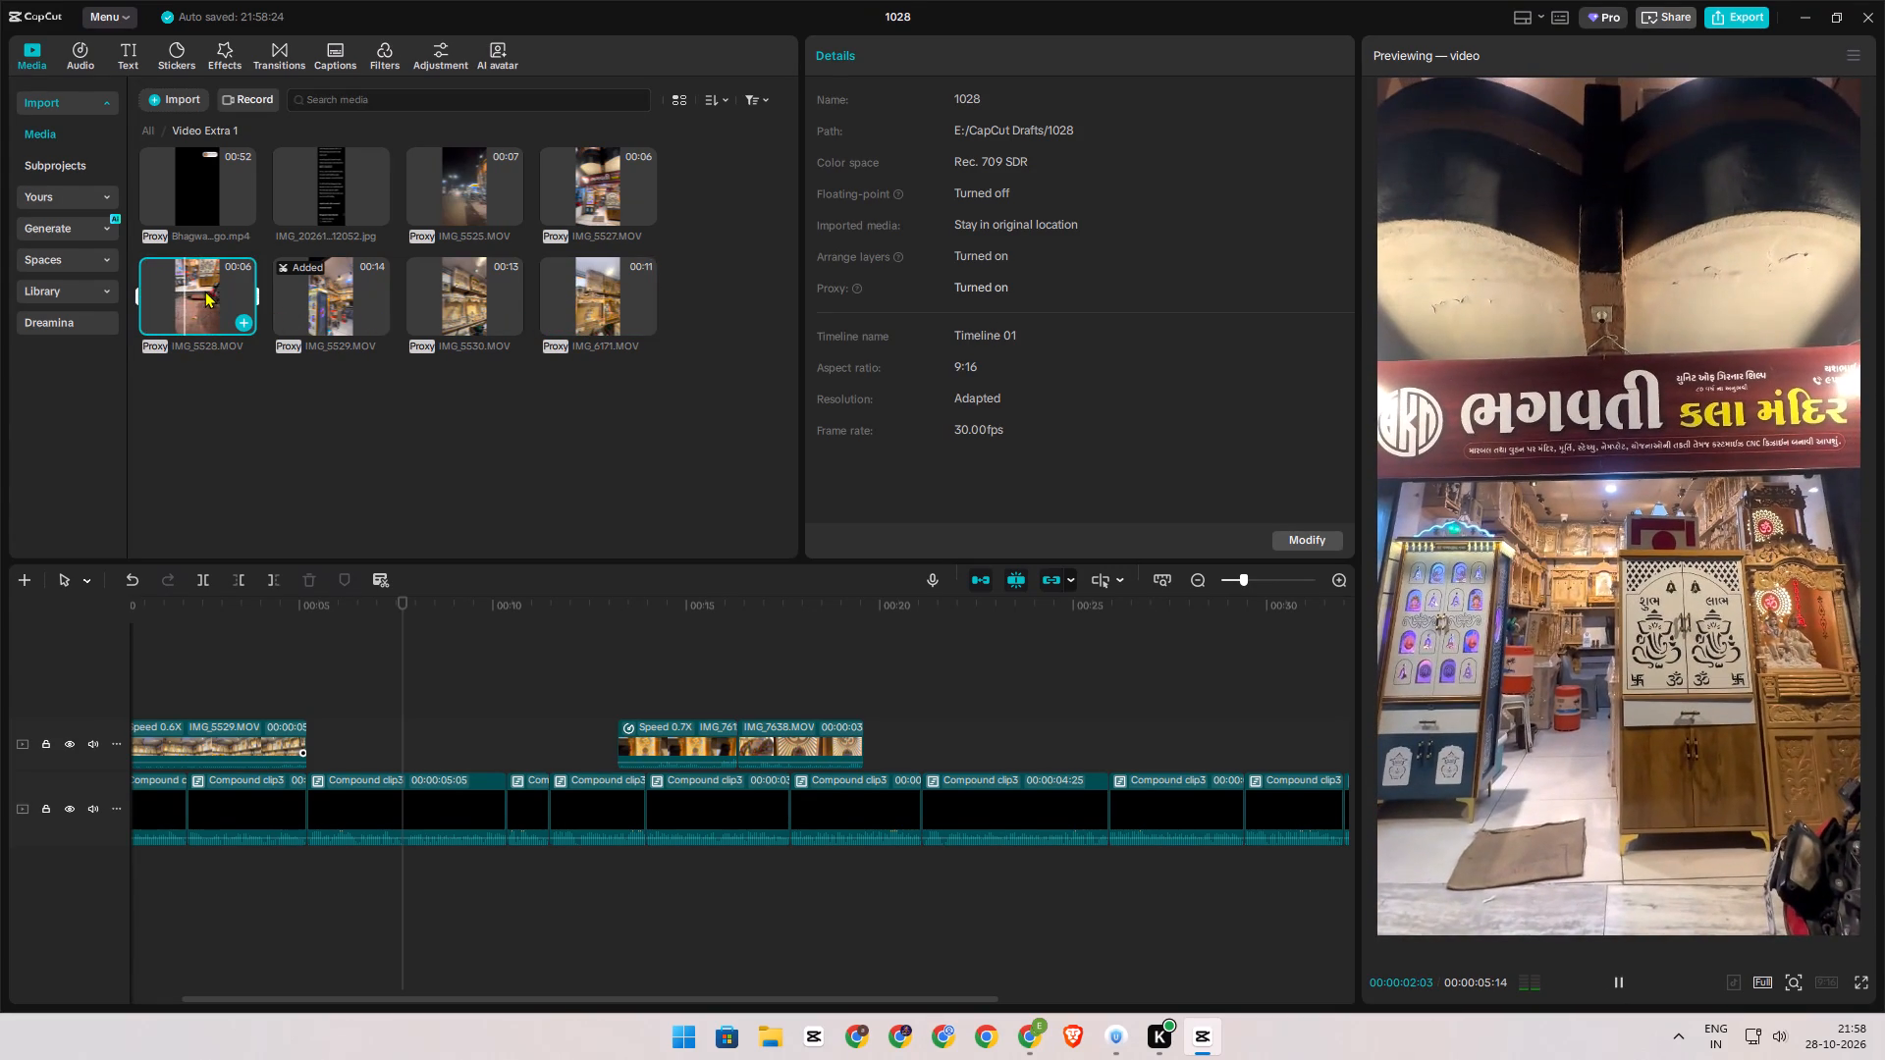
pyautogui.click(339, 310)
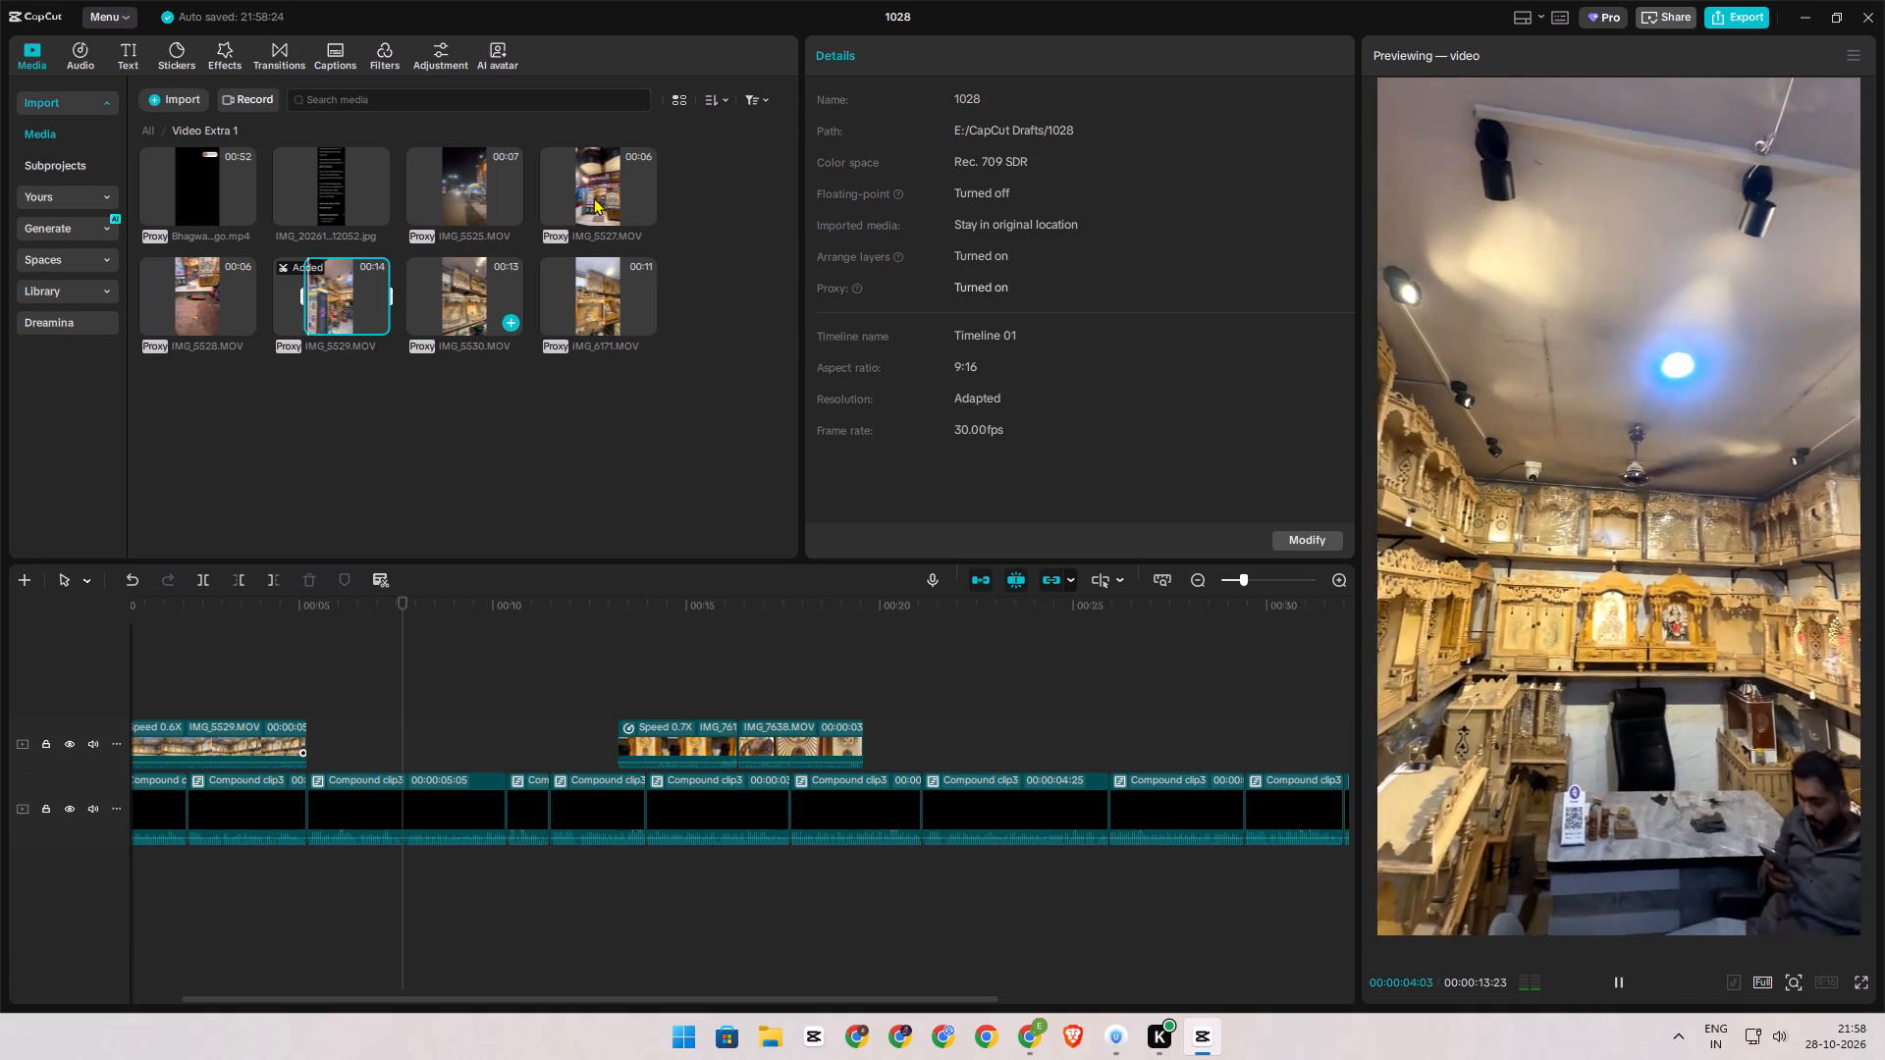
pyautogui.click(490, 270)
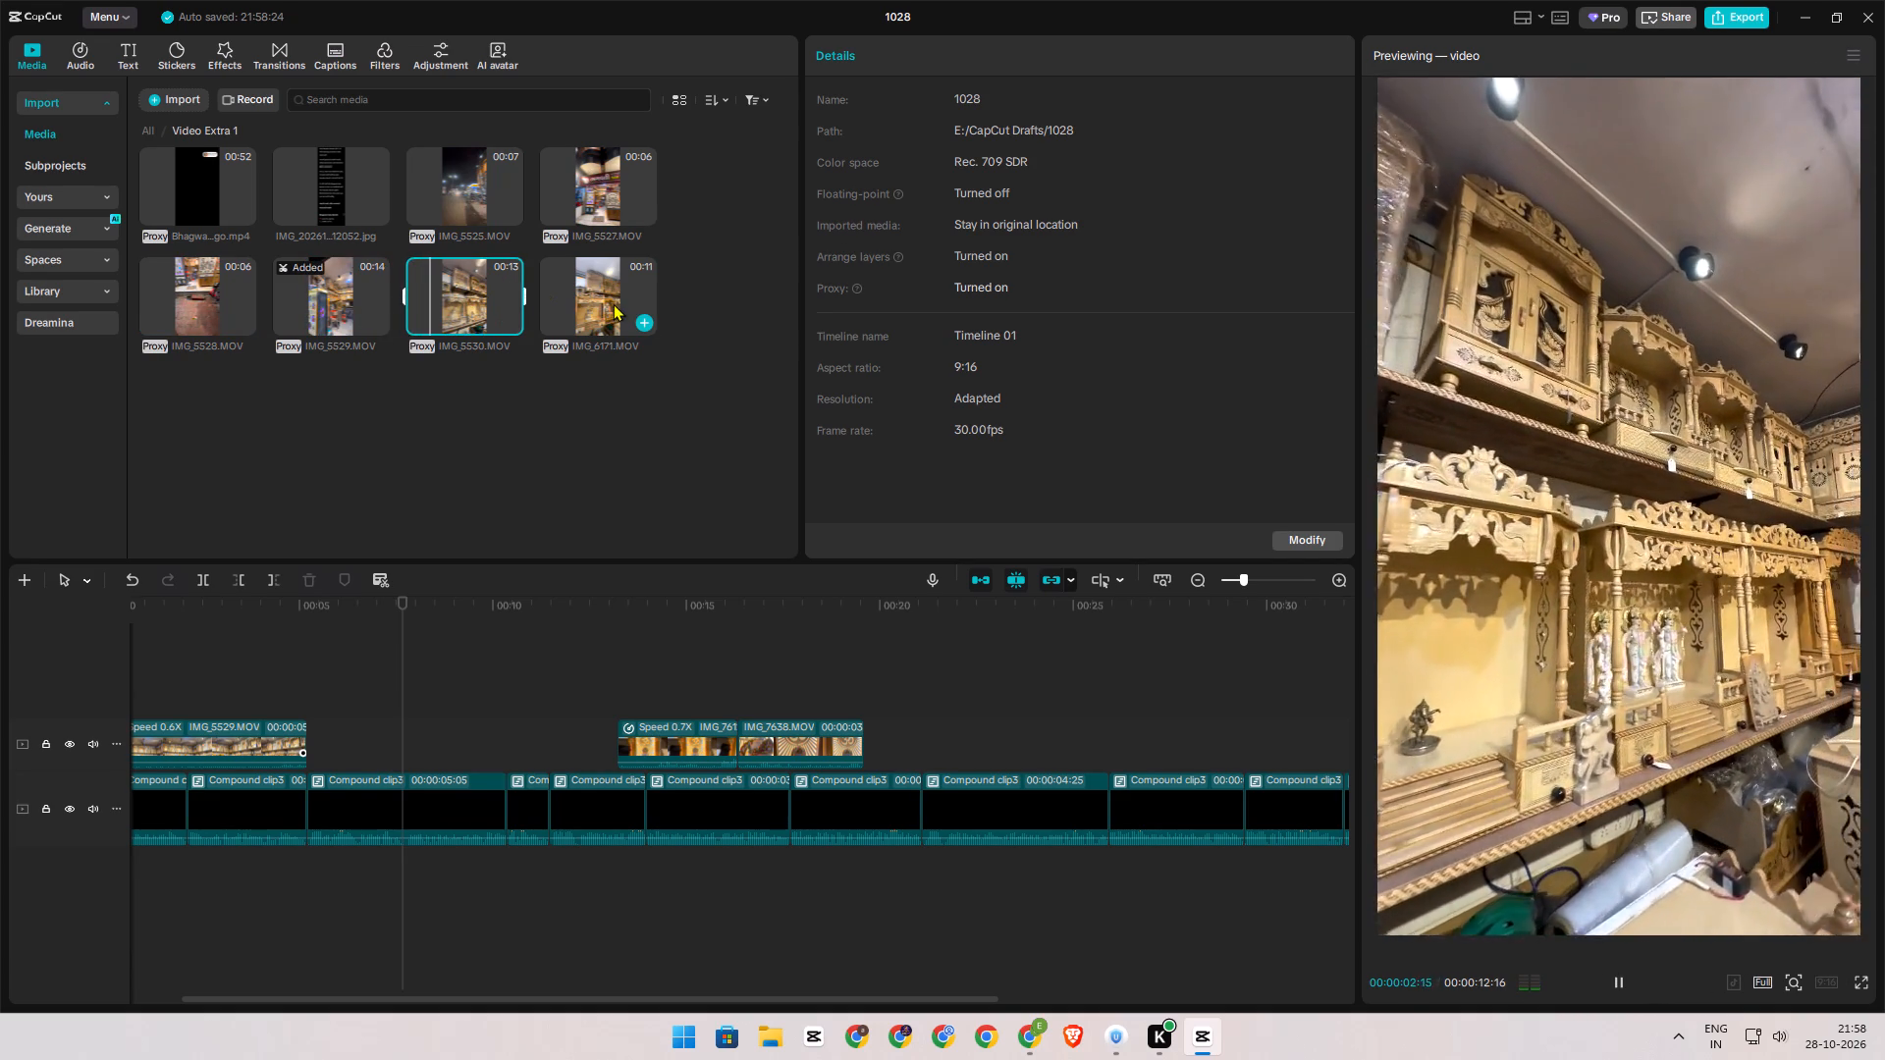
# Set the start of IMG_6171.MOV to about 3.5 seconds and place it directly after IMG_5529.MOV on the footage track.
pyautogui.click(613, 303)
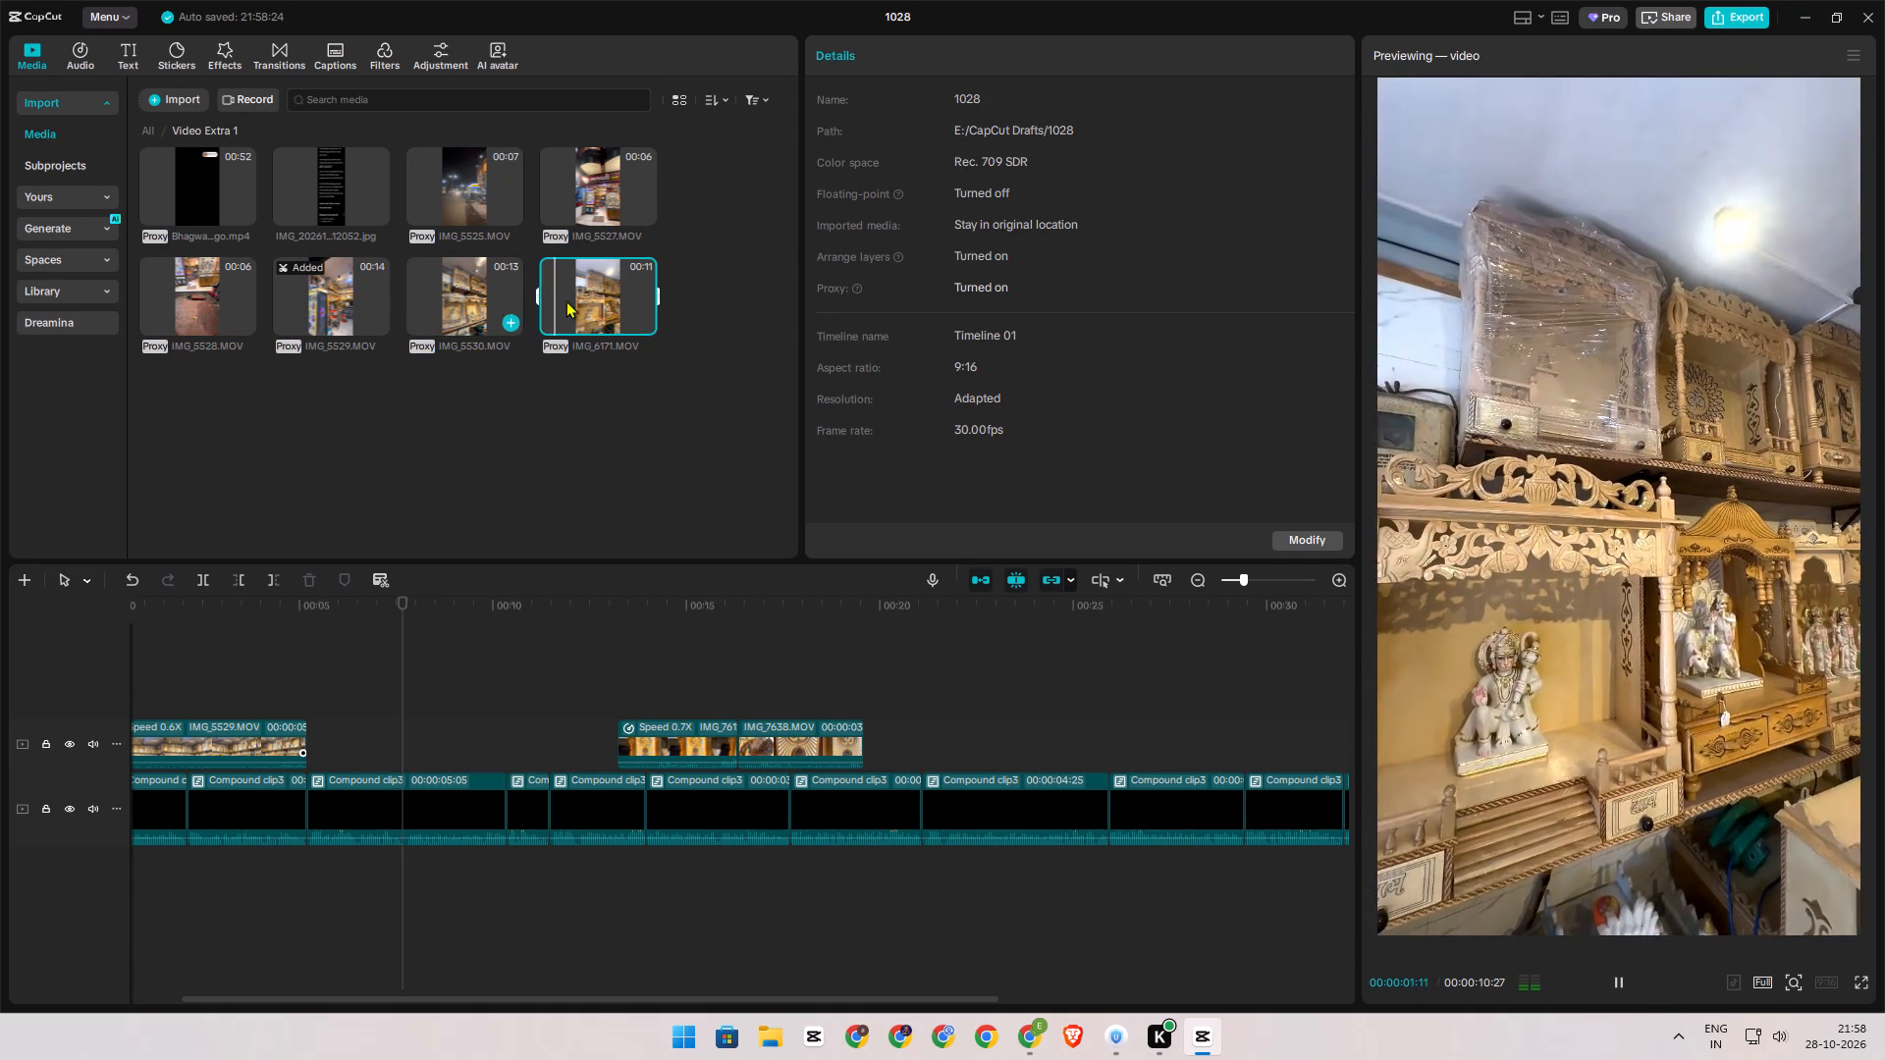
pyautogui.press('space')
pyautogui.moveTo(540, 294); pyautogui.dragTo(577, 304)
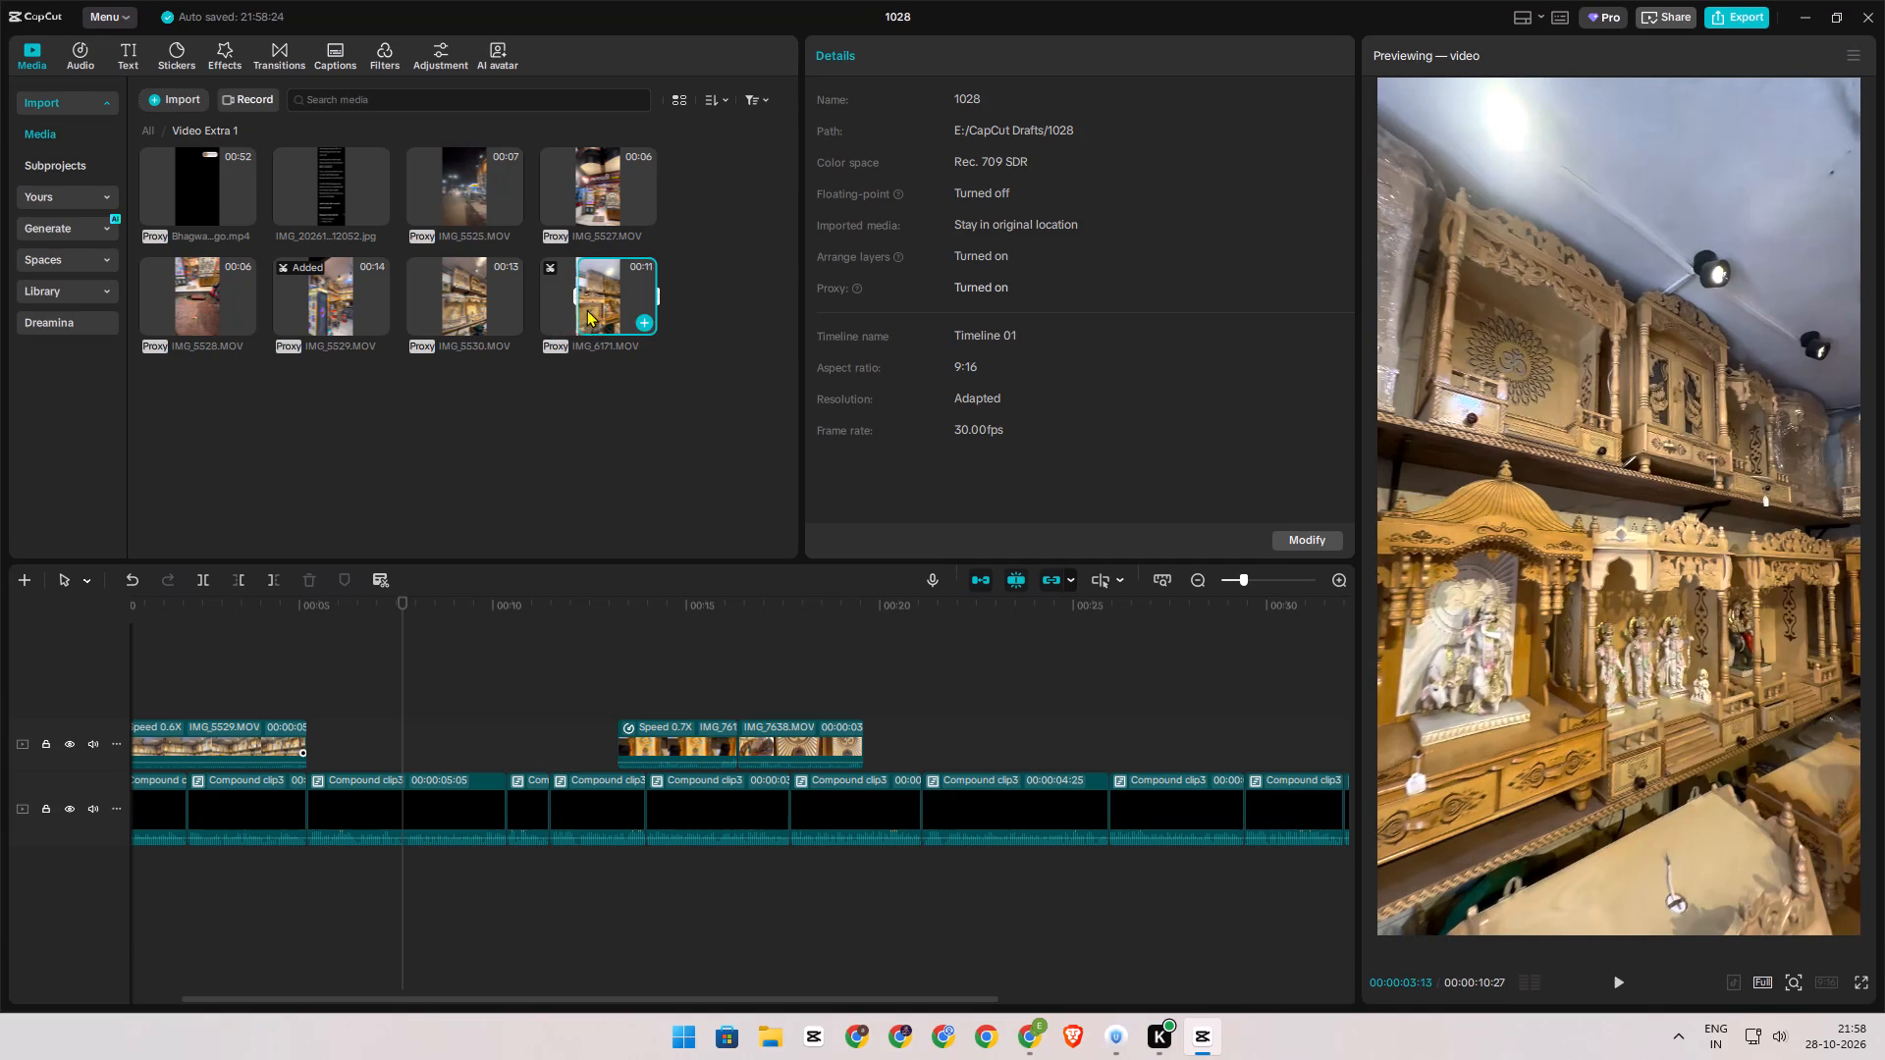
pyautogui.moveTo(591, 308); pyautogui.dragTo(307, 745)
# Check IMG_6171.MOV against the voice-over and trim its end to the end of the fourth segment, leaving a 00:00:06:08 clip.
pyautogui.click(289, 673)
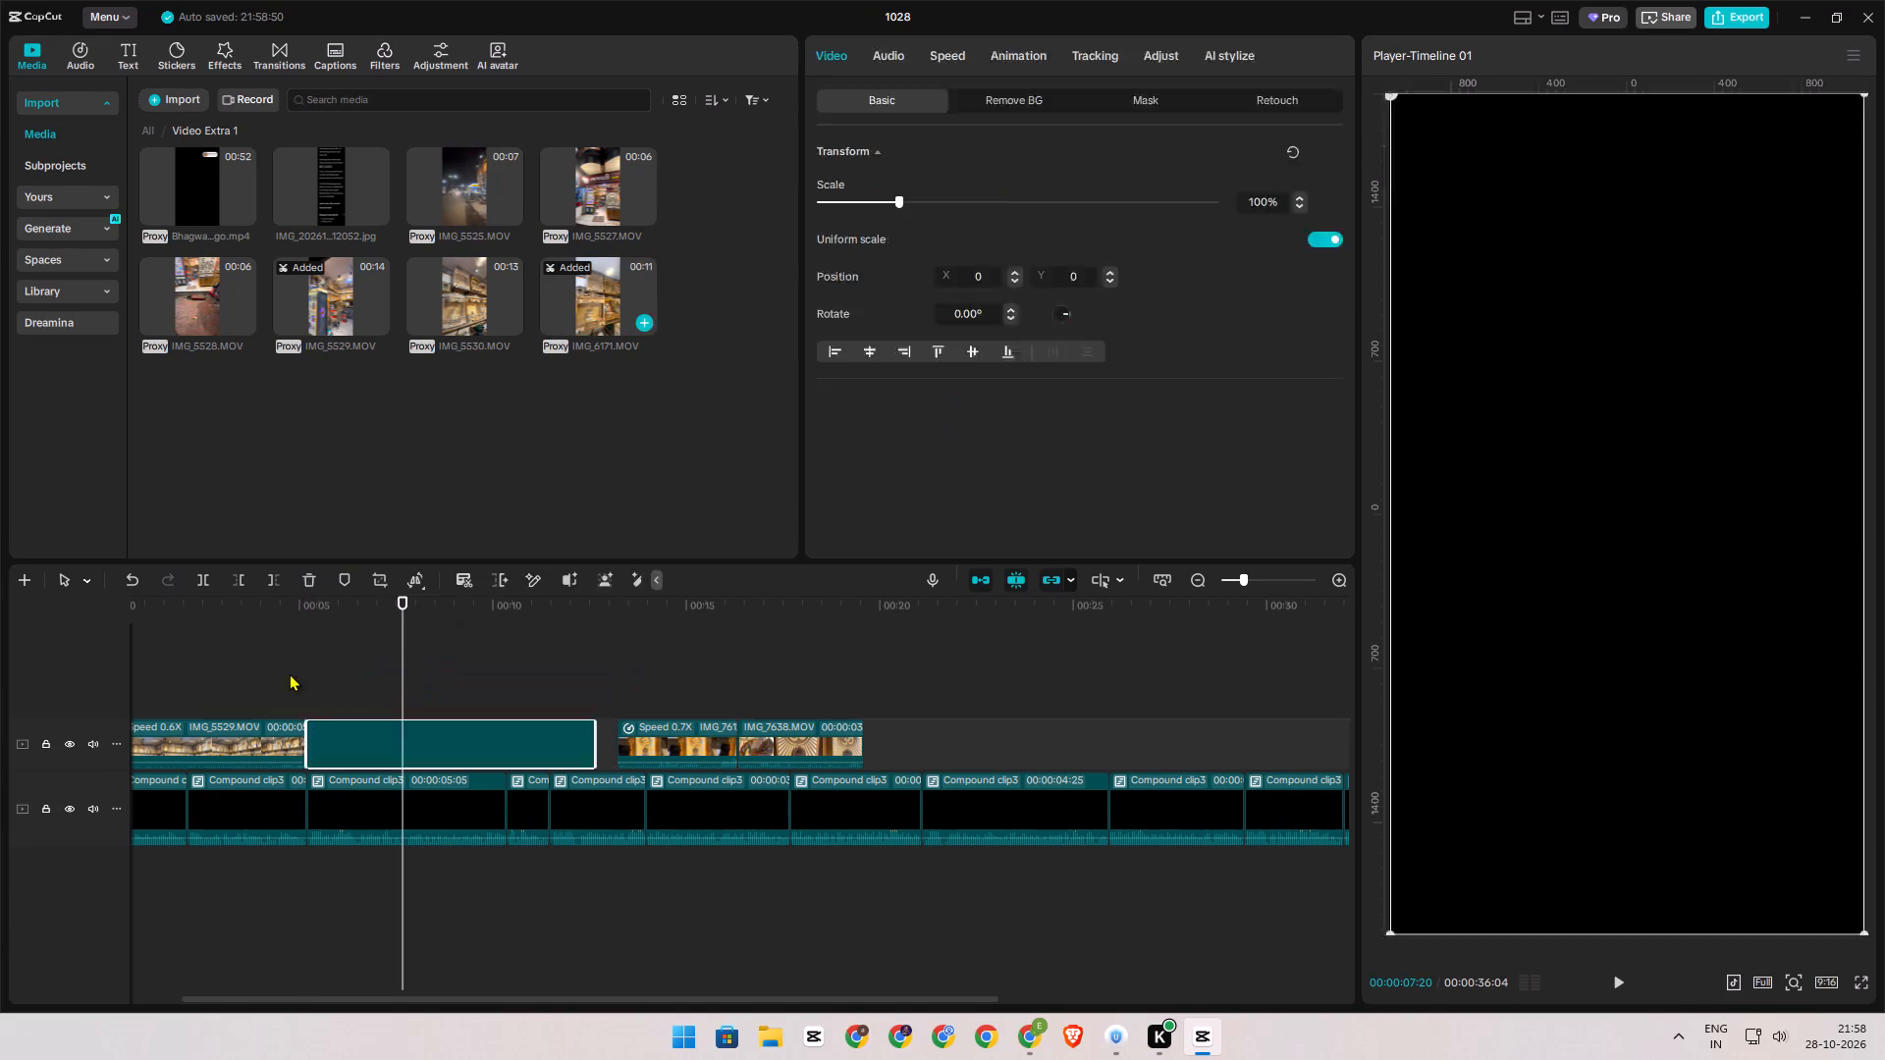
pyautogui.press('space')
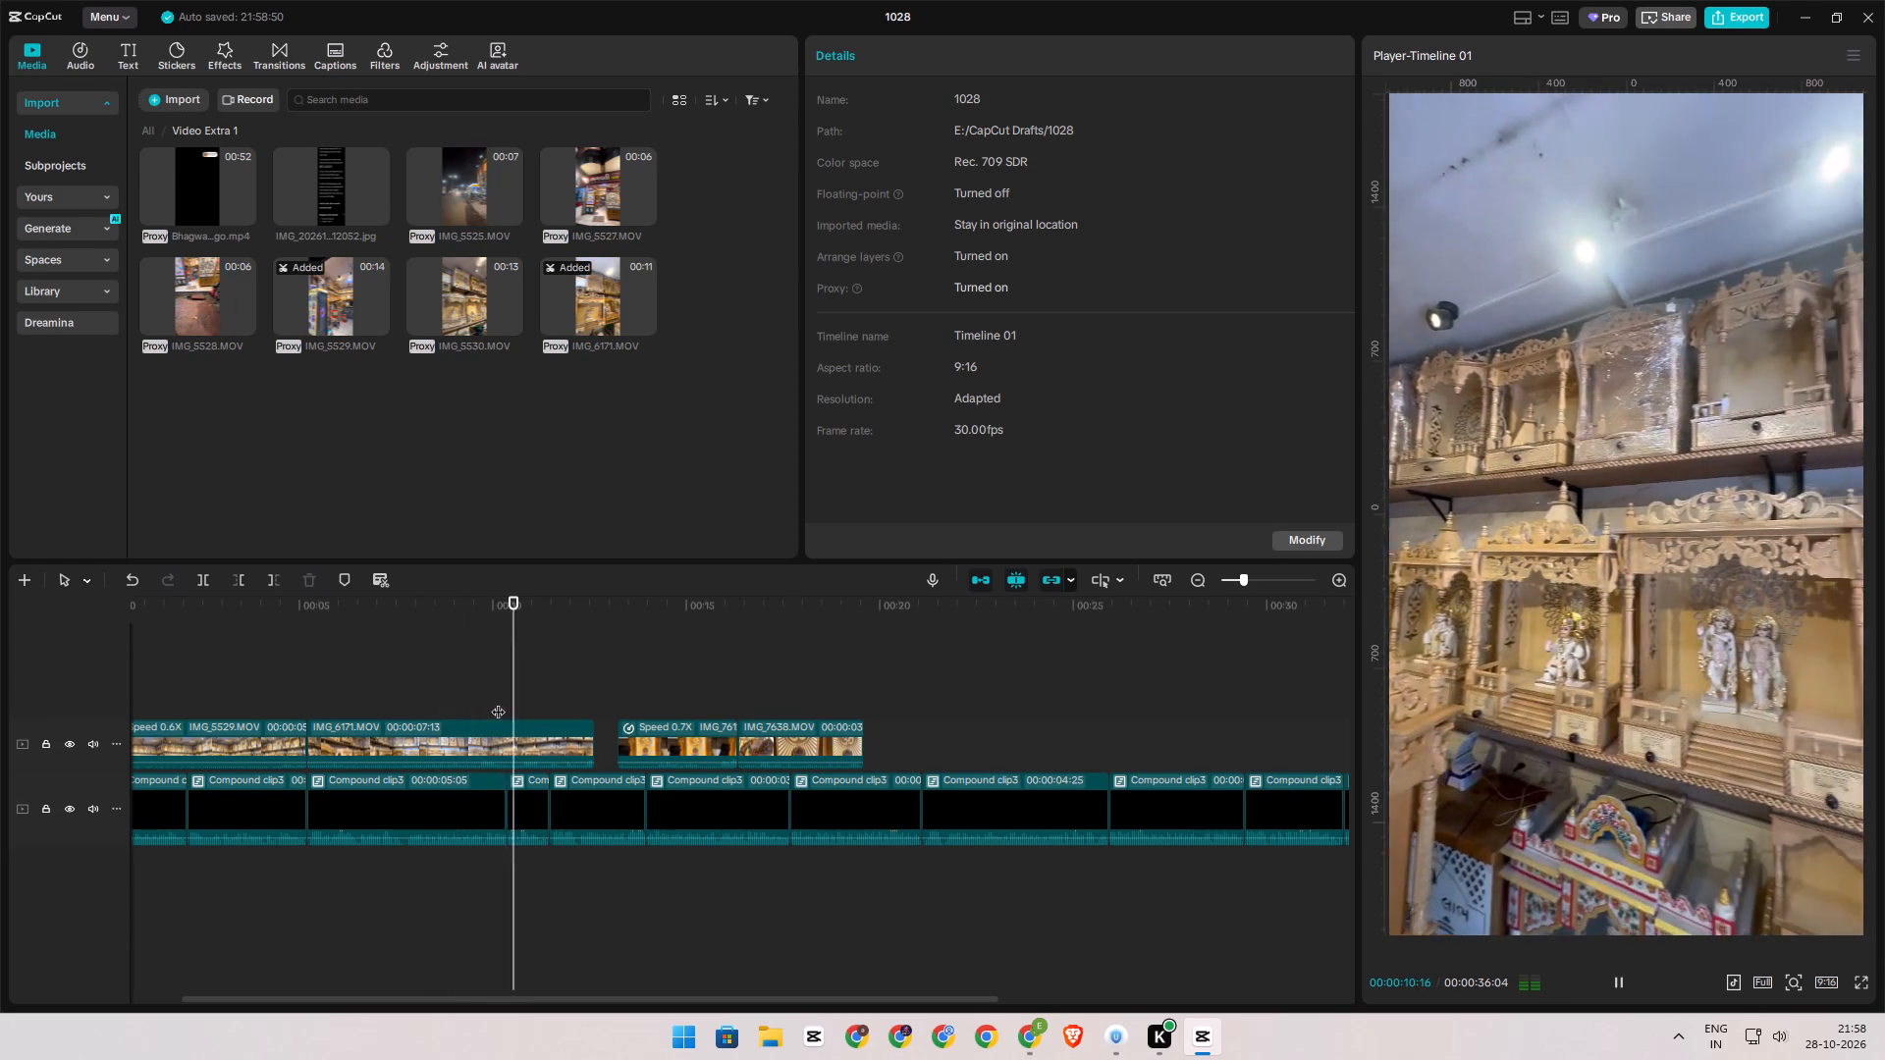
pyautogui.click(498, 702)
pyautogui.press('space')
pyautogui.press('space')
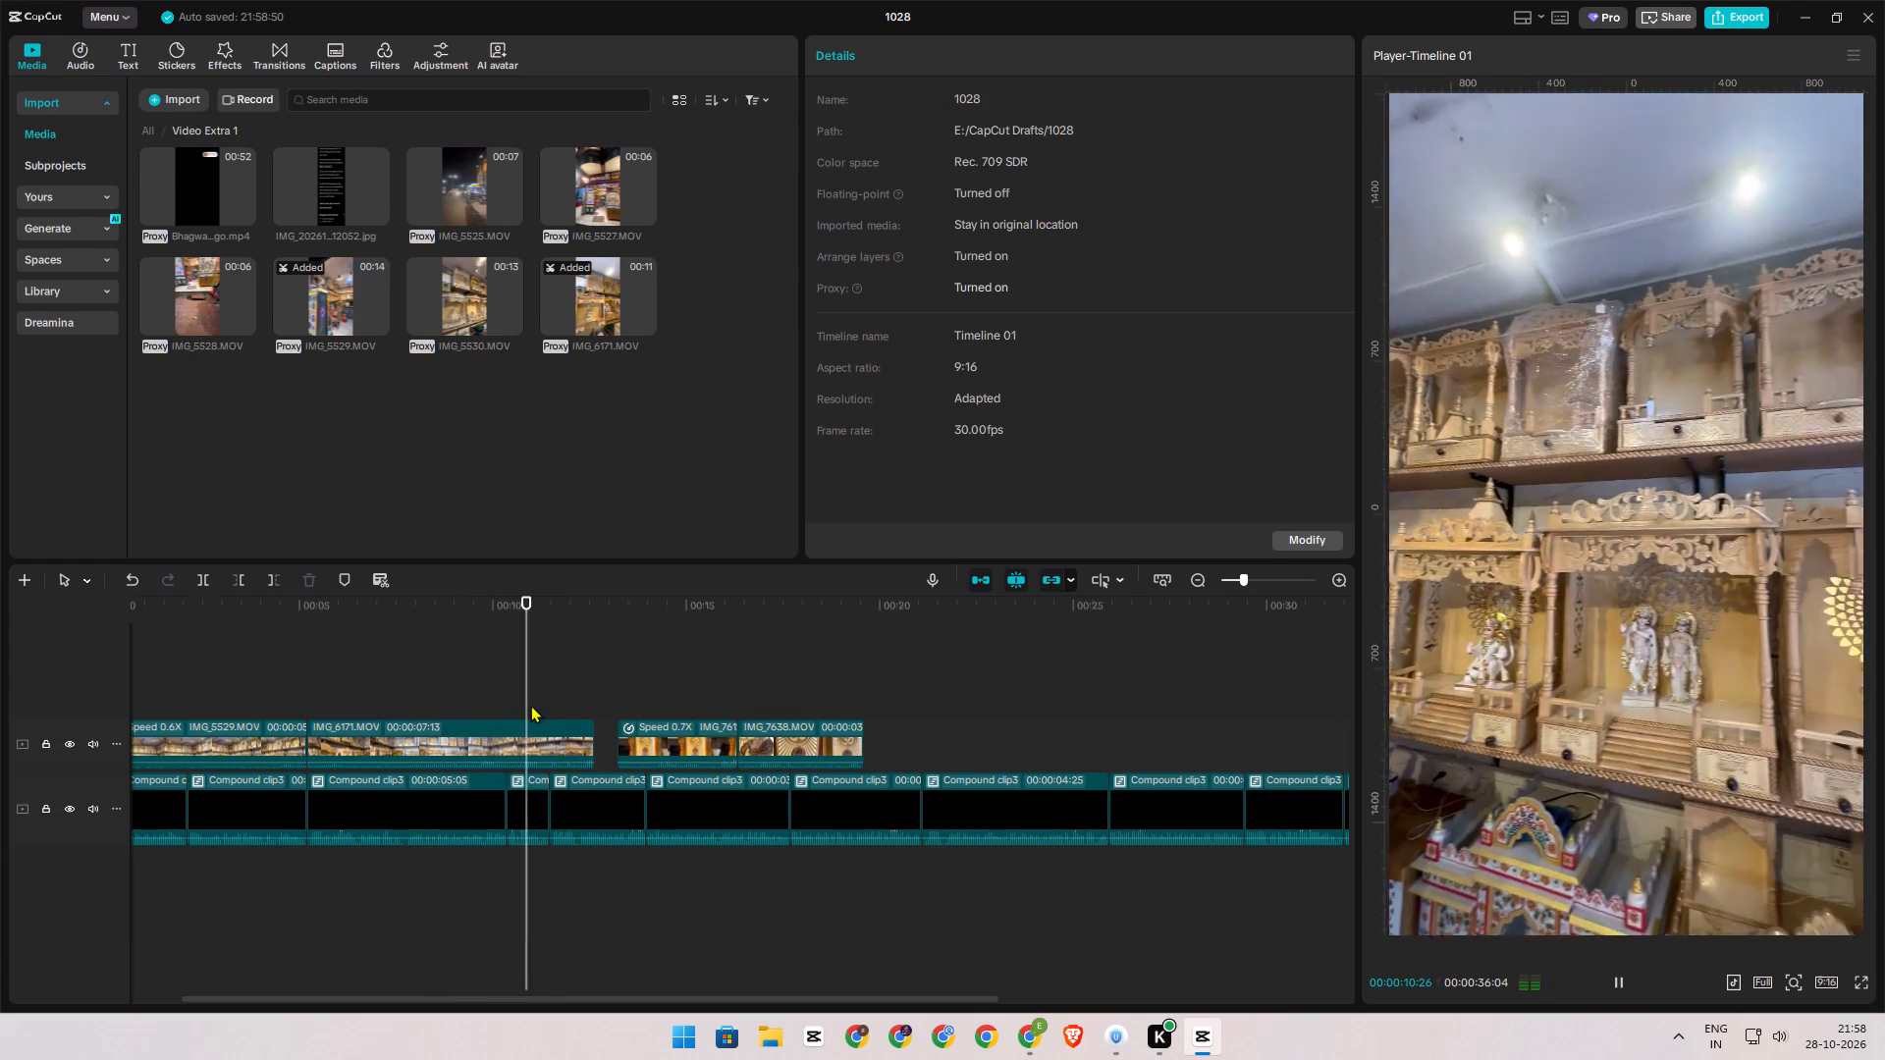
pyautogui.press('space')
pyautogui.click(548, 705)
pyautogui.click(552, 741)
pyautogui.write('sd')
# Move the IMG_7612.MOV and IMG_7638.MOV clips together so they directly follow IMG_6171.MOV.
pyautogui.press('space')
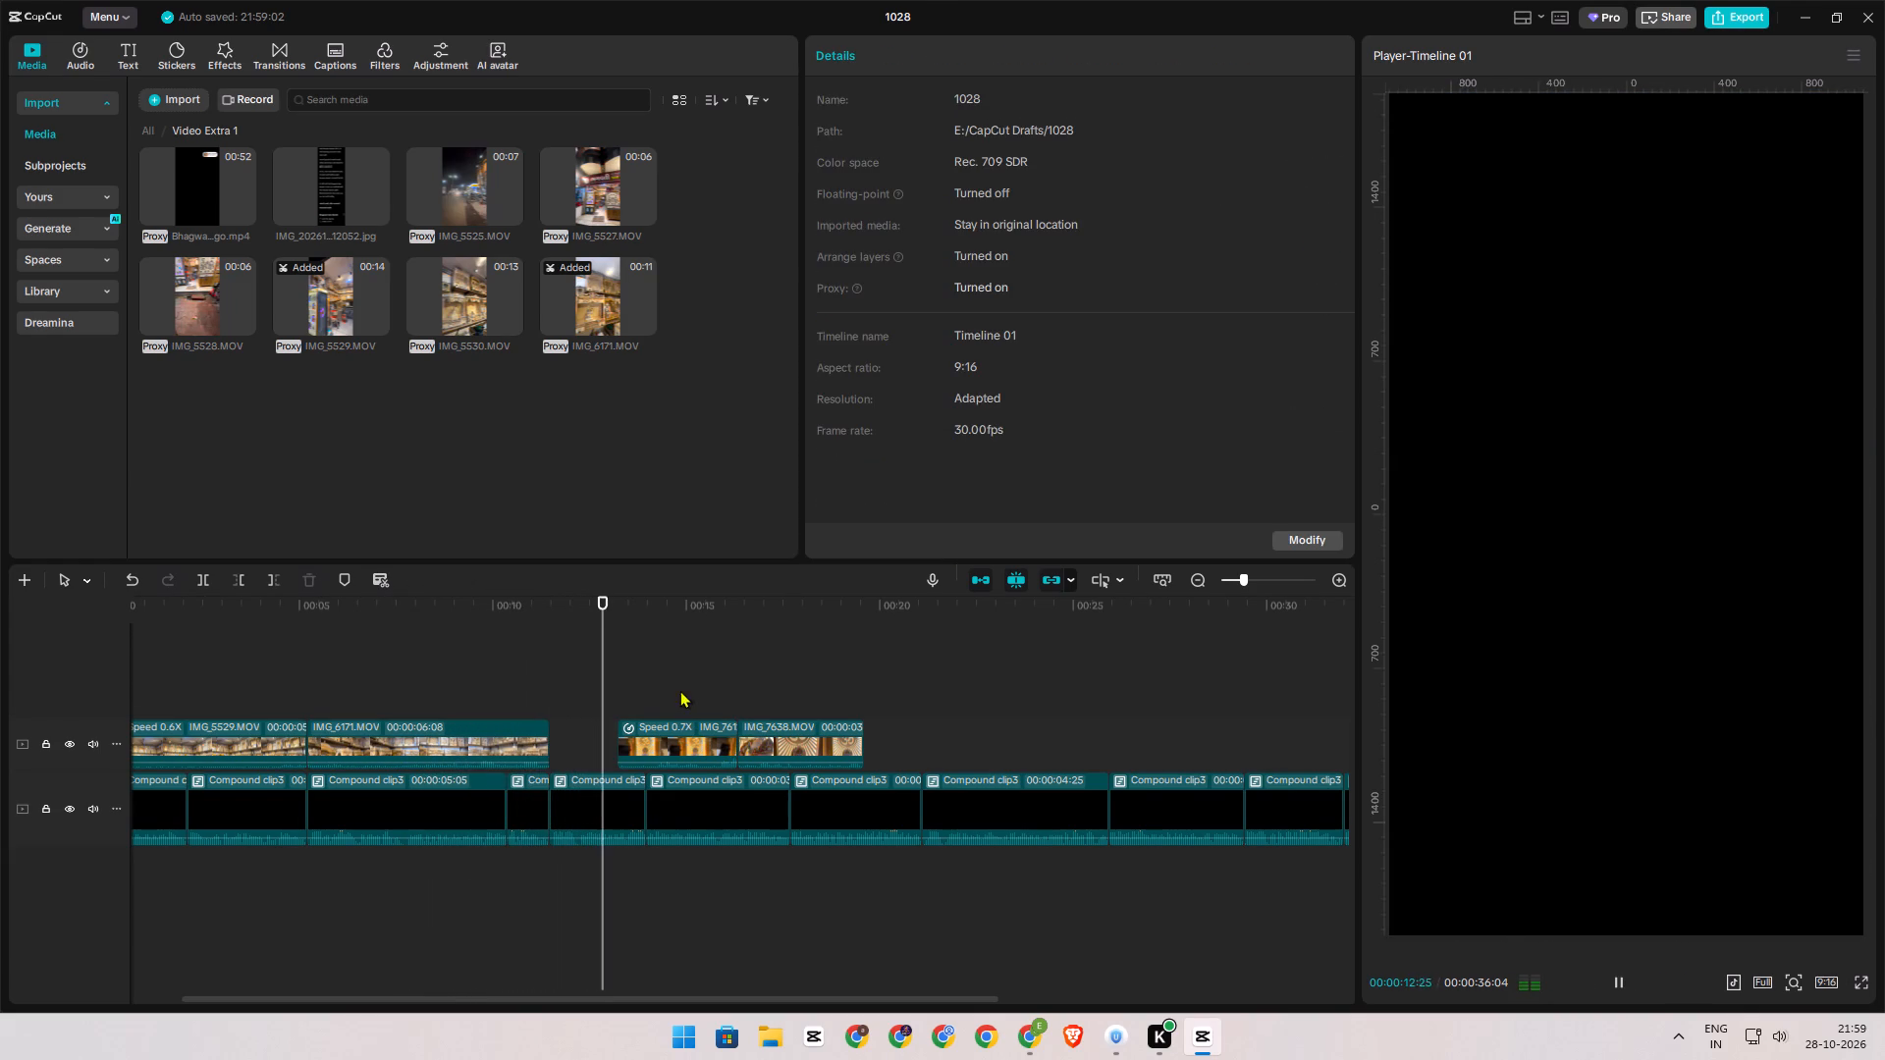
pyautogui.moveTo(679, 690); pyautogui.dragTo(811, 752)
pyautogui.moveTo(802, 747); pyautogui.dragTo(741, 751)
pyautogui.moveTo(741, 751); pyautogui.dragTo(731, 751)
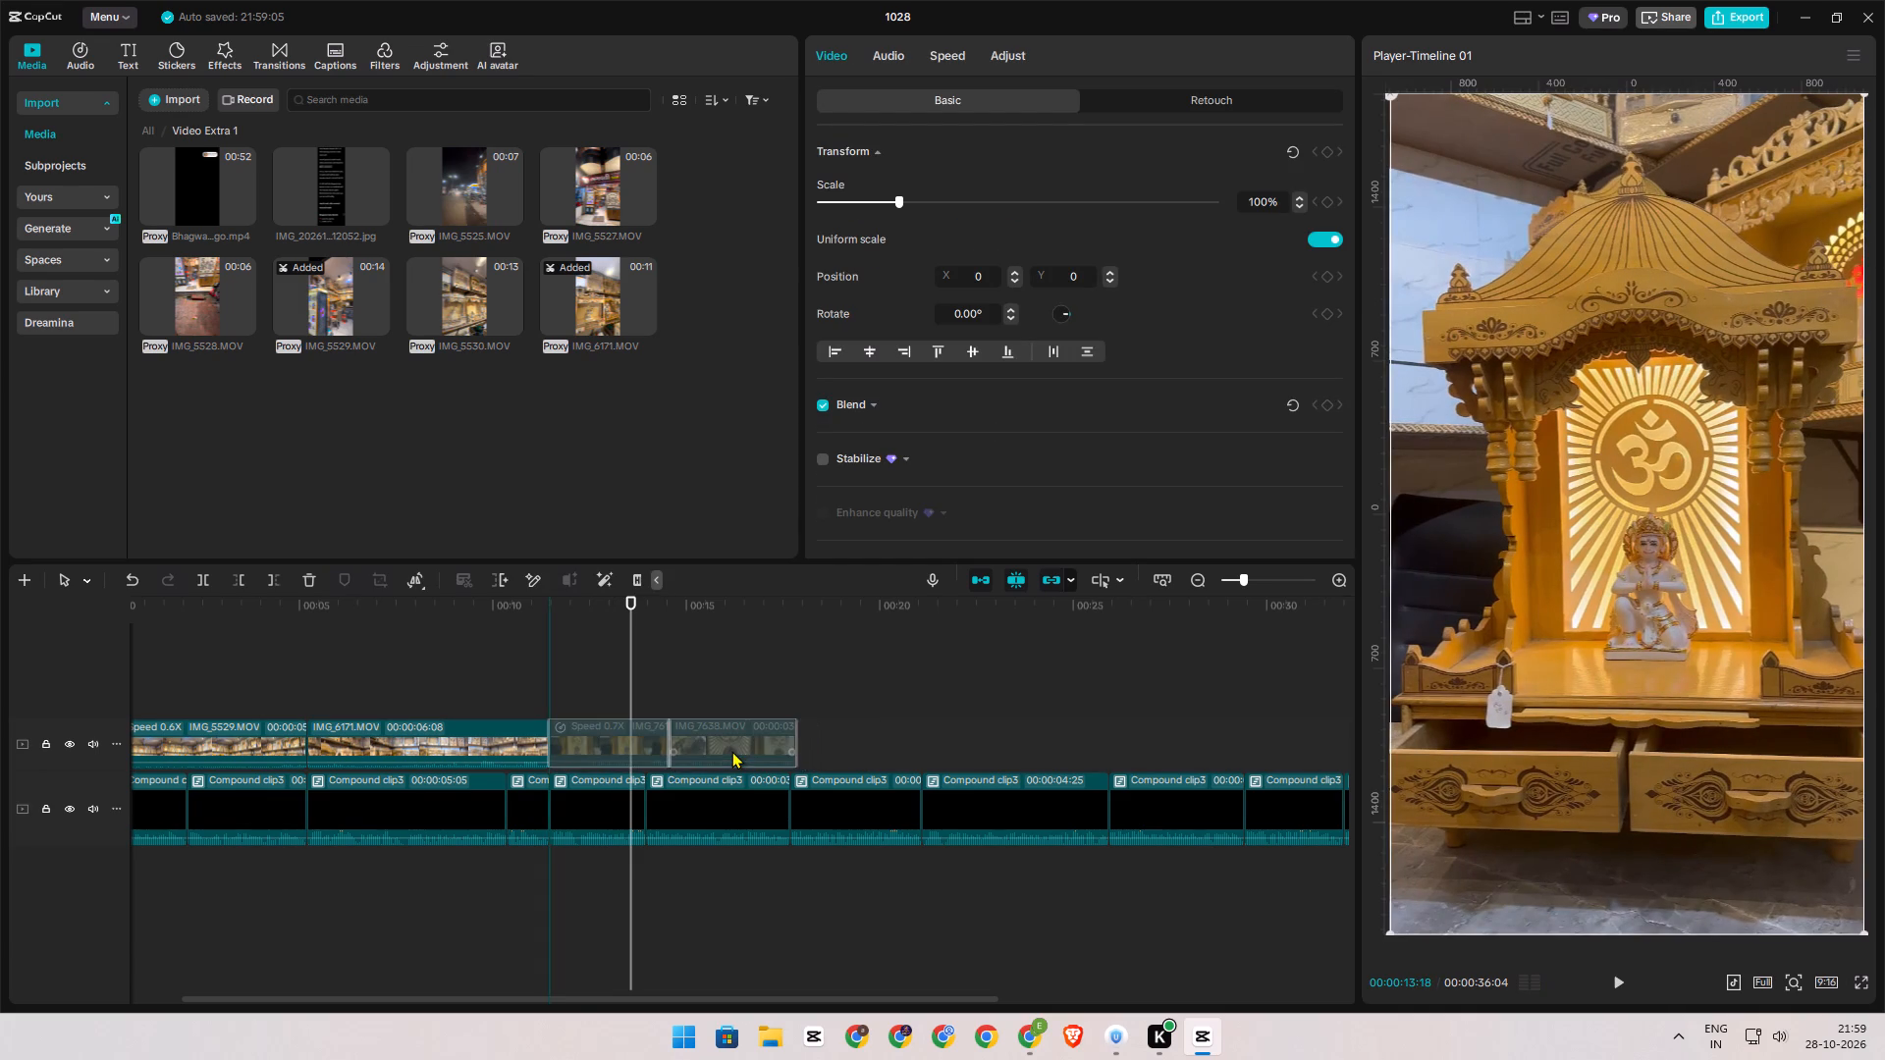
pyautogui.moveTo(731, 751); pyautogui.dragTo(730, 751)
# Check the IMG_7612.MOV and IMG_7638.MOV clips against the fifth voice-over segment and delete both from the footage track.
pyautogui.click(553, 689)
pyautogui.press('space')
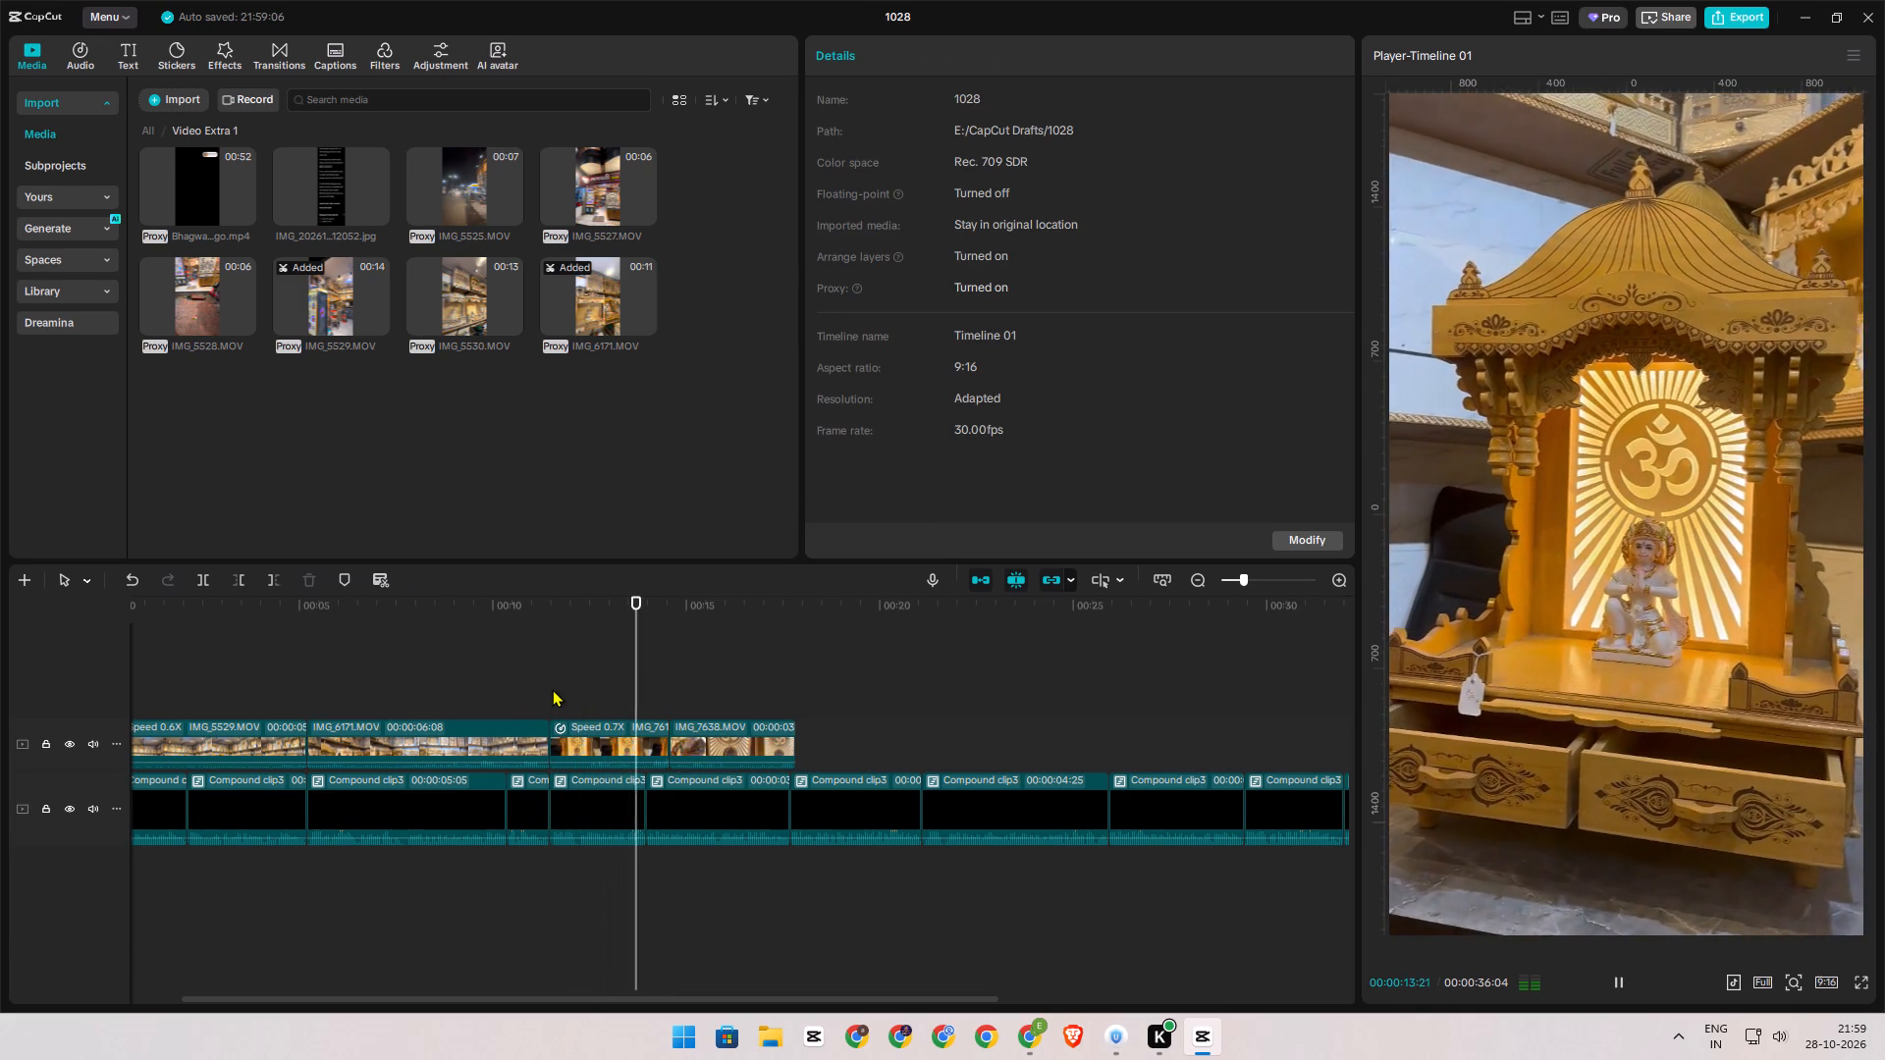
pyautogui.press('space')
pyautogui.press('space')
pyautogui.press('space')
pyautogui.moveTo(608, 692); pyautogui.dragTo(693, 743)
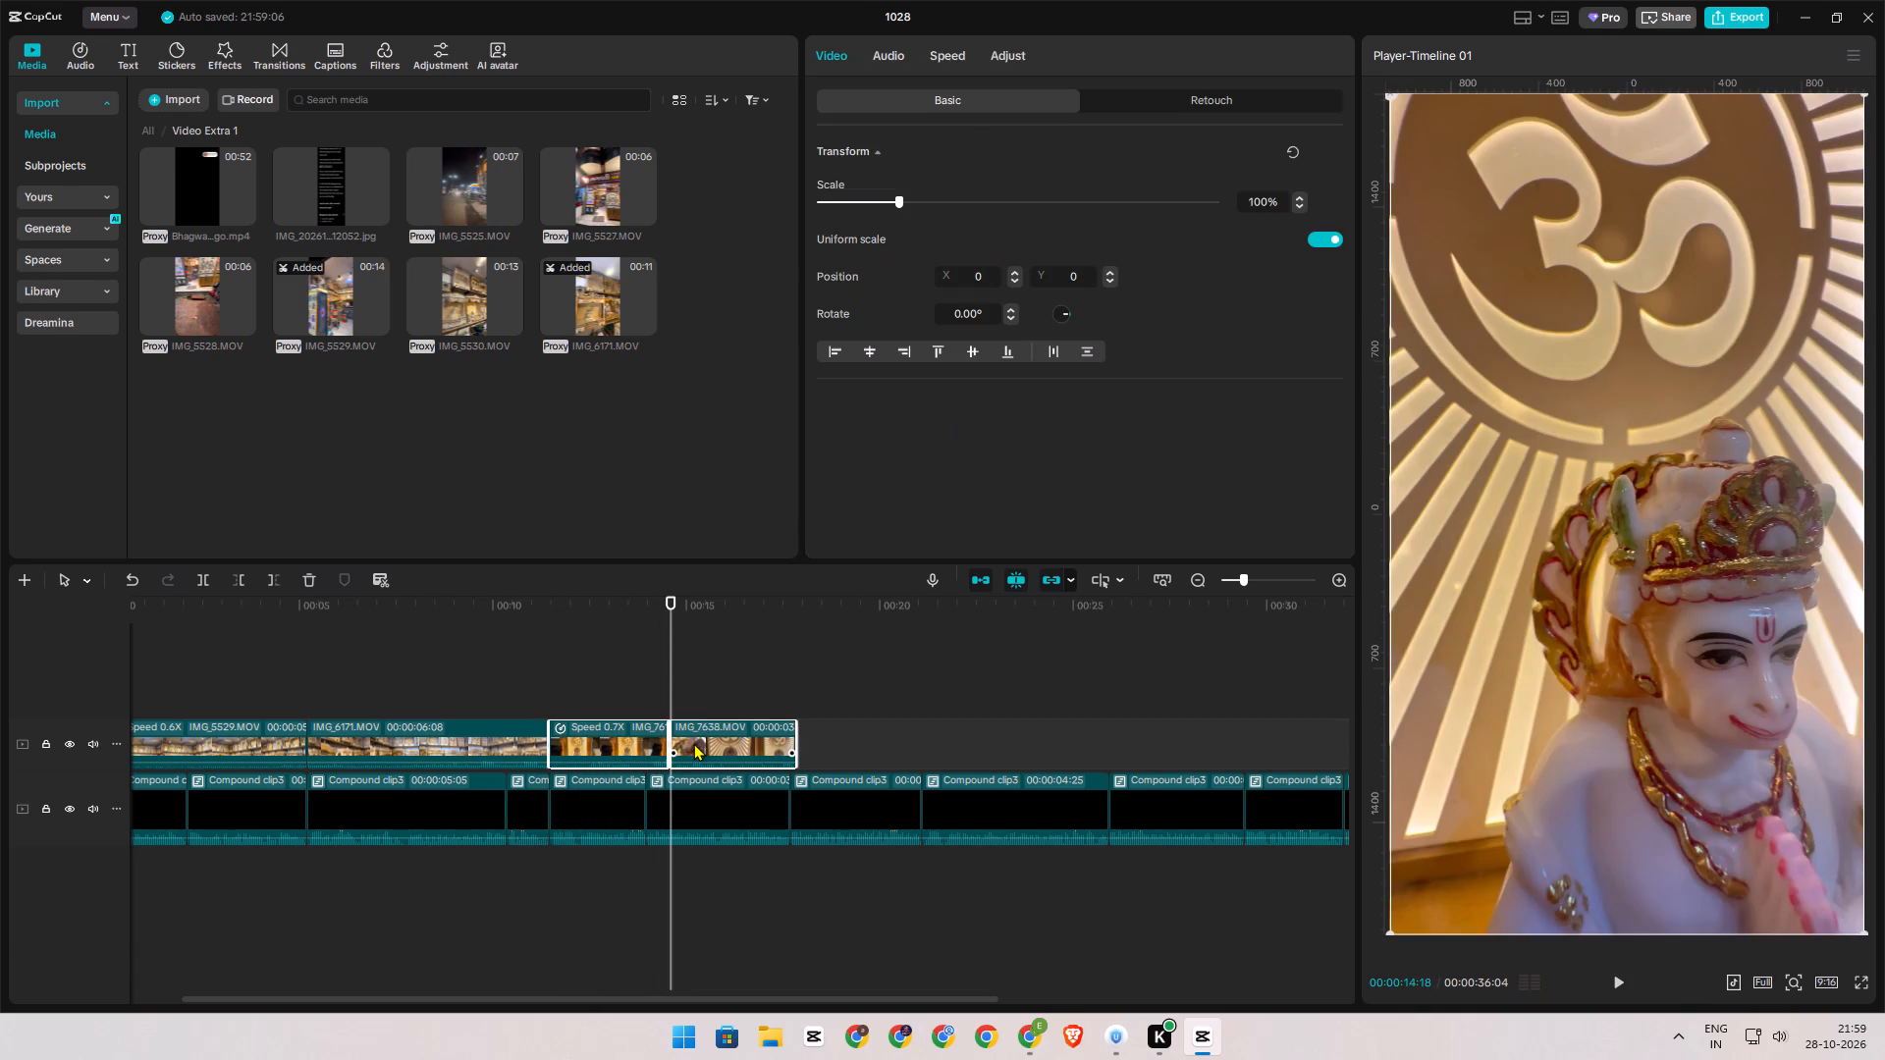
pyautogui.press('d')
# Browse the Bhagvati normal mand folder and preview its temple clips for footage matching the fifth voice-over segment.
pyautogui.click(150, 124)
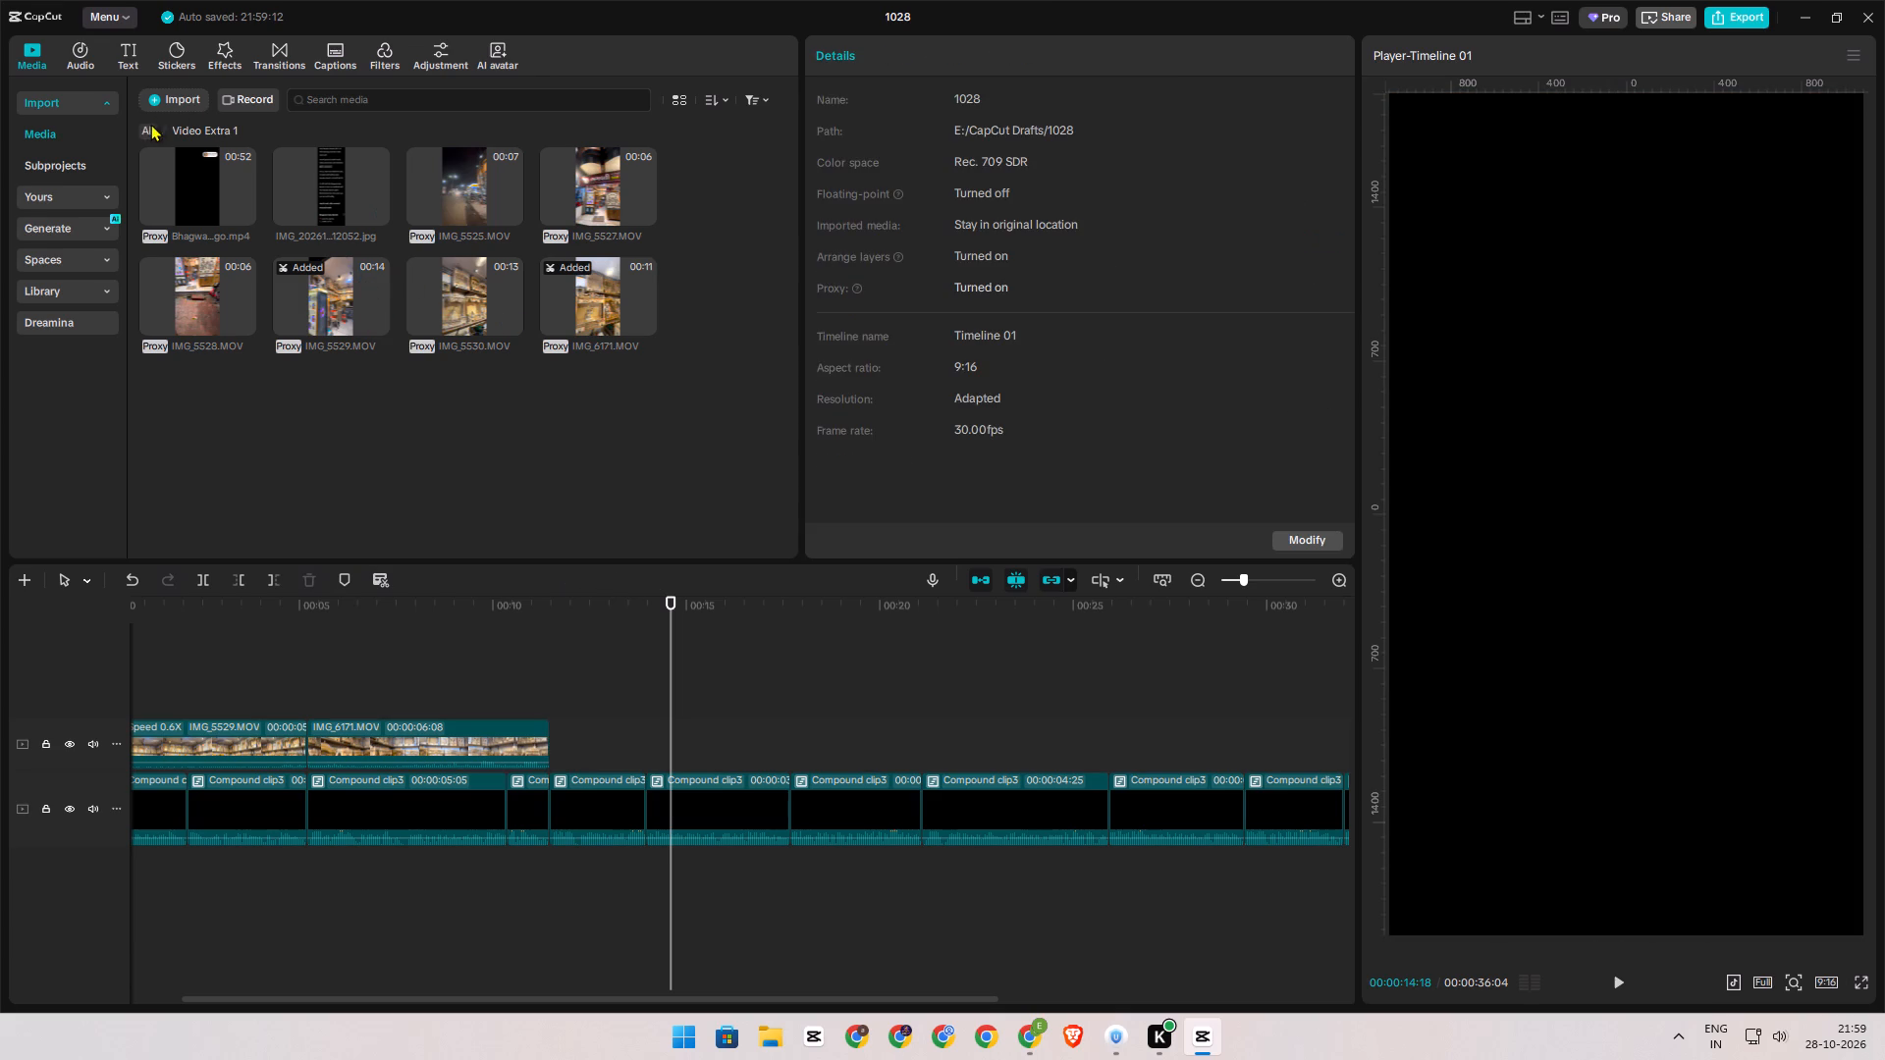
pyautogui.doubleClick(351, 193)
pyautogui.scroll(-8, 550, 397)
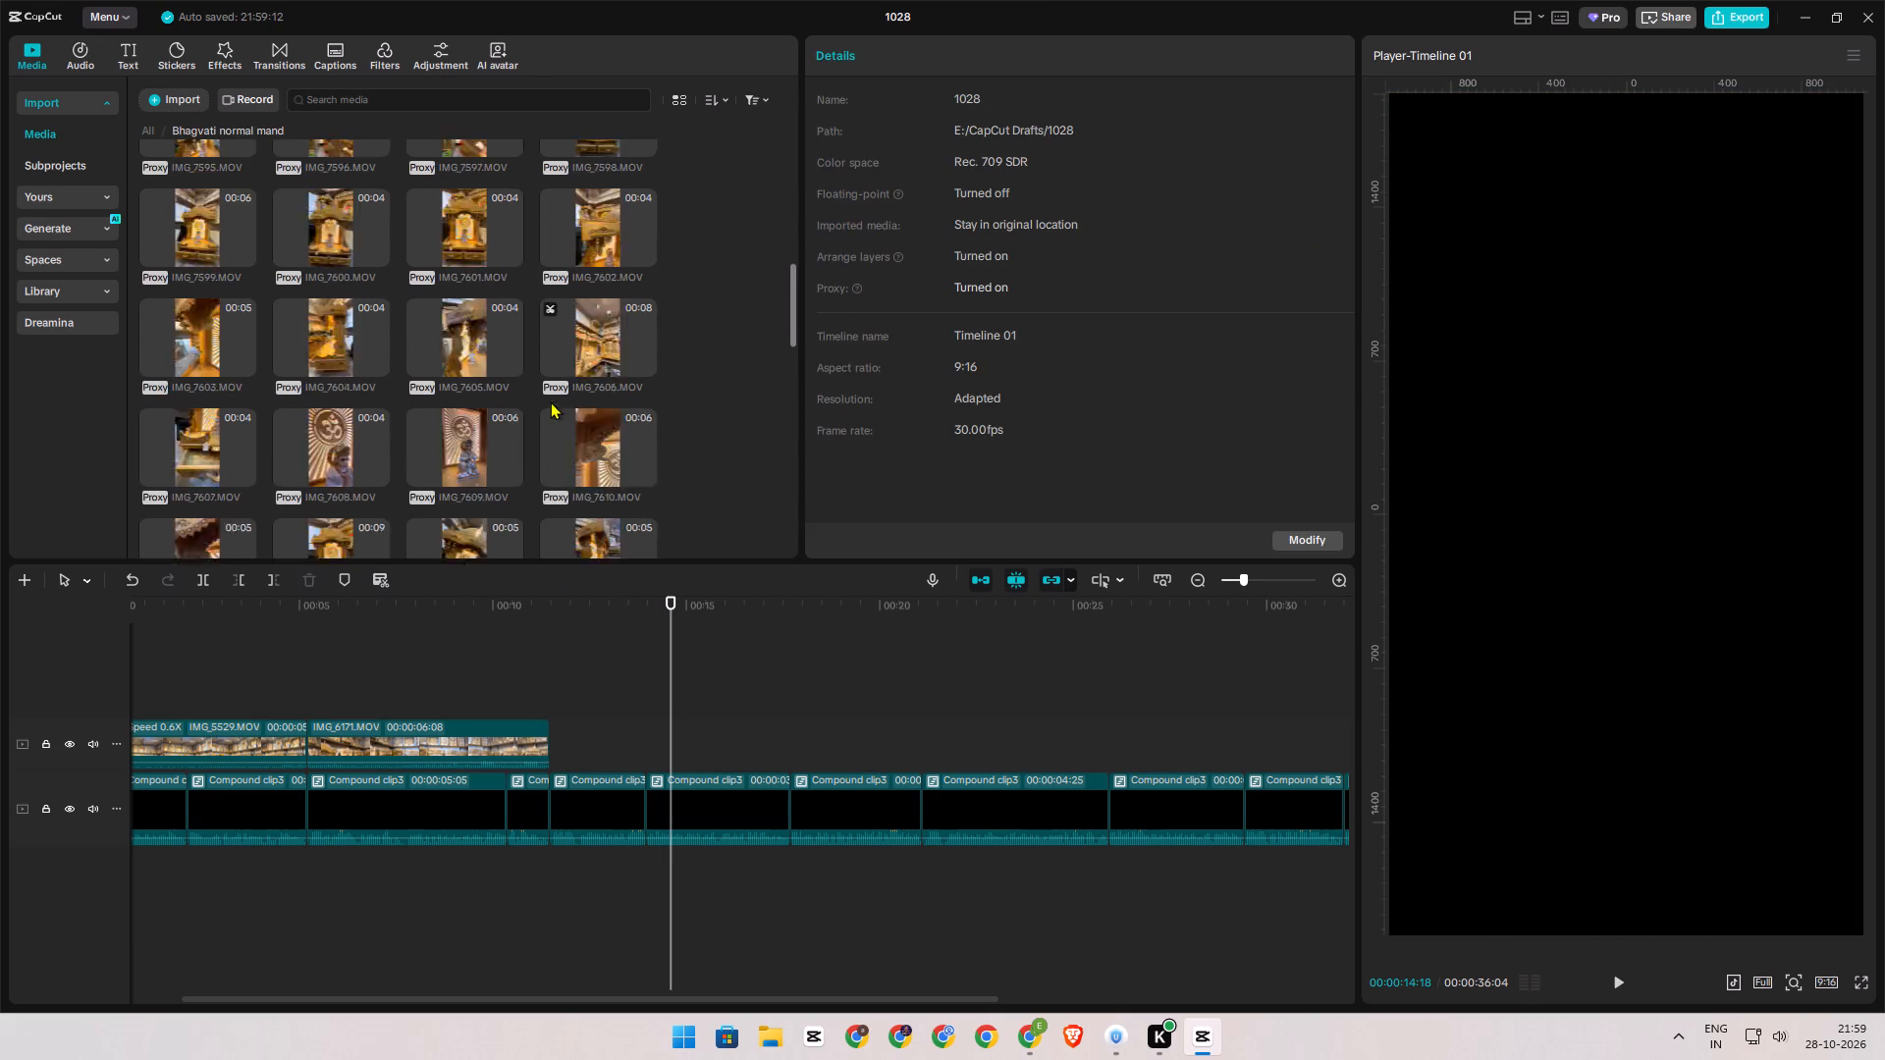
pyautogui.scroll(-4, 550, 401)
pyautogui.click(577, 340)
pyautogui.scroll(-2, 576, 343)
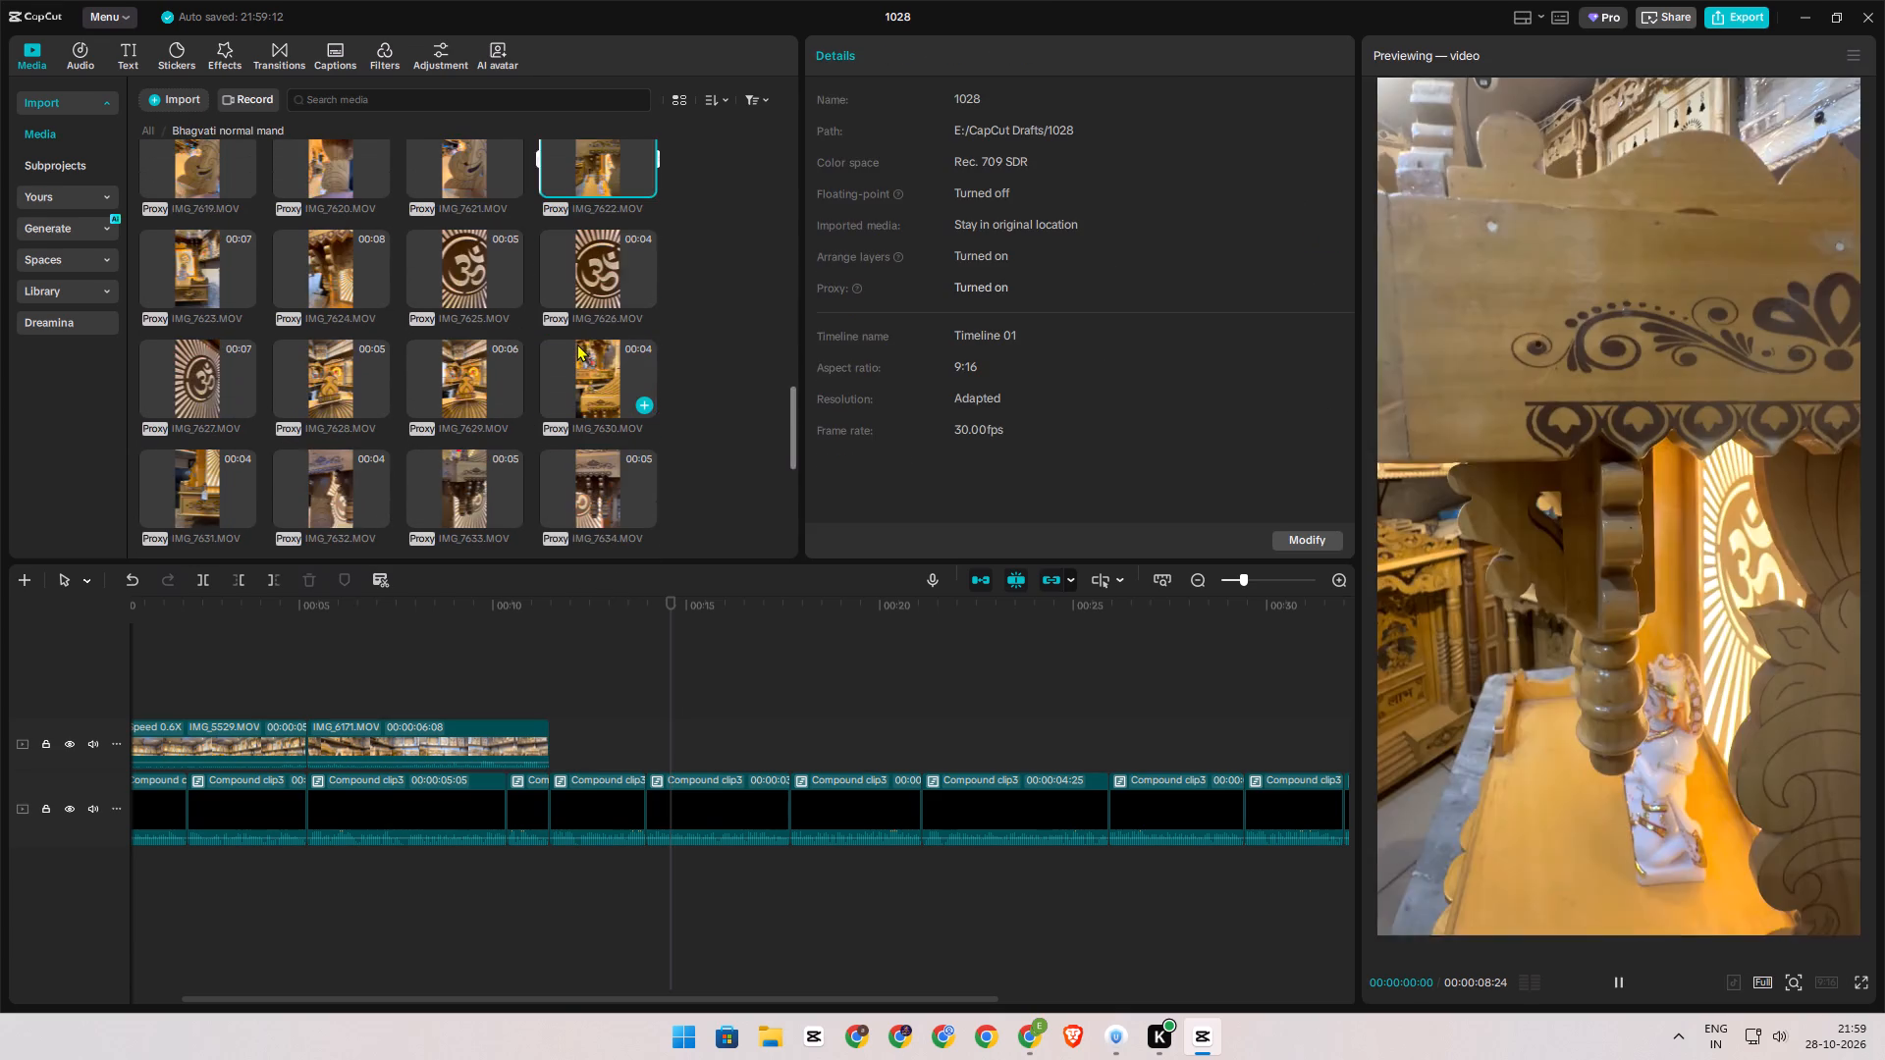
pyautogui.scroll(-3, 575, 344)
pyautogui.click(571, 354)
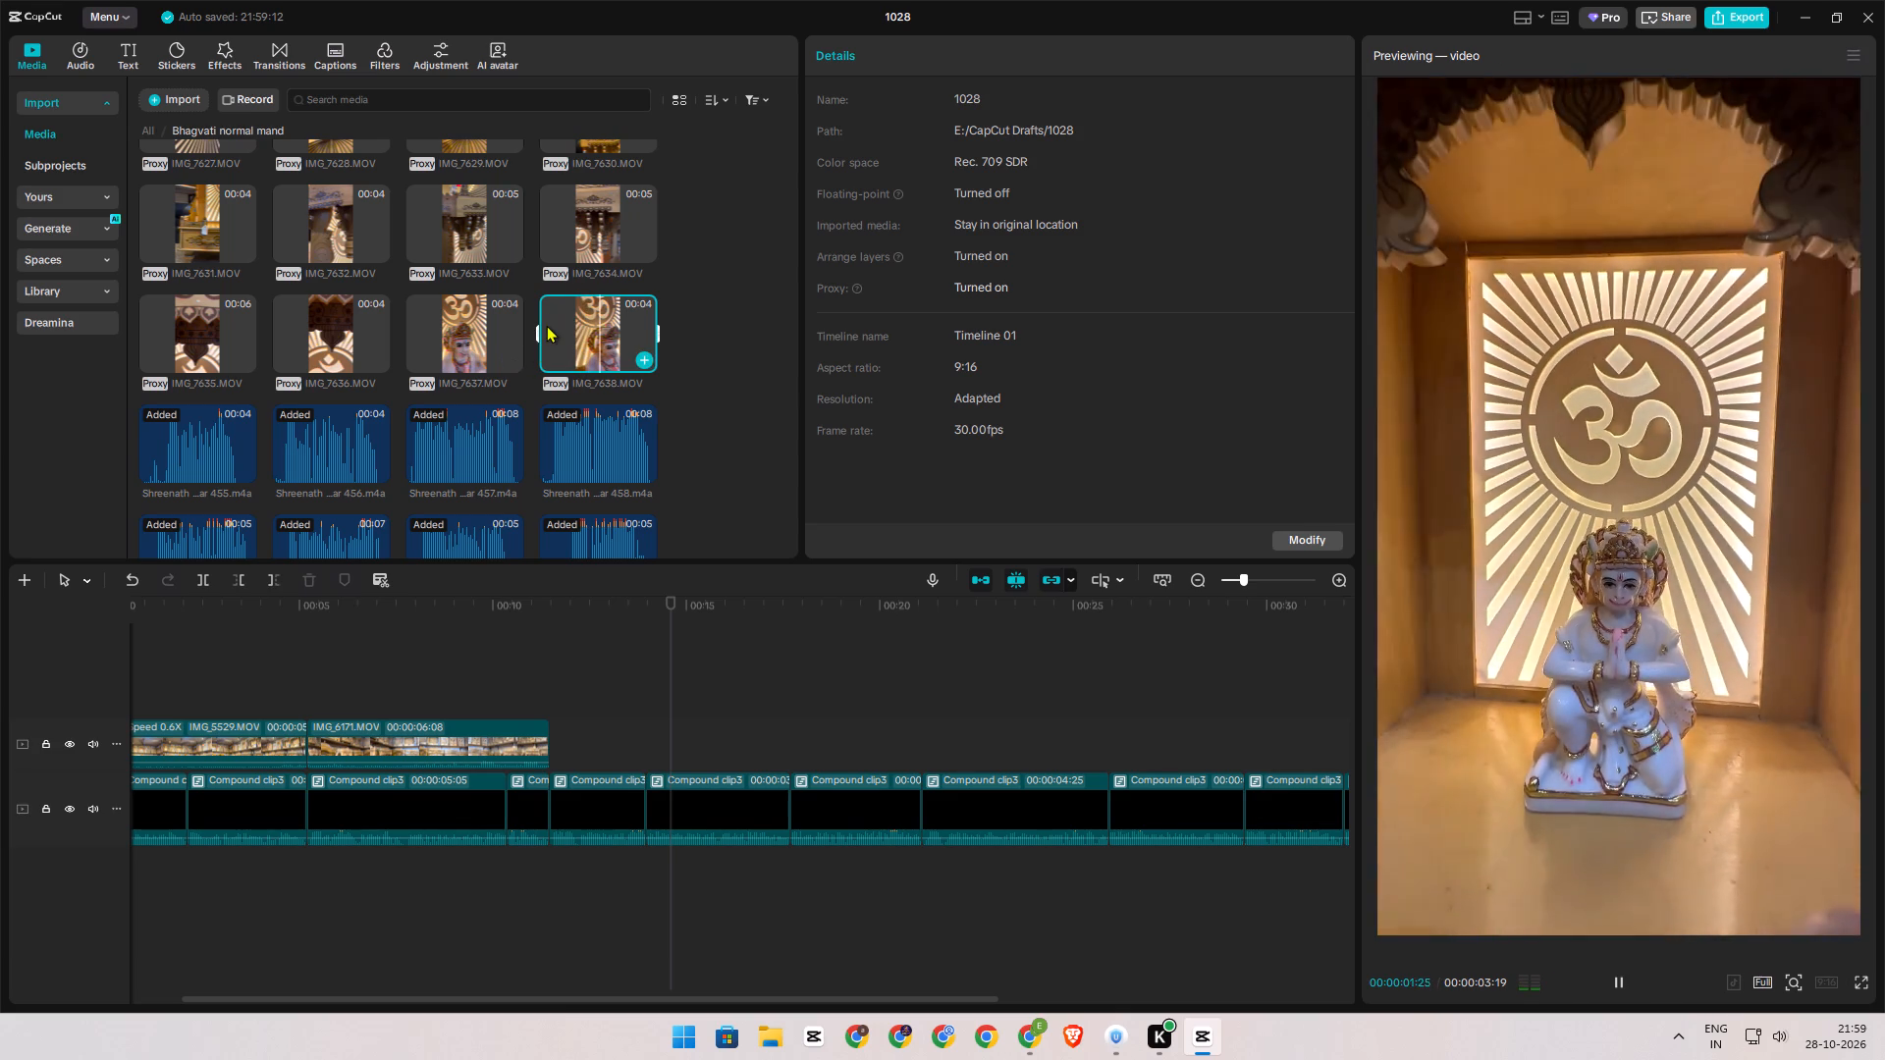
pyautogui.click(475, 325)
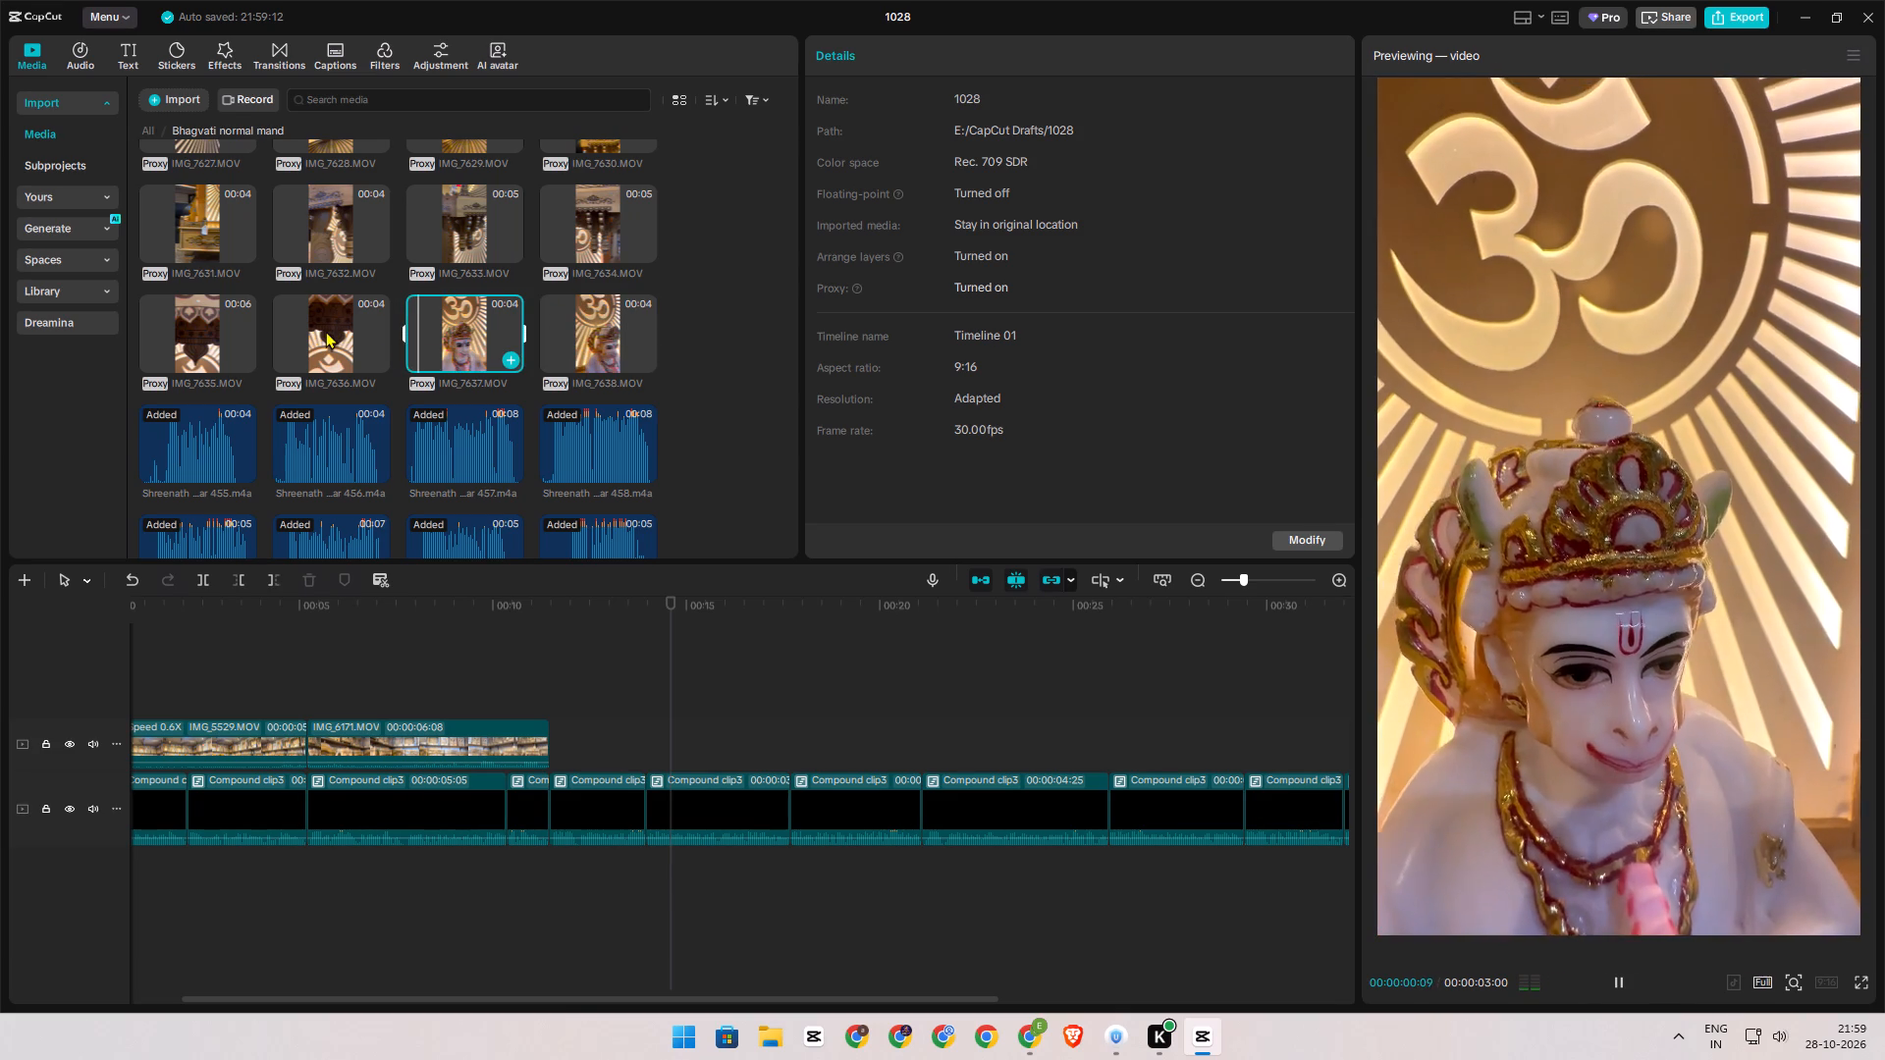
pyautogui.click(325, 331)
pyautogui.scroll(2, 405, 361)
pyautogui.click(339, 313)
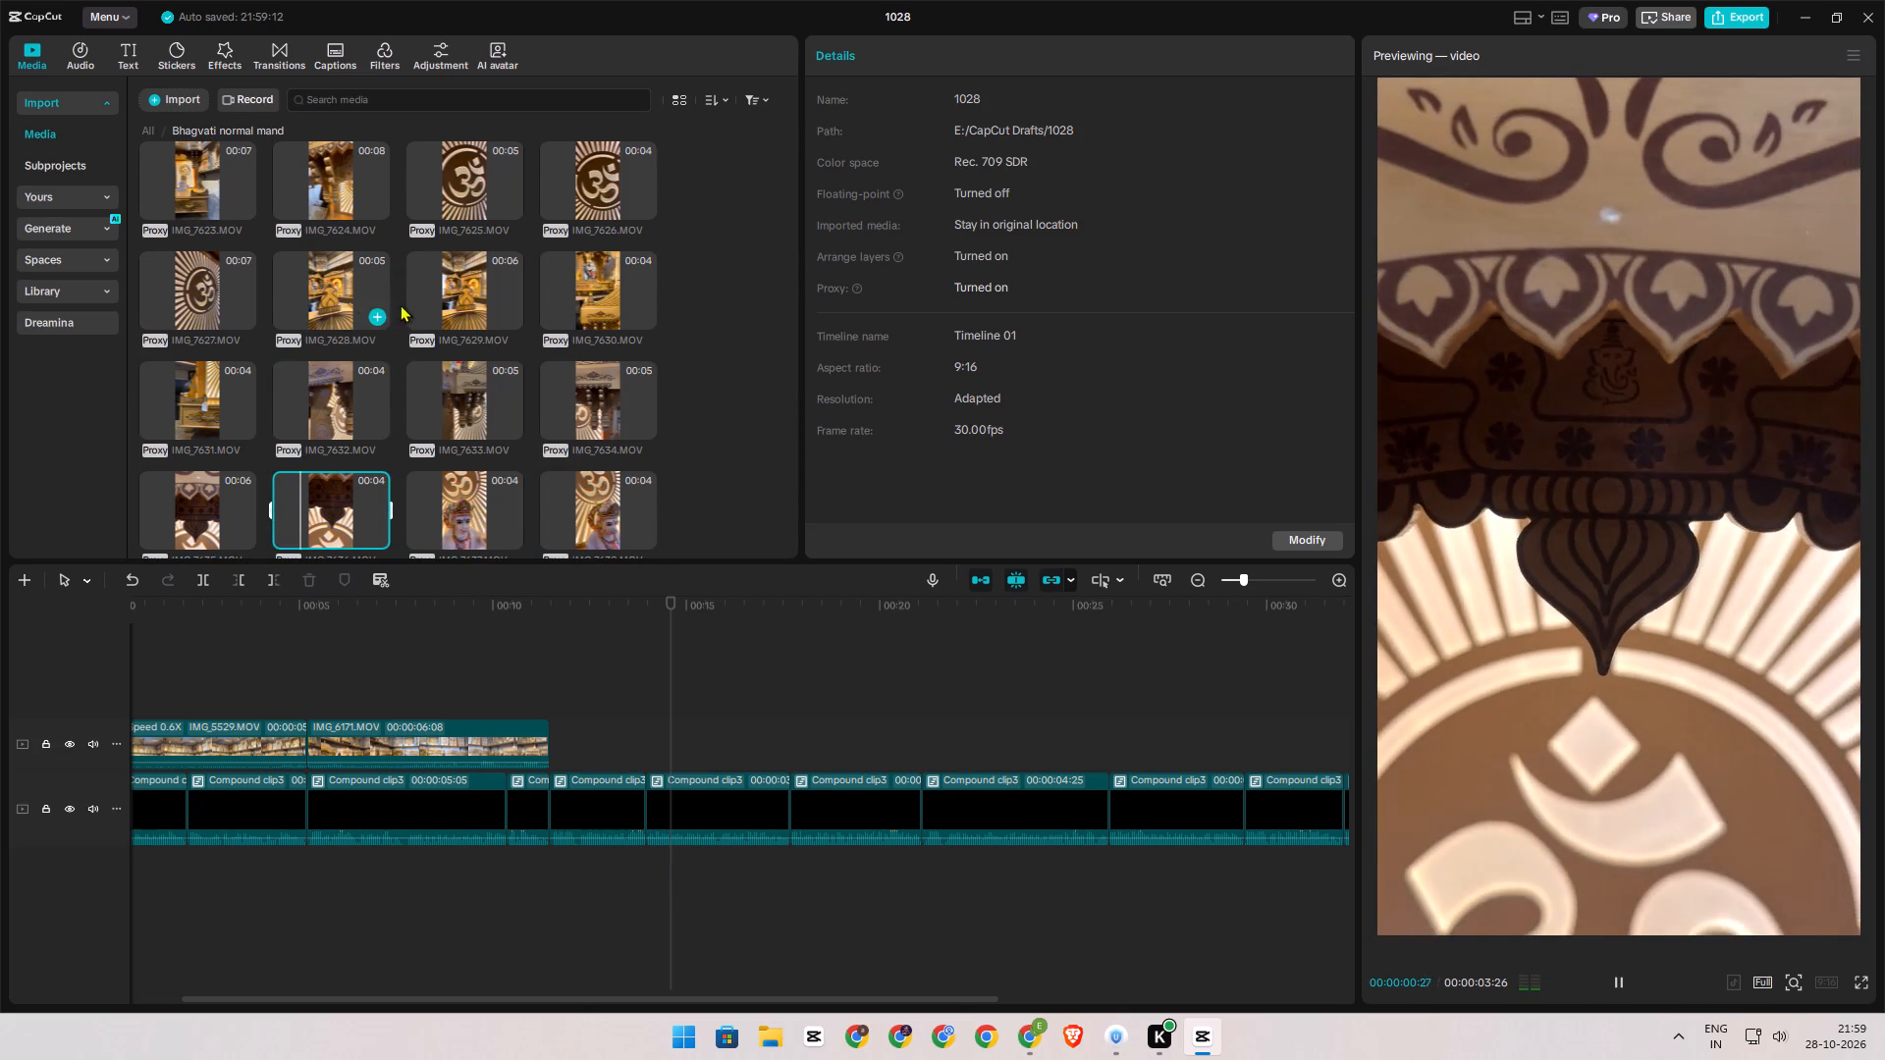
pyautogui.click(458, 296)
pyautogui.scroll(2, 491, 365)
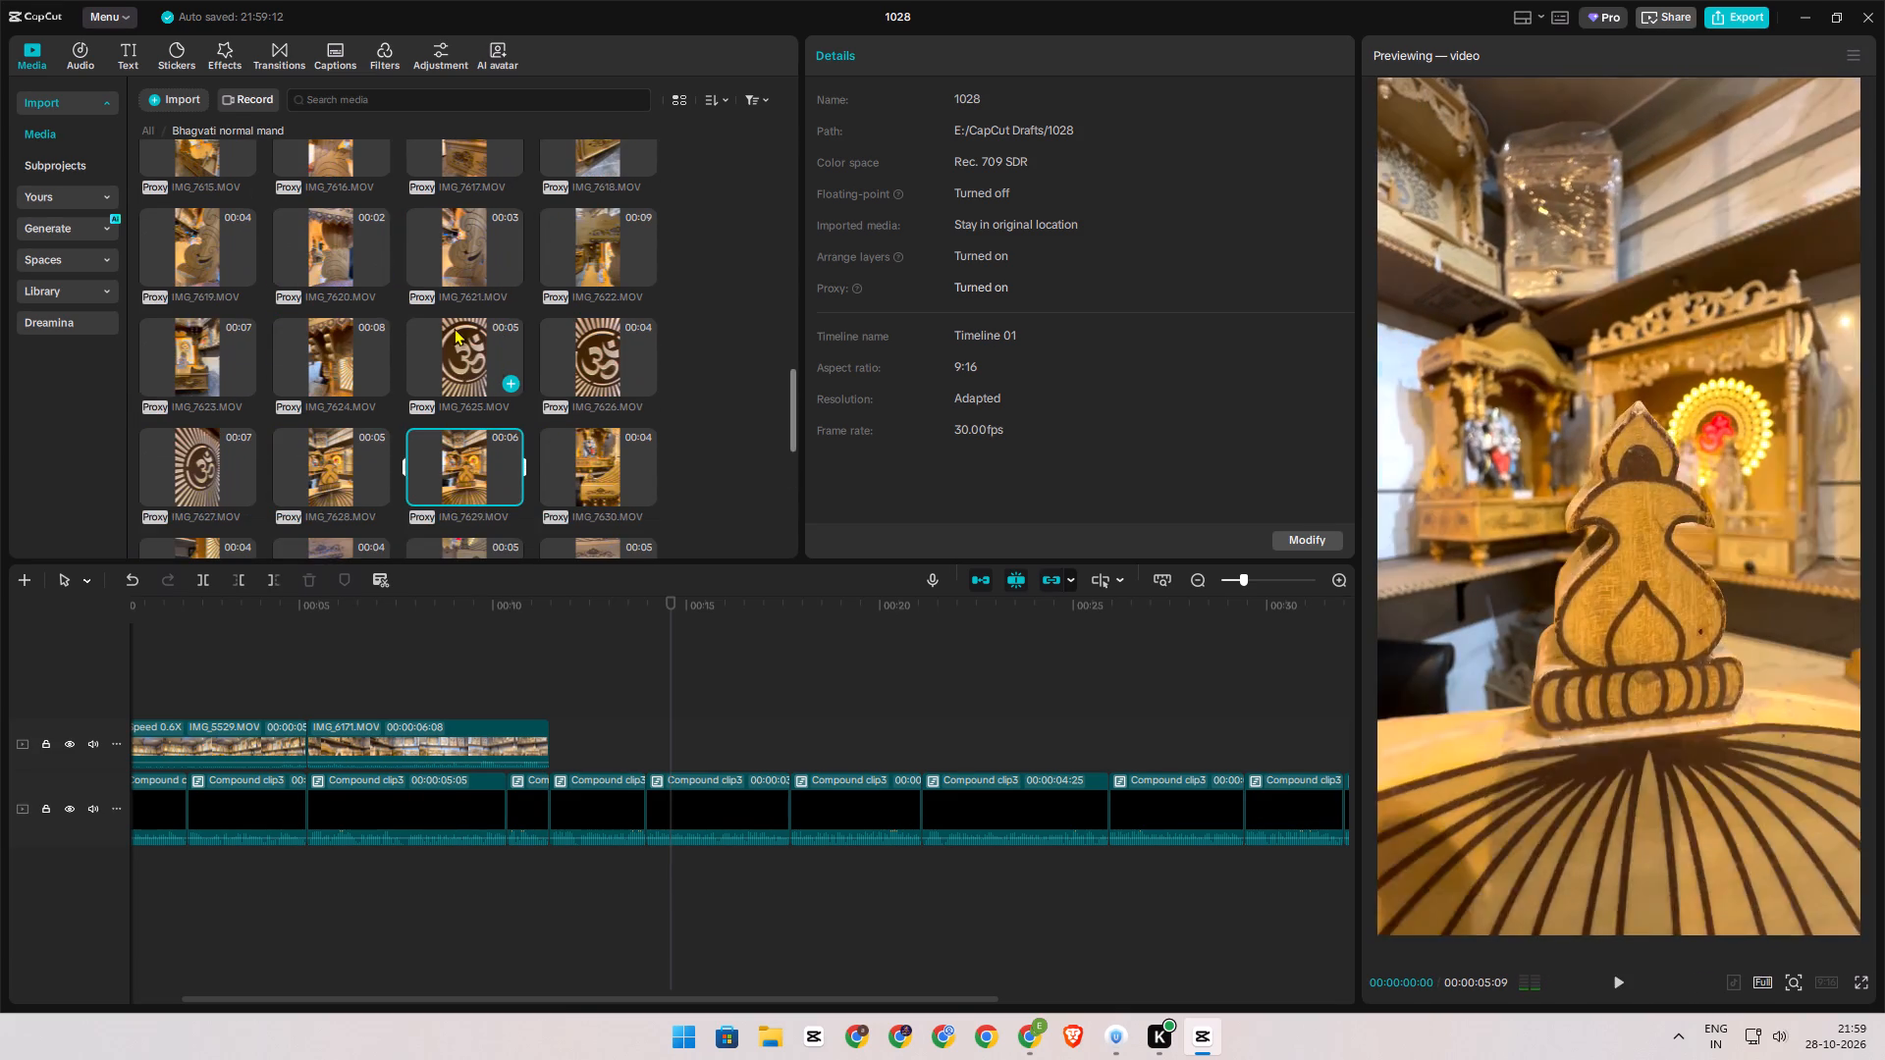
pyautogui.scroll(2, 473, 363)
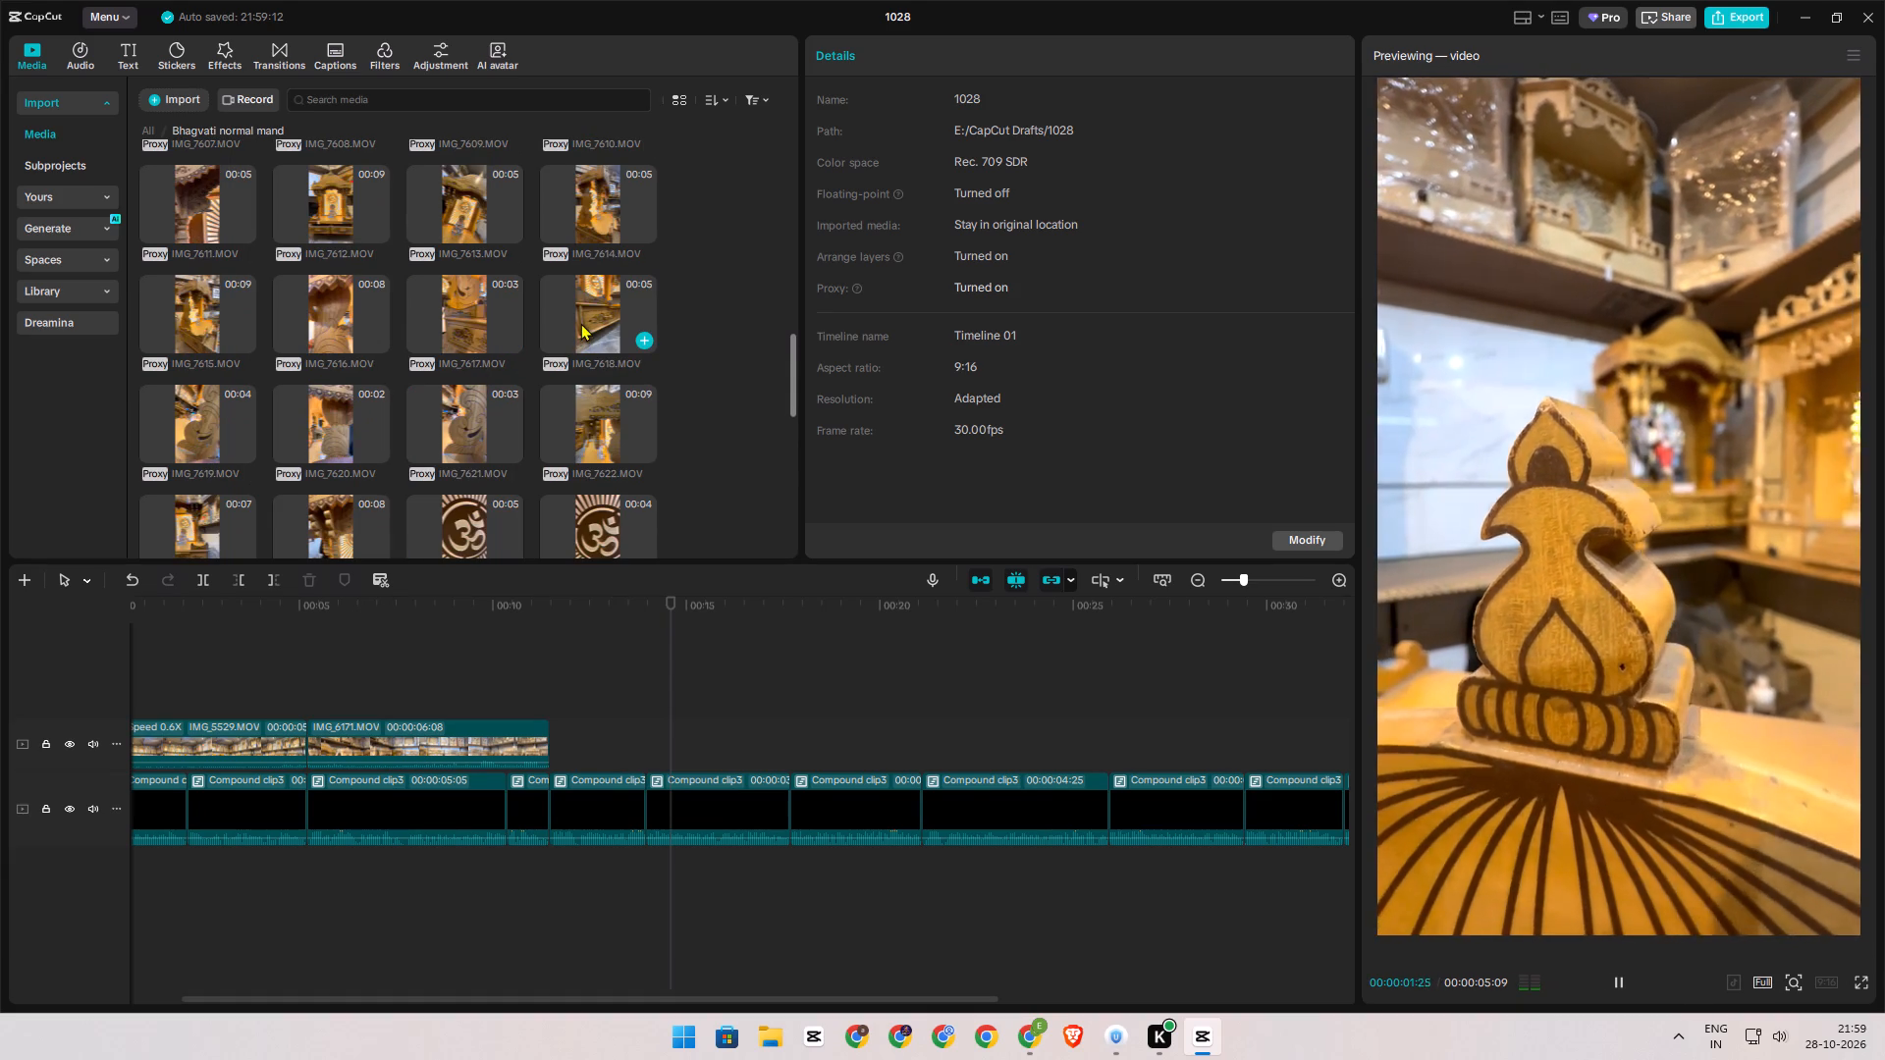
pyautogui.click(580, 323)
pyautogui.click(457, 315)
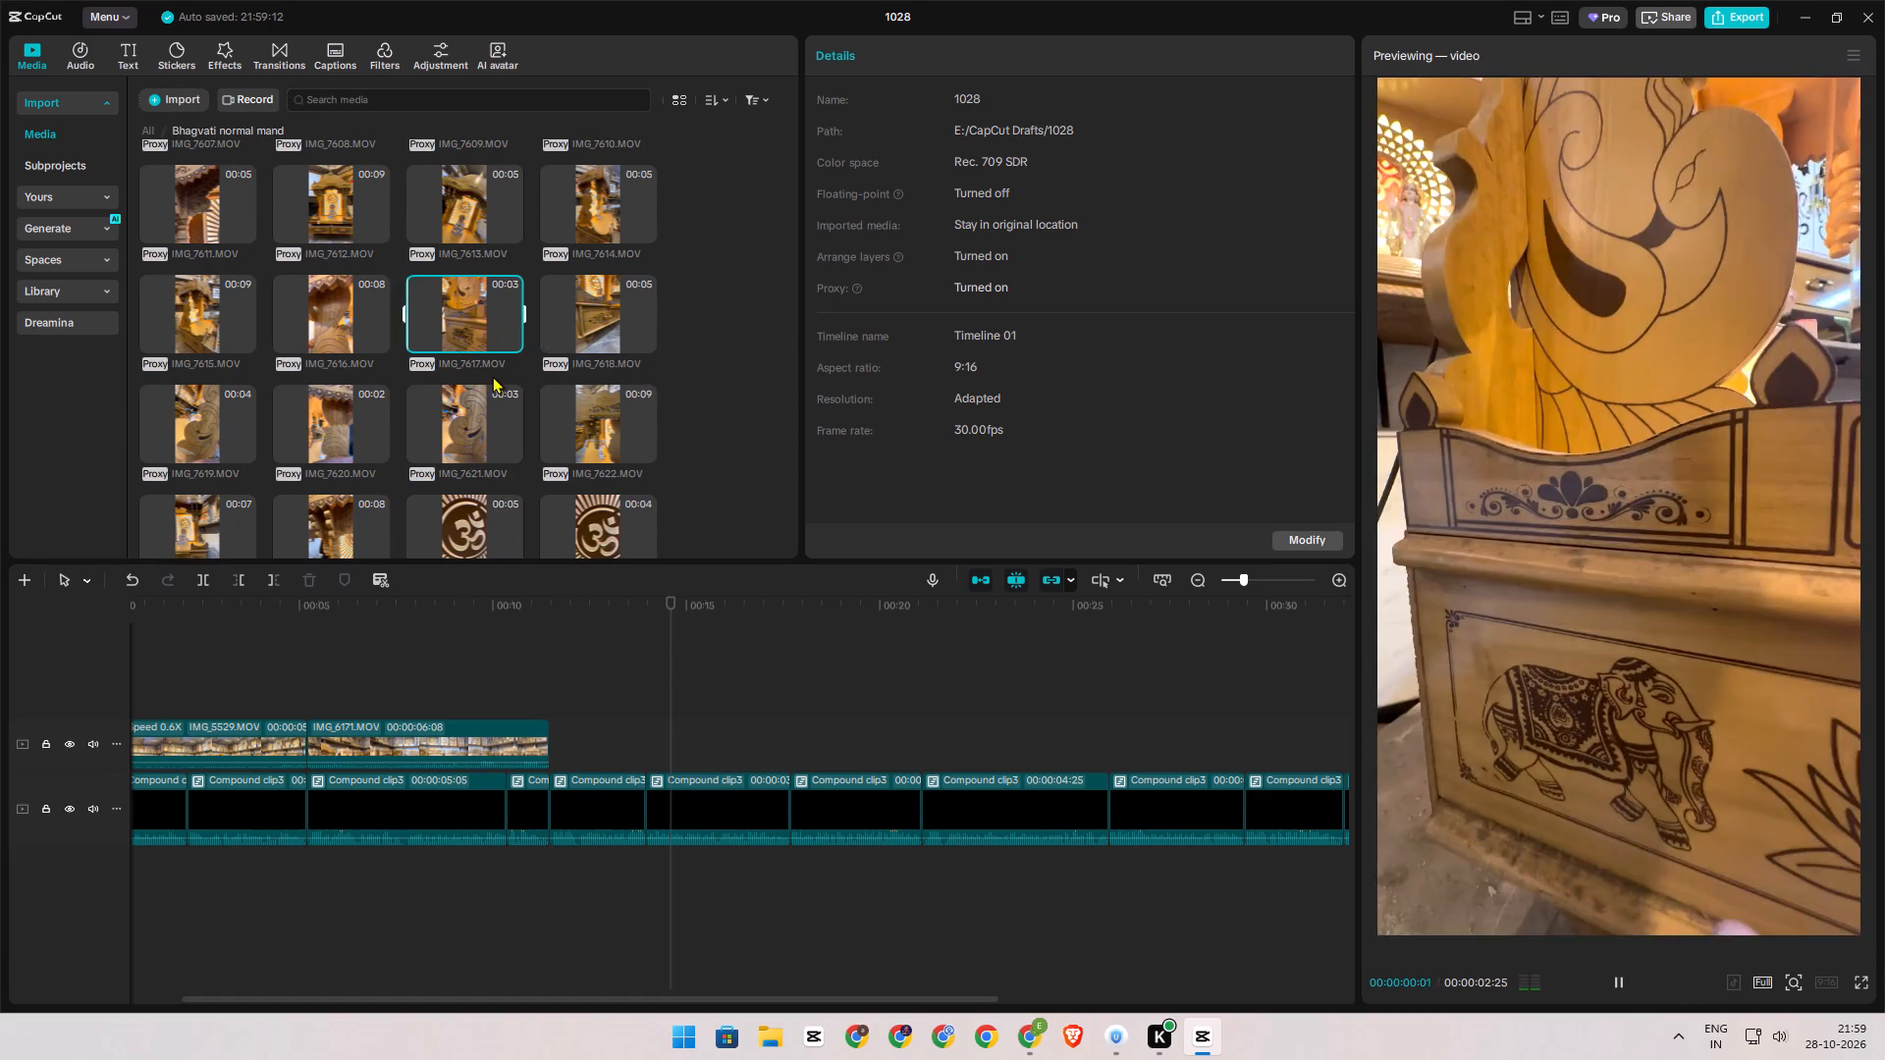
pyautogui.scroll(2, 492, 376)
pyautogui.click(478, 359)
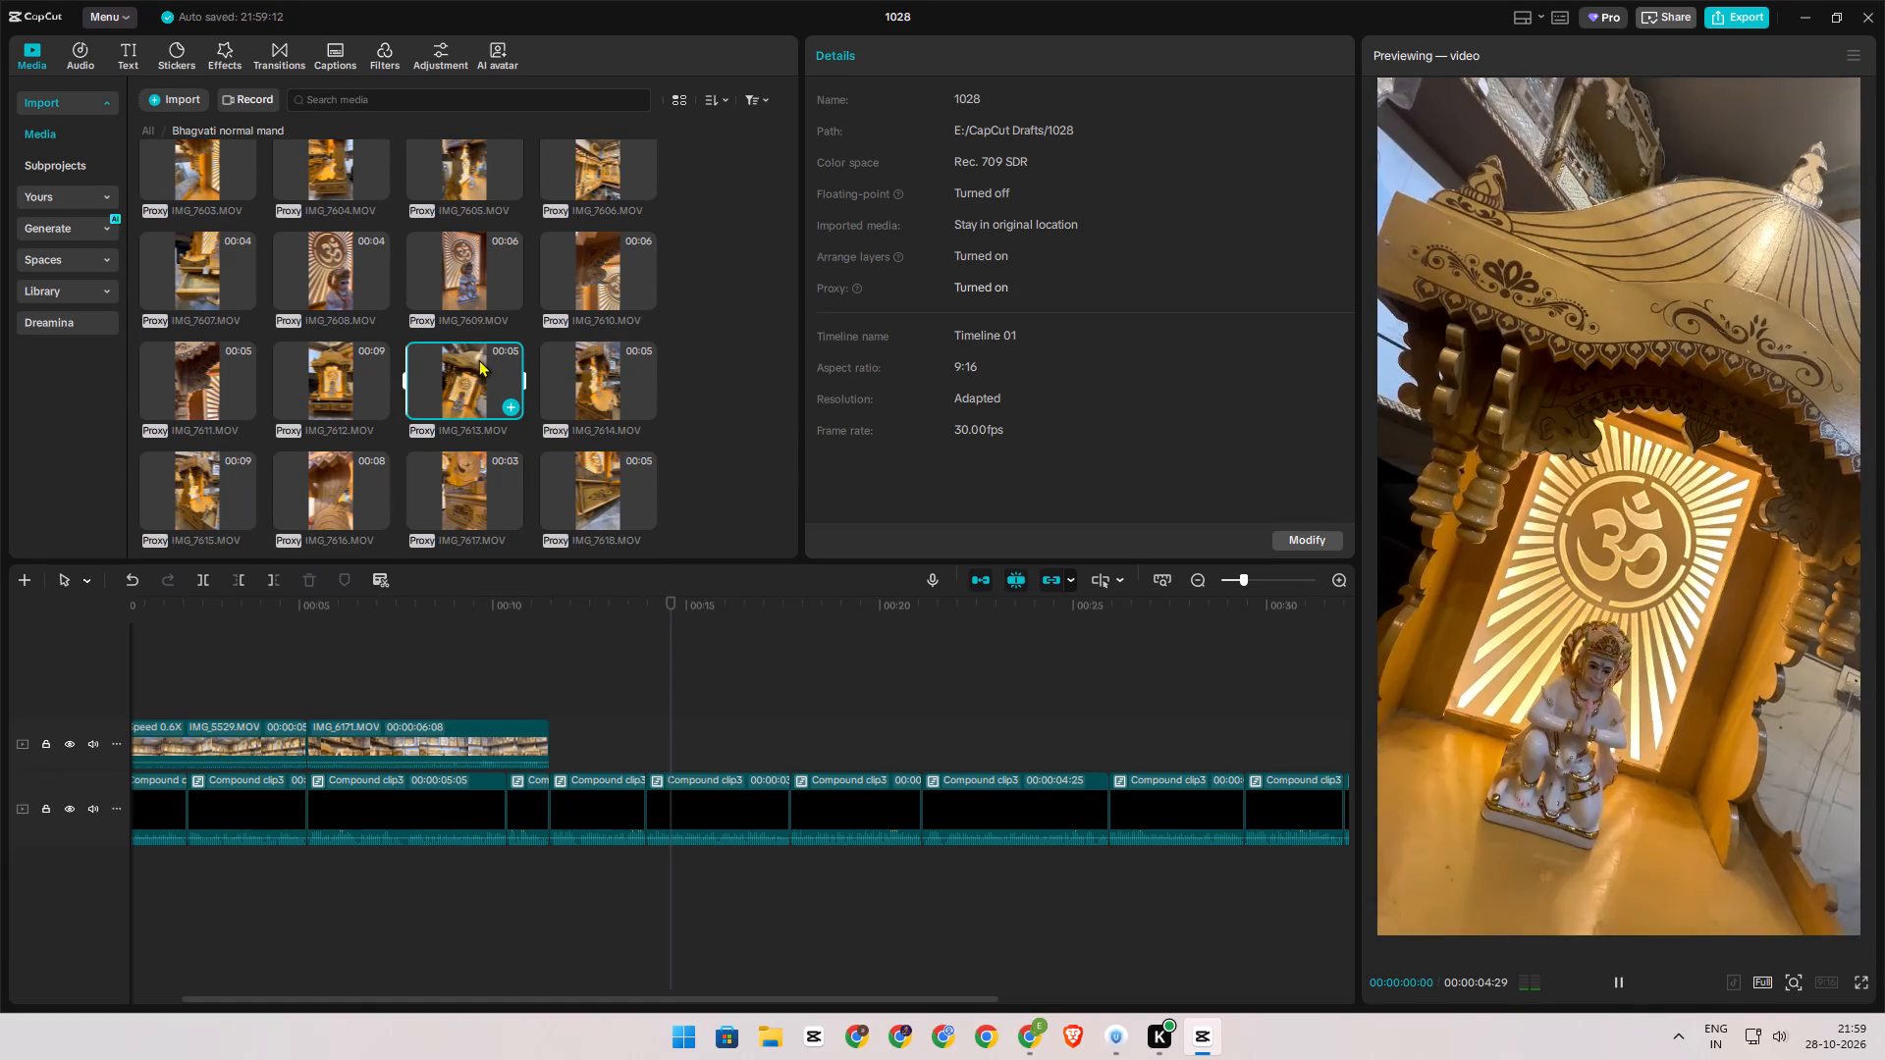
pyautogui.press('space')
pyautogui.press('space')
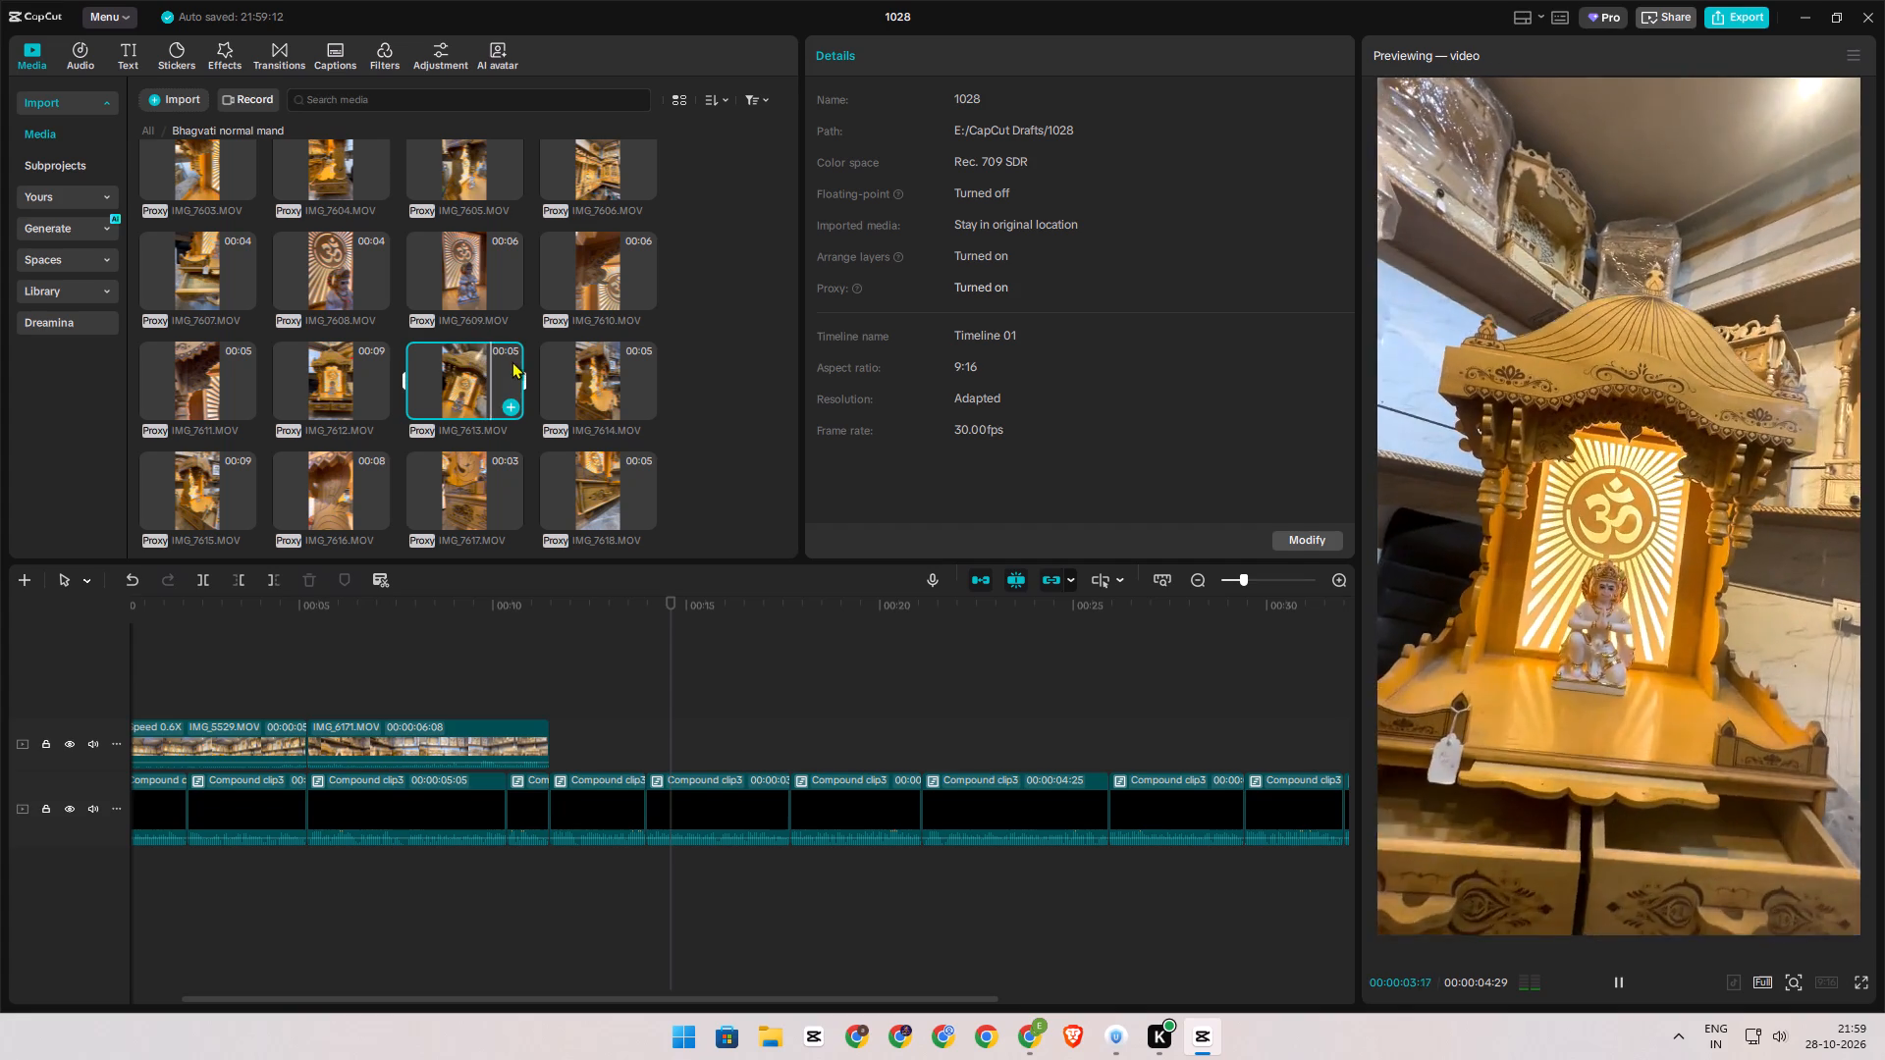
# Preview IMG_7614.MOV and place it directly after IMG_6171.MOV on the footage track.
pyautogui.click(595, 365)
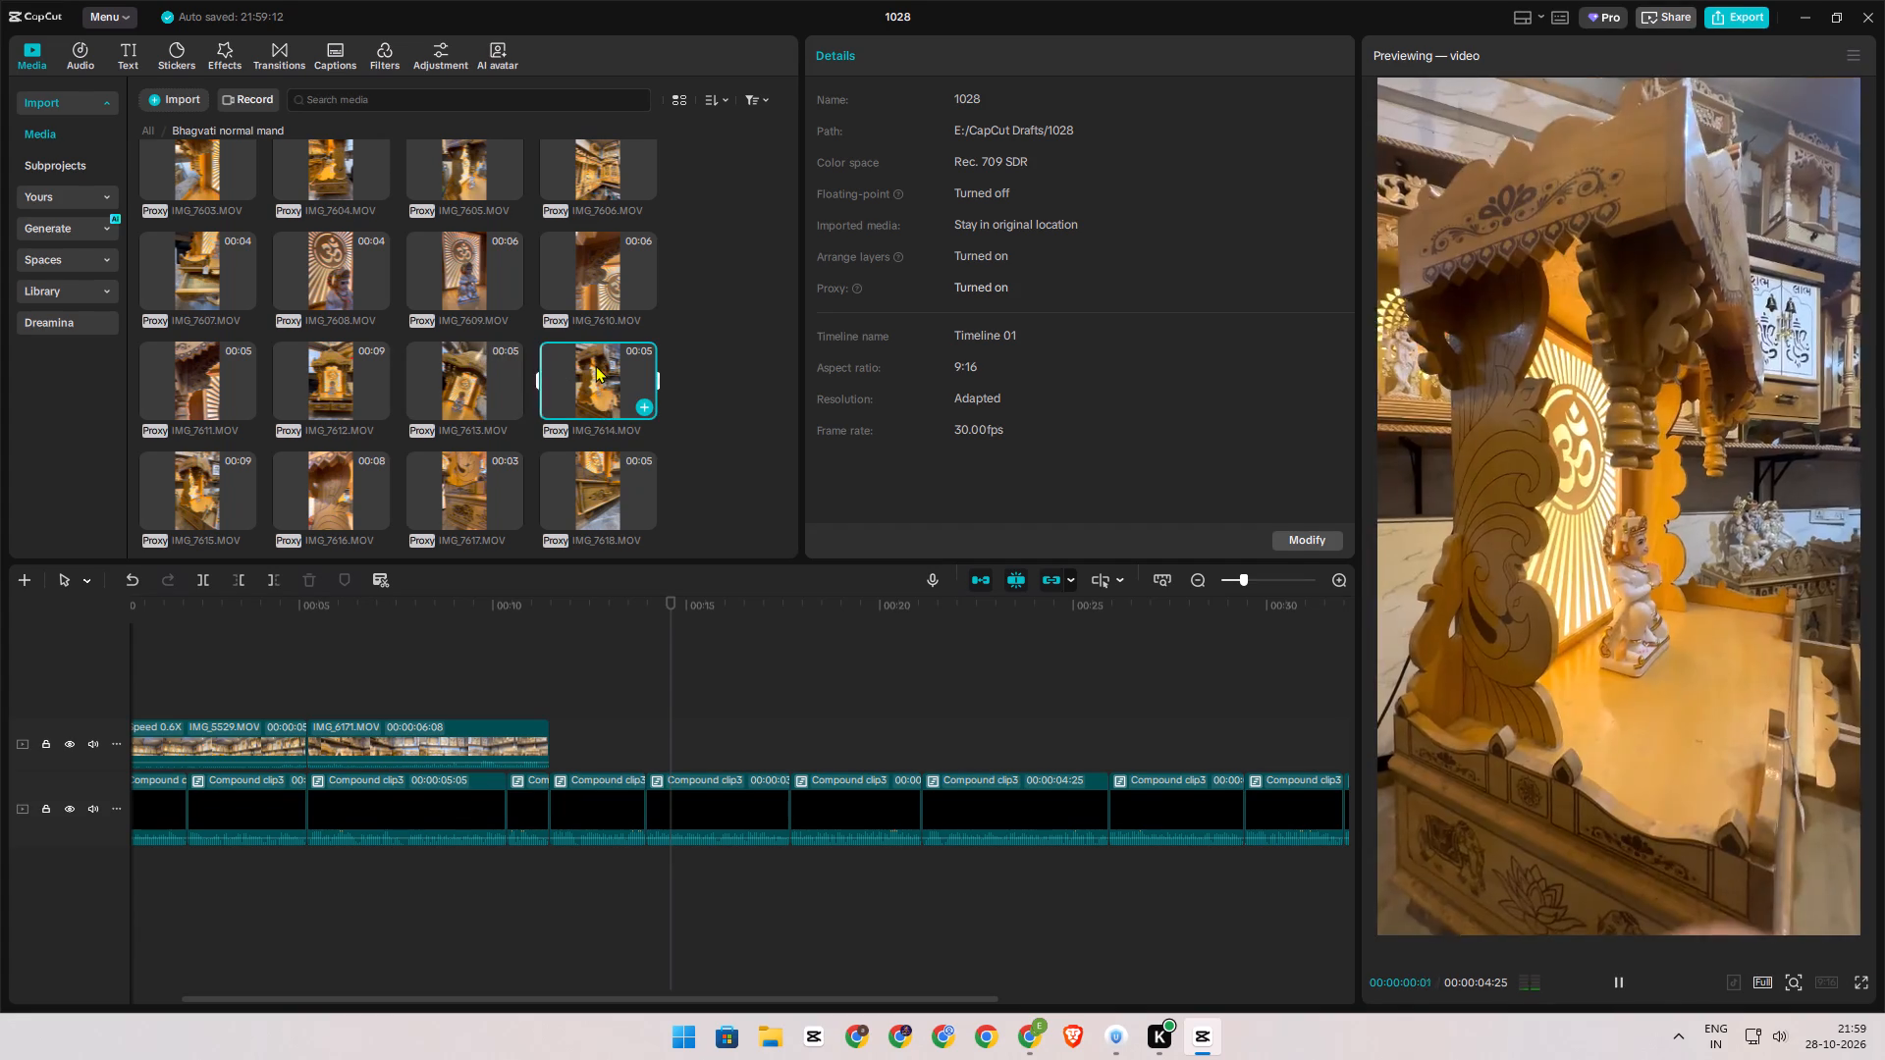
pyautogui.moveTo(595, 367); pyautogui.dragTo(633, 425)
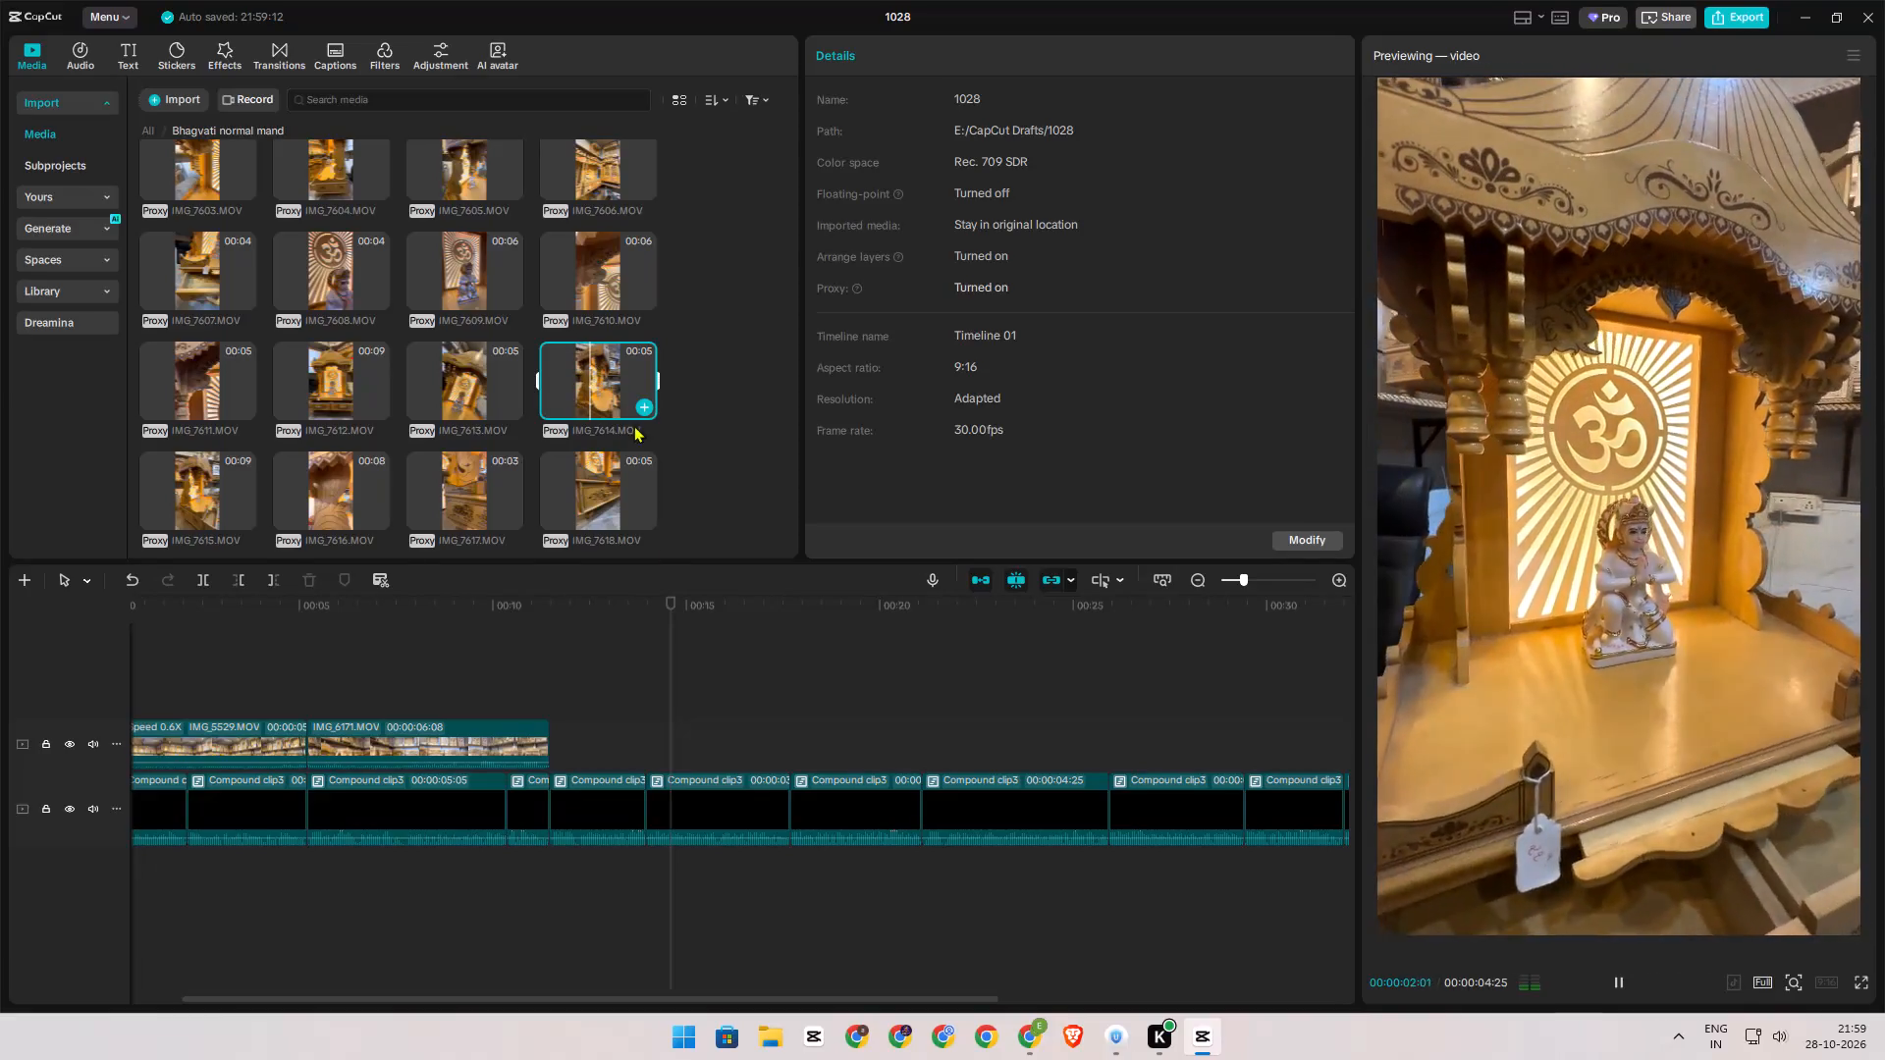
pyautogui.moveTo(633, 425); pyautogui.dragTo(556, 748)
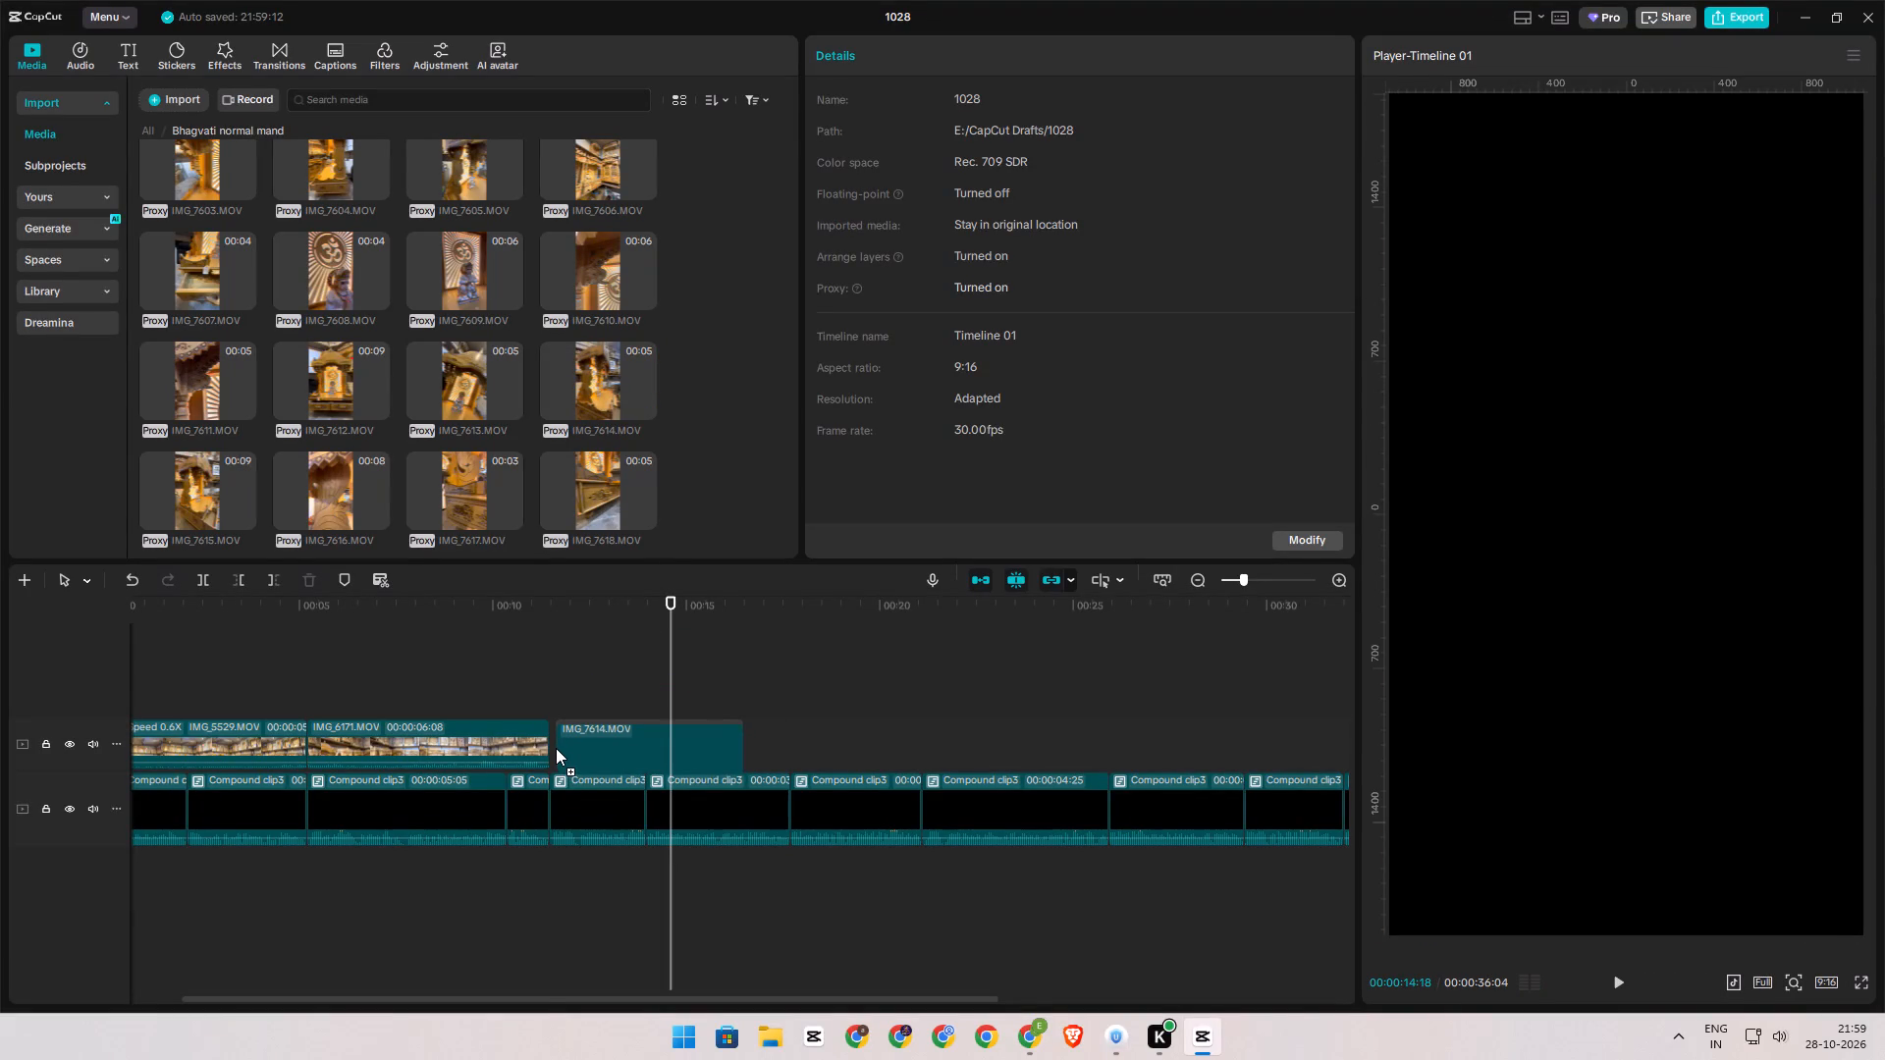
pyautogui.moveTo(556, 748); pyautogui.dragTo(555, 748)
# Play the edit from the start to check IMG_7614.MOV against the voice-over and slow that clip to 0.63x.
pyautogui.keyDown('ctrl'); pyautogui.scroll(-4, 548, 669); pyautogui.keyUp('ctrl')
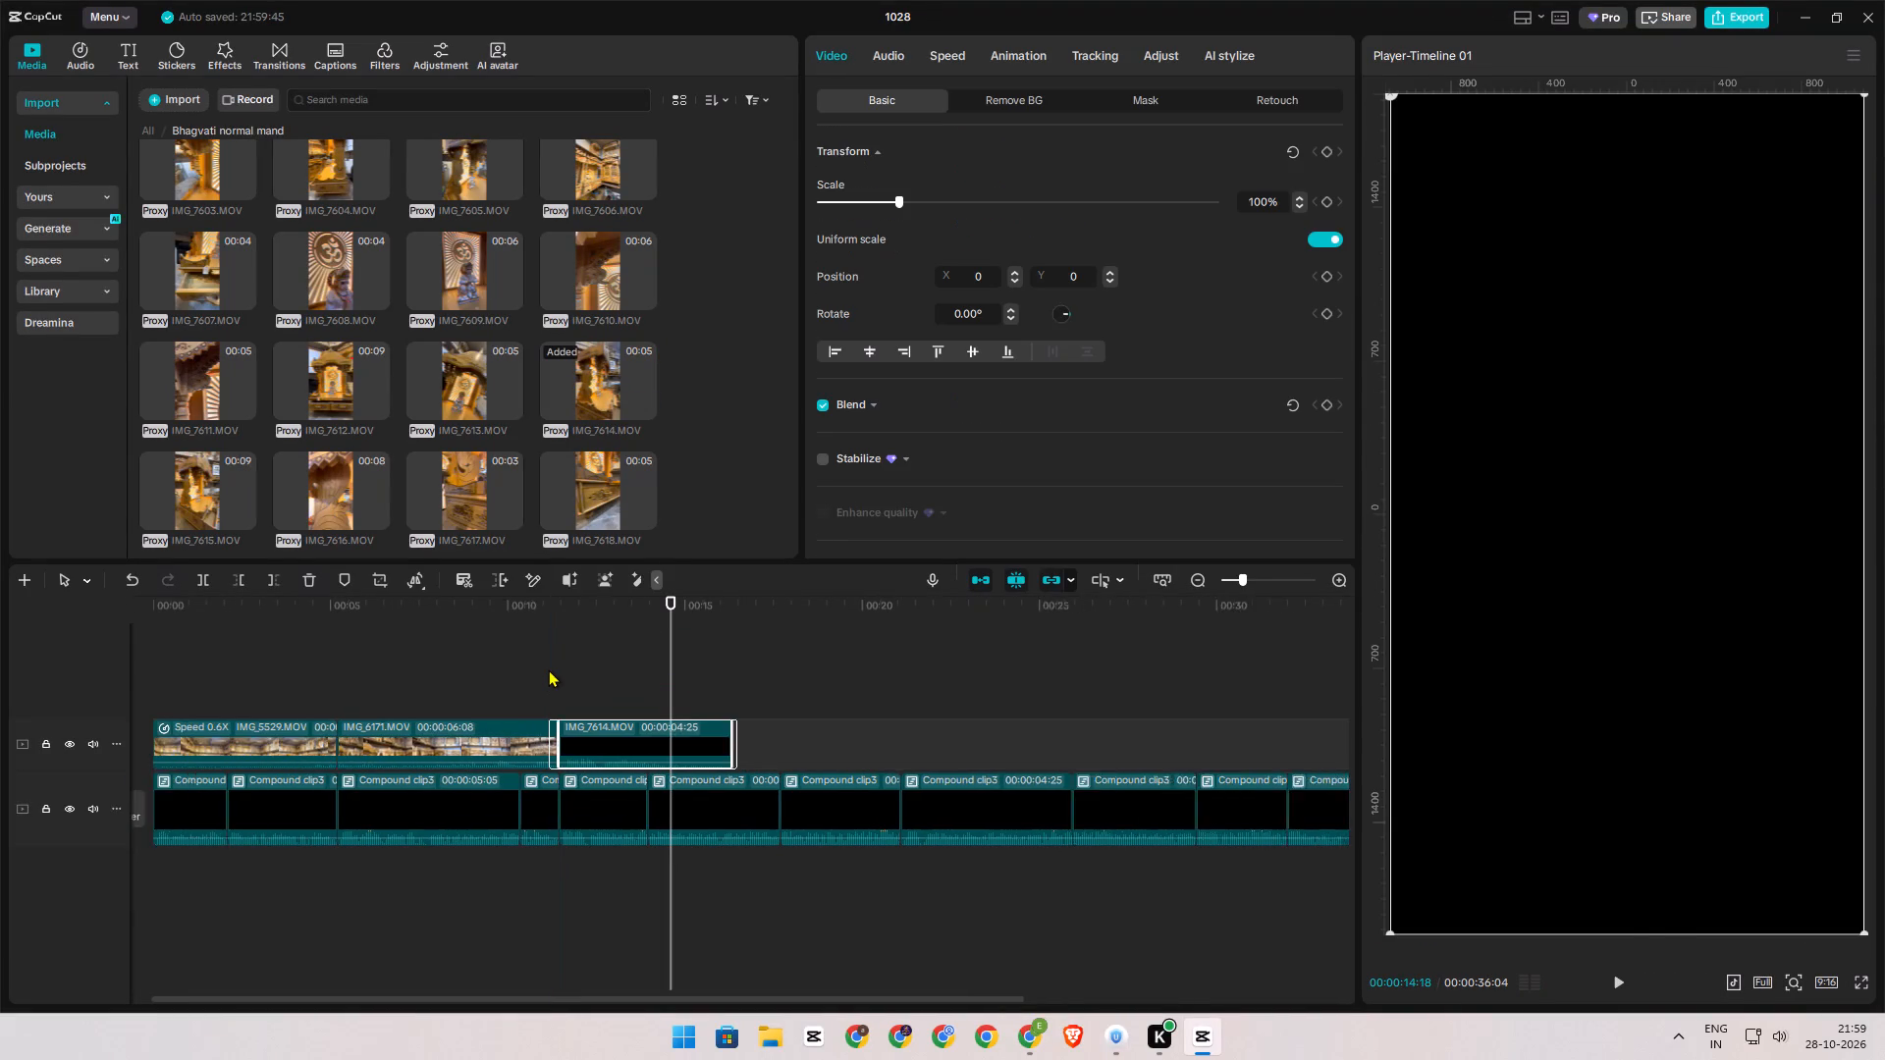
pyautogui.keyDown('ctrl'); pyautogui.scroll(-3, 548, 669); pyautogui.keyUp('ctrl')
pyautogui.click(467, 662)
pyautogui.moveTo(467, 662); pyautogui.dragTo(457, 662)
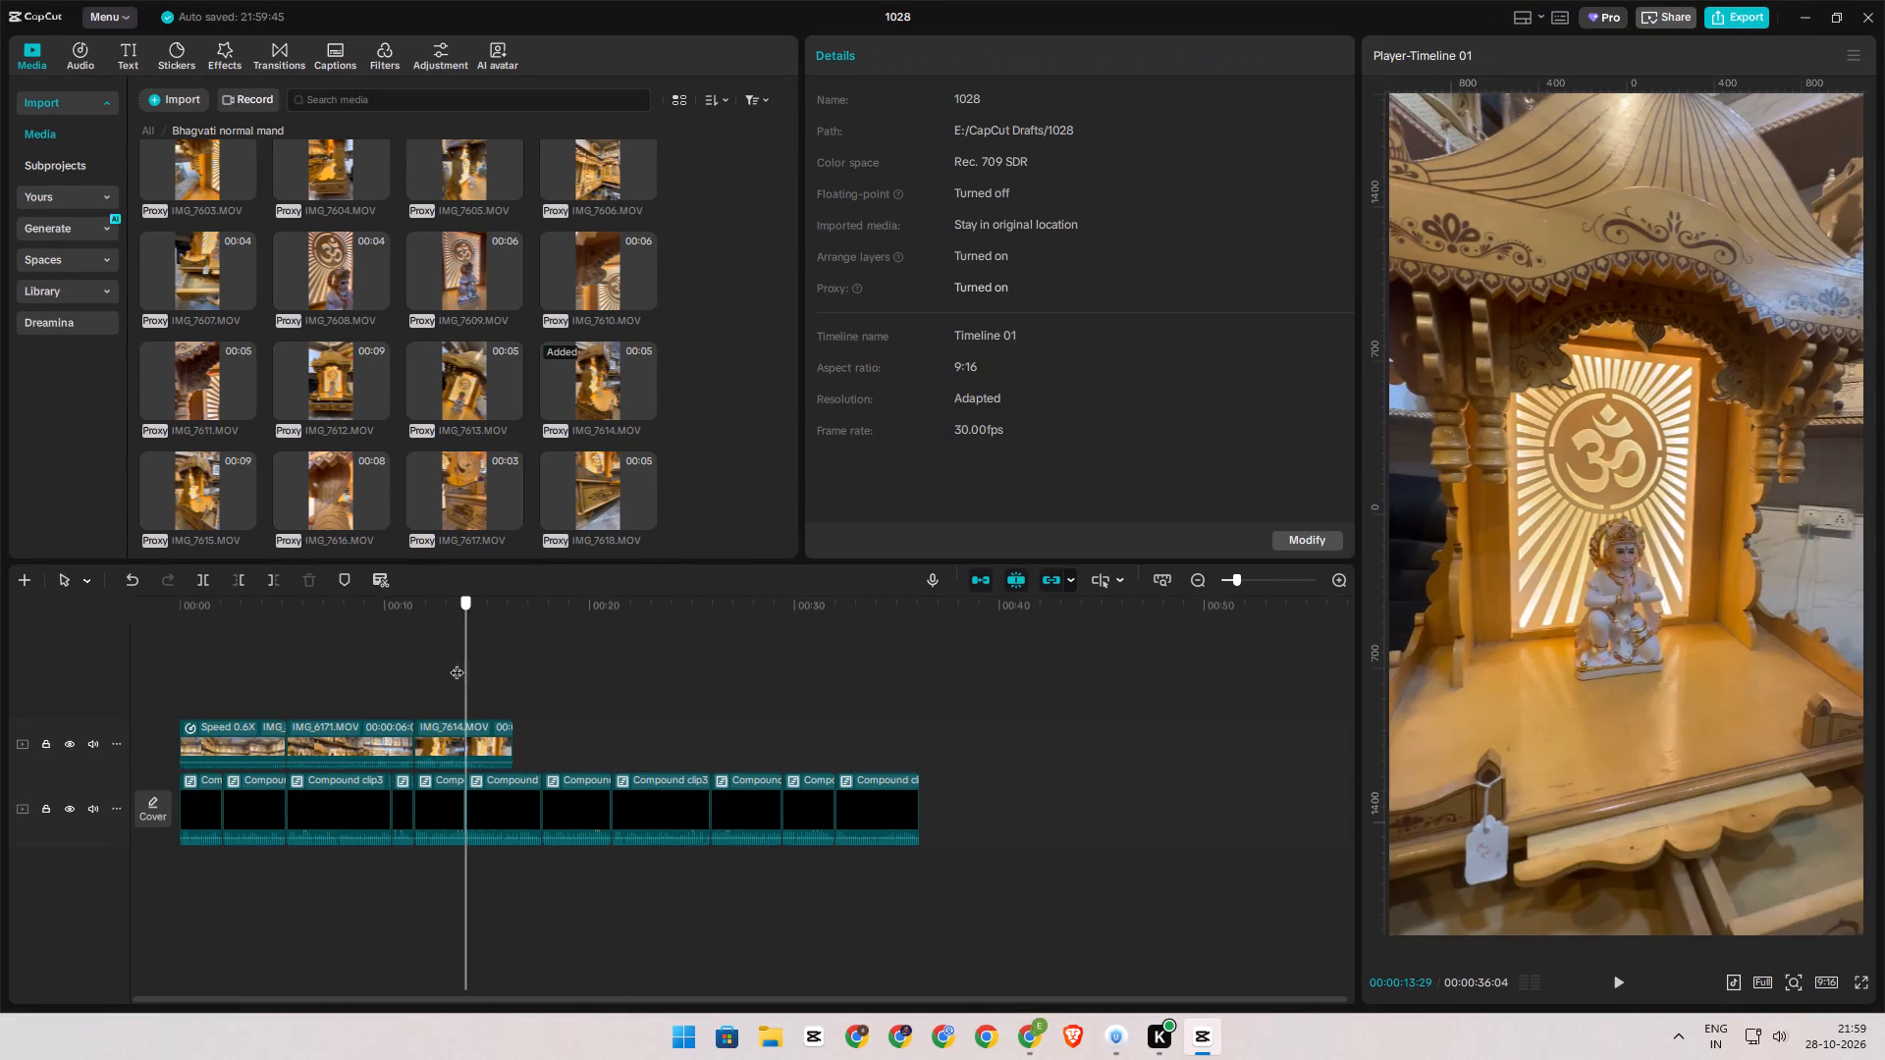
pyautogui.moveTo(457, 662); pyautogui.dragTo(132, 663)
pyautogui.press('space')
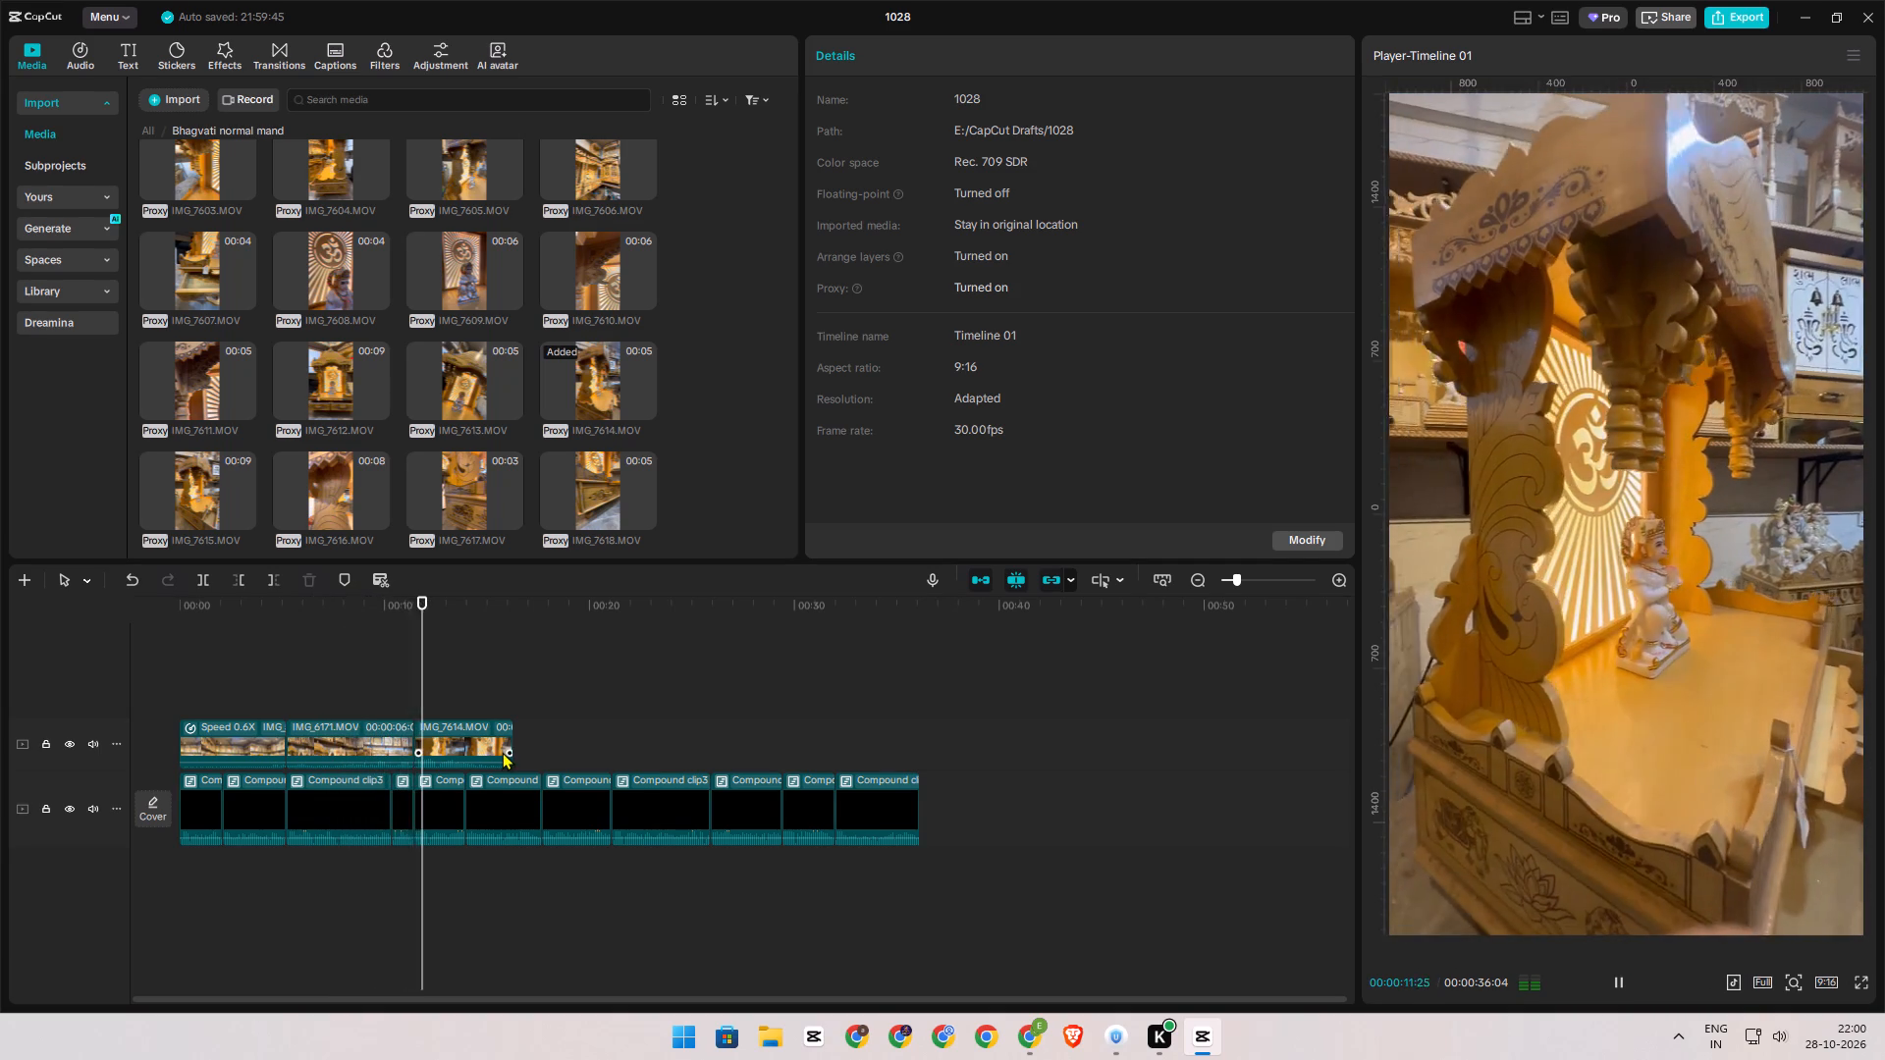
pyautogui.keyDown('ctrl'); pyautogui.scroll(-1, 509, 732); pyautogui.keyUp('ctrl')
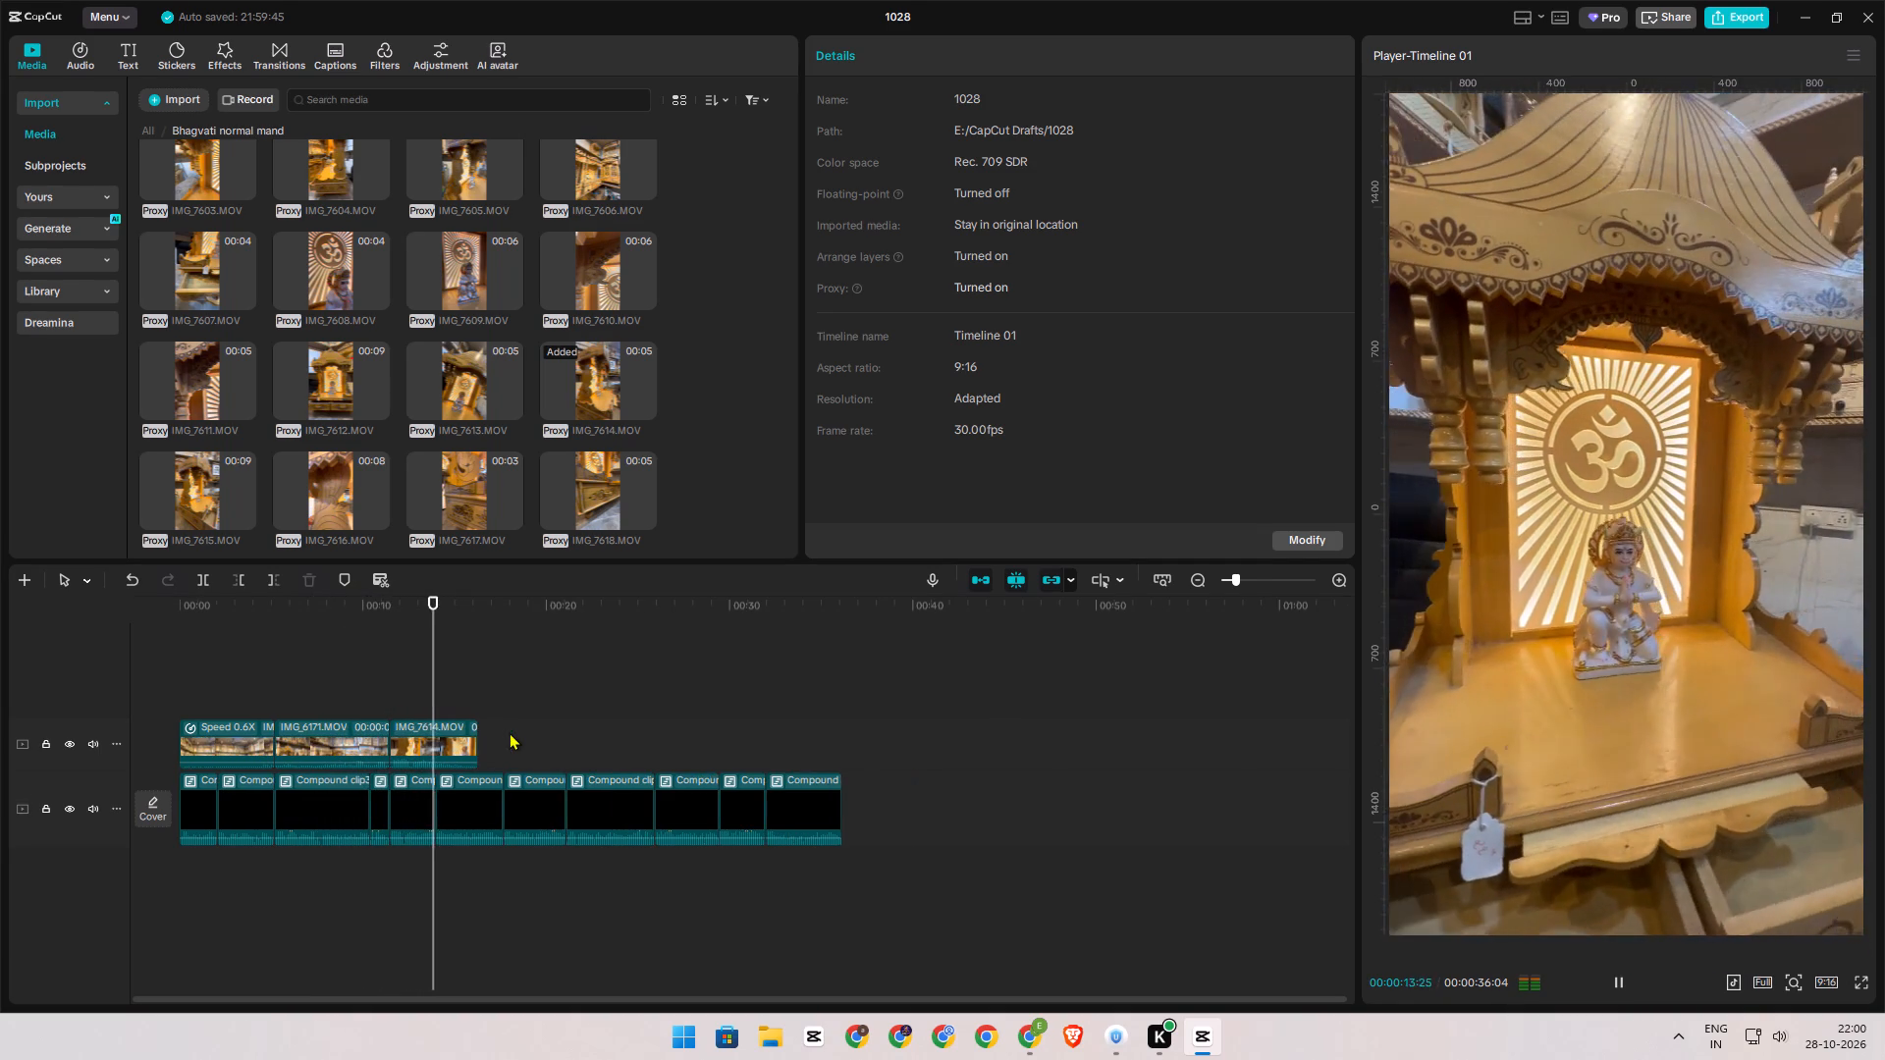
pyautogui.click(445, 729)
pyautogui.press('space')
pyautogui.click(930, 55)
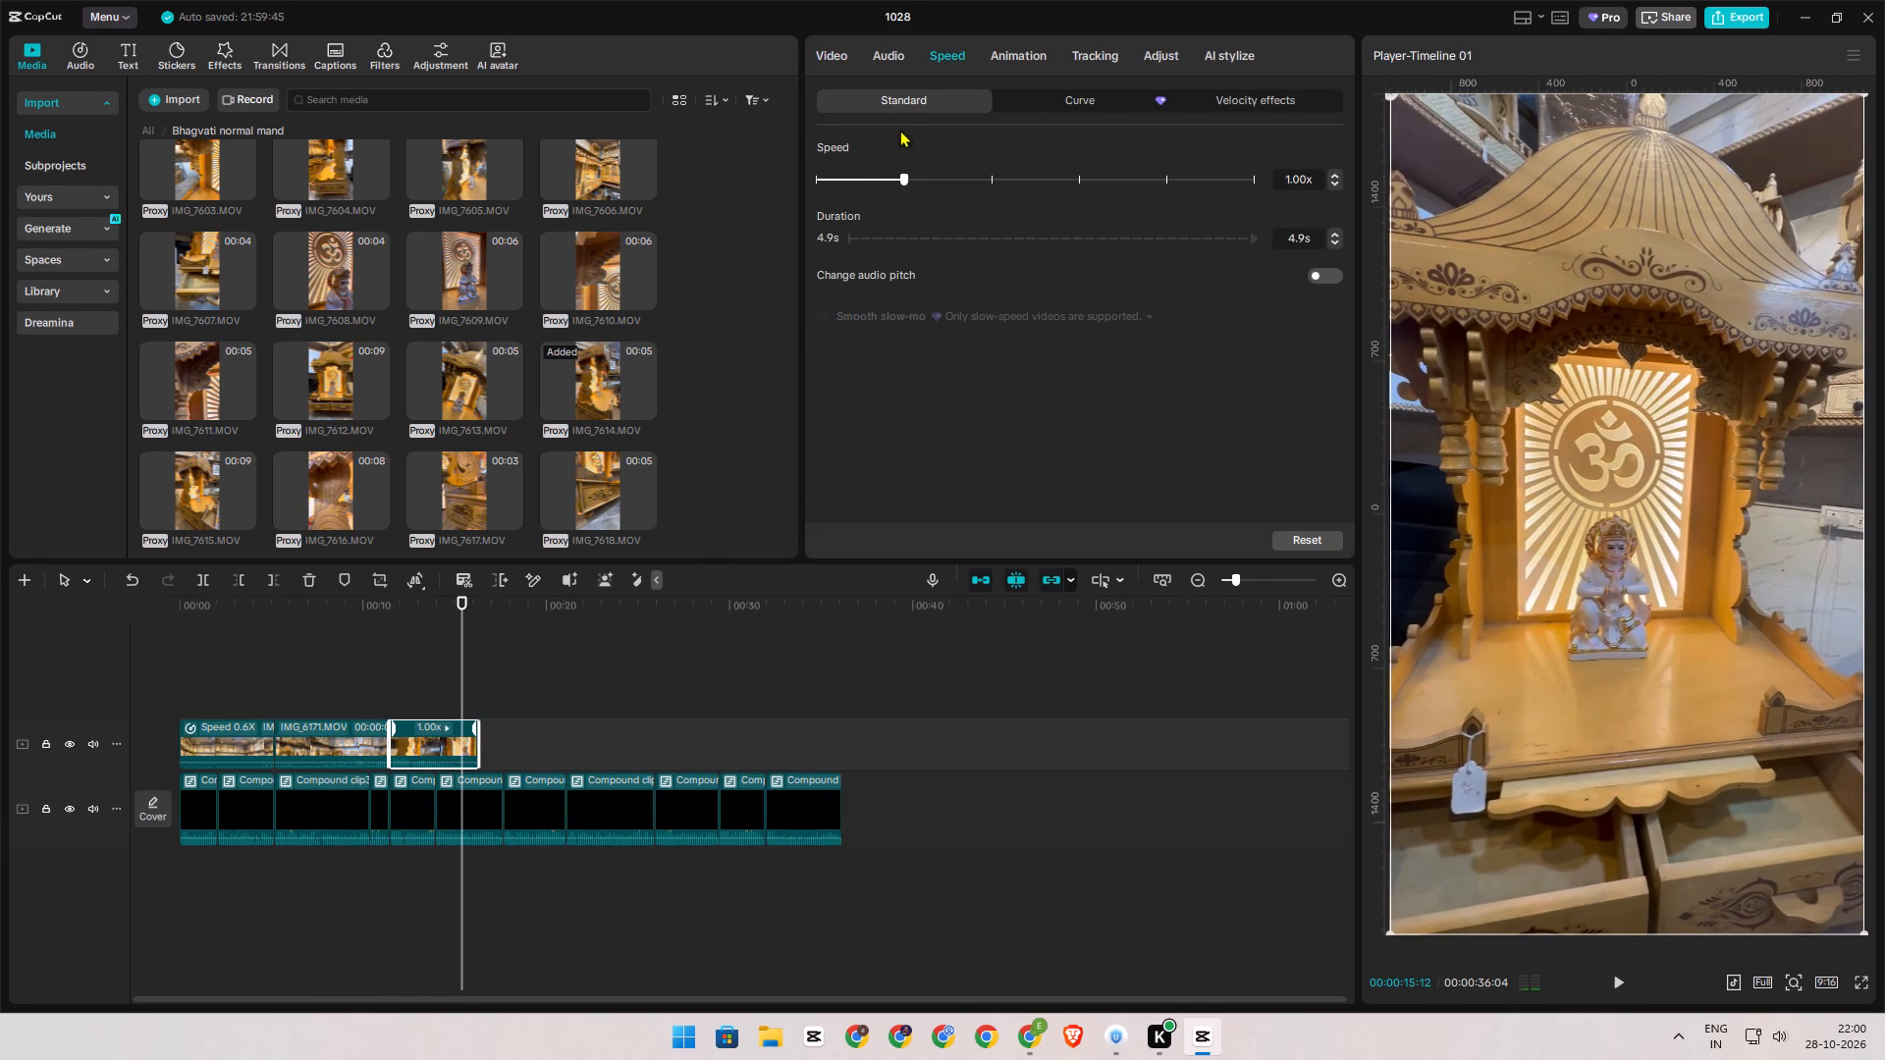
pyautogui.click(876, 177)
pyautogui.click(869, 179)
# Trim the end of the slowed IMG_7614.MOV clip to the end of the sixth voice-over segment.
pyautogui.press('space')
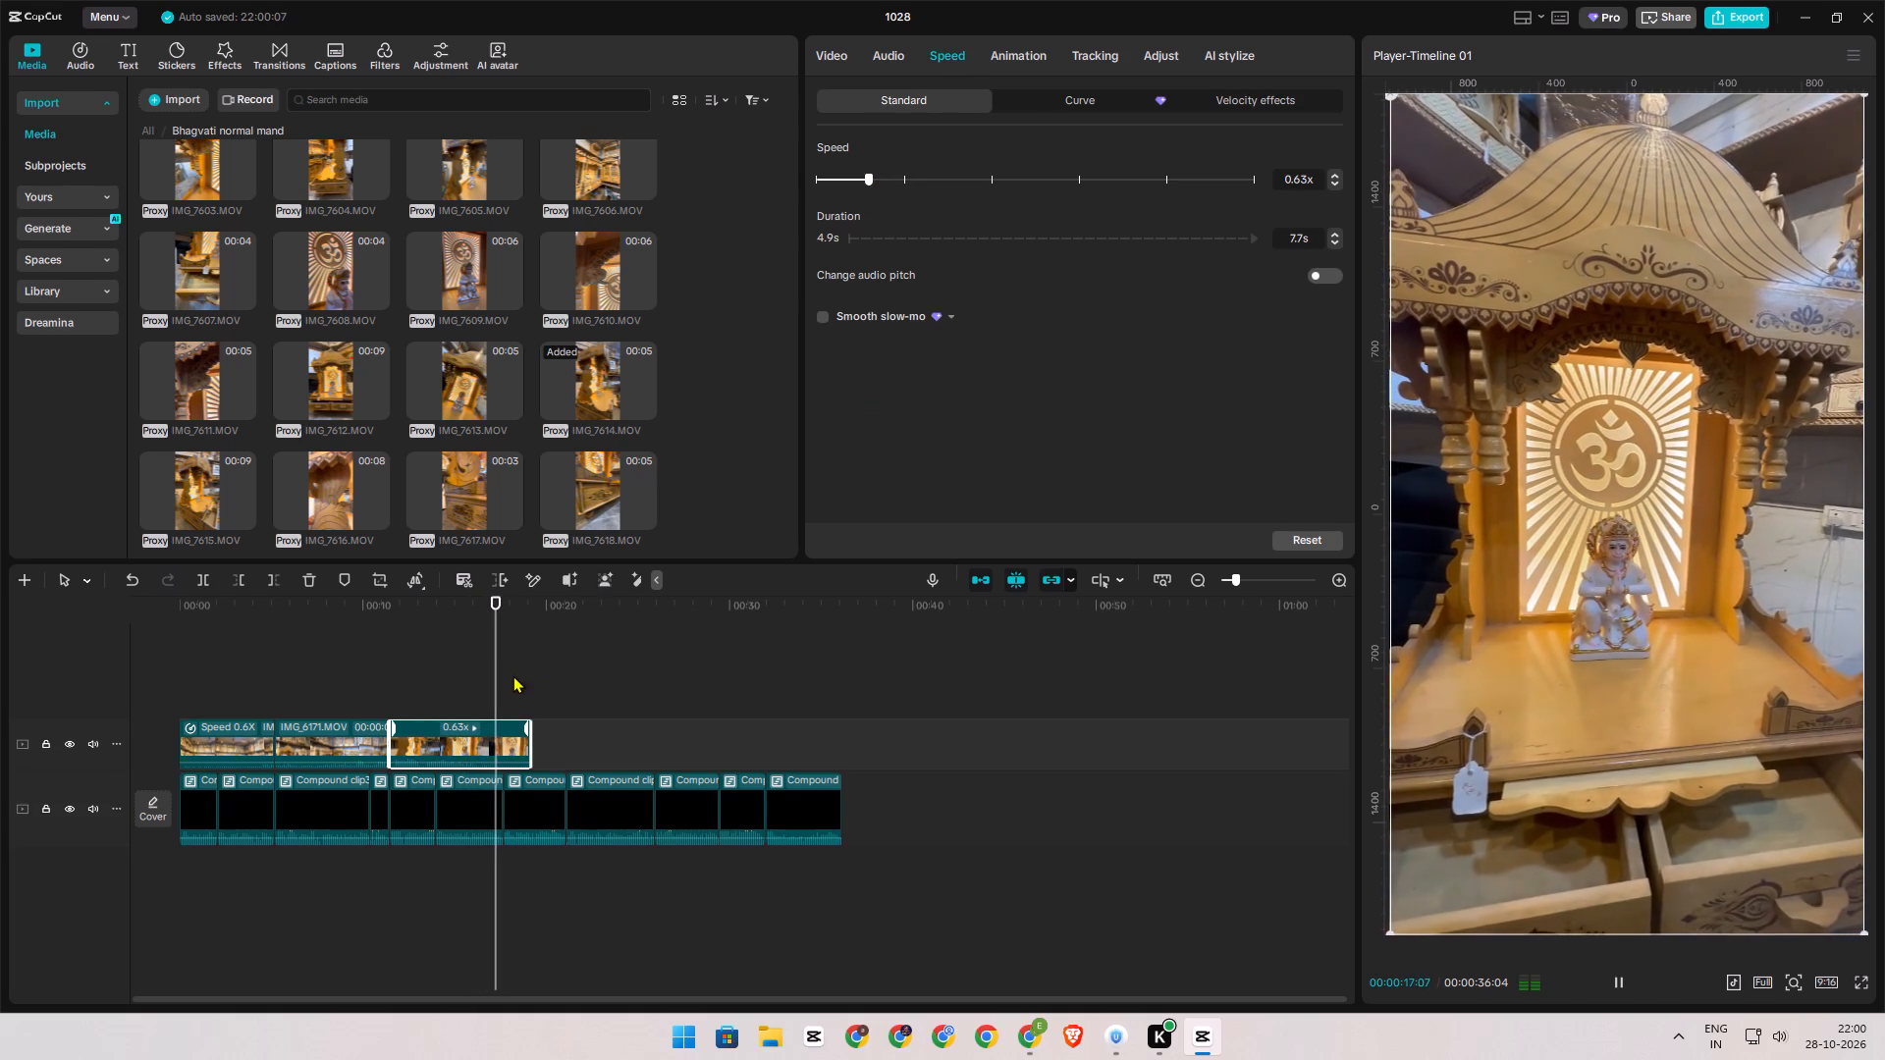
pyautogui.doubleClick(512, 675)
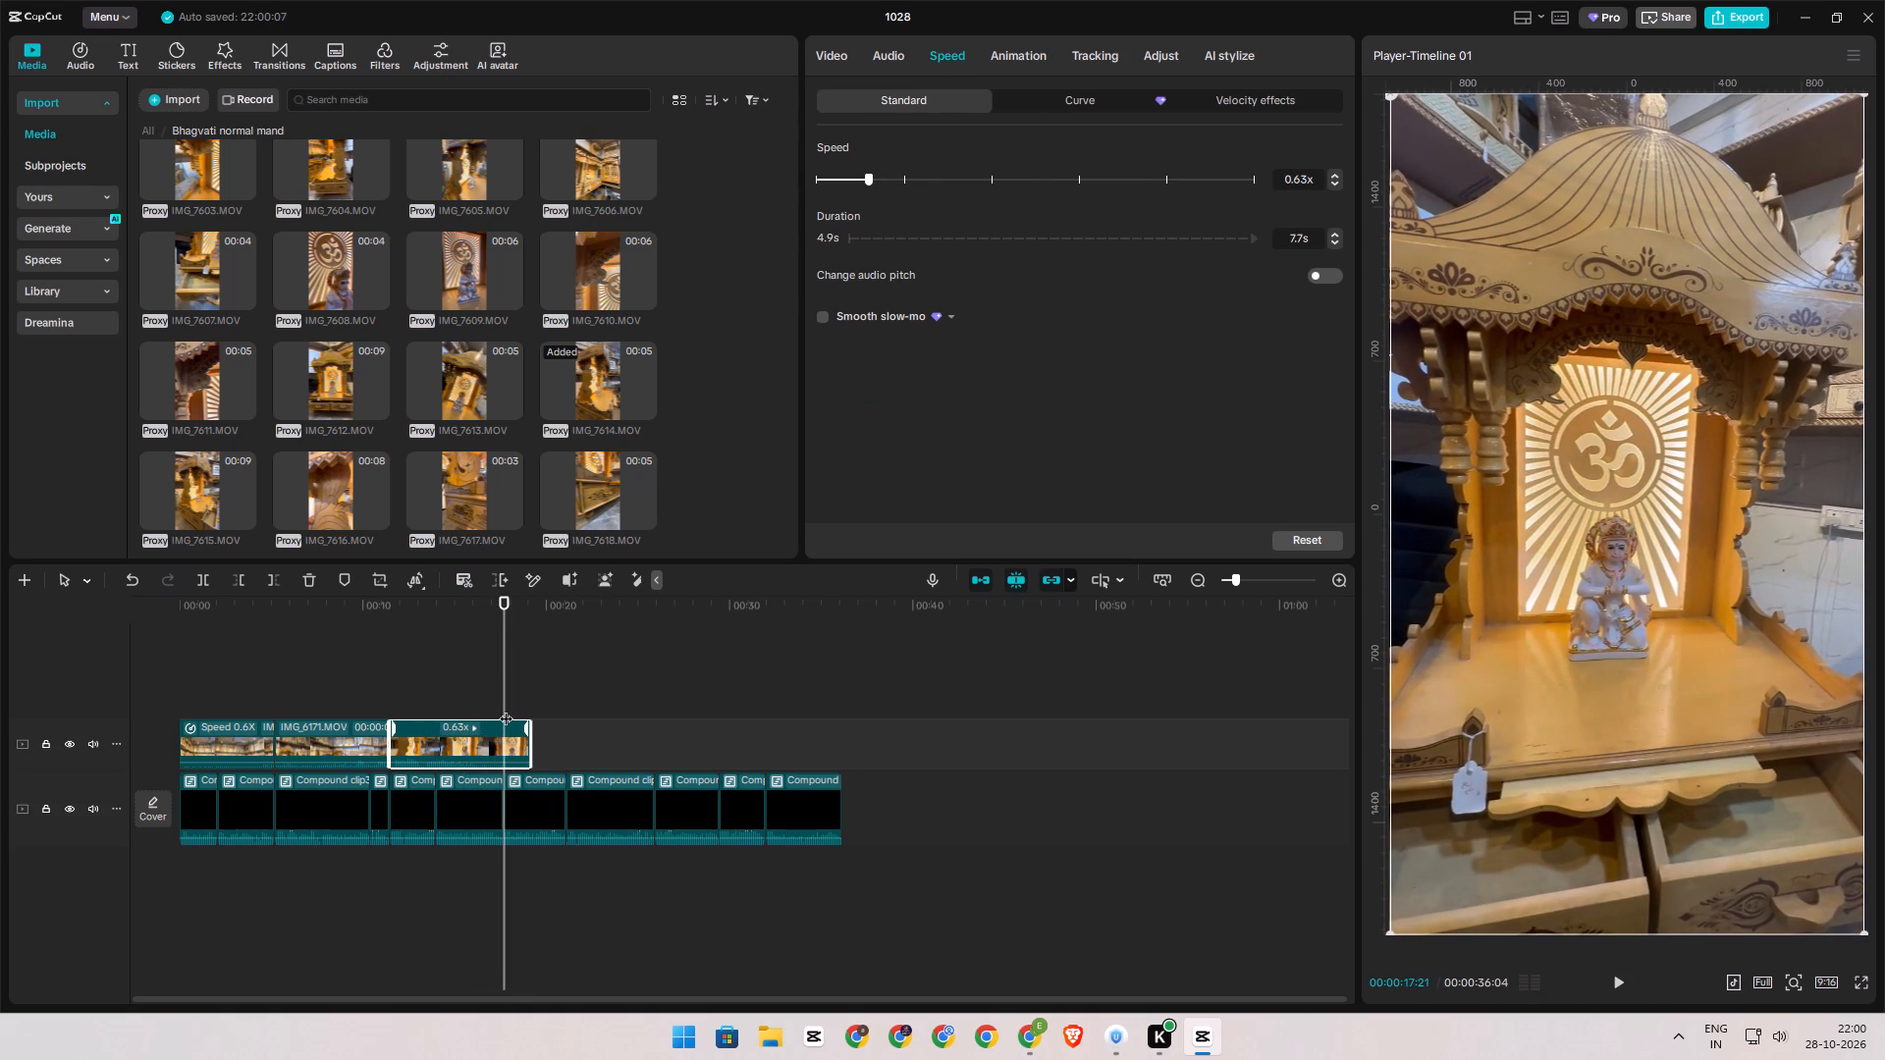
pyautogui.write('sd')
pyautogui.press('space')
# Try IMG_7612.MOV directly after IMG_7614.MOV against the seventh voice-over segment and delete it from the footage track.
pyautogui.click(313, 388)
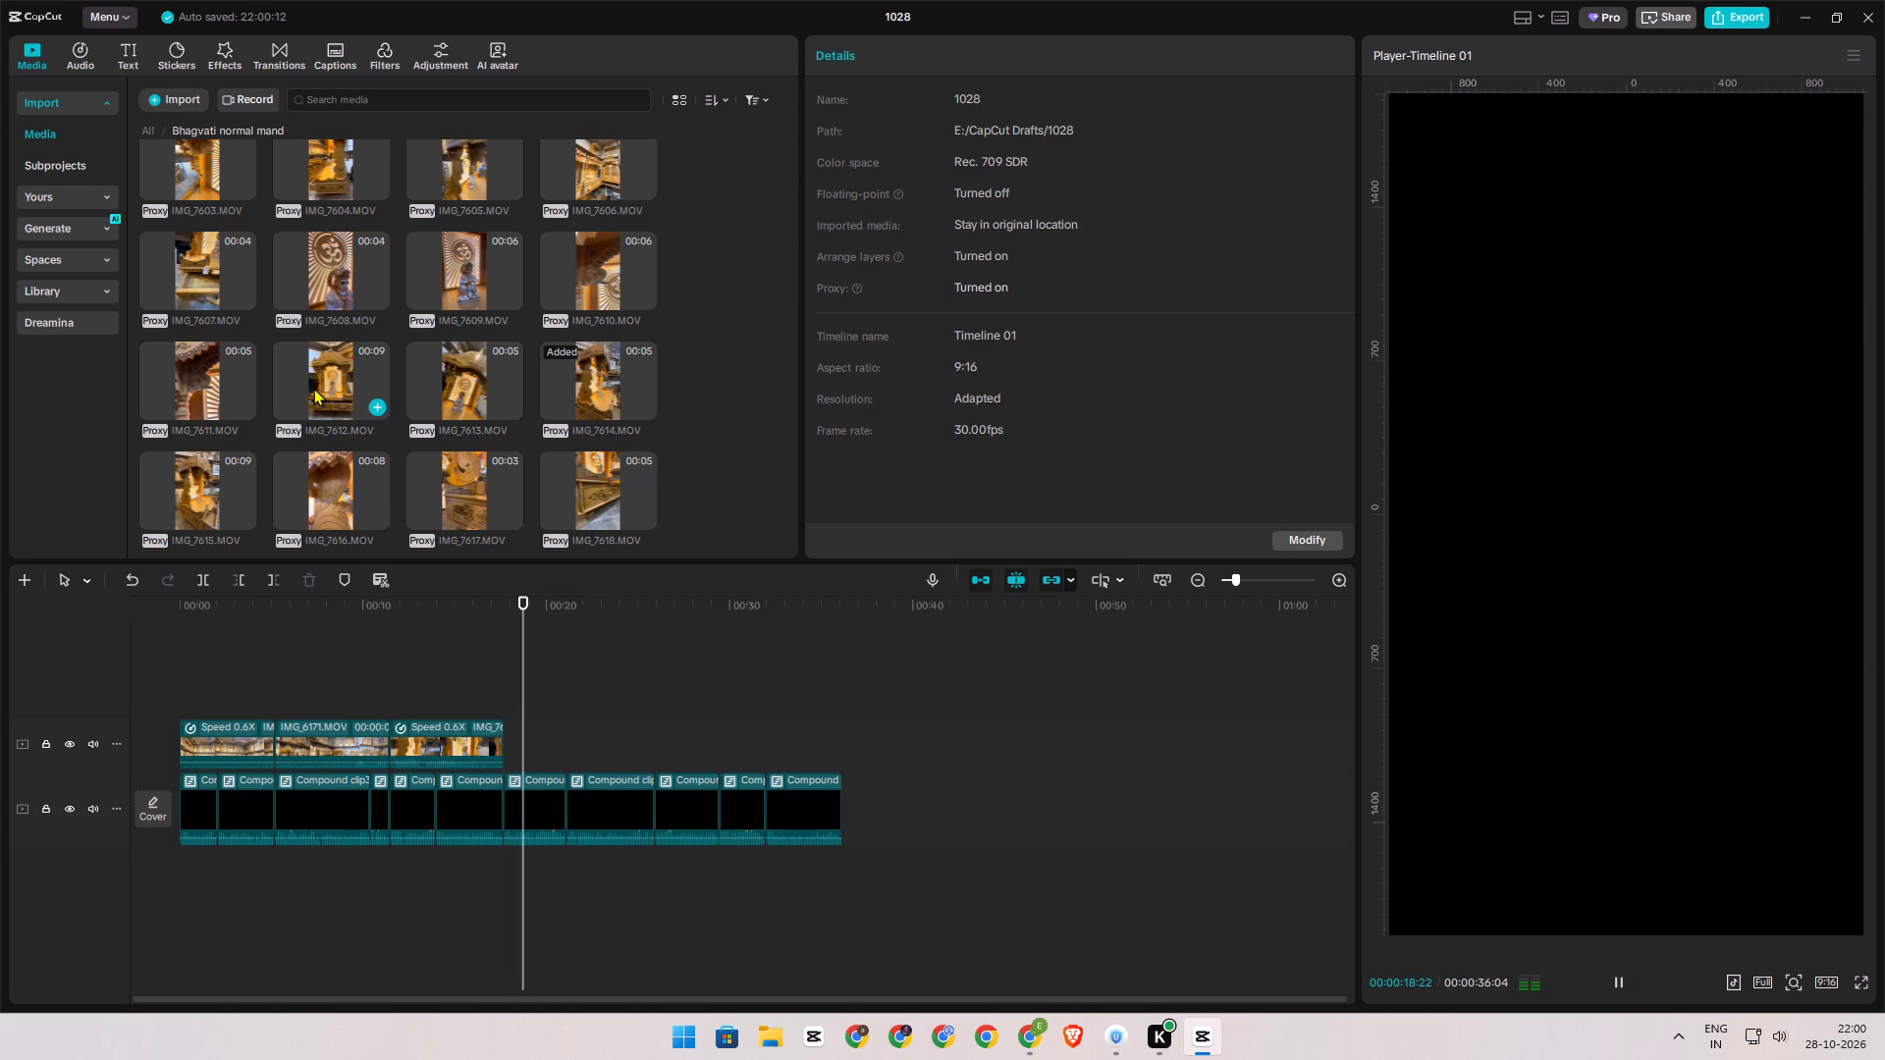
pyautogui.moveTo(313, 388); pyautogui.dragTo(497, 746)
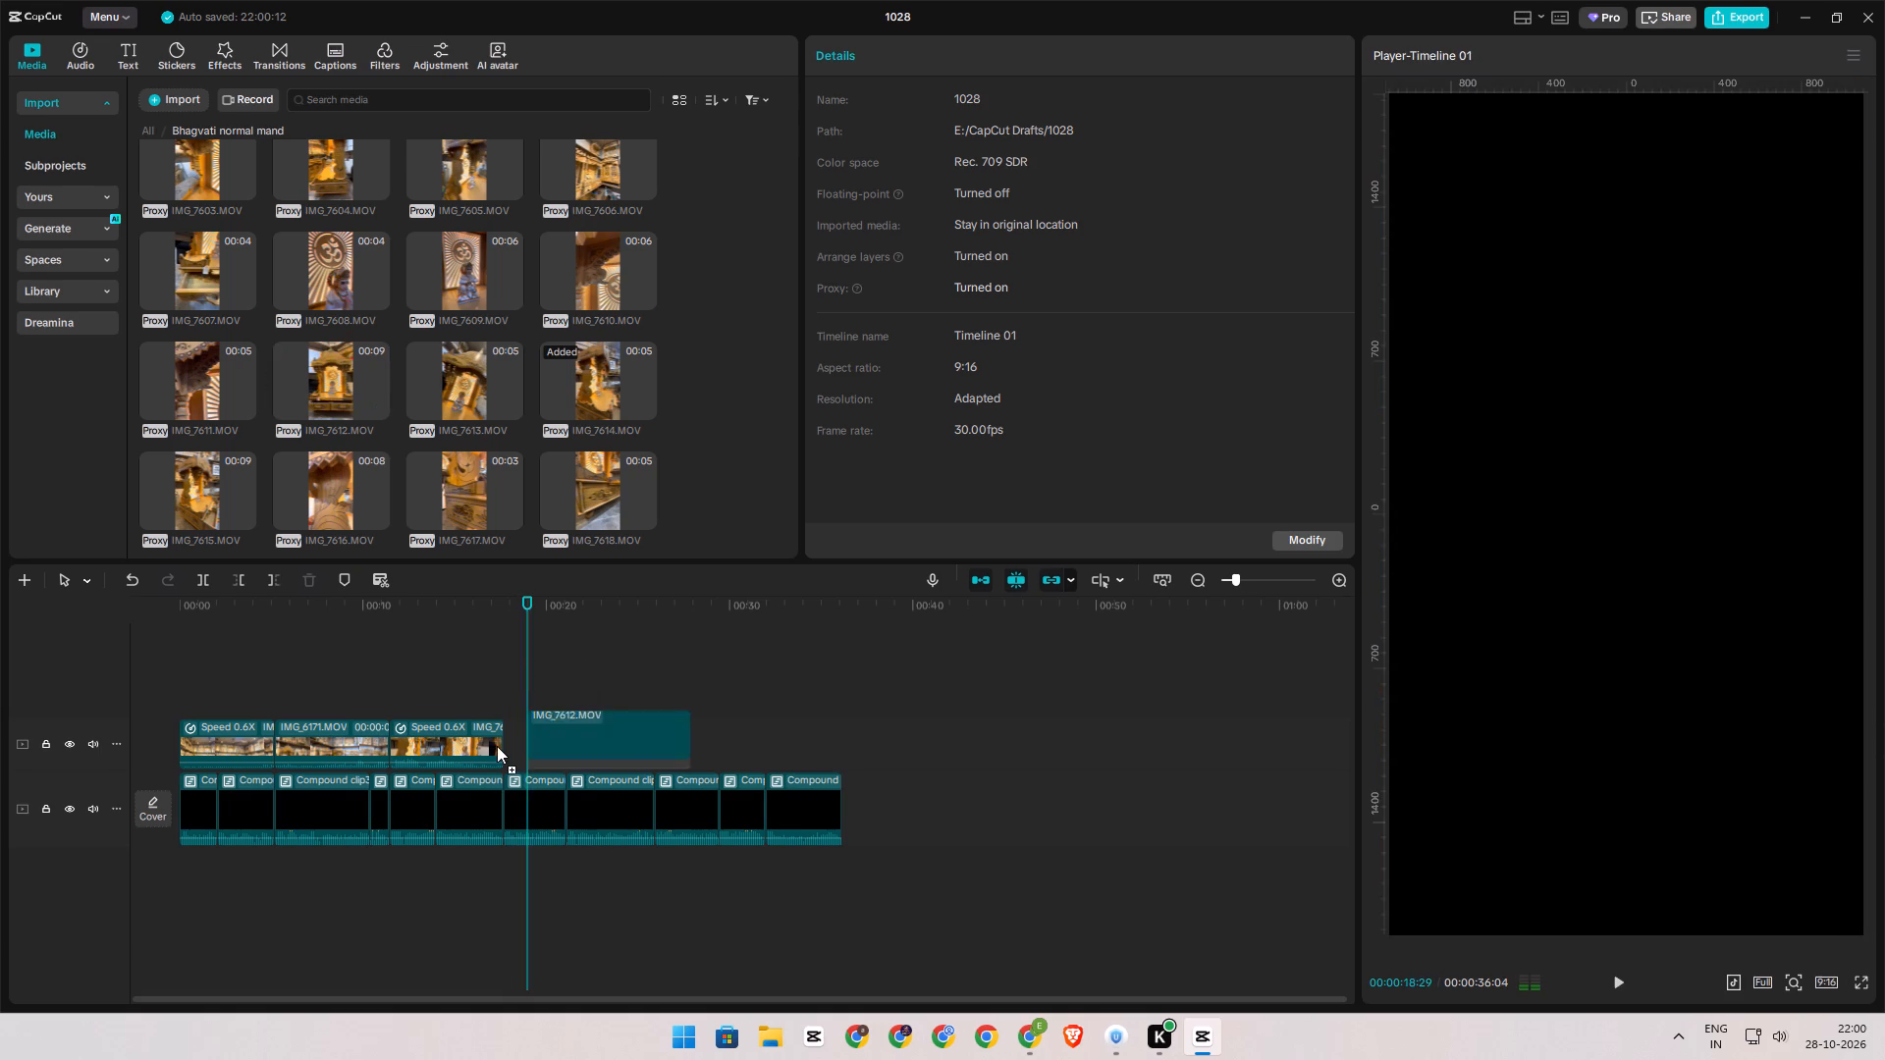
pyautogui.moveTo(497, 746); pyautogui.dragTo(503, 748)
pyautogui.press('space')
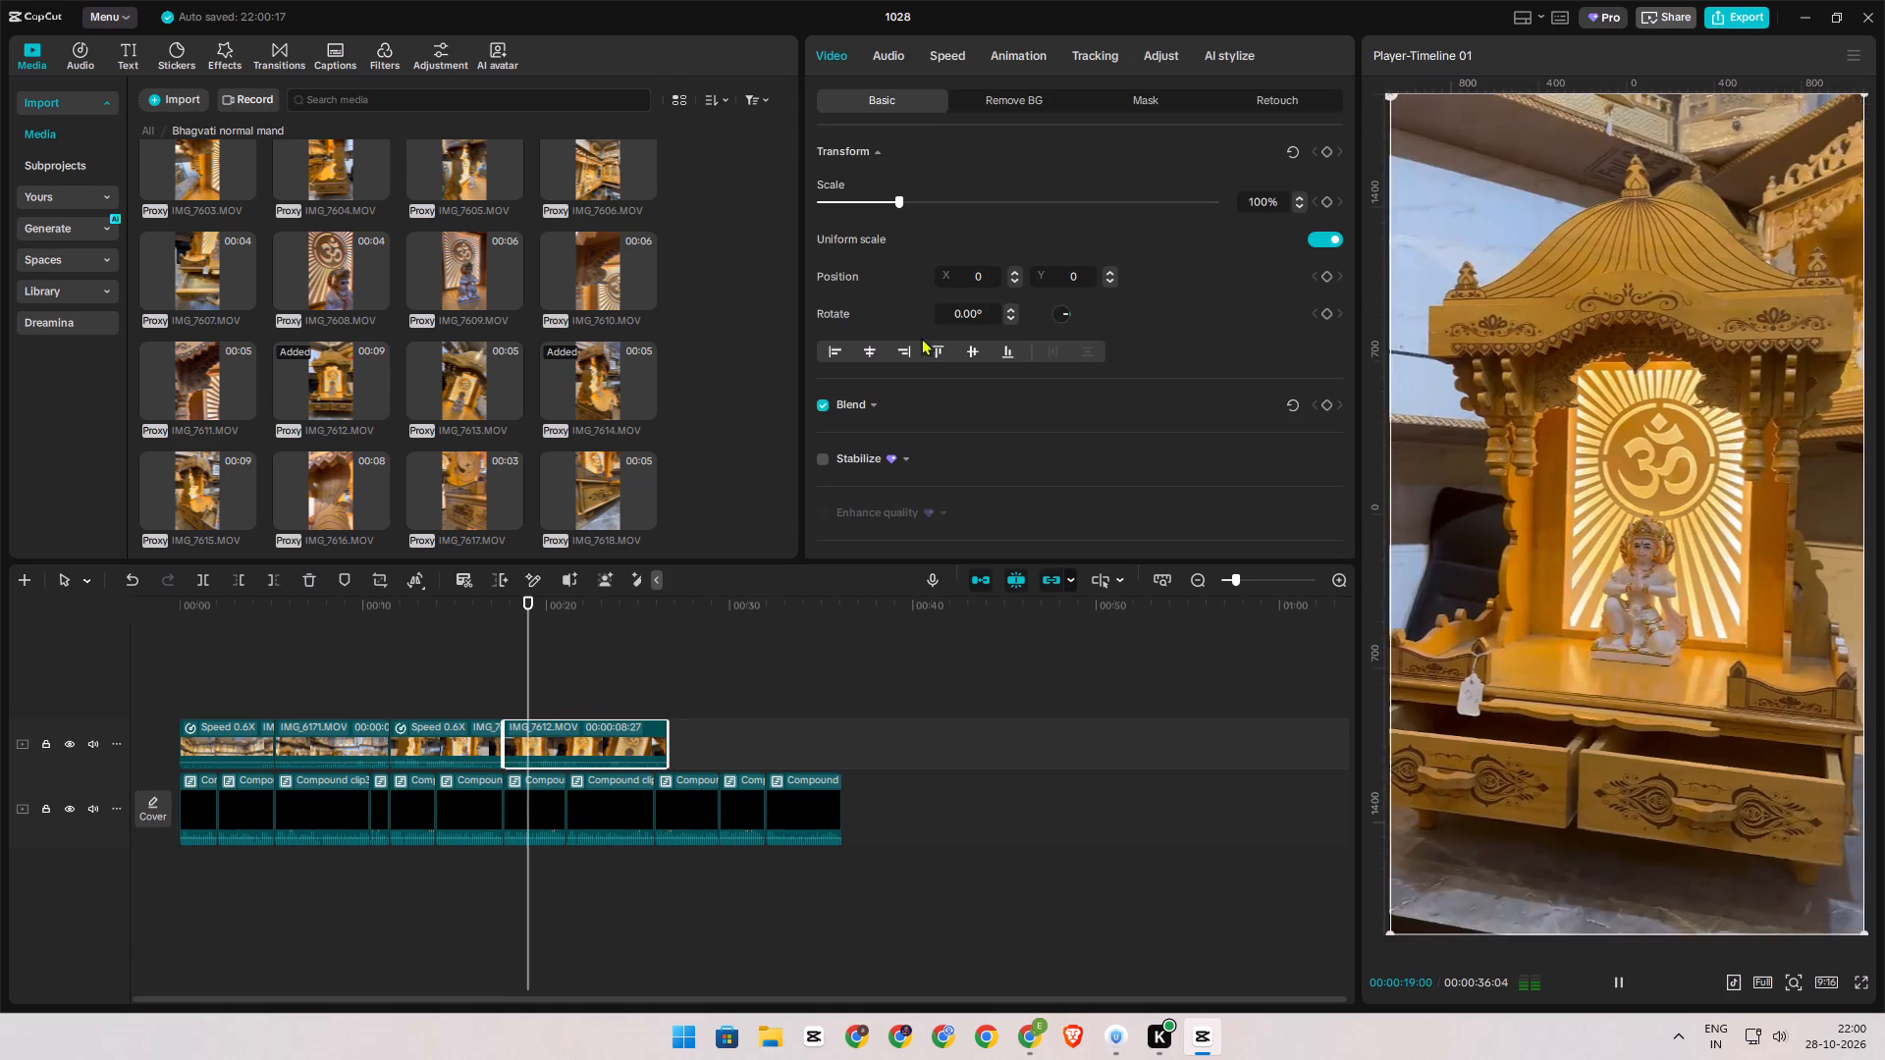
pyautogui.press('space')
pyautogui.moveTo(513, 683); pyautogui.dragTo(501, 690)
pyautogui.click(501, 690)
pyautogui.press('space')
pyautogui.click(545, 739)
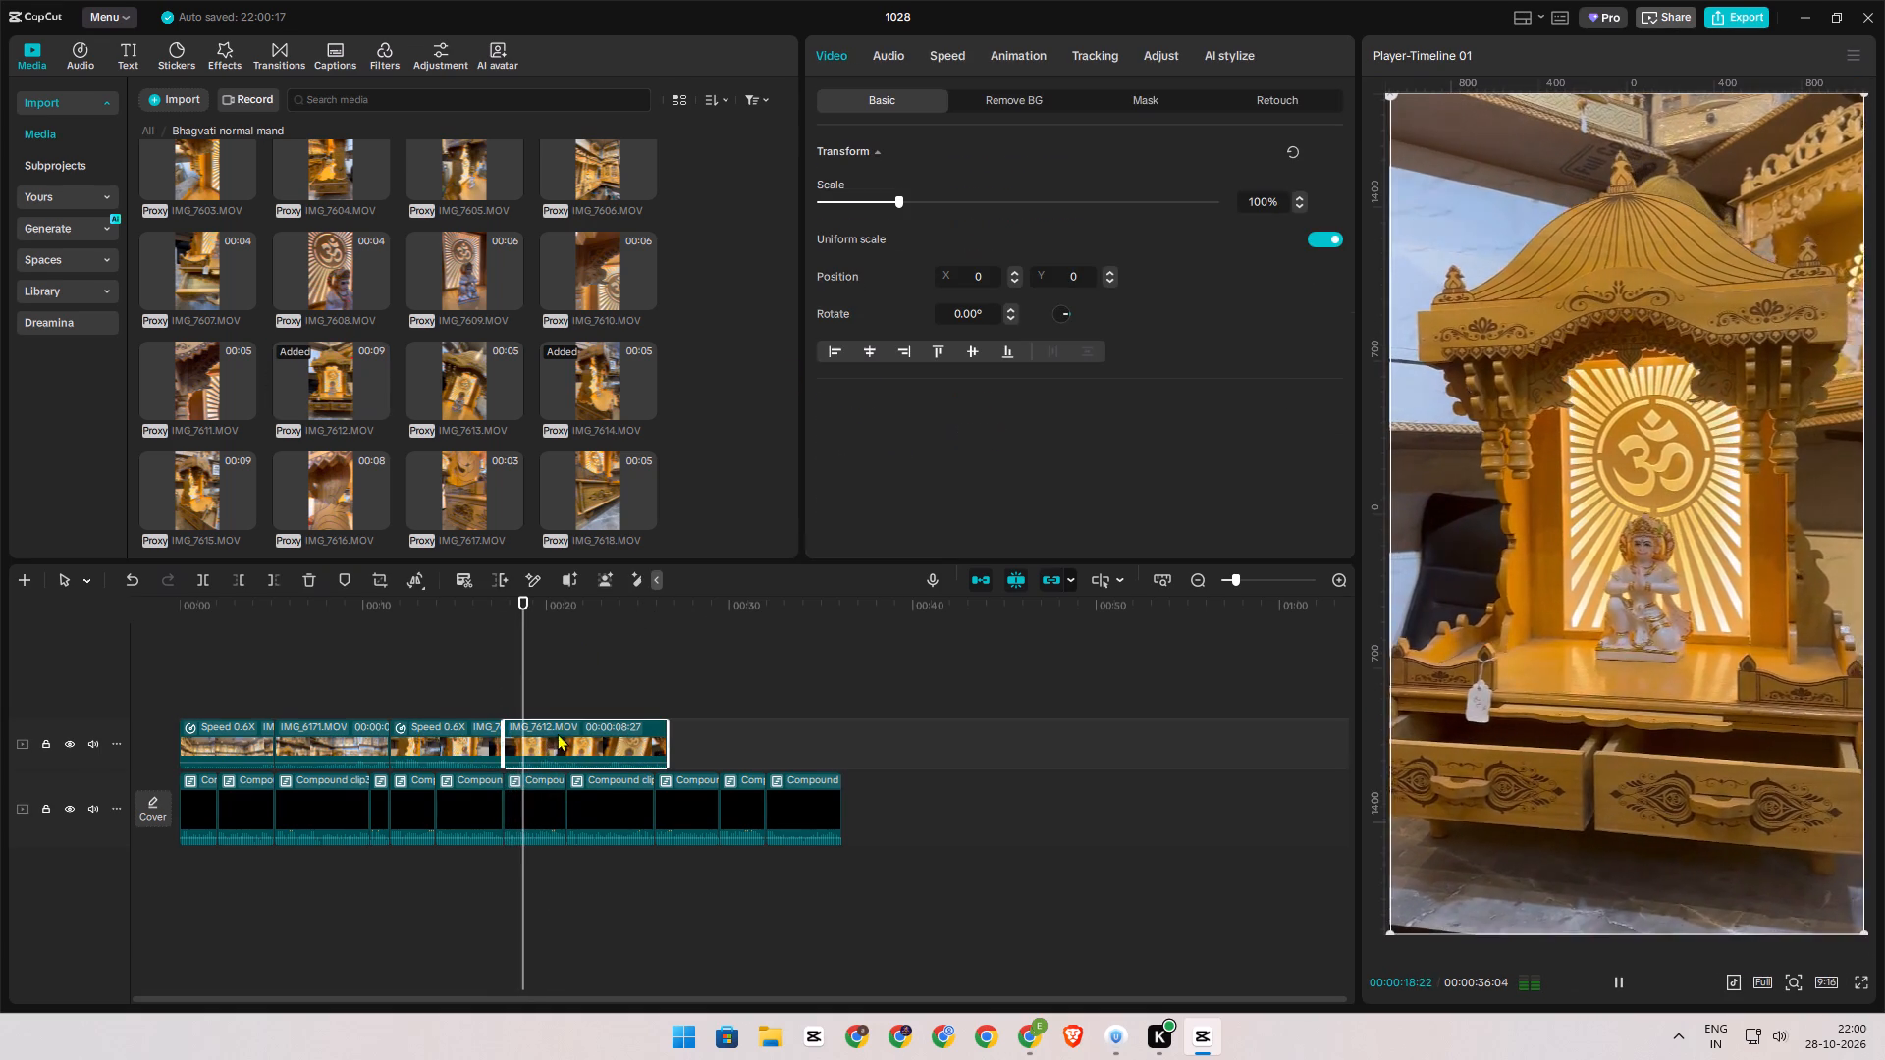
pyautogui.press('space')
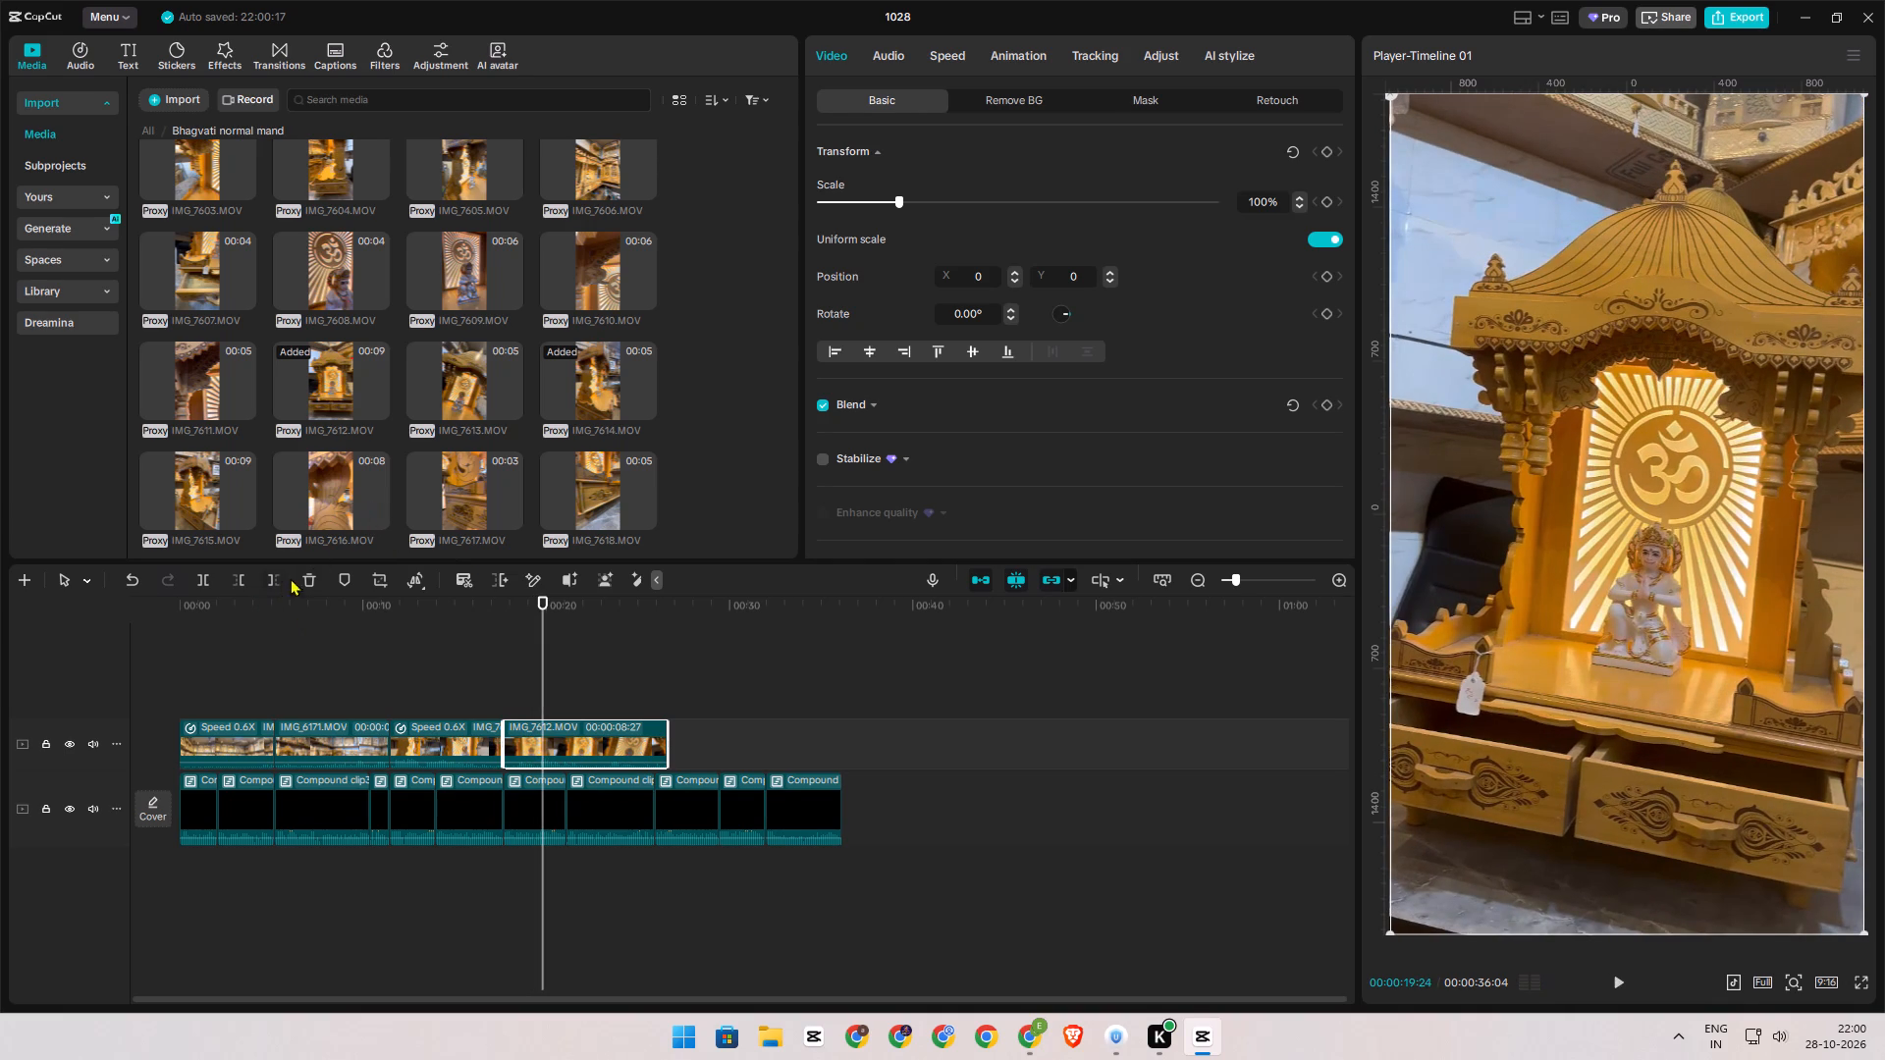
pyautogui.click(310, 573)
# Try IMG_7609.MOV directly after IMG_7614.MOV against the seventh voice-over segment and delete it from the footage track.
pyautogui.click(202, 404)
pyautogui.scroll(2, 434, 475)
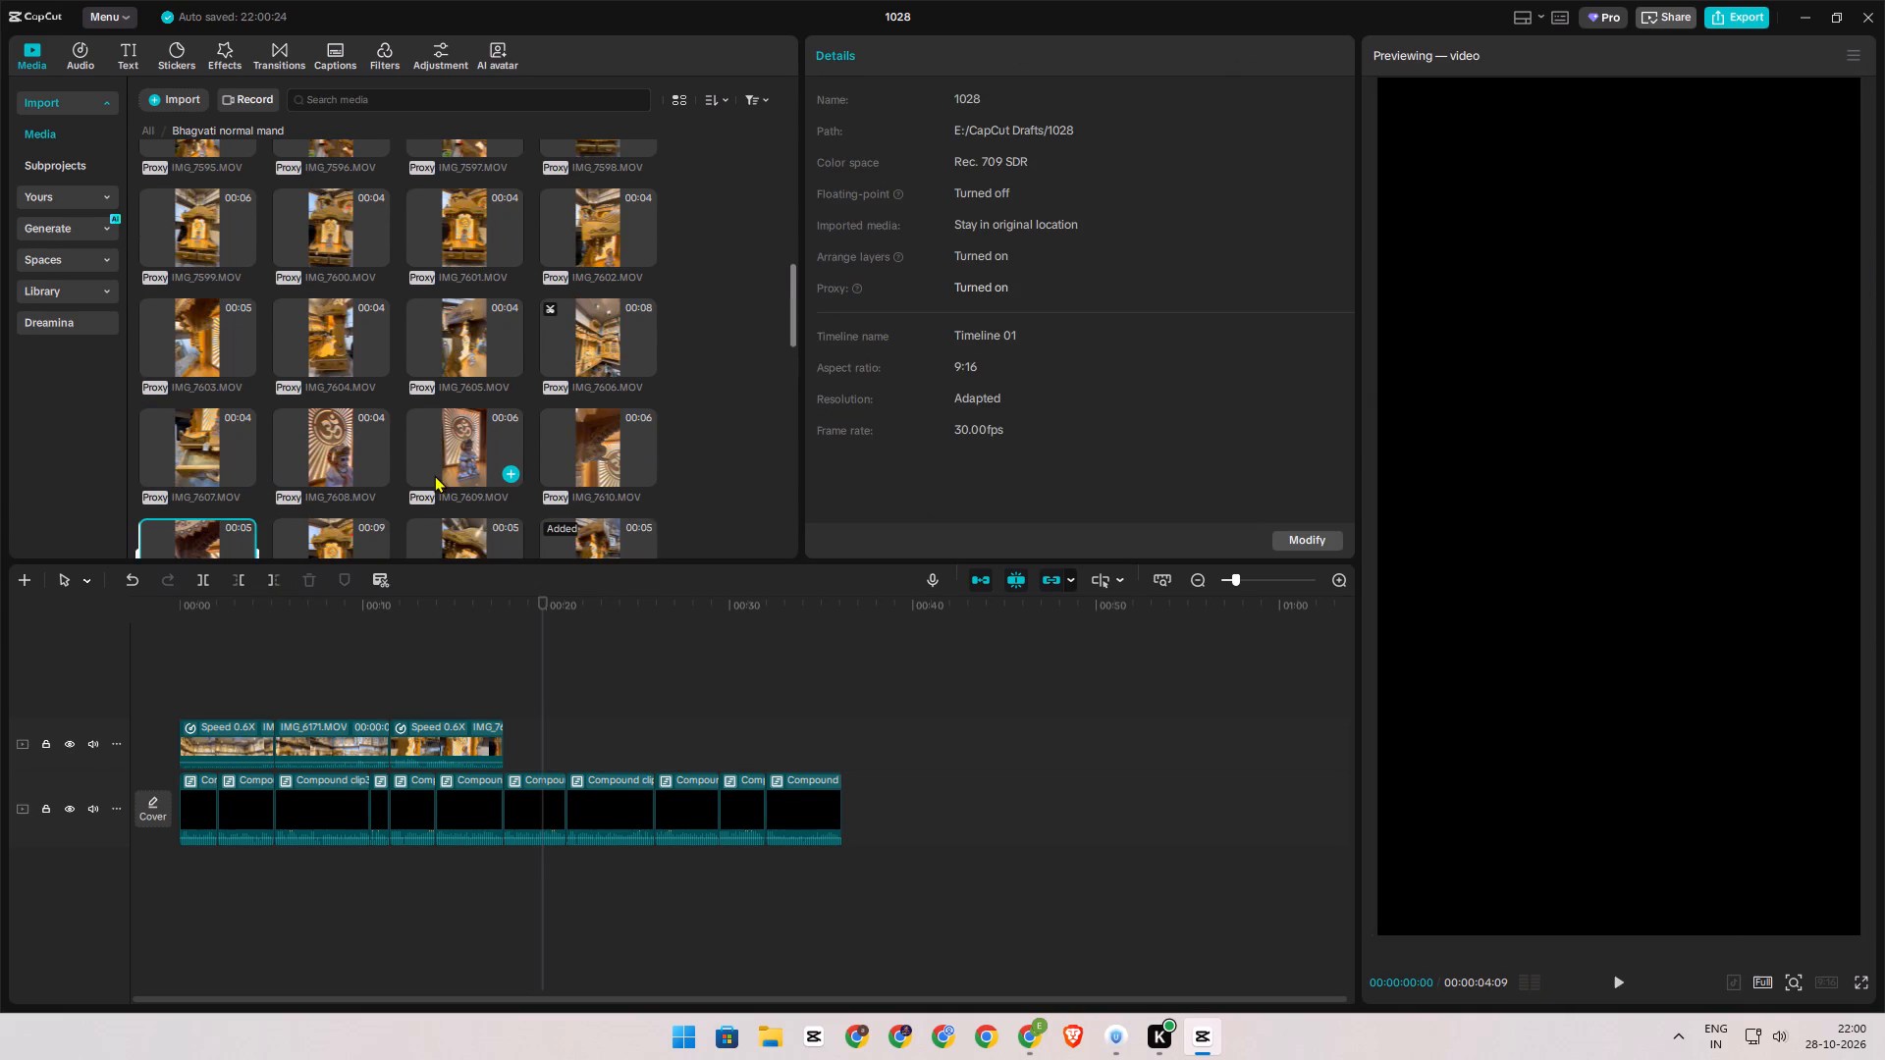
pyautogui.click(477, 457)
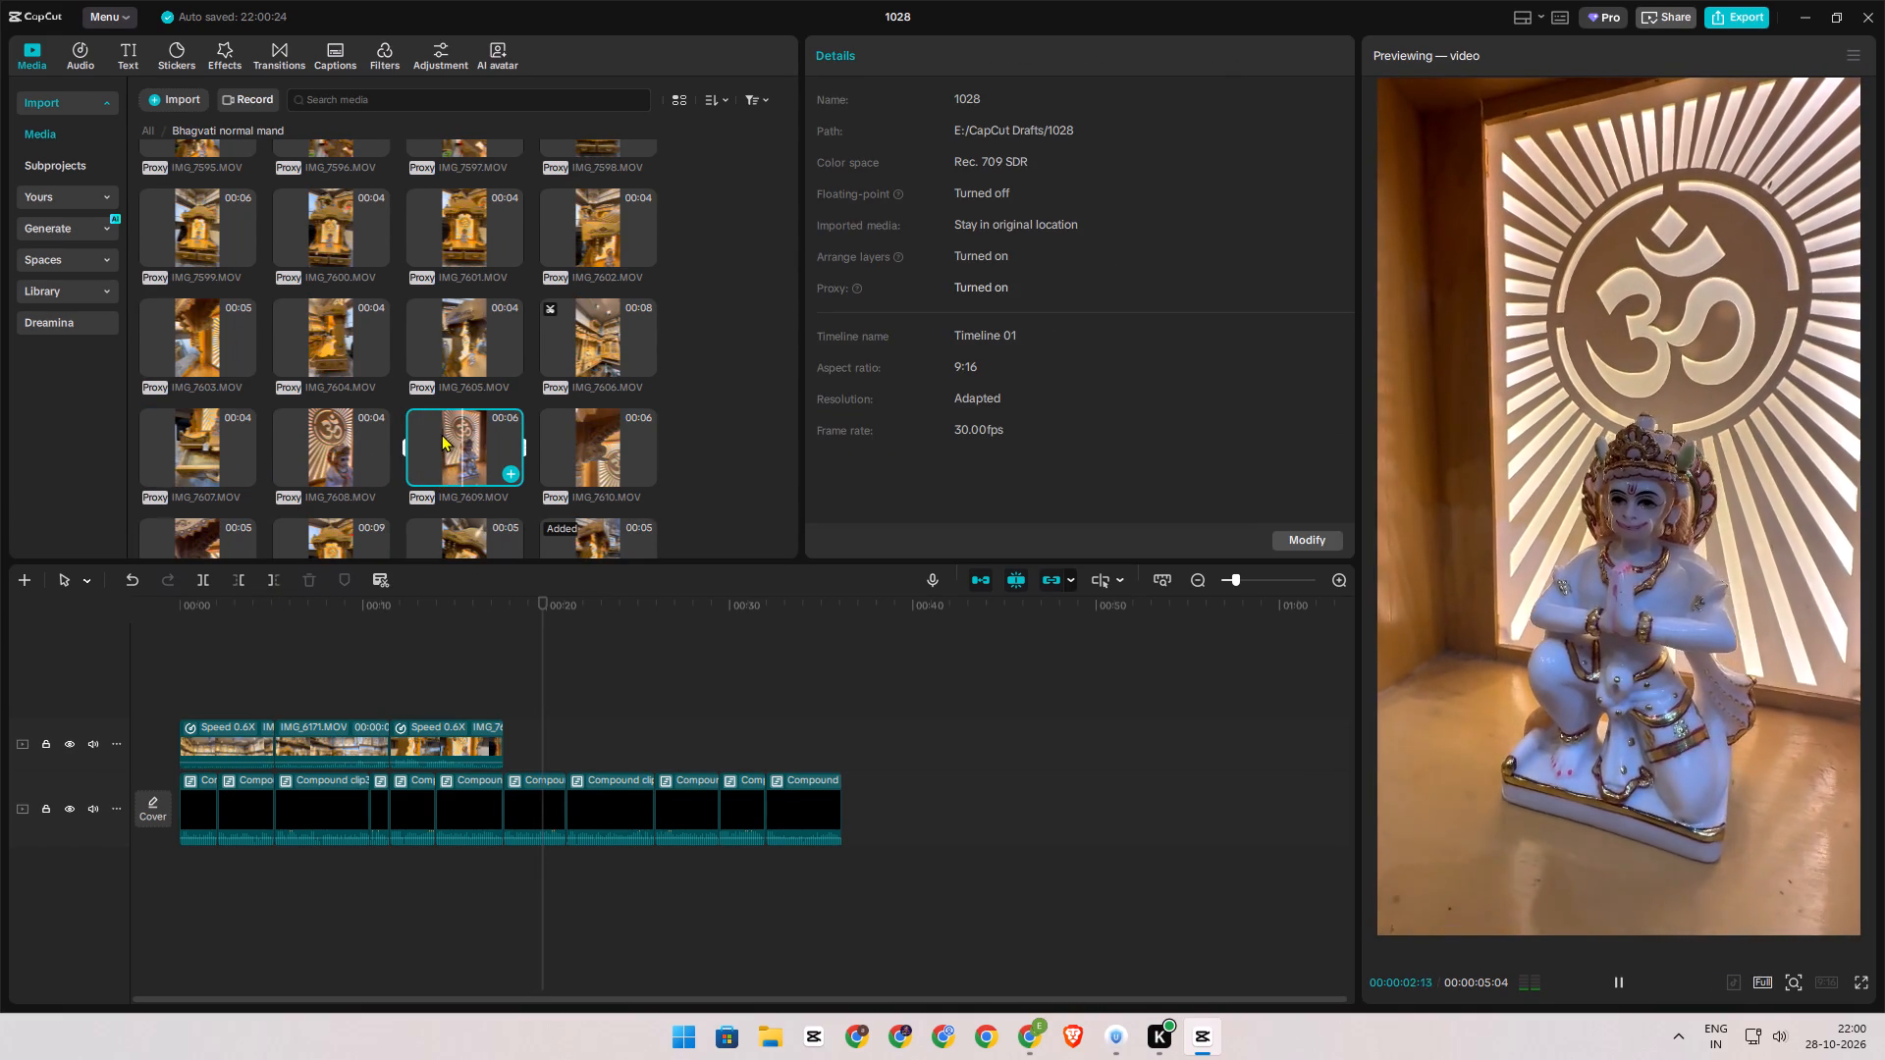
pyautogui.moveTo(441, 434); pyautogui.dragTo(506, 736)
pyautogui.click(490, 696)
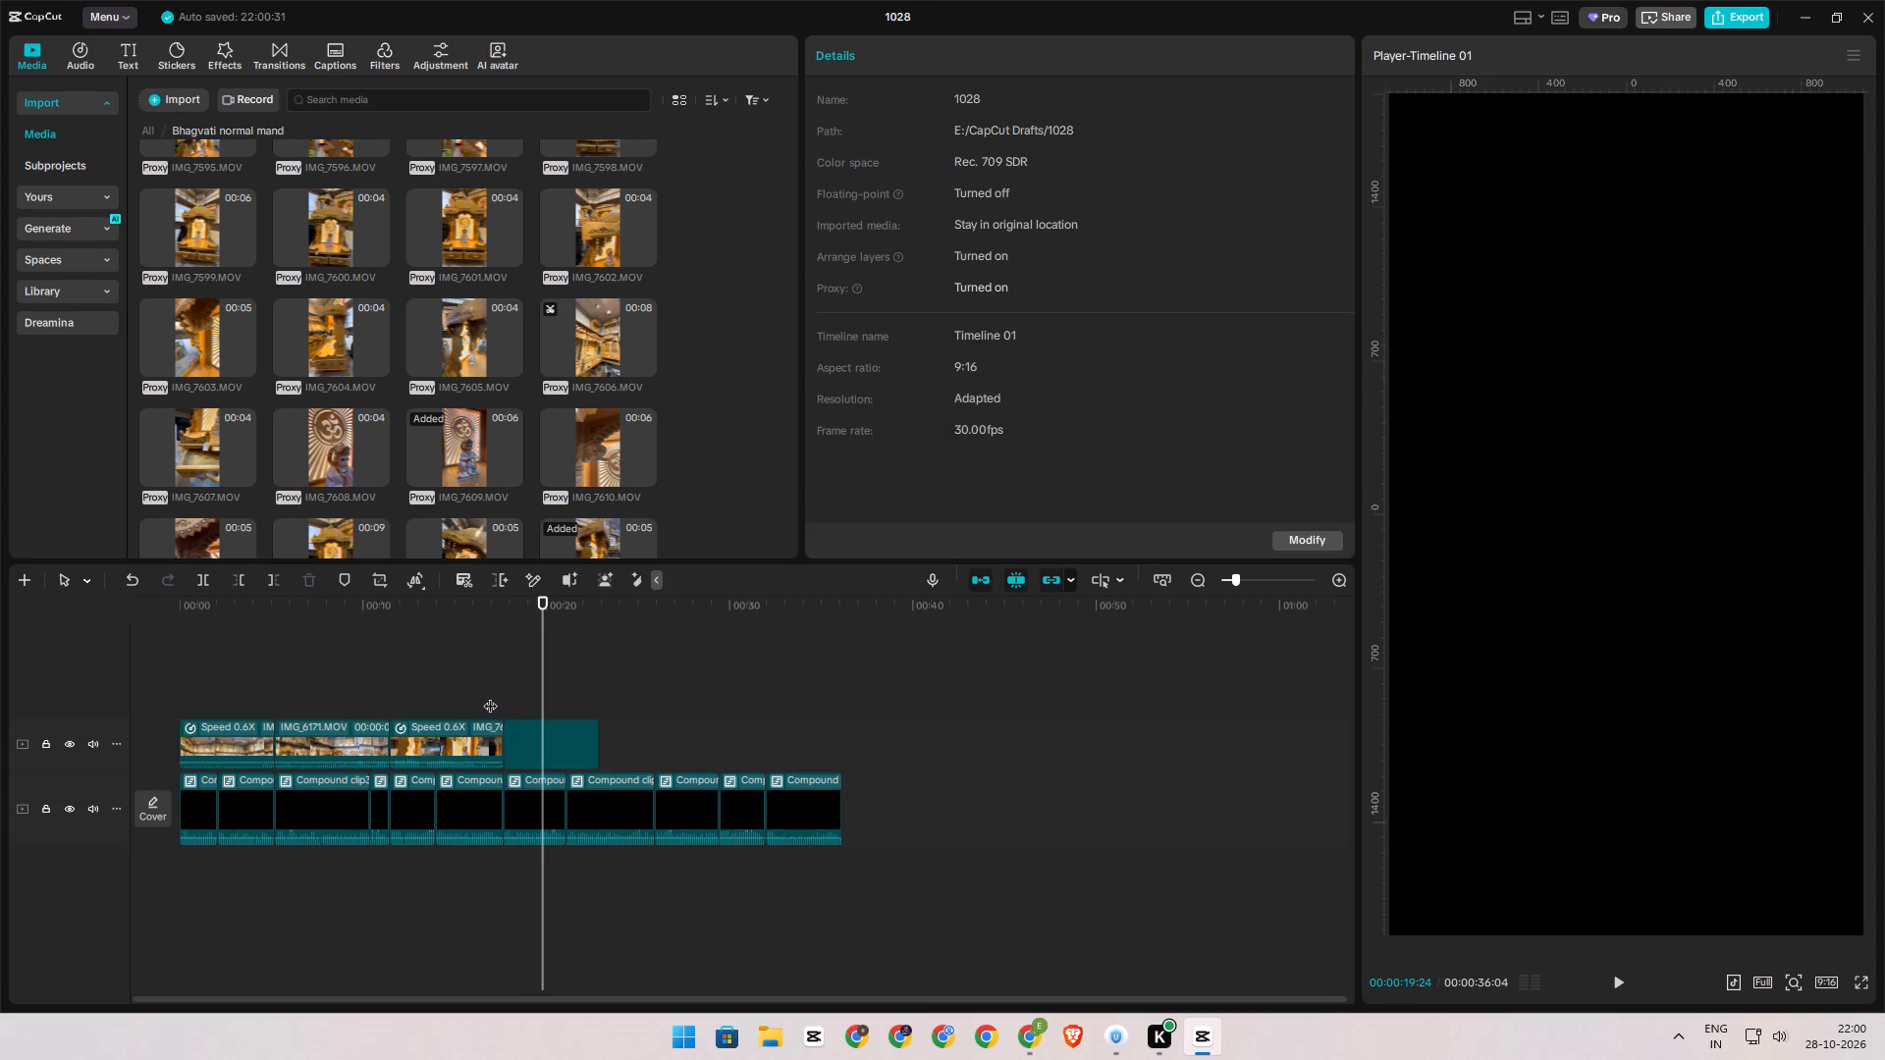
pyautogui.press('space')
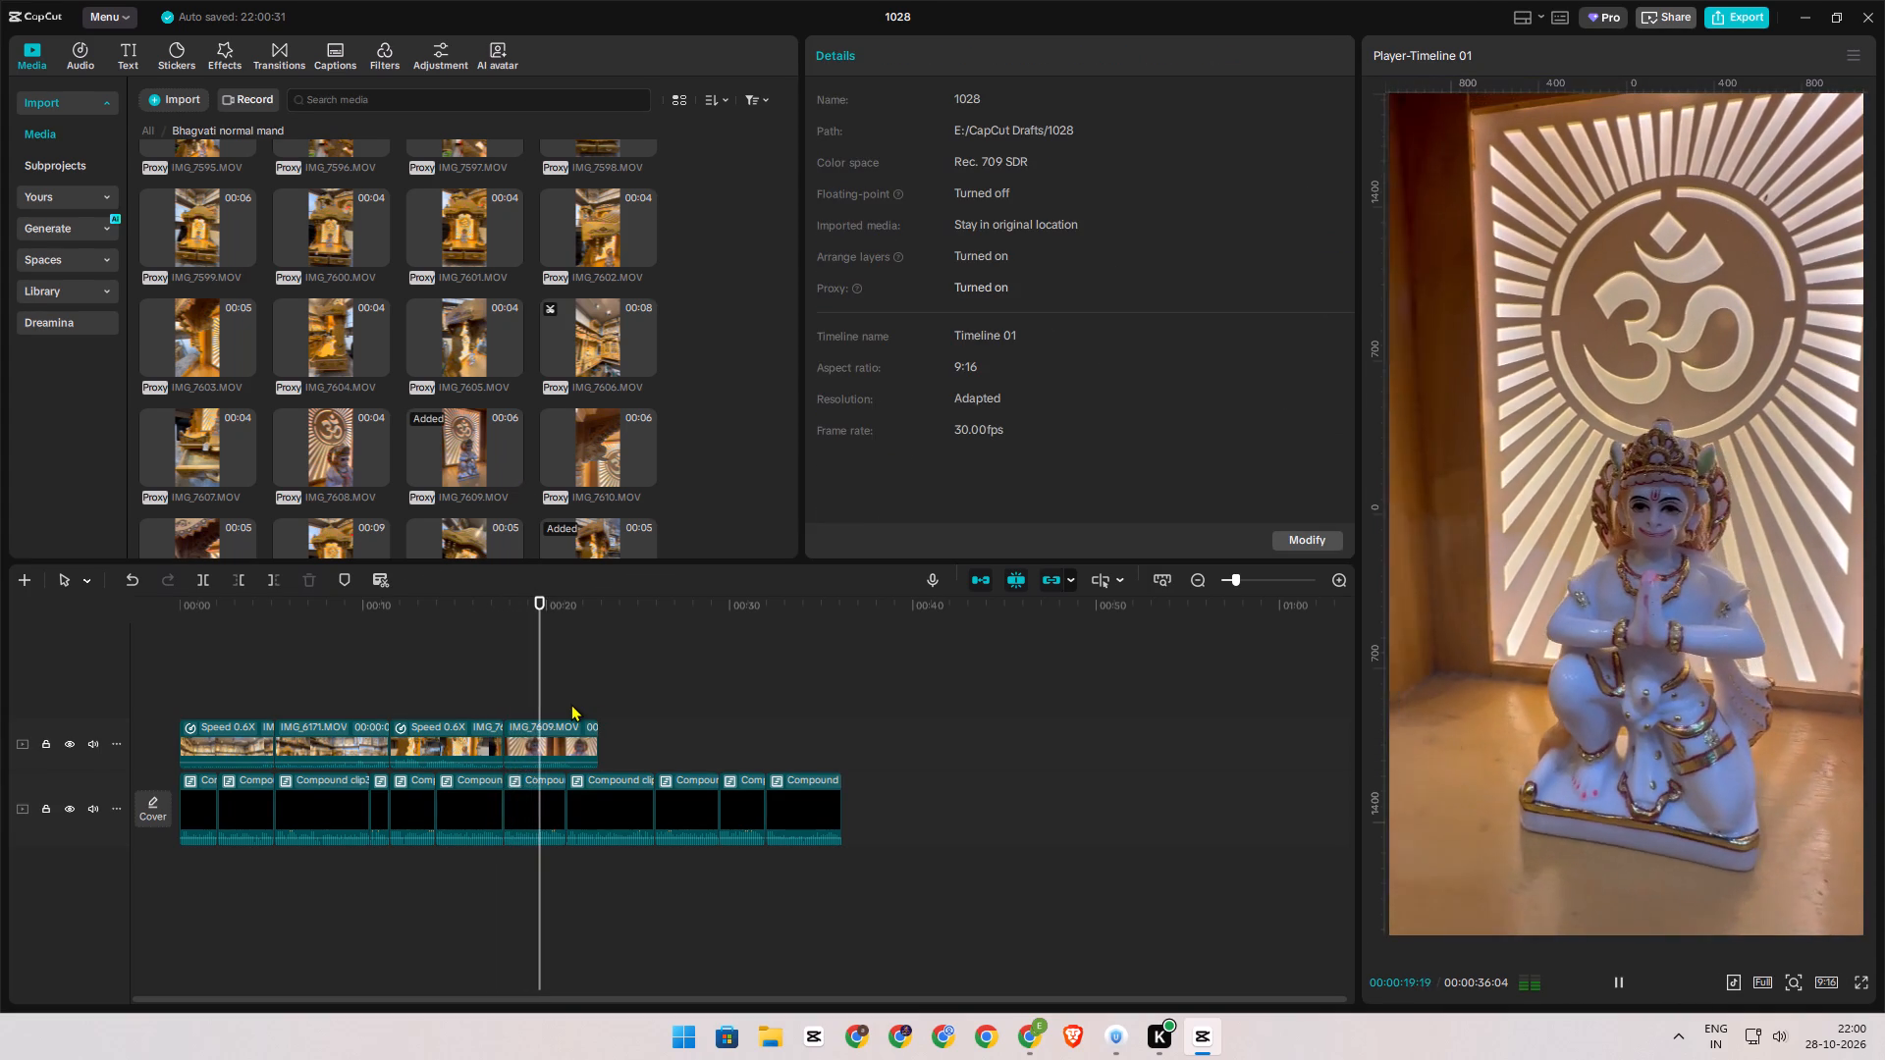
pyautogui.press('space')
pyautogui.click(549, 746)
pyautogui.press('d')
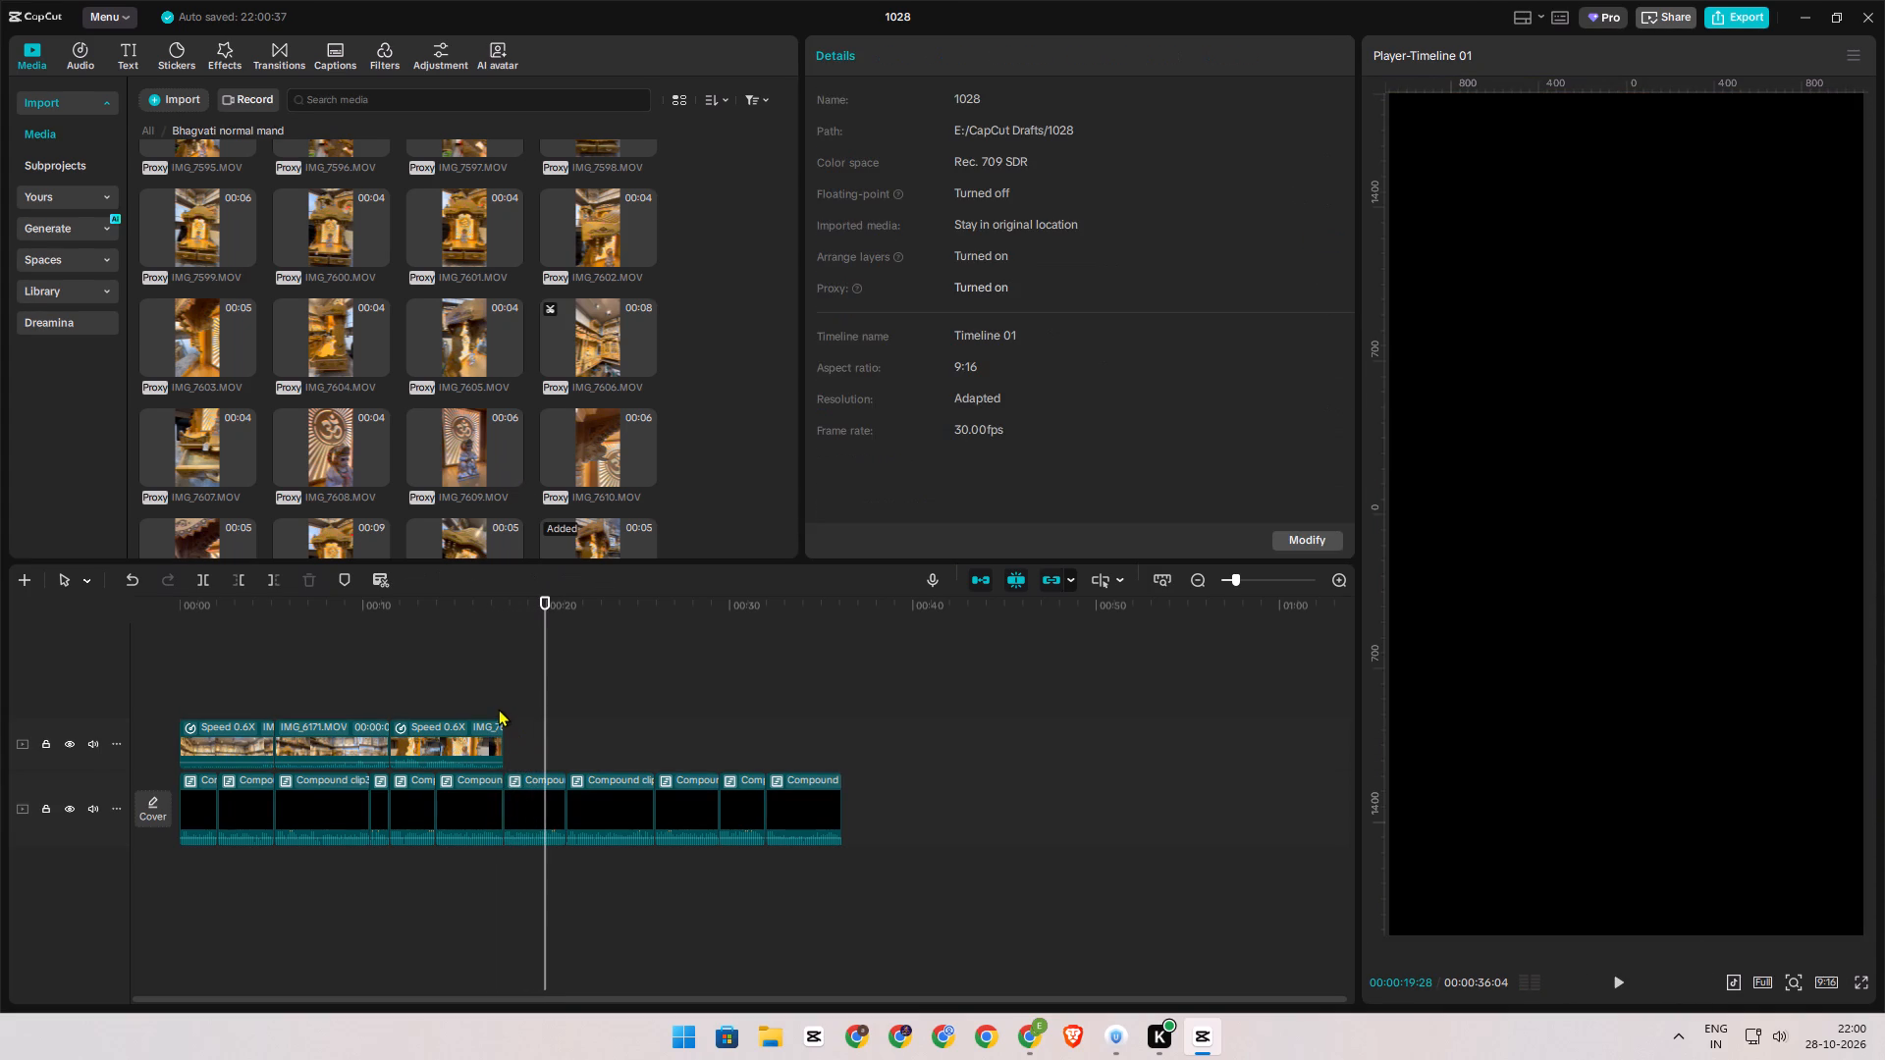
# Place IMG_5528.MOV from the Video Extra 1 folder directly after IMG_7614.MOV and play it against the voice-over.
pyautogui.click(498, 709)
pyautogui.click(144, 132)
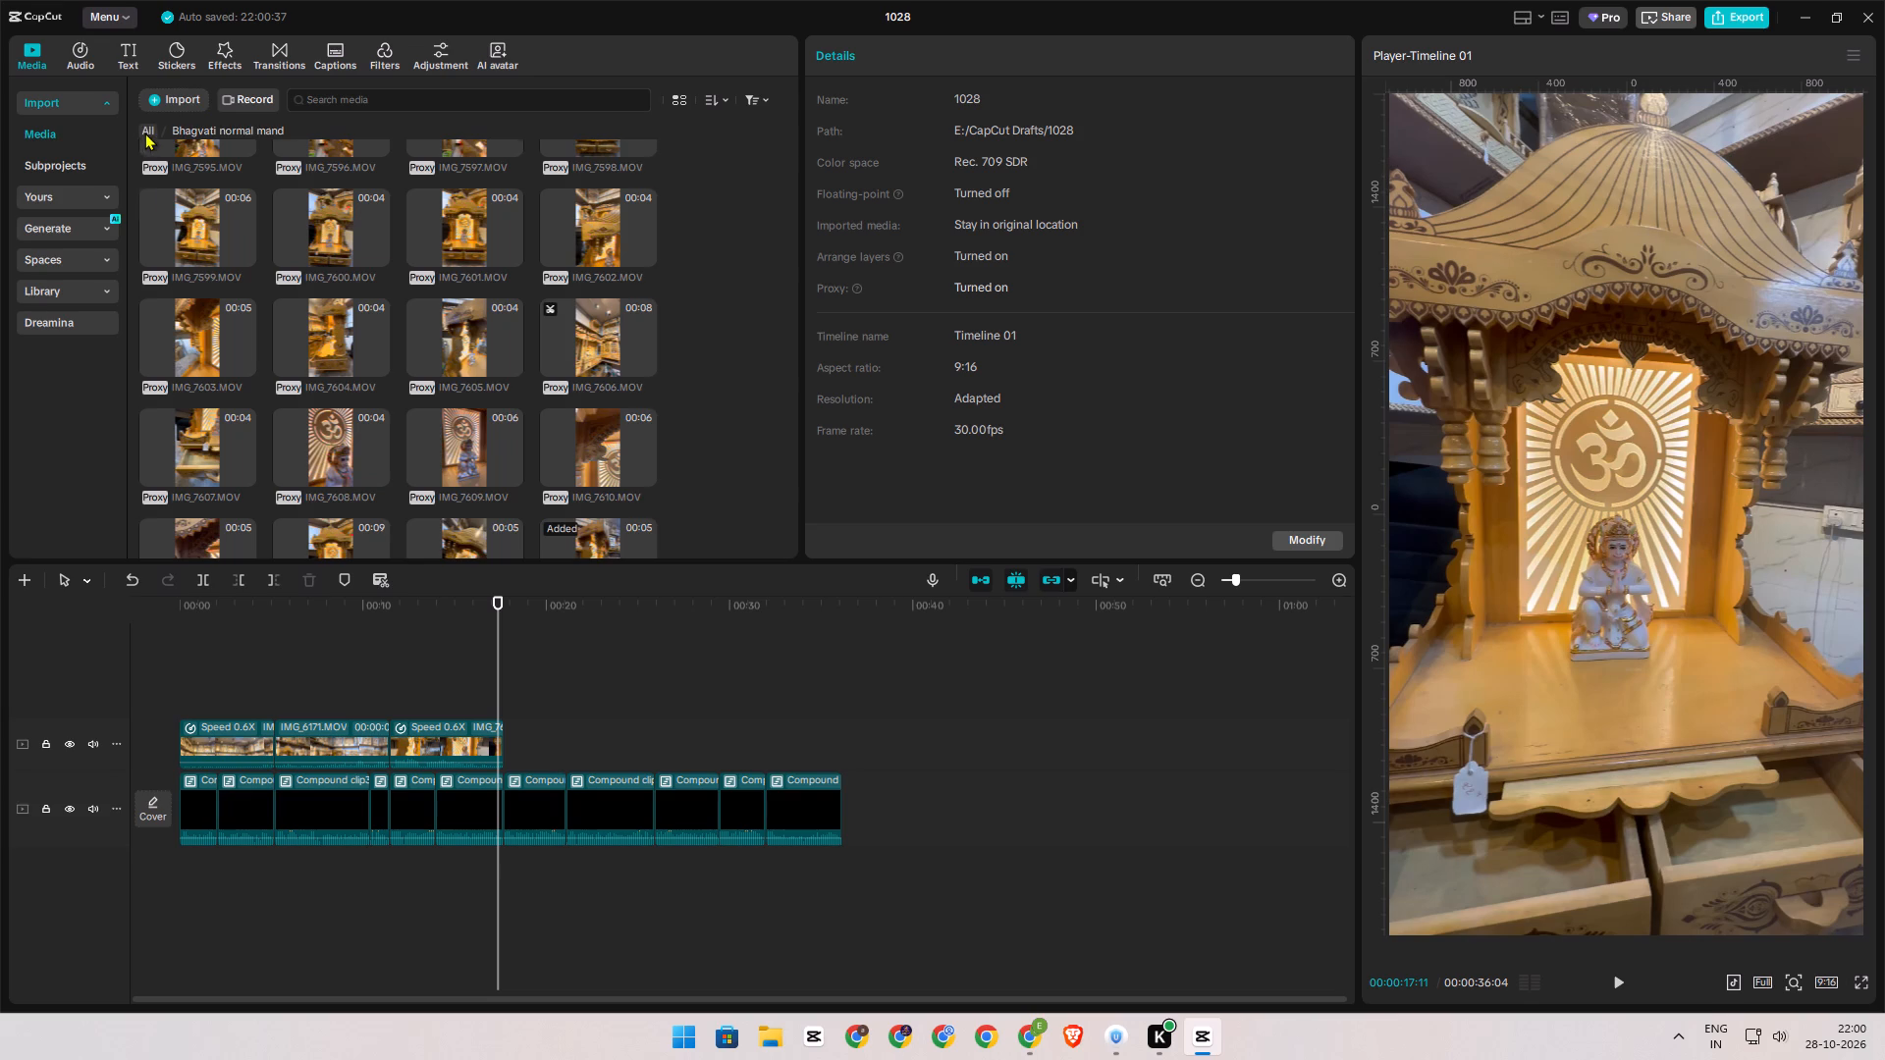
pyautogui.doubleClick(194, 194)
pyautogui.click(350, 293)
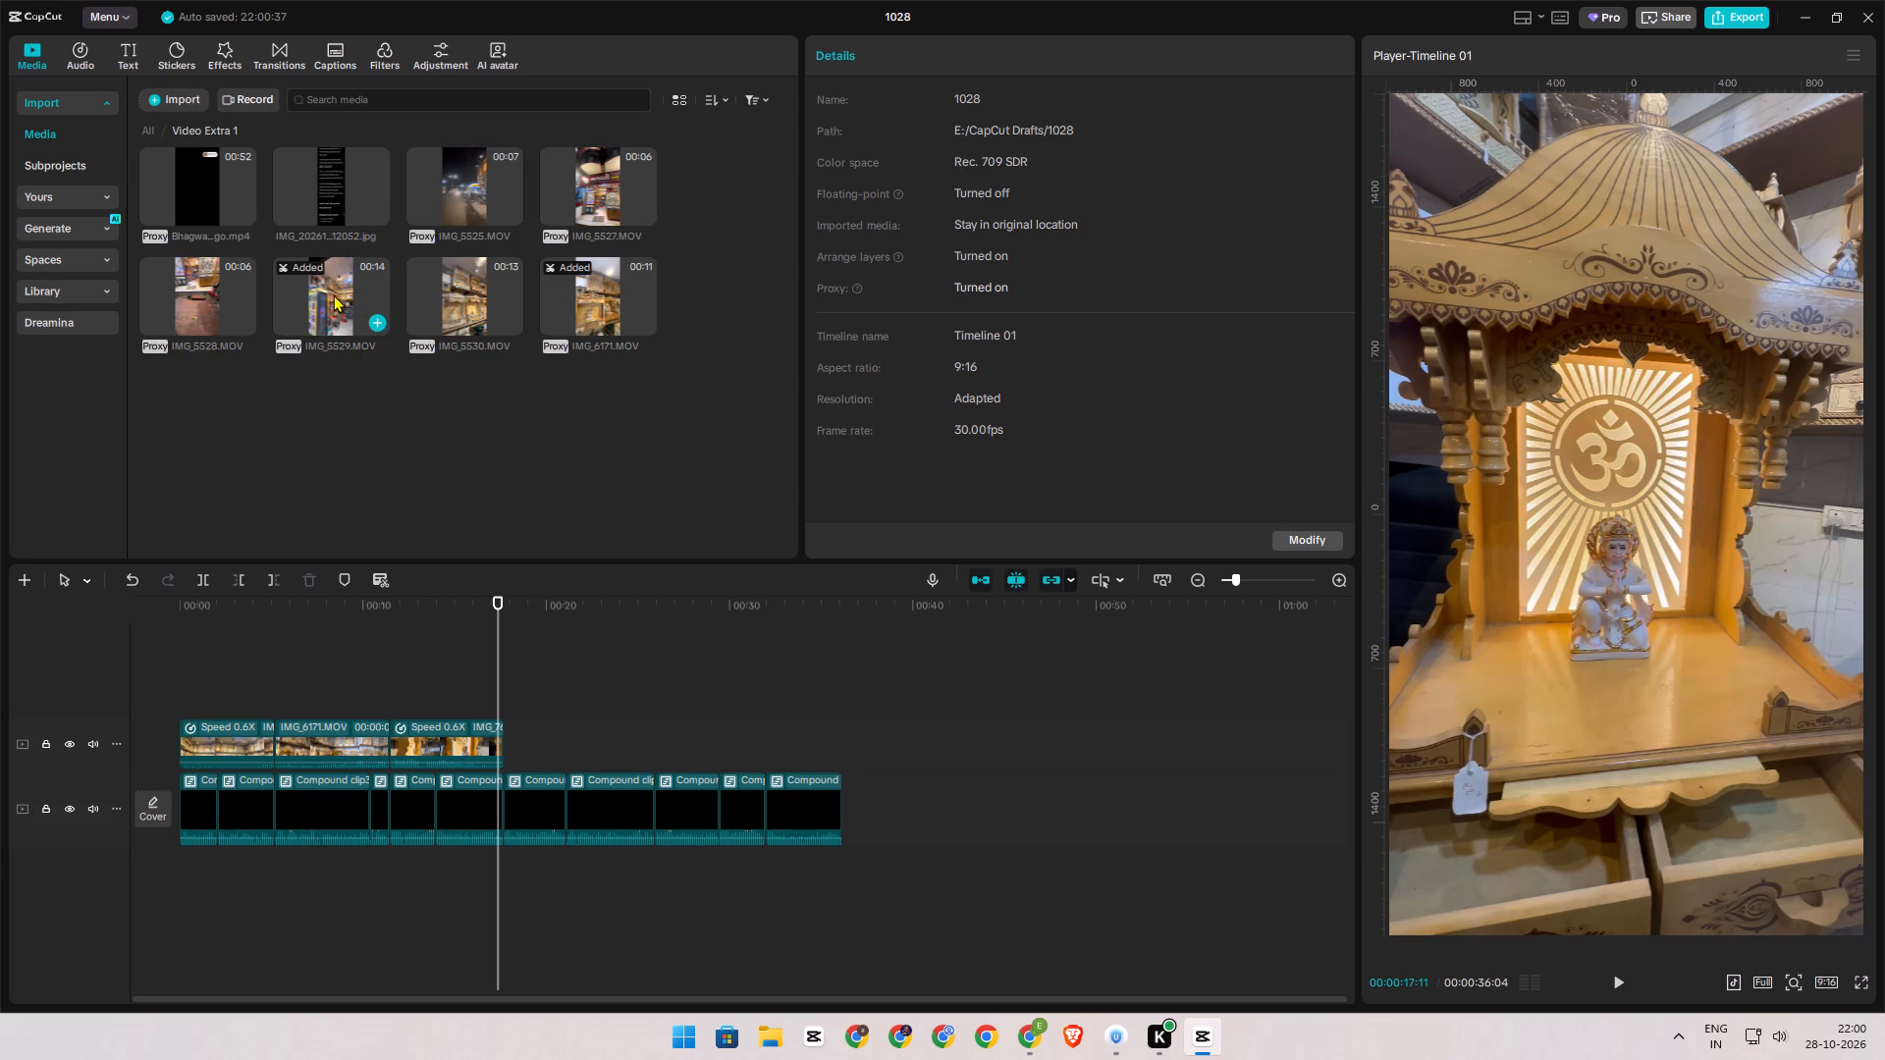
pyautogui.click(216, 297)
pyautogui.moveTo(202, 296); pyautogui.dragTo(510, 728)
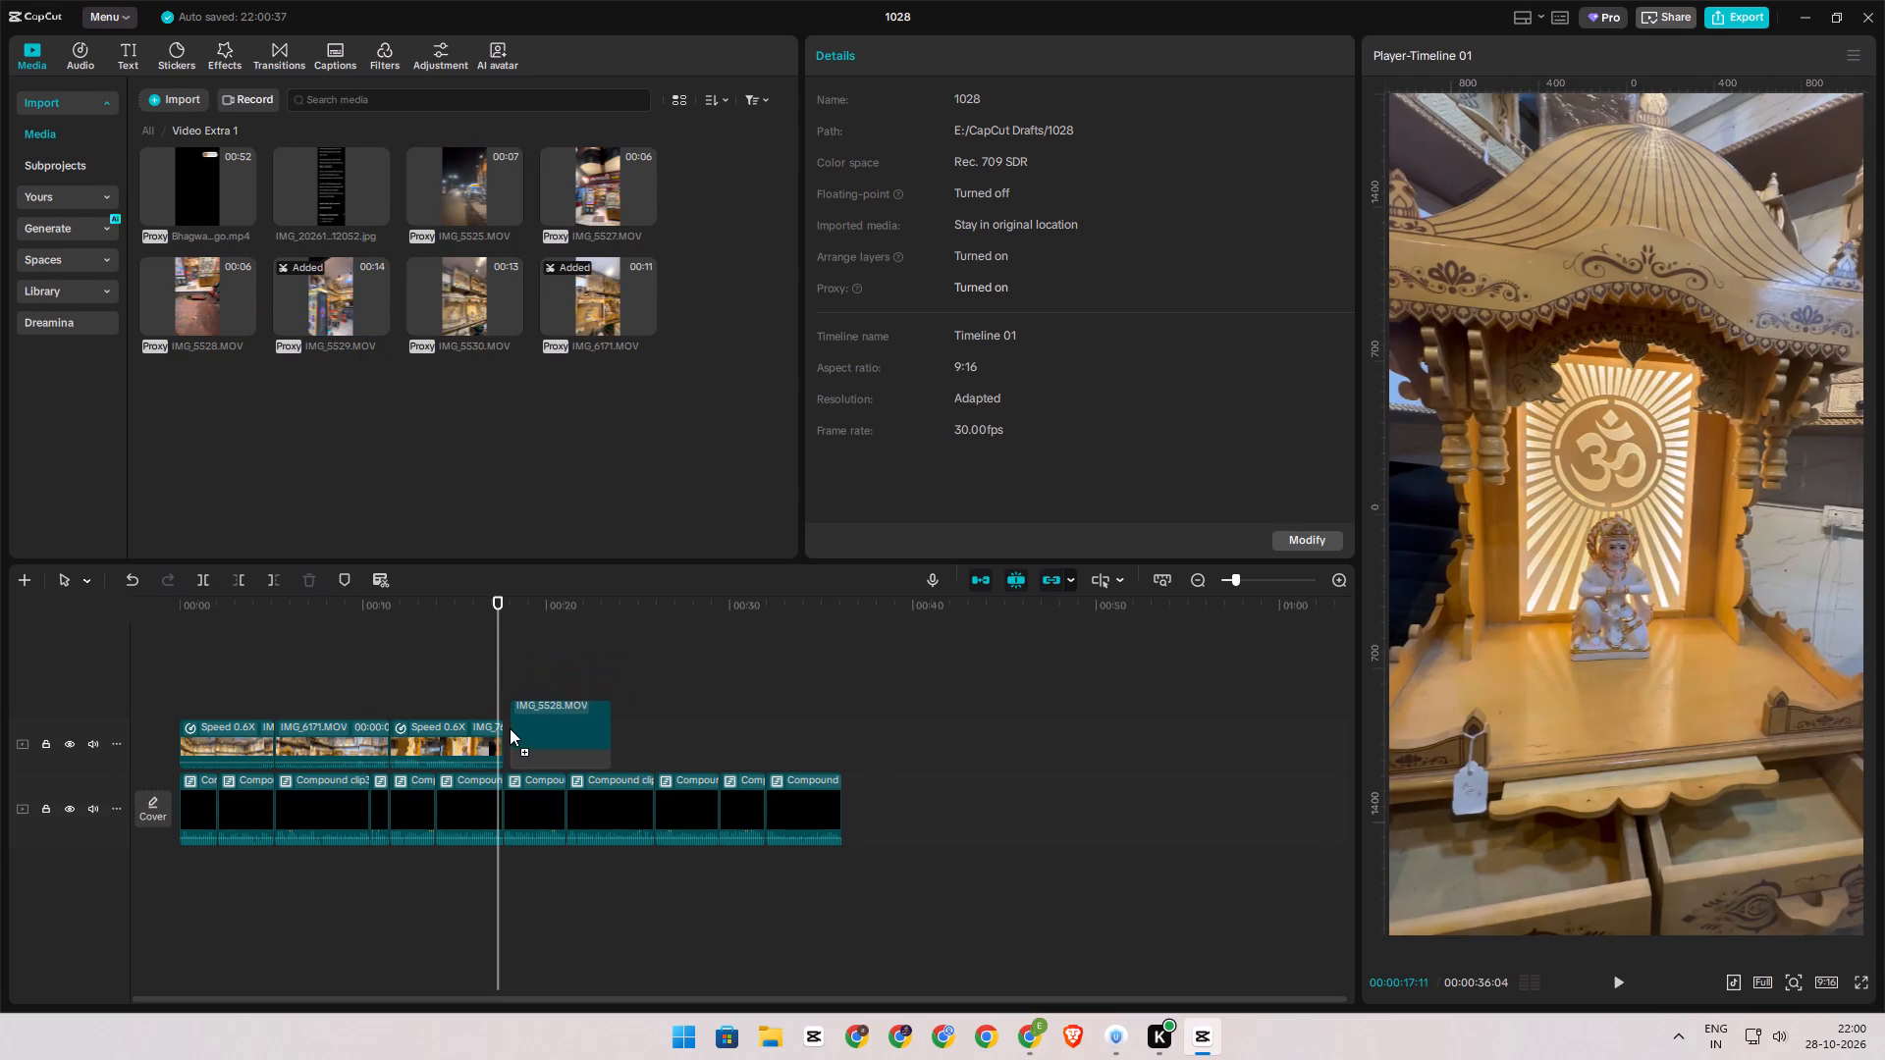
pyautogui.moveTo(510, 728); pyautogui.dragTo(505, 740)
pyautogui.press('space')
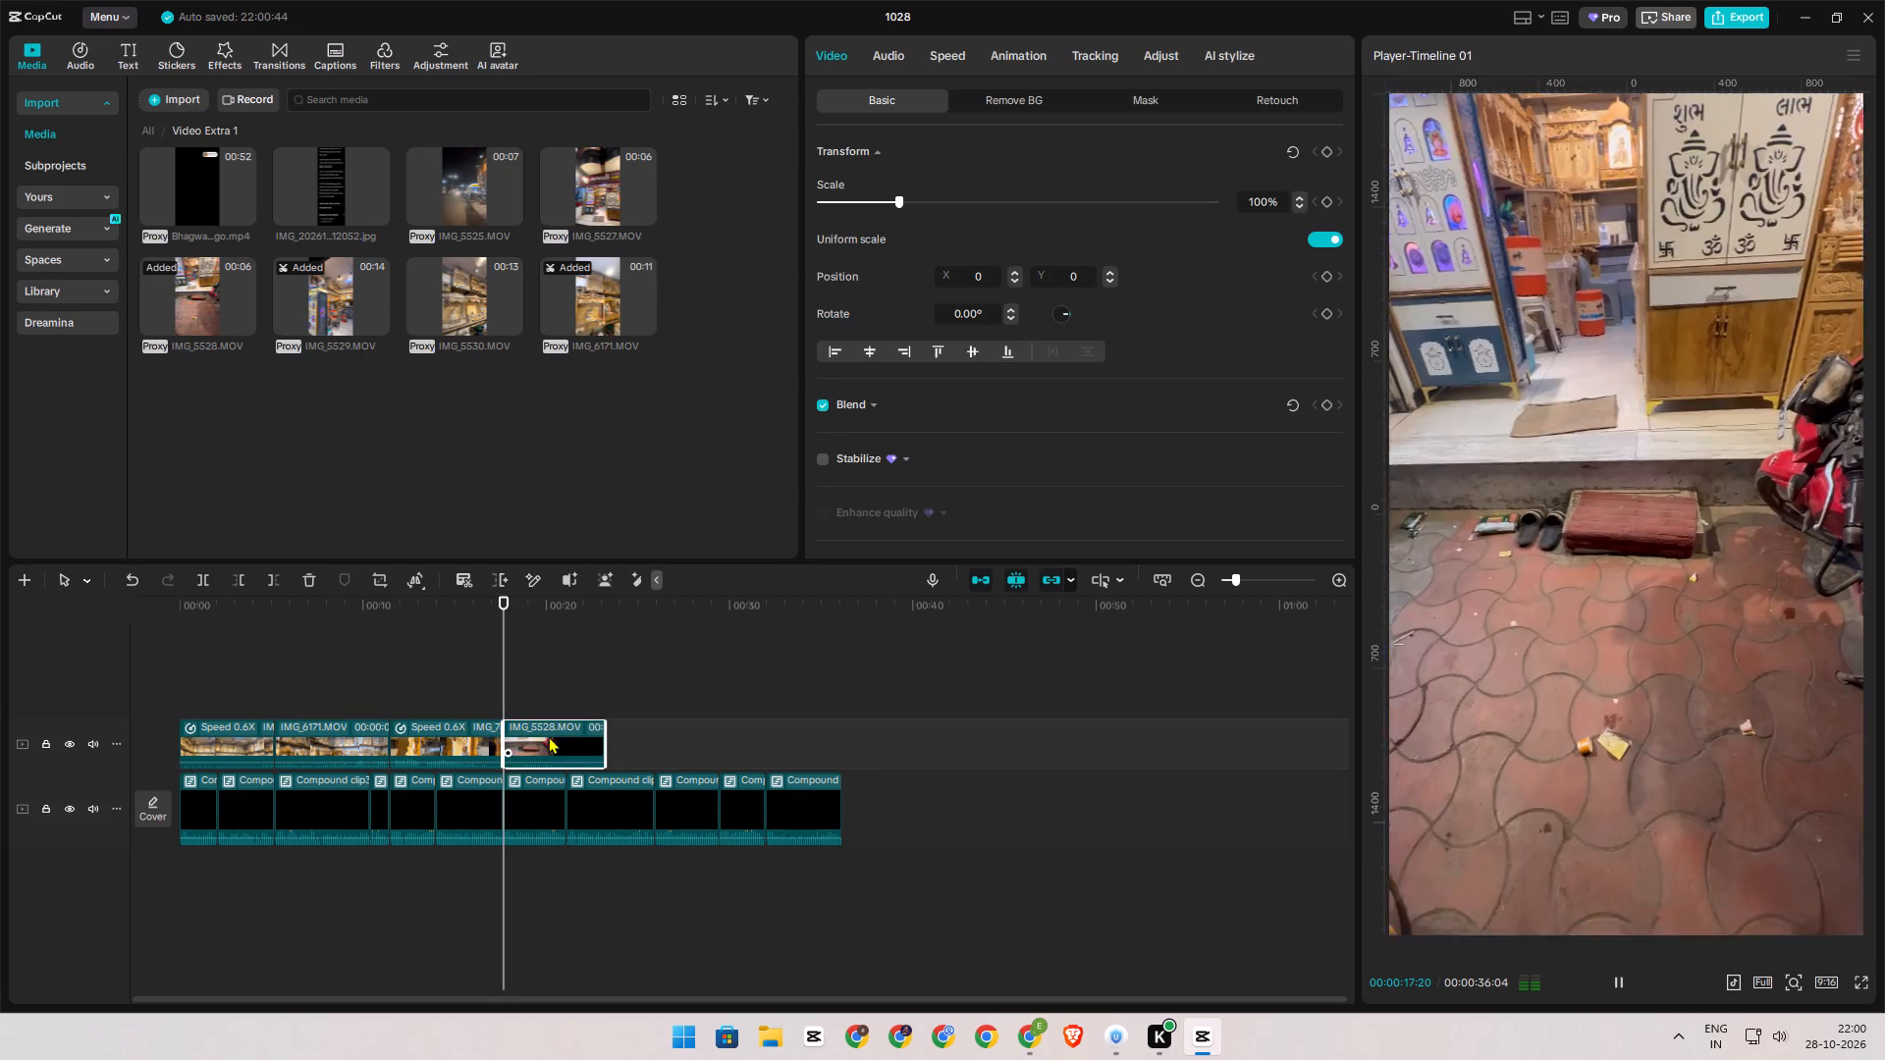
# Trim the end of IMG_5528.MOV to the end of the seventh voice-over segment.
pyautogui.keyDown('ctrl'); pyautogui.scroll(10, 551, 735); pyautogui.keyUp('ctrl')
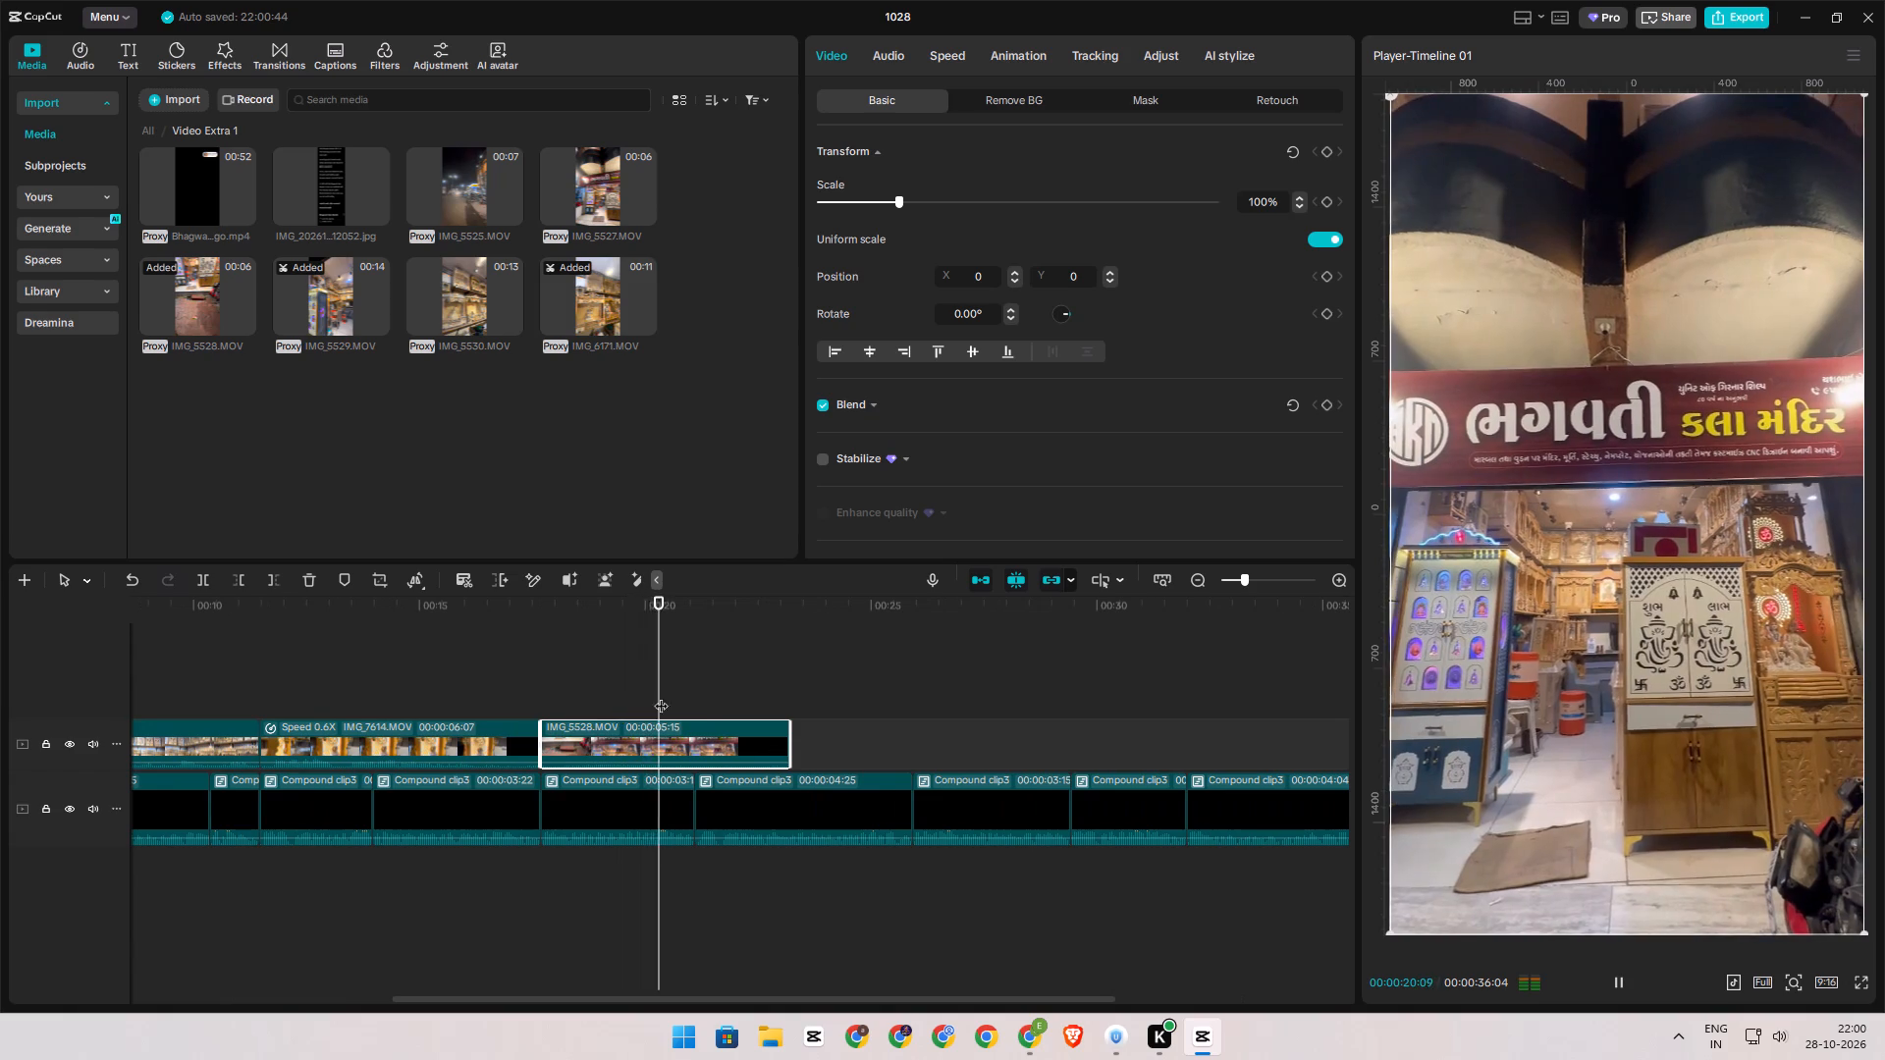
pyautogui.press('space')
pyautogui.press('space')
pyautogui.click(692, 700)
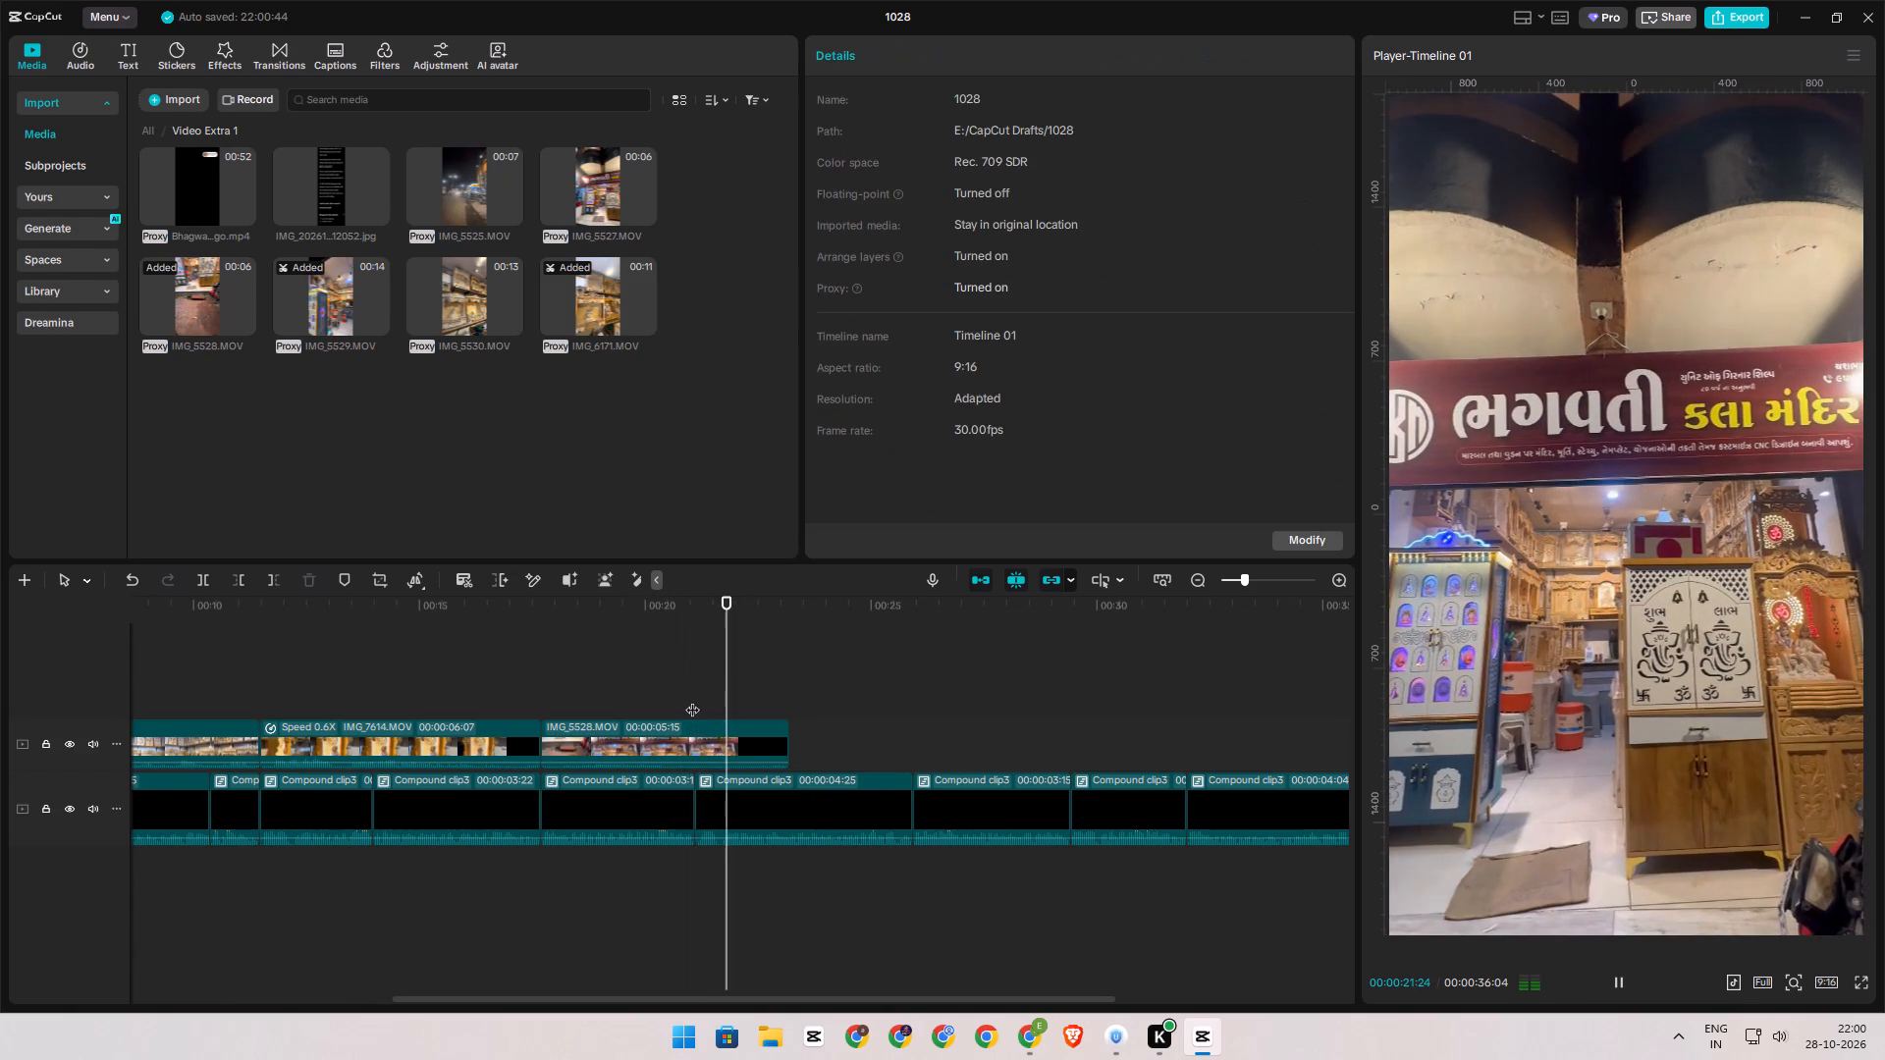
pyautogui.click(693, 730)
pyautogui.press('s')
pyautogui.press('d')
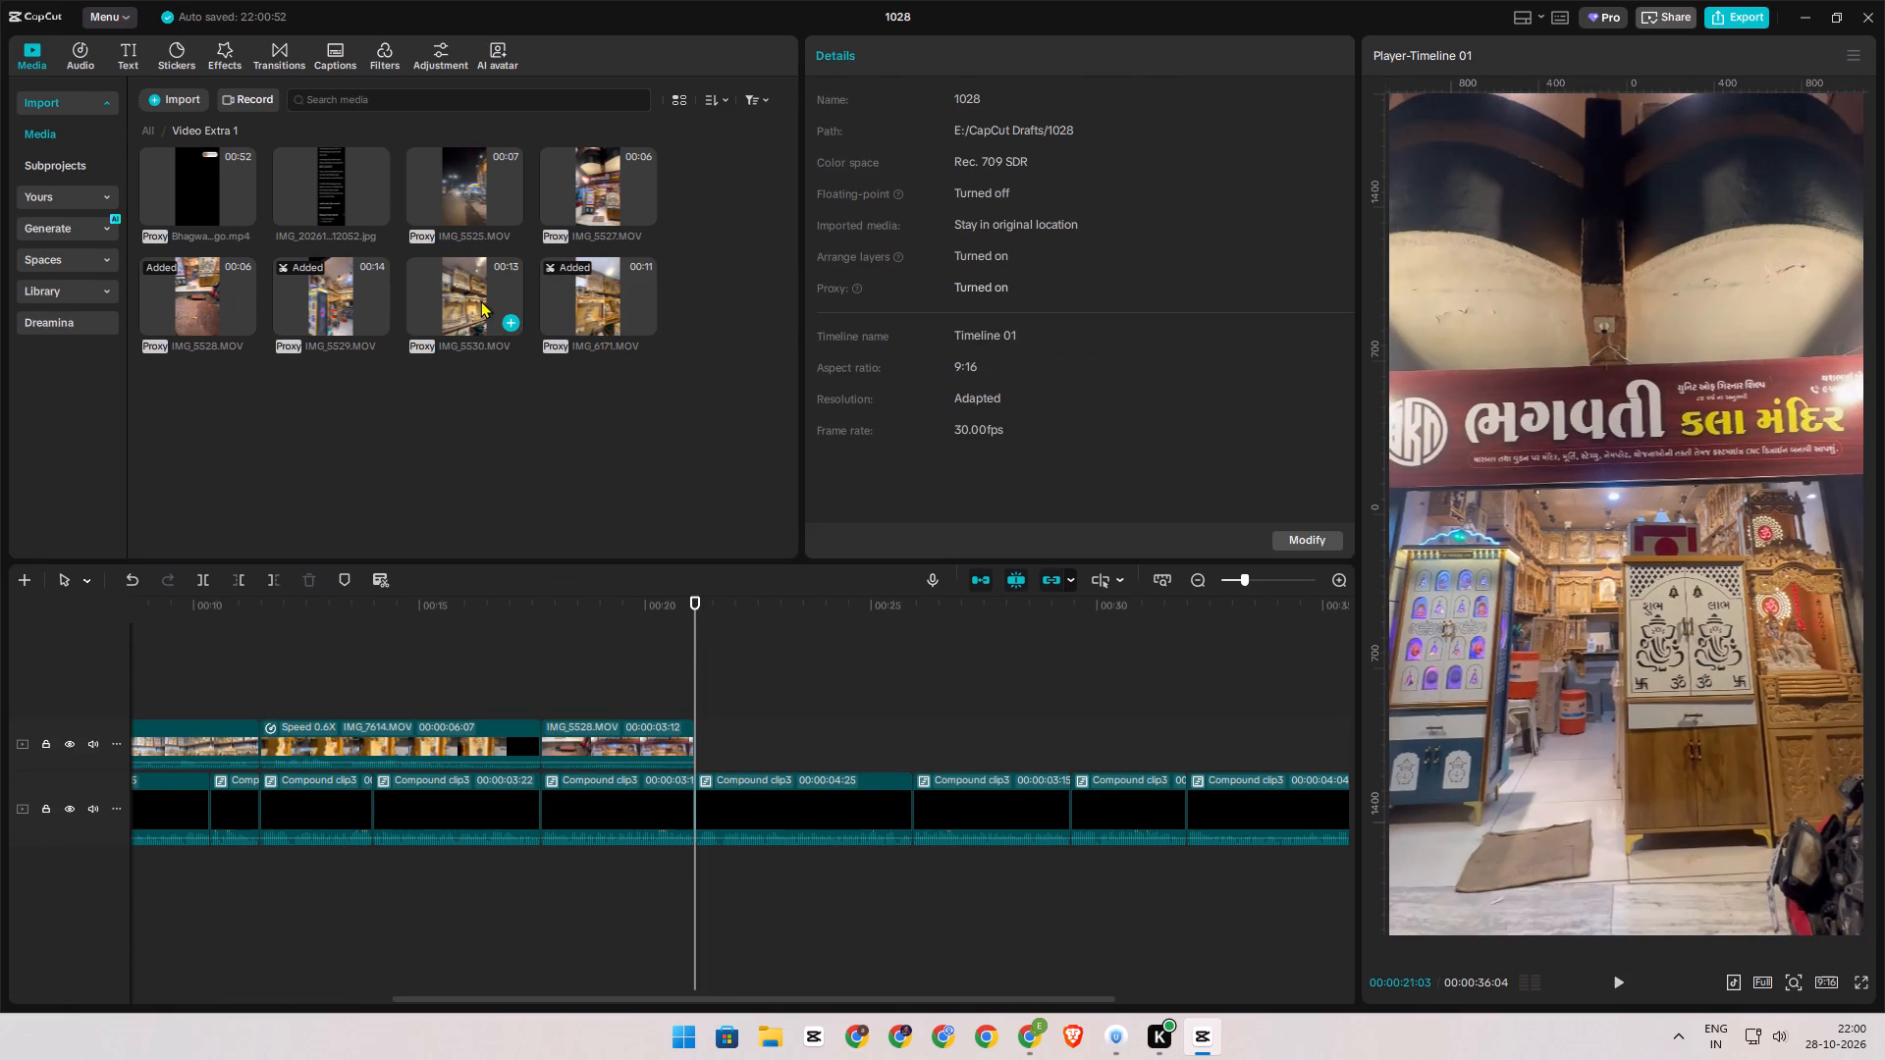
# Listen to the eighth voice-over segment and place IMG_5530.MOV from the Video Extra 1 folder directly after IMG_5528.MOV.
pyautogui.moveTo(487, 291); pyautogui.dragTo(718, 701)
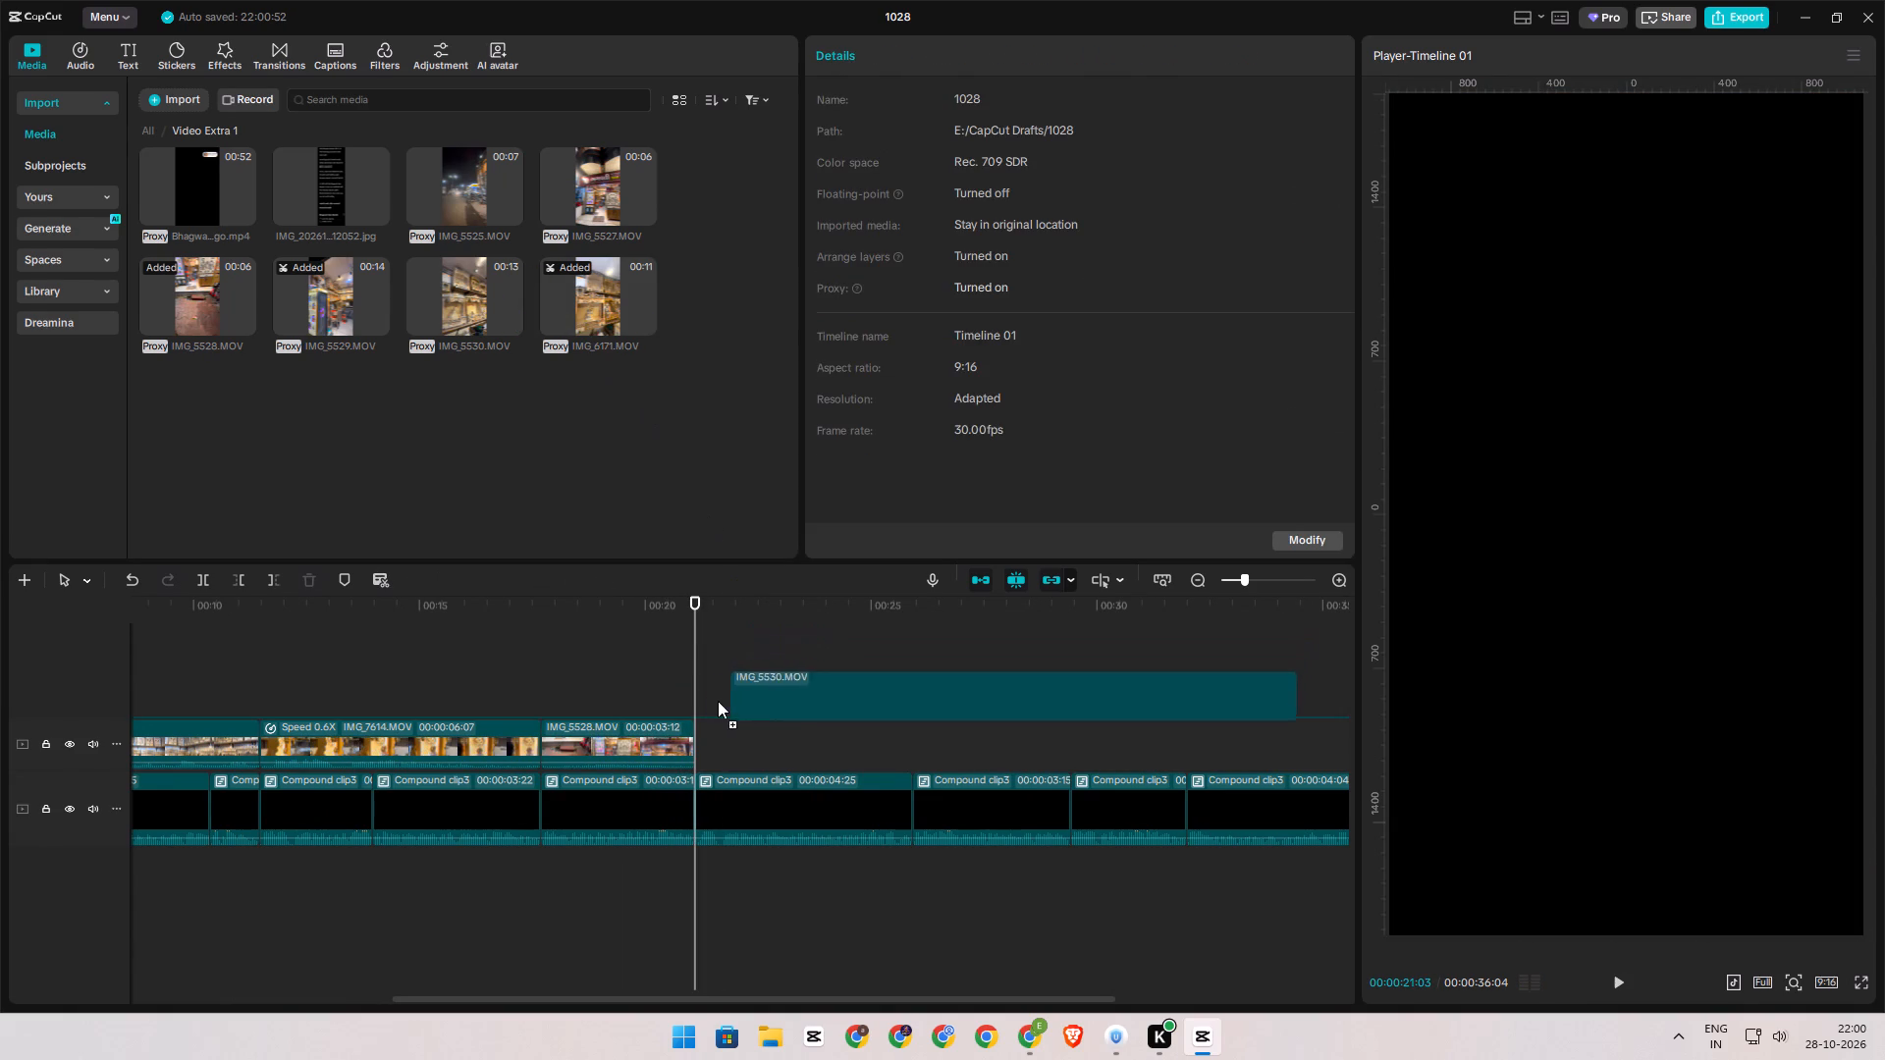
pyautogui.moveTo(718, 701); pyautogui.dragTo(327, 239)
pyautogui.press('space')
pyautogui.keyDown('ctrl'); pyautogui.scroll(-7, 640, 715); pyautogui.keyUp('ctrl')
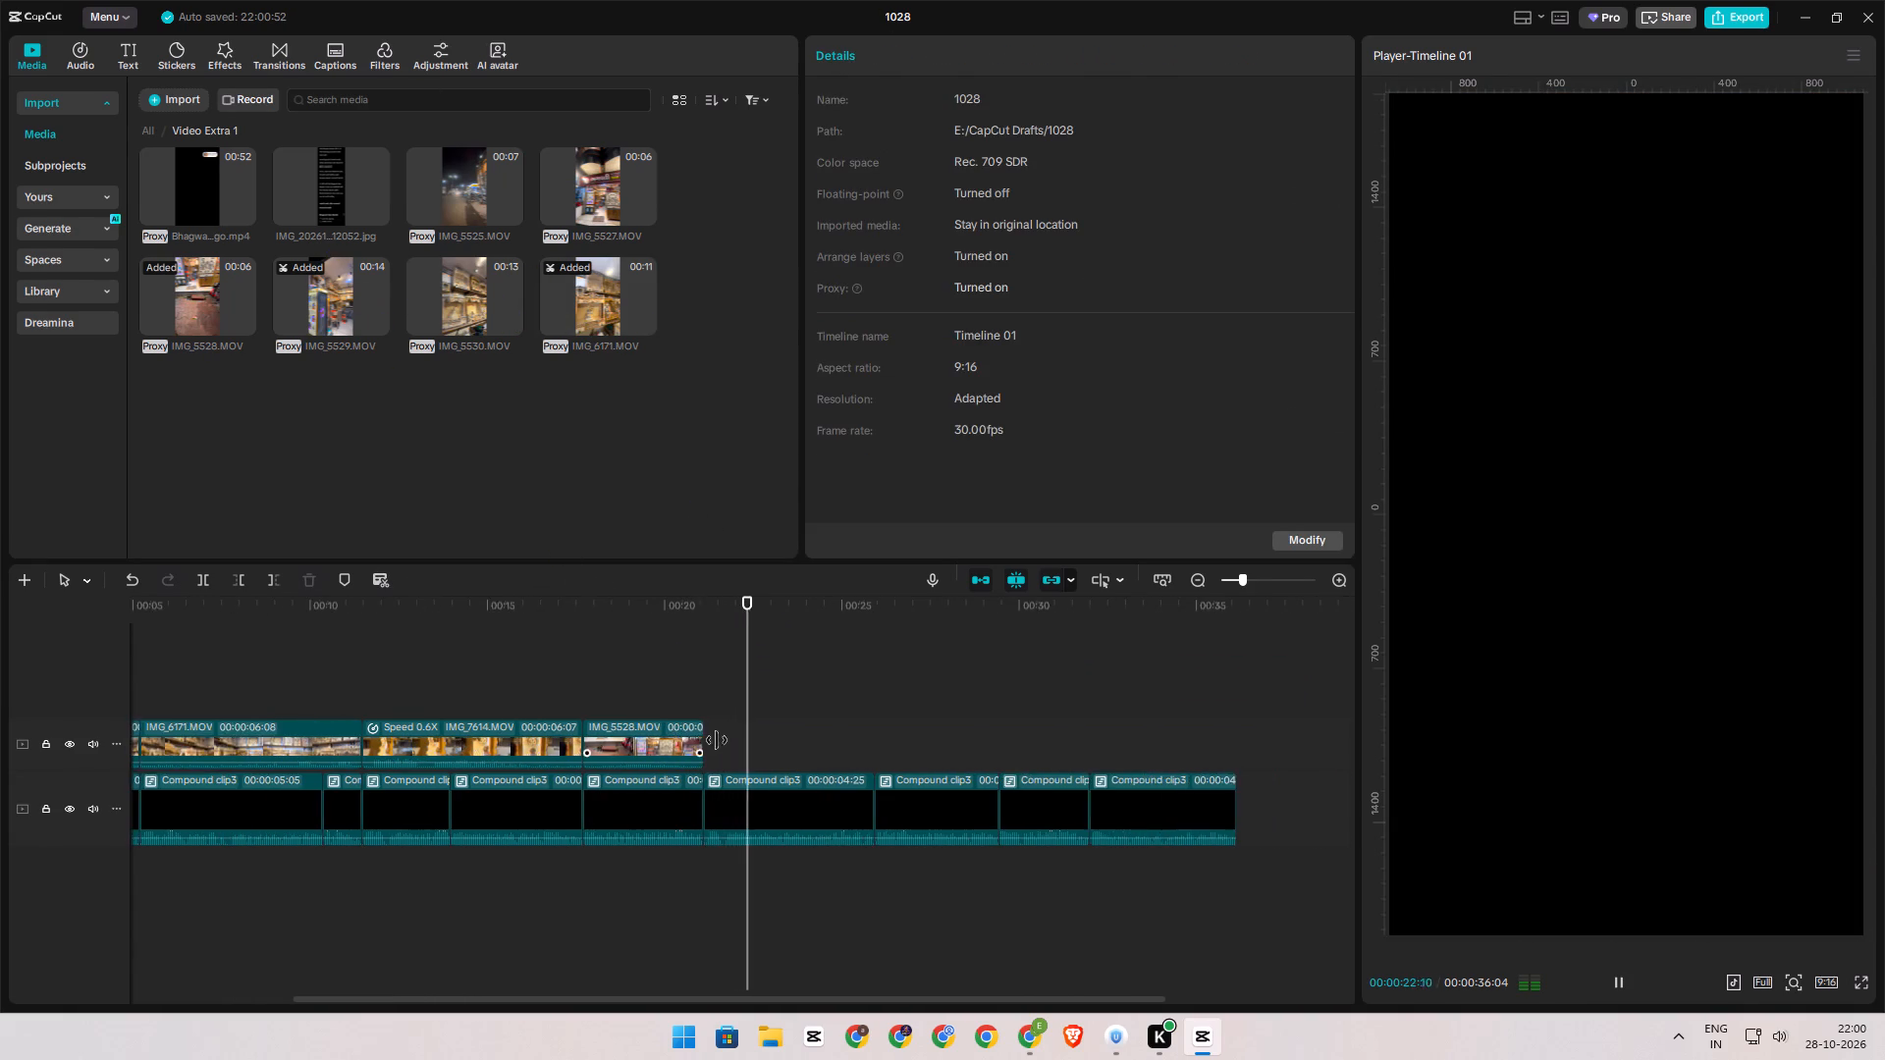
pyautogui.keyDown('ctrl'); pyautogui.scroll(-1, 717, 740); pyautogui.keyUp('ctrl')
pyautogui.keyDown('ctrl'); pyautogui.scroll(4, 730, 740); pyautogui.keyUp('ctrl')
pyautogui.moveTo(484, 301); pyautogui.dragTo(737, 728)
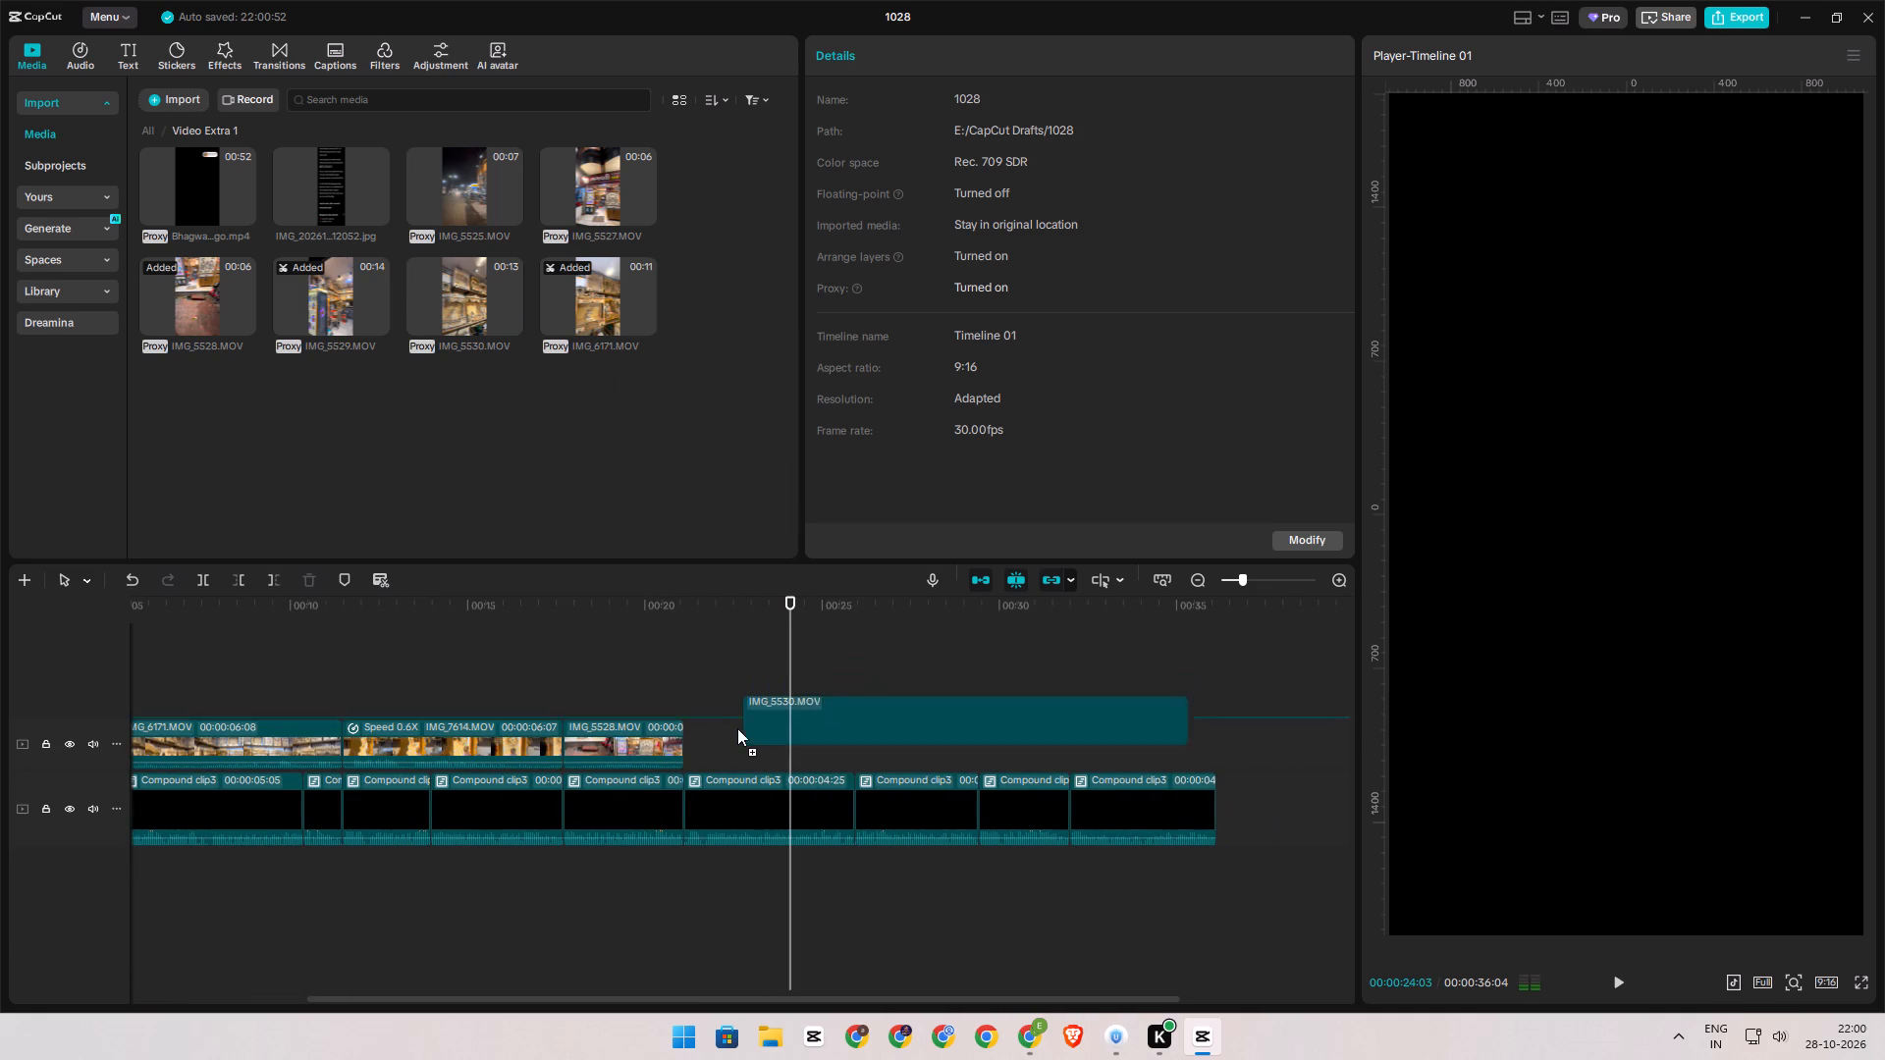
pyautogui.moveTo(737, 728); pyautogui.dragTo(684, 730)
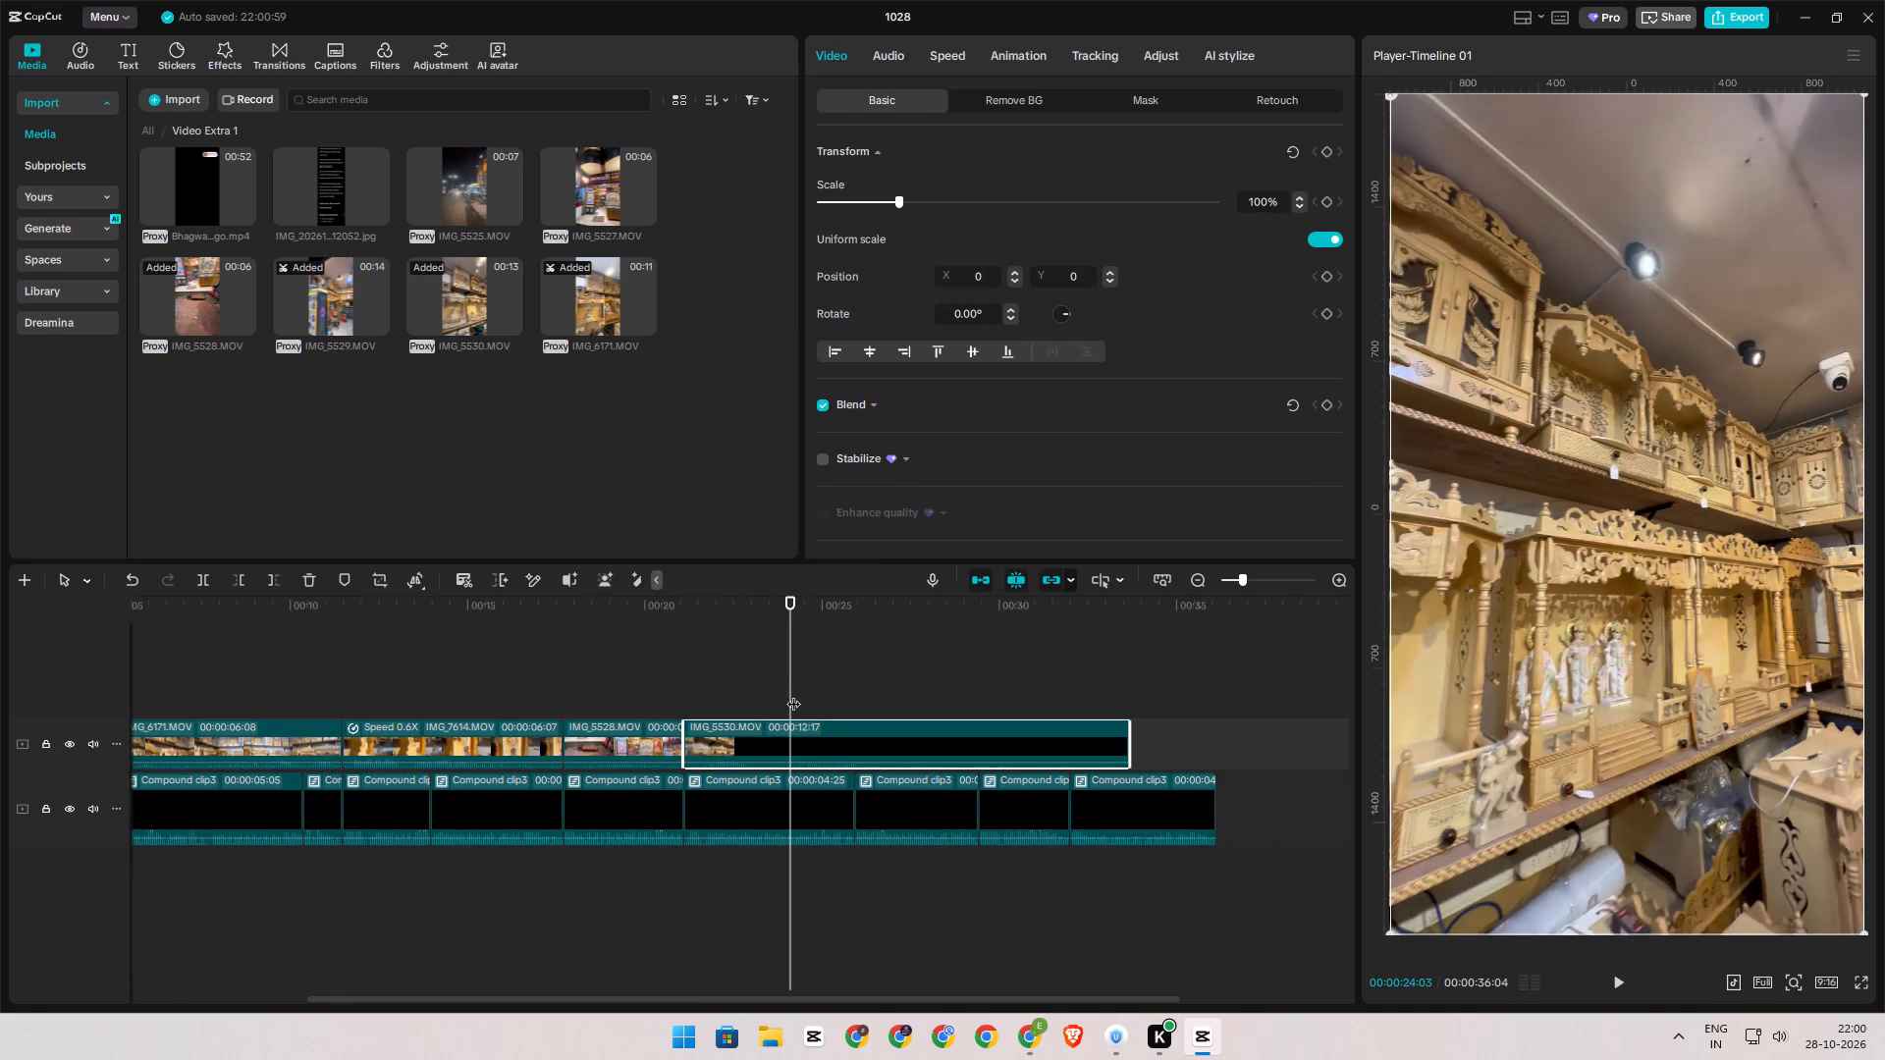
# Cut off the opening of IMG_5530.MOV up to about 00:00:25:06 and move the clip back against the end of IMG_5528.MOV.
pyautogui.press('space')
pyautogui.press('space')
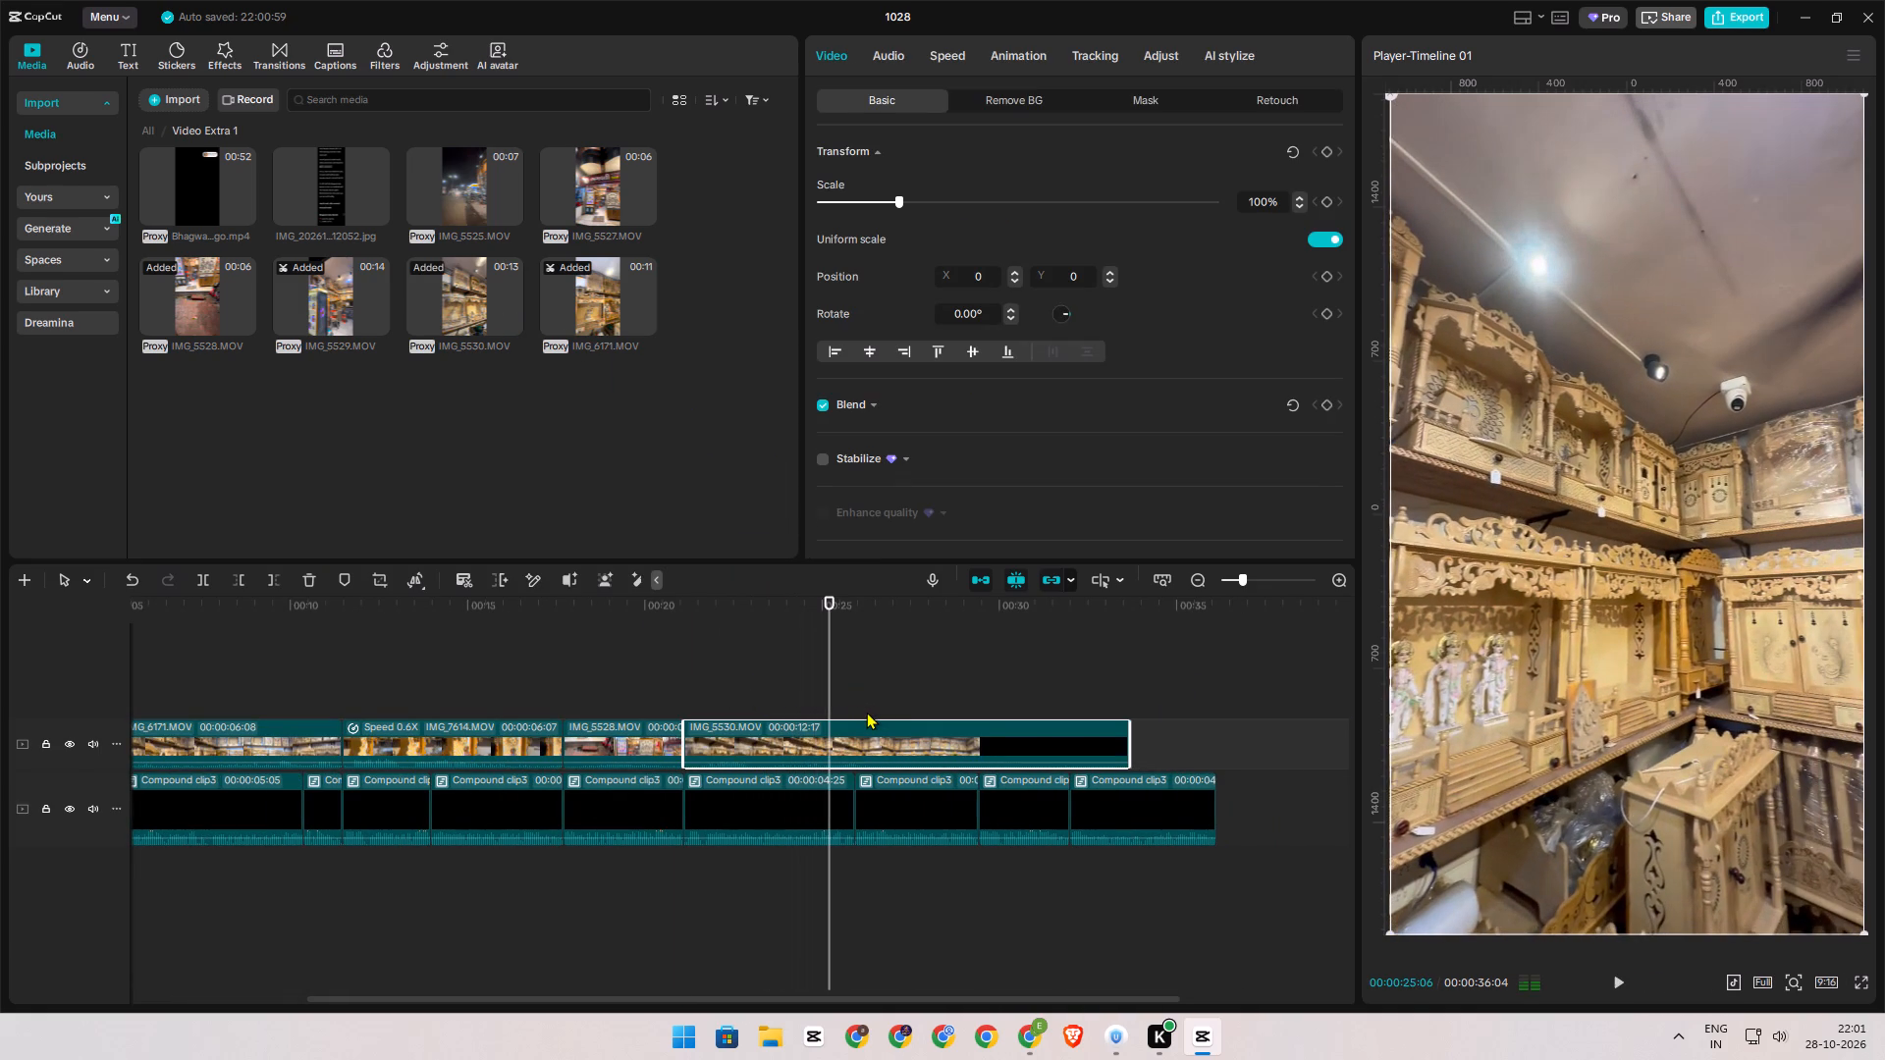
pyautogui.write('q')
pyautogui.press('space')
pyautogui.moveTo(903, 749); pyautogui.dragTo(881, 751)
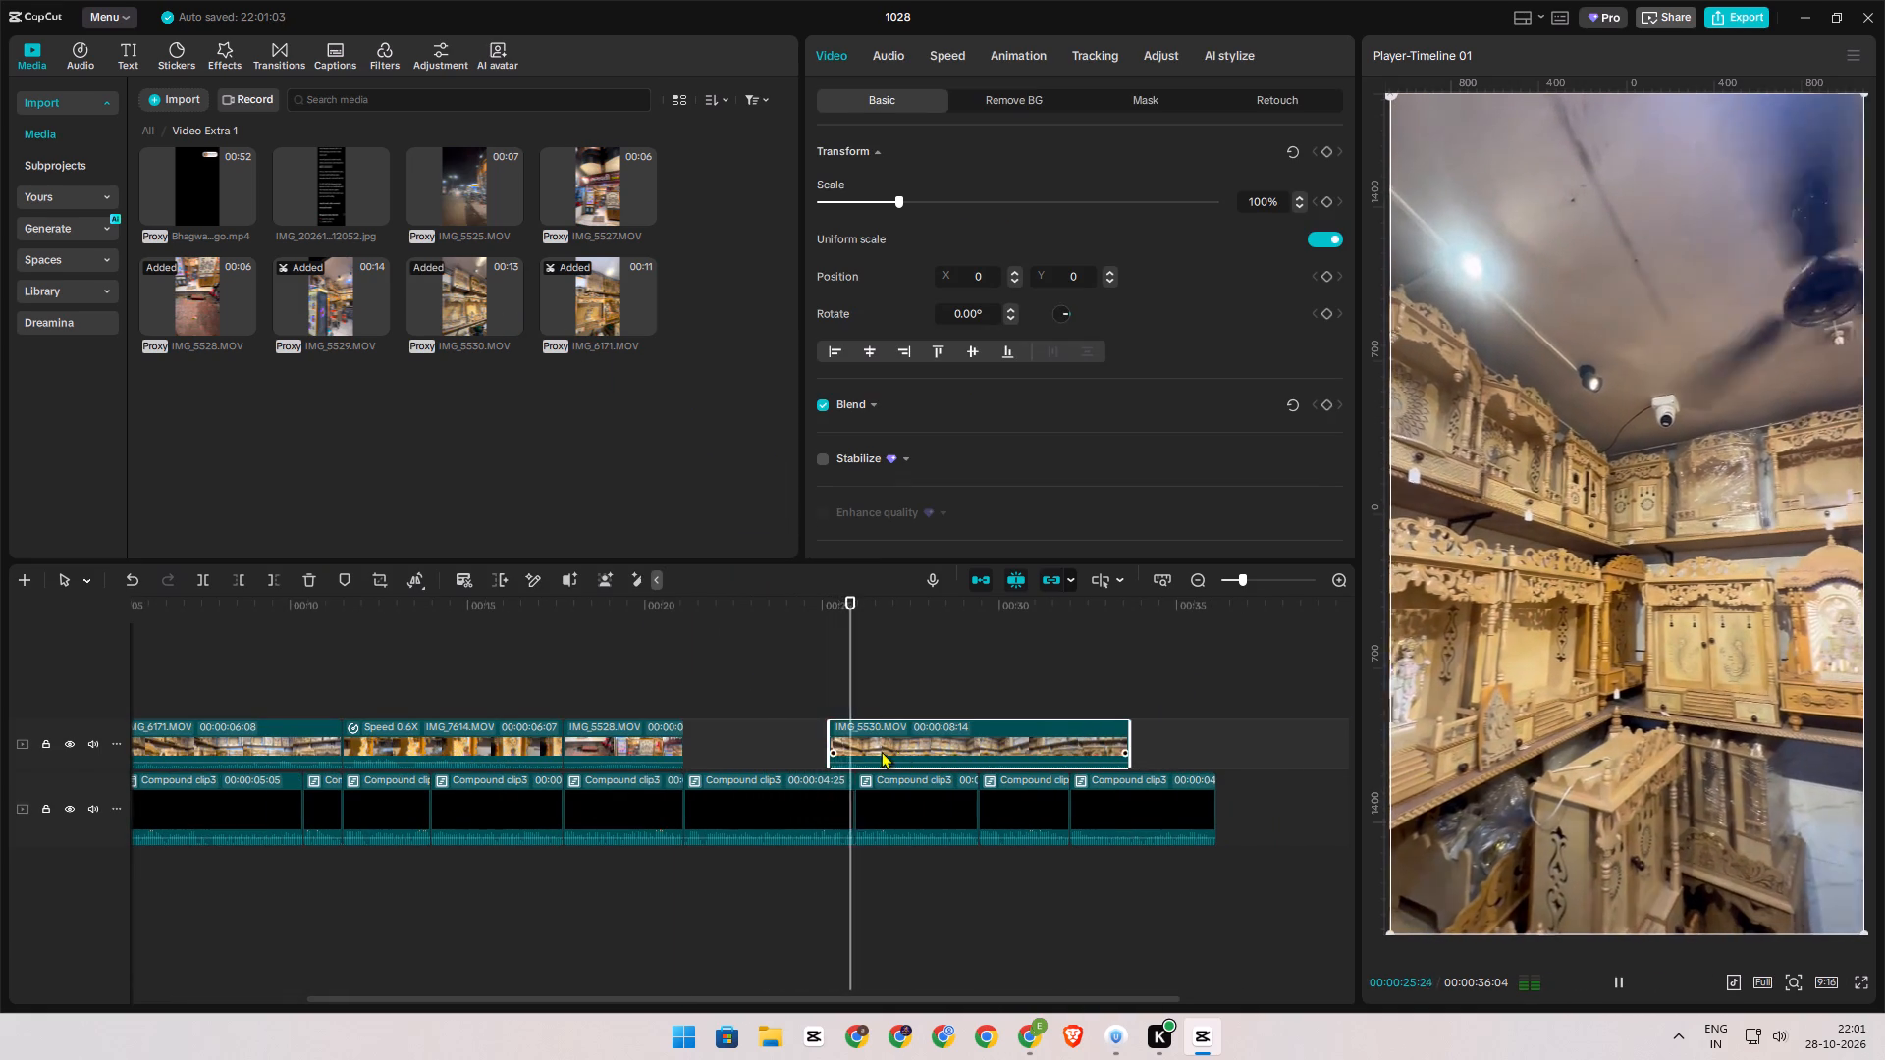
pyautogui.moveTo(881, 751); pyautogui.dragTo(751, 755)
# Trim the end of IMG_5530.MOV to the end of the eighth voice-over segment.
pyautogui.moveTo(834, 707); pyautogui.dragTo(843, 773)
pyautogui.moveTo(814, 739); pyautogui.dragTo(816, 698)
pyautogui.click(852, 697)
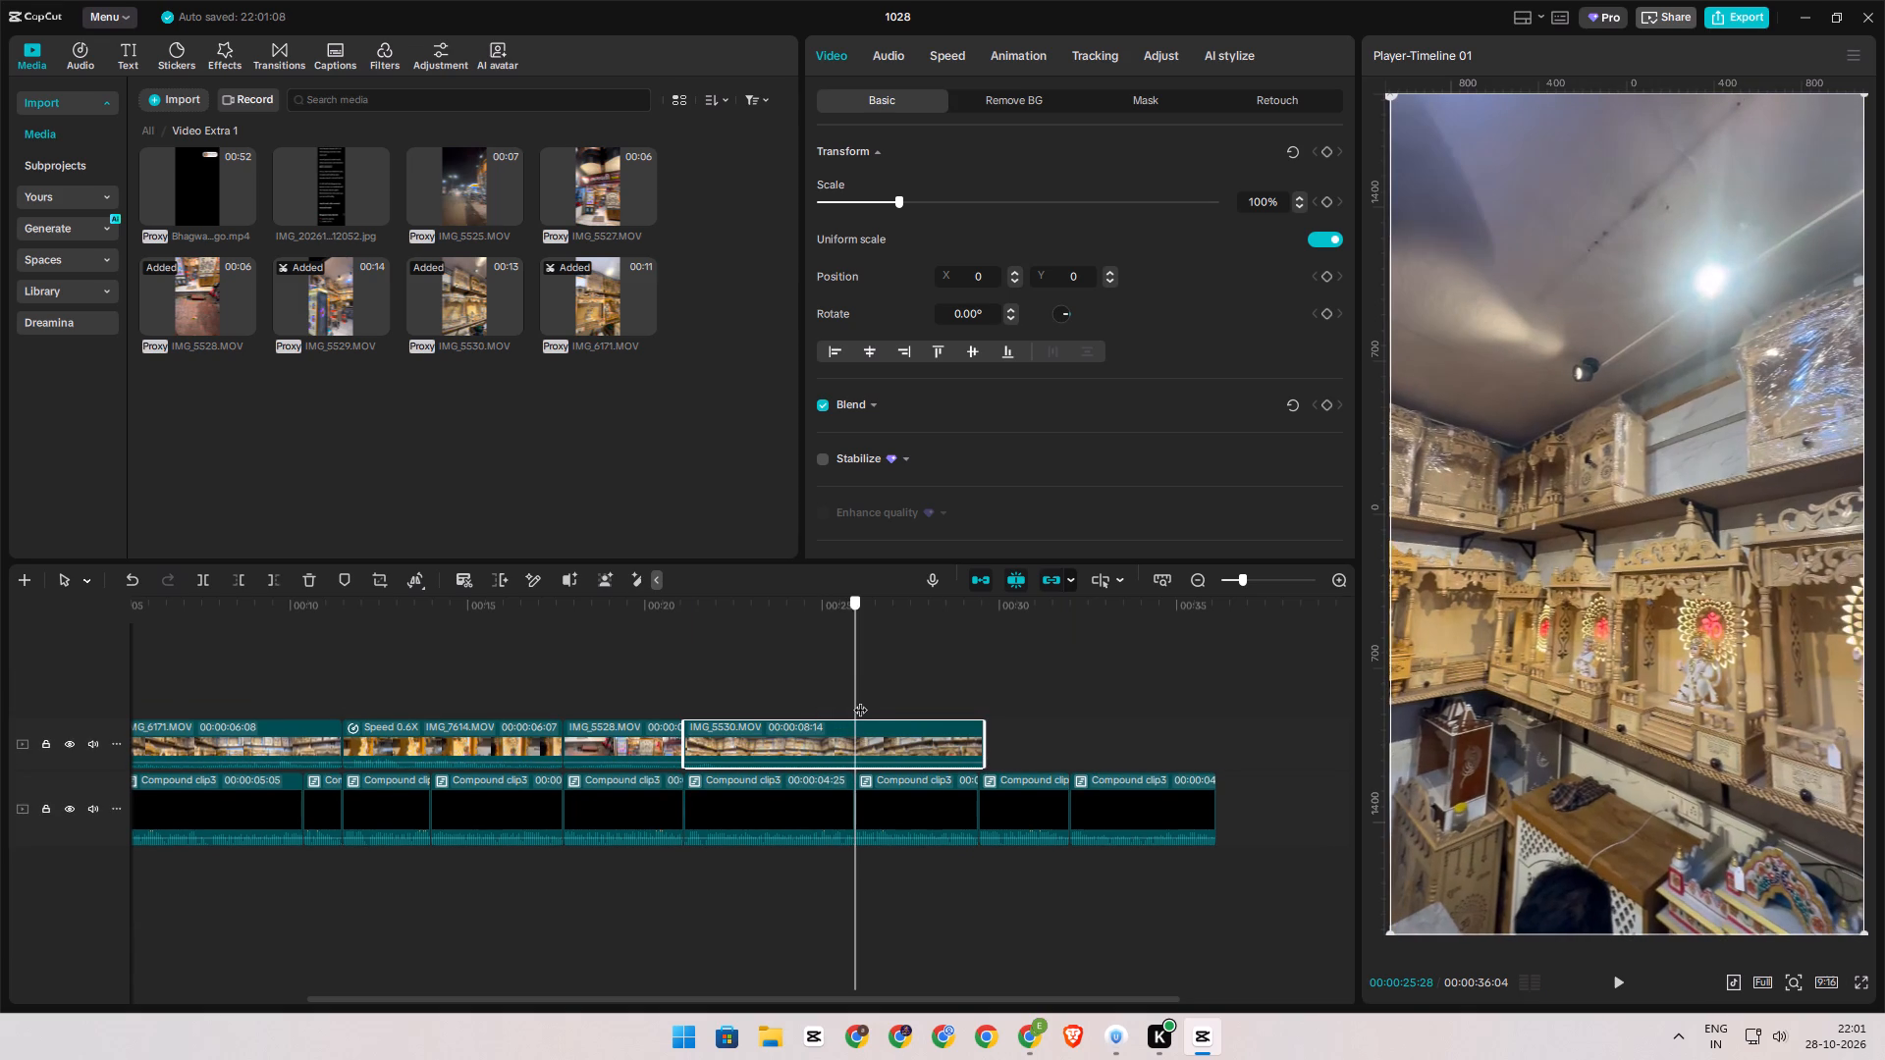
pyautogui.press('s')
pyautogui.press('d')
# Mute all the clips on the footage track by lowering their volume to -∞ dB.
pyautogui.click(564, 669)
pyautogui.moveTo(564, 669); pyautogui.dragTo(0, 660)
pyautogui.keyDown('ctrl'); pyautogui.scroll(-12, 287, 736); pyautogui.keyUp('ctrl')
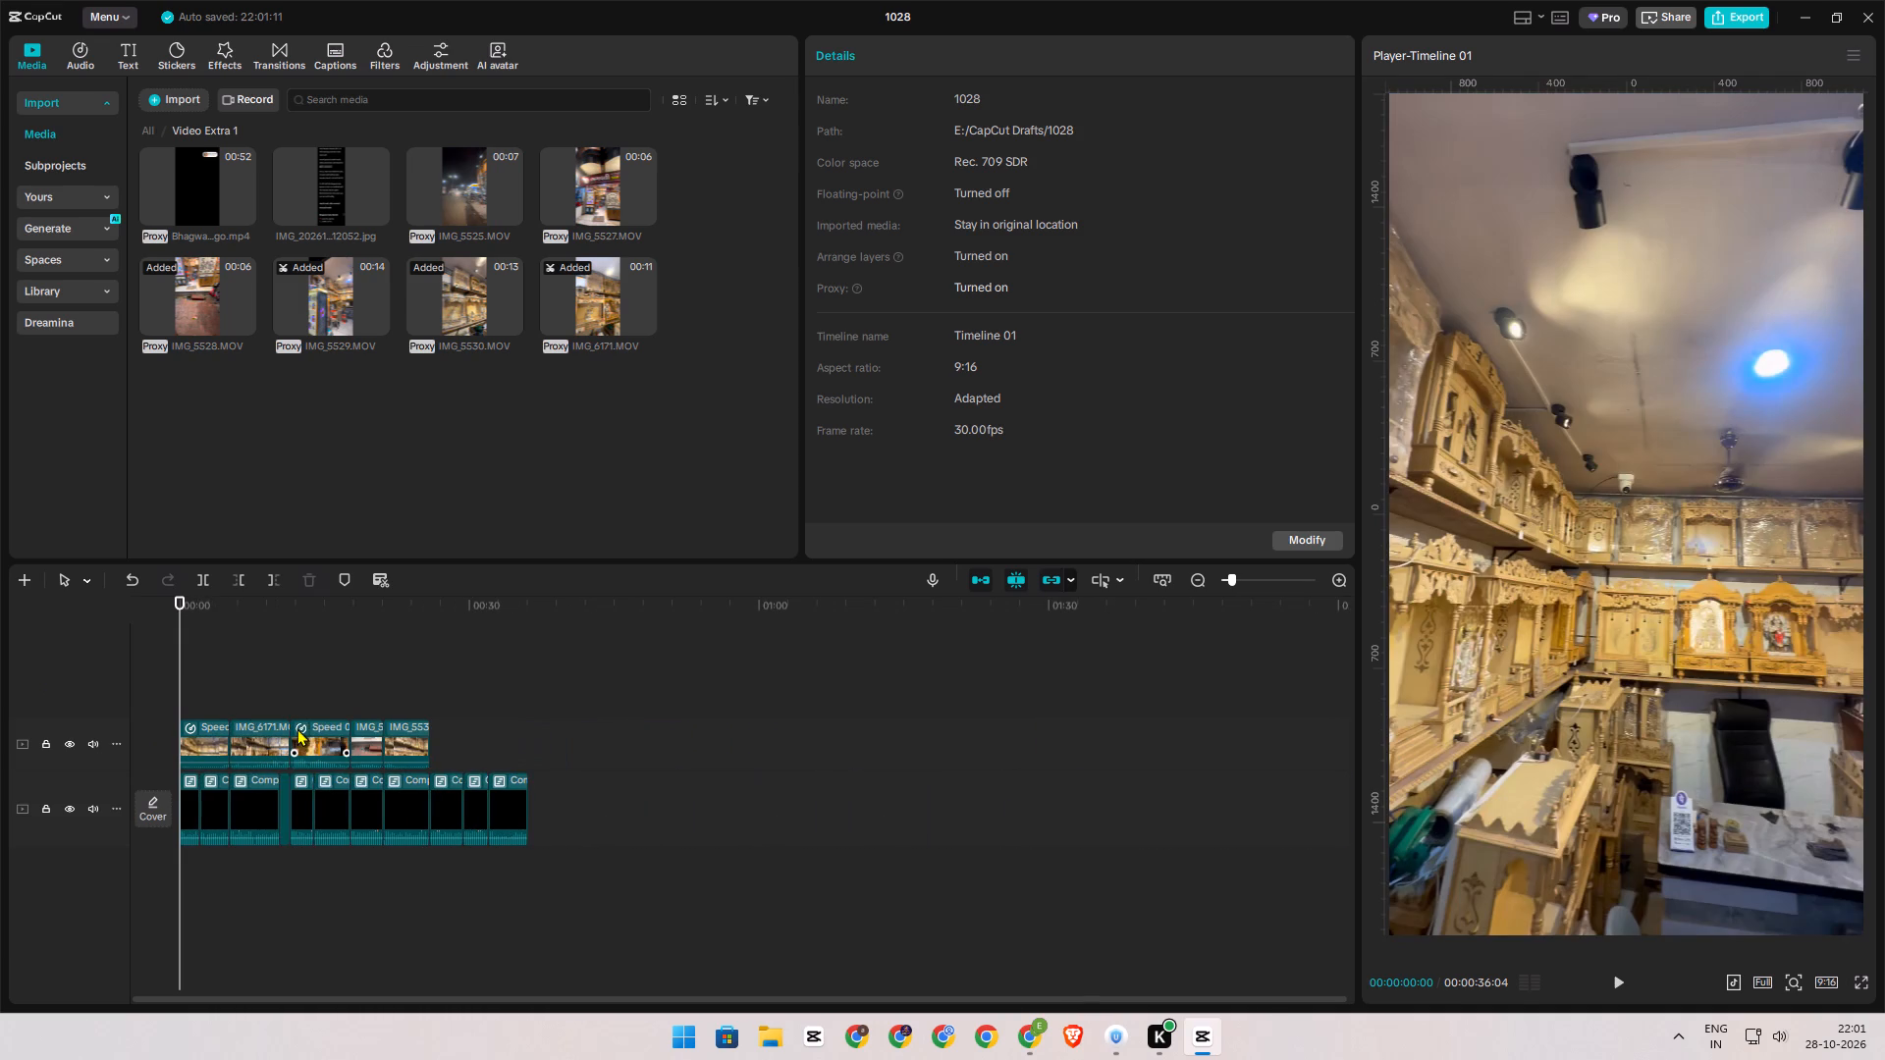
pyautogui.moveTo(456, 720); pyautogui.dragTo(203, 696)
pyautogui.click(878, 41)
pyautogui.moveTo(984, 207); pyautogui.dragTo(385, 209)
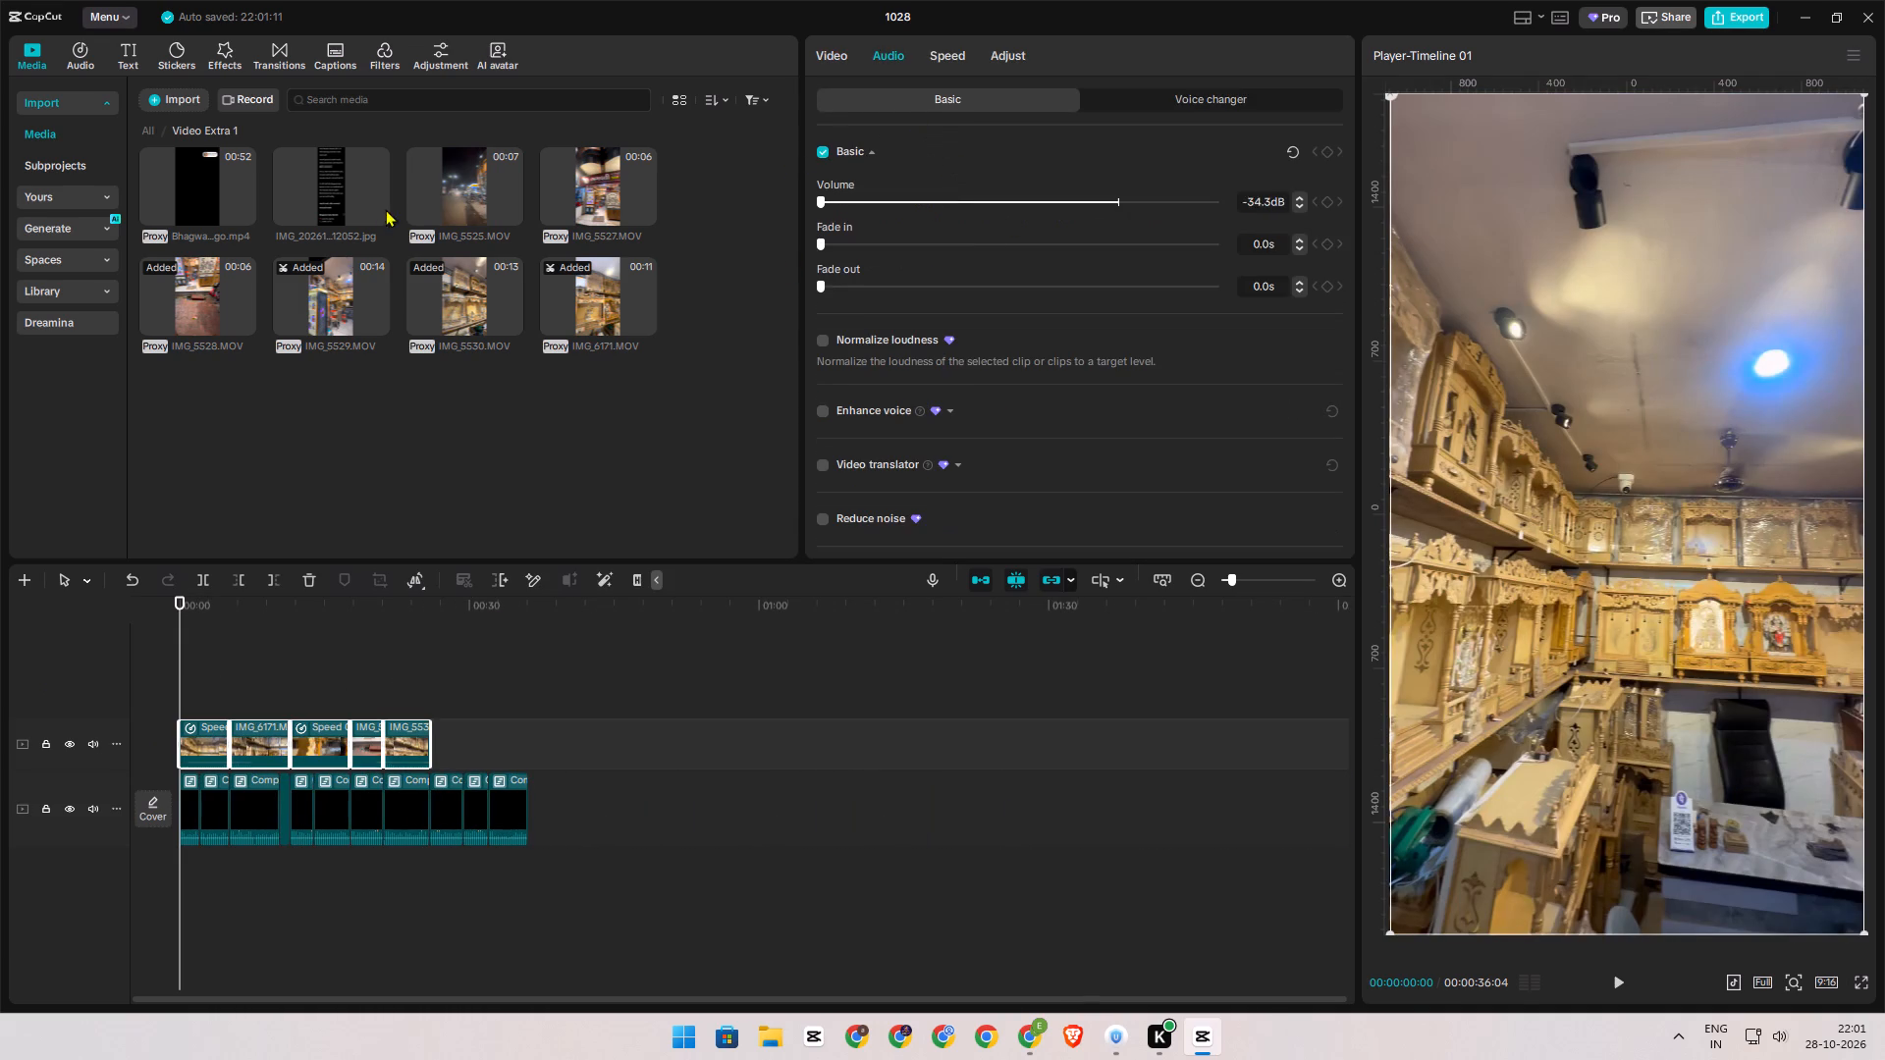
pyautogui.moveTo(385, 209); pyautogui.dragTo(405, 207)
# Play the opening footage and preview IMG_7593.MOV, IMG_7601.MOV, IMG_7600.MOV and IMG_7599.MOV in the Bhagvati normal mand folder as possible replacements.
pyautogui.press('space')
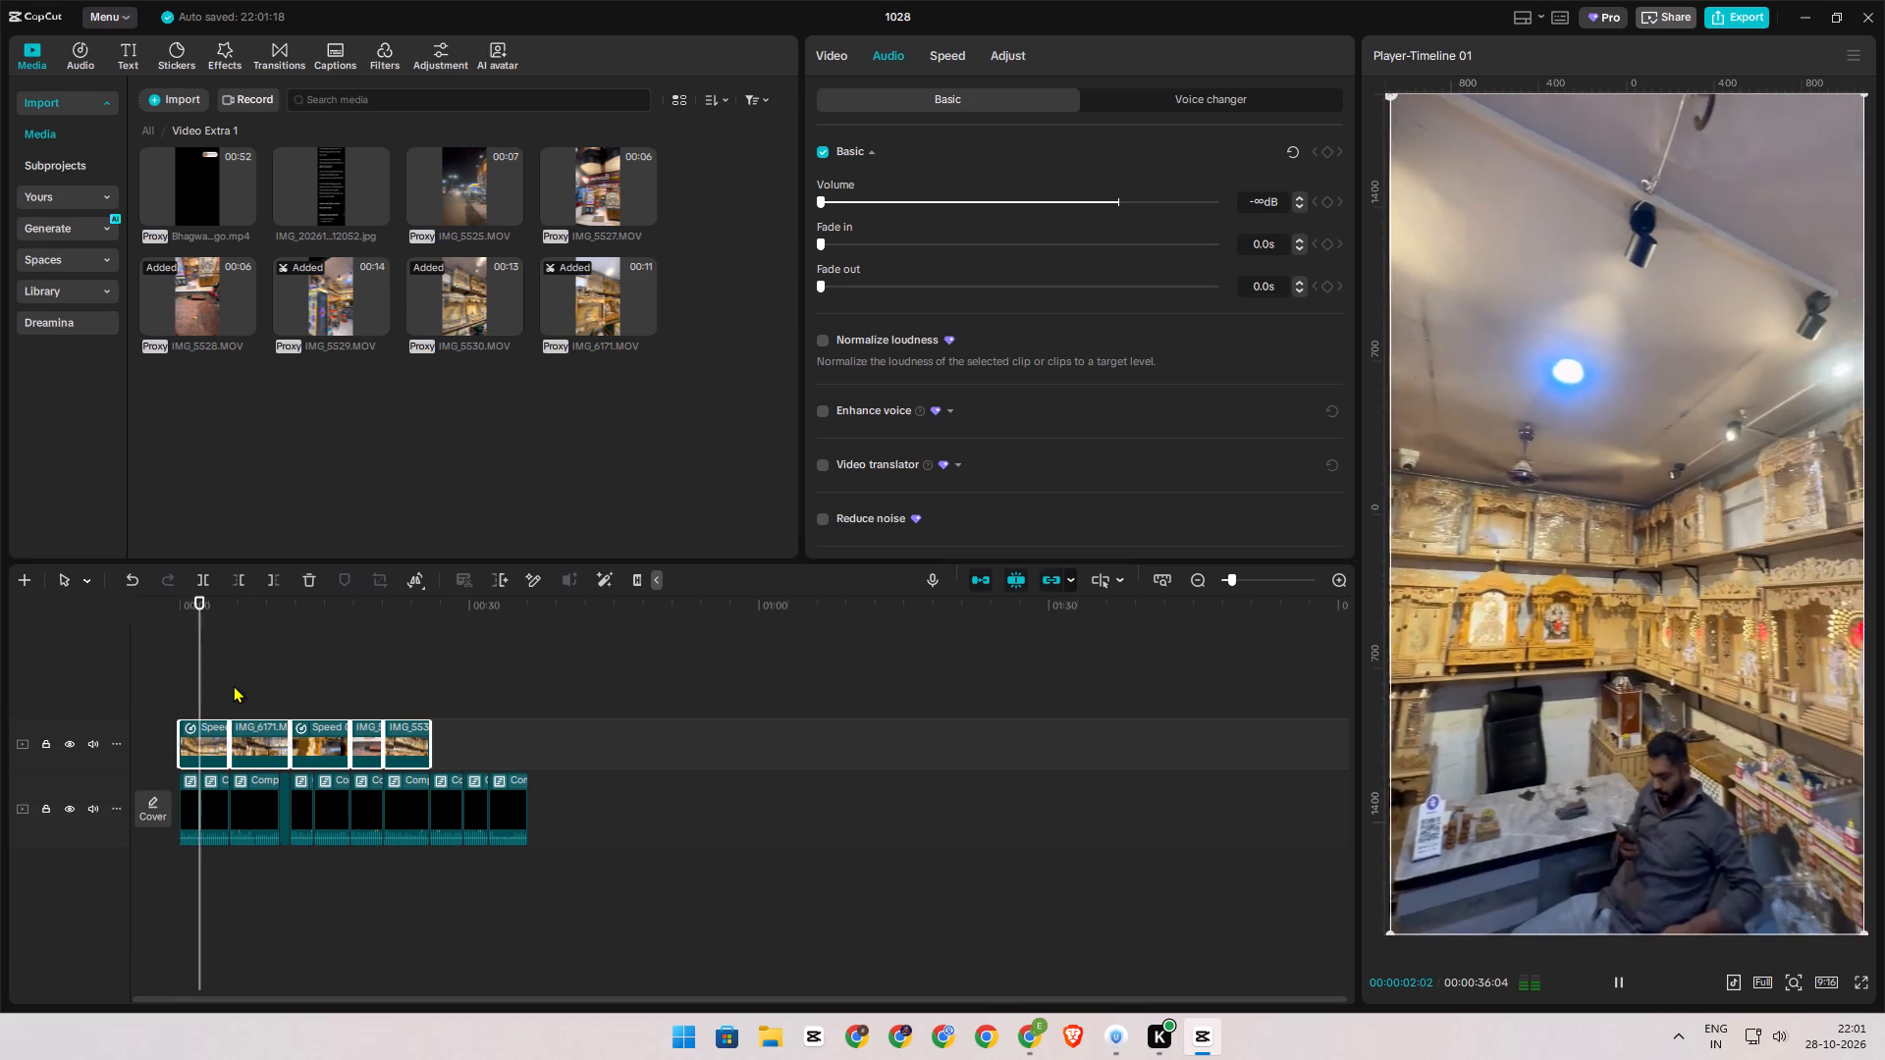
pyautogui.keyDown('ctrl'); pyautogui.scroll(11, 275, 699); pyautogui.keyUp('ctrl')
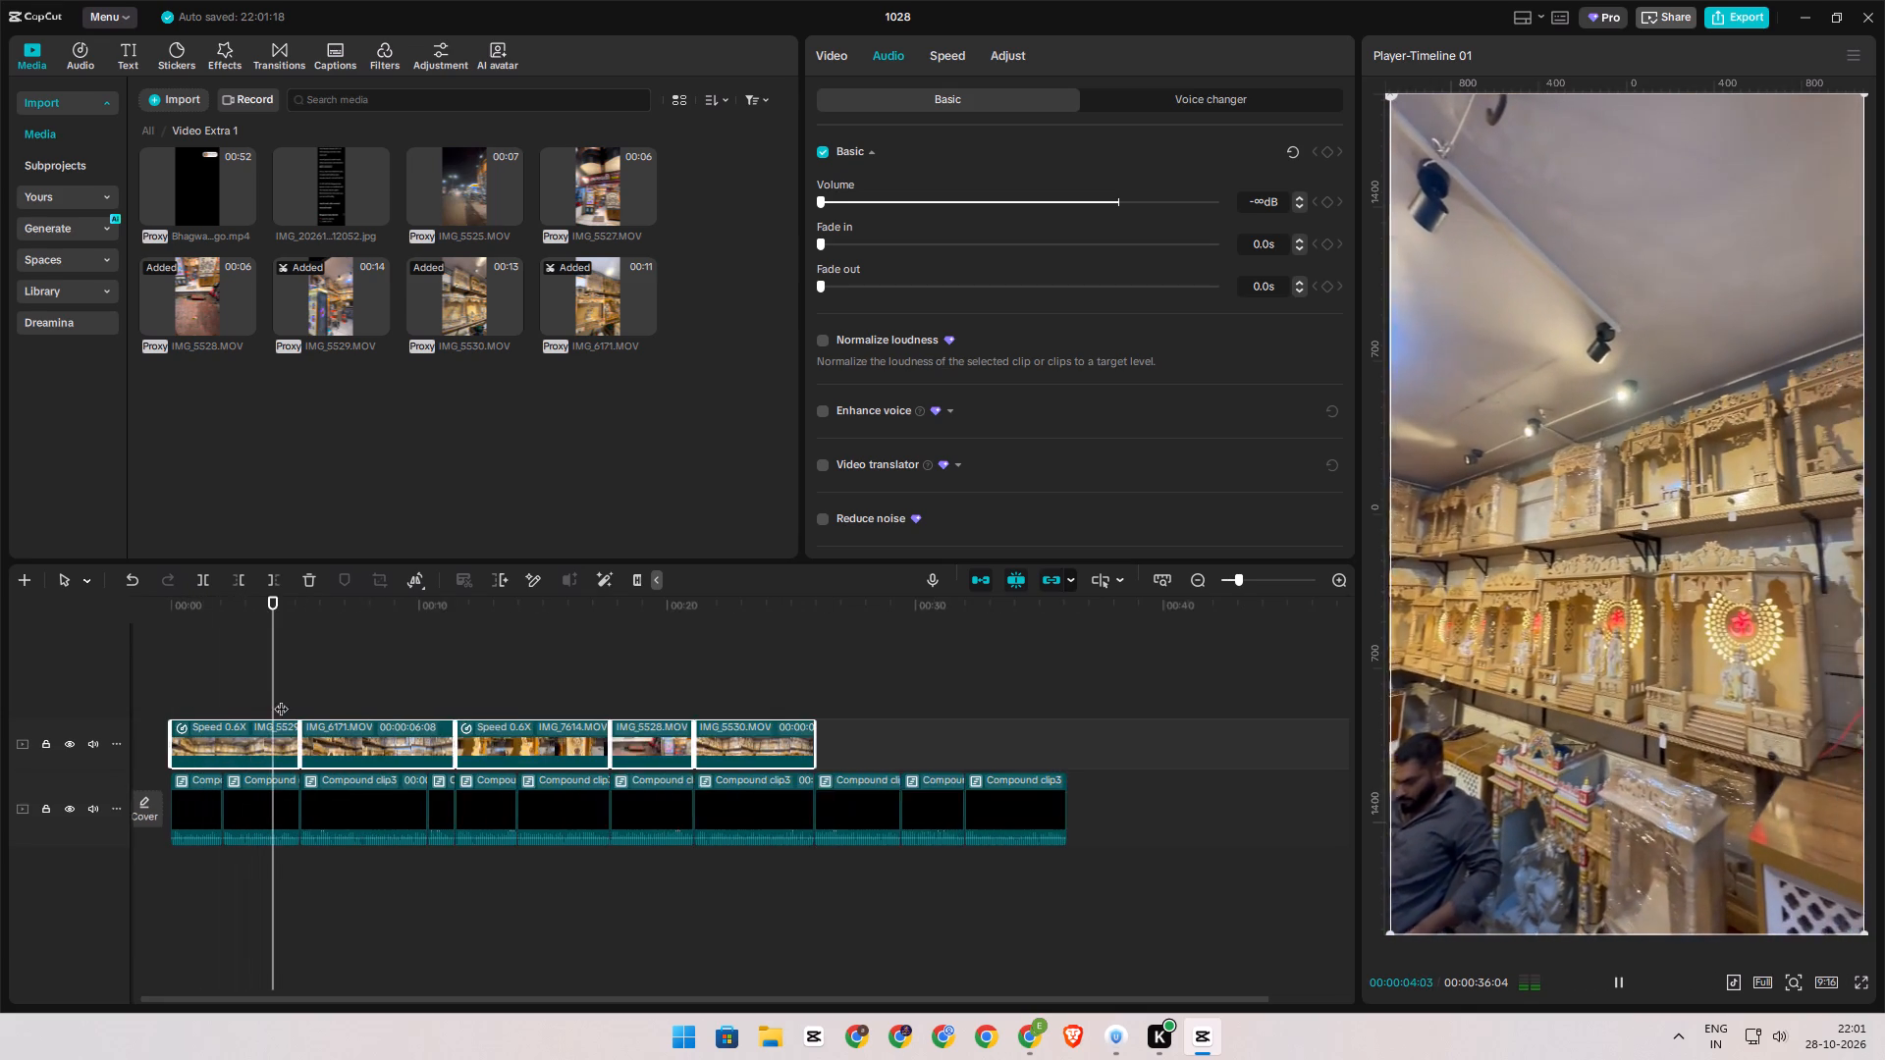
pyautogui.keyDown('ctrl'); pyautogui.scroll(5, 291, 698); pyautogui.keyUp('ctrl')
pyautogui.press('space')
pyautogui.click(148, 124)
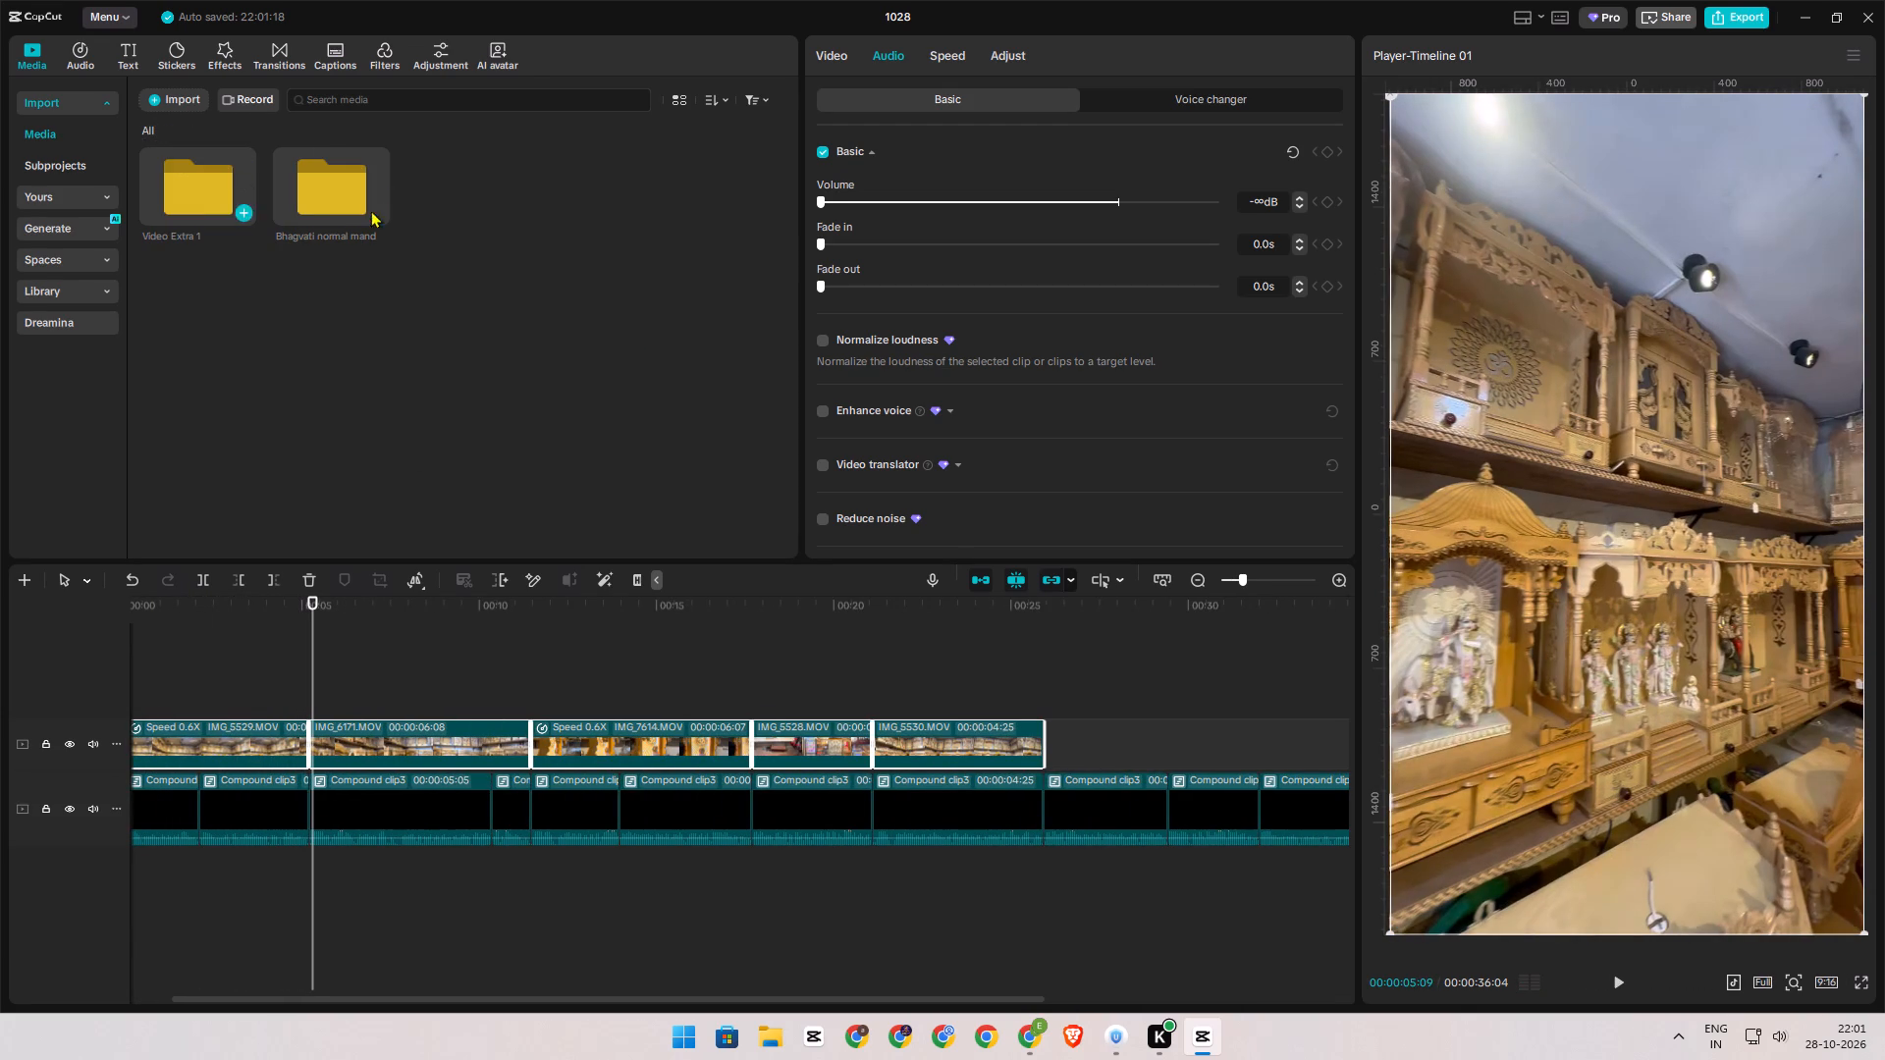
pyautogui.doubleClick(319, 198)
pyautogui.scroll(-4, 378, 311)
pyautogui.click(473, 385)
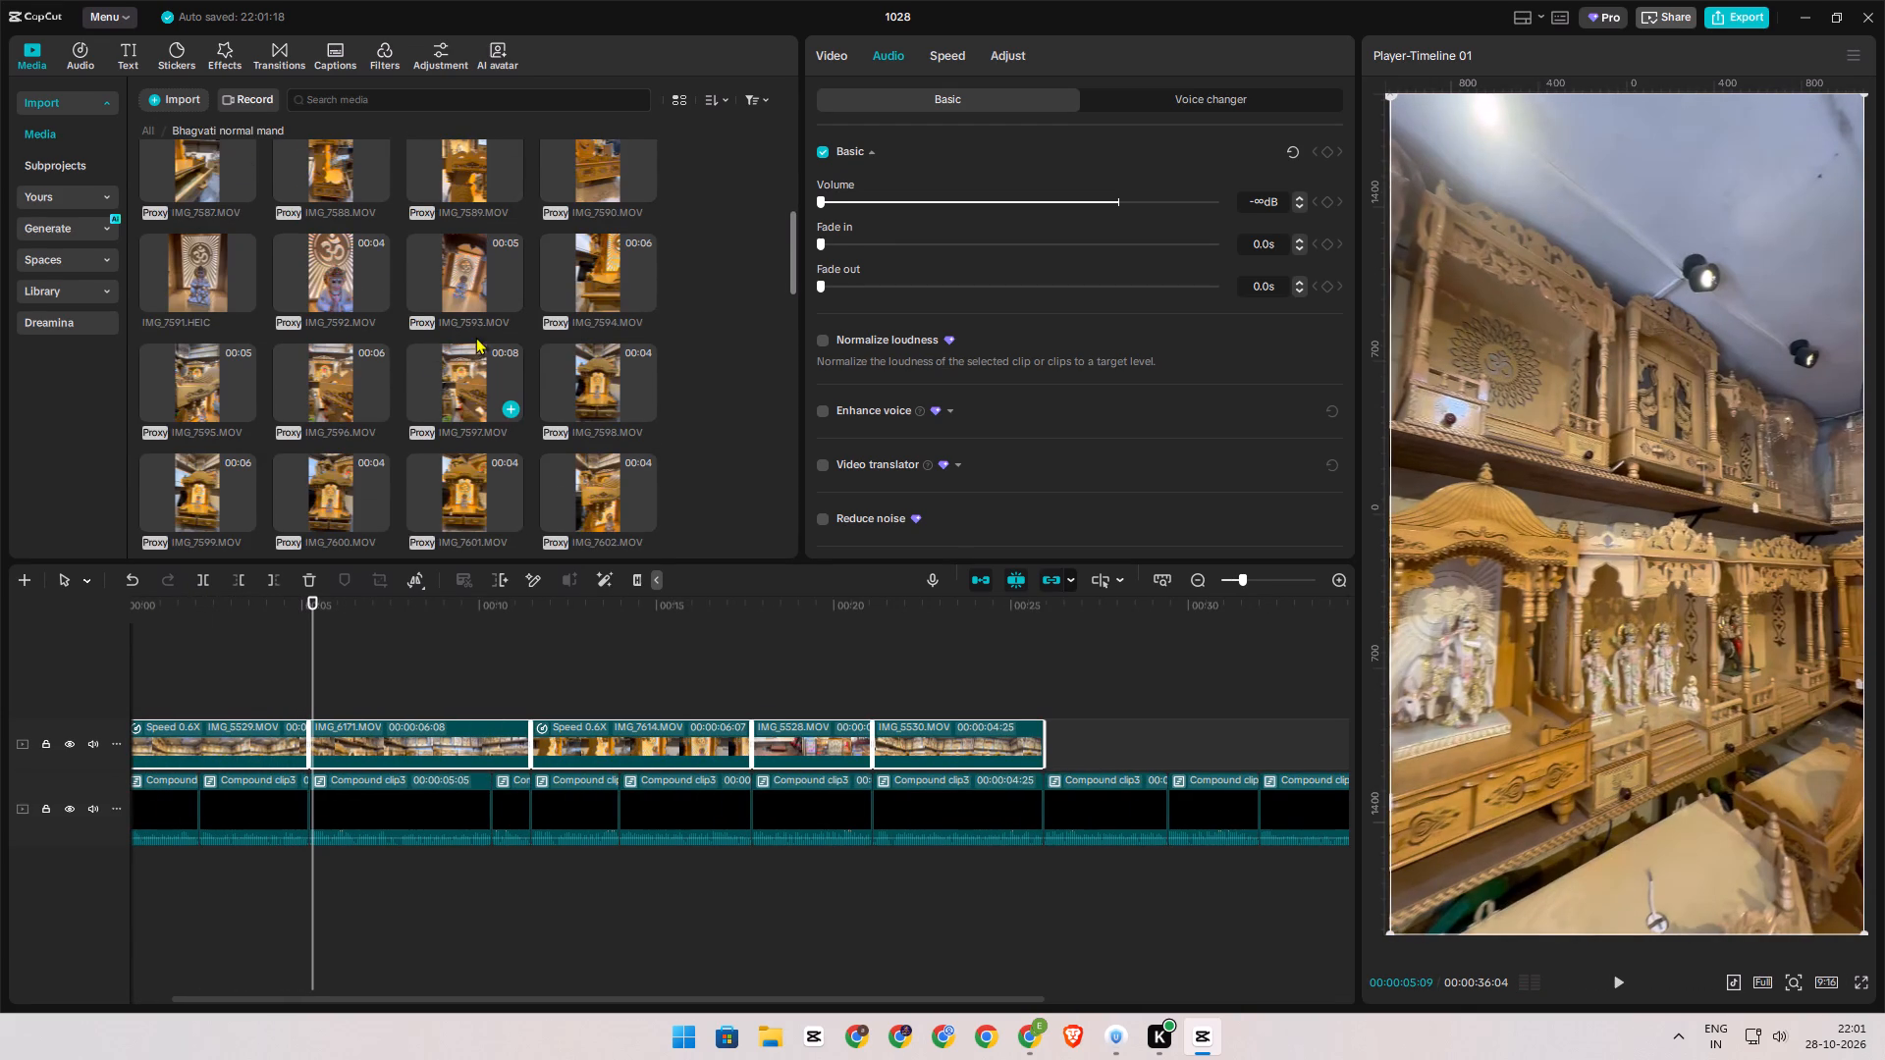
pyautogui.click(468, 264)
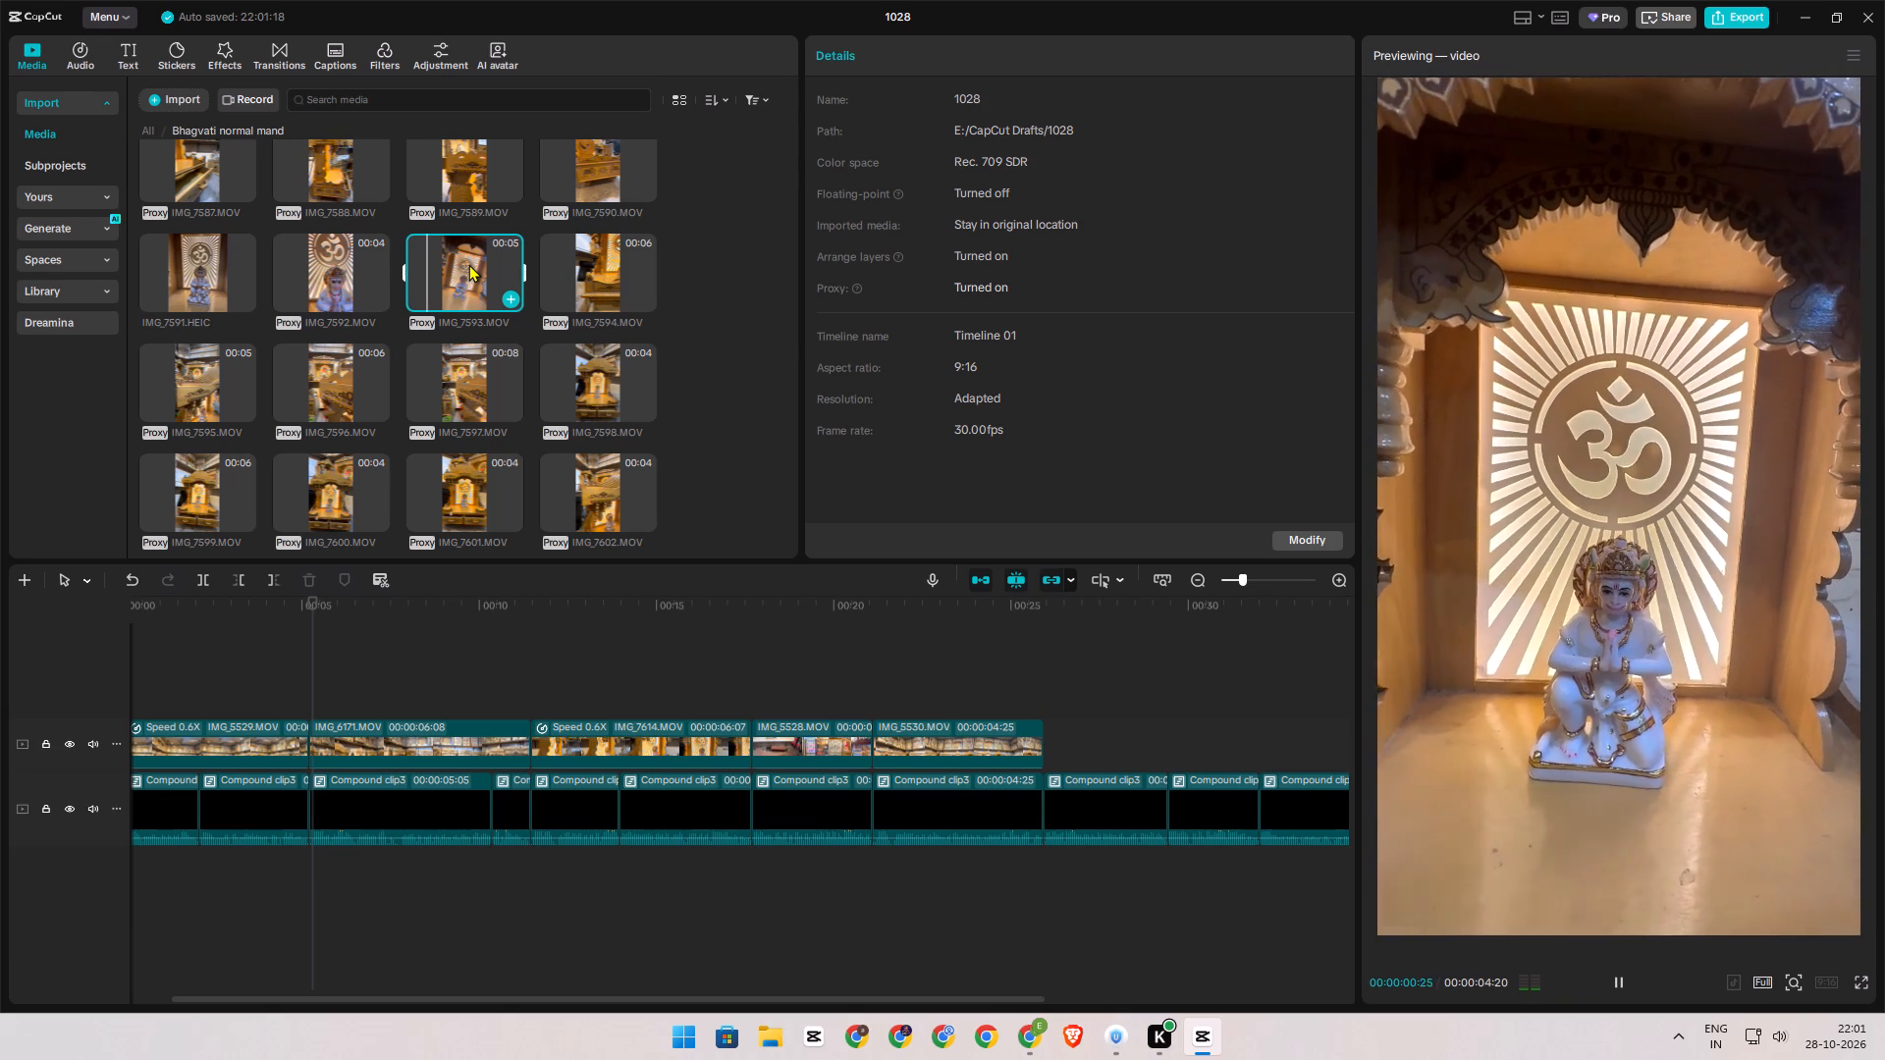
pyautogui.click(593, 304)
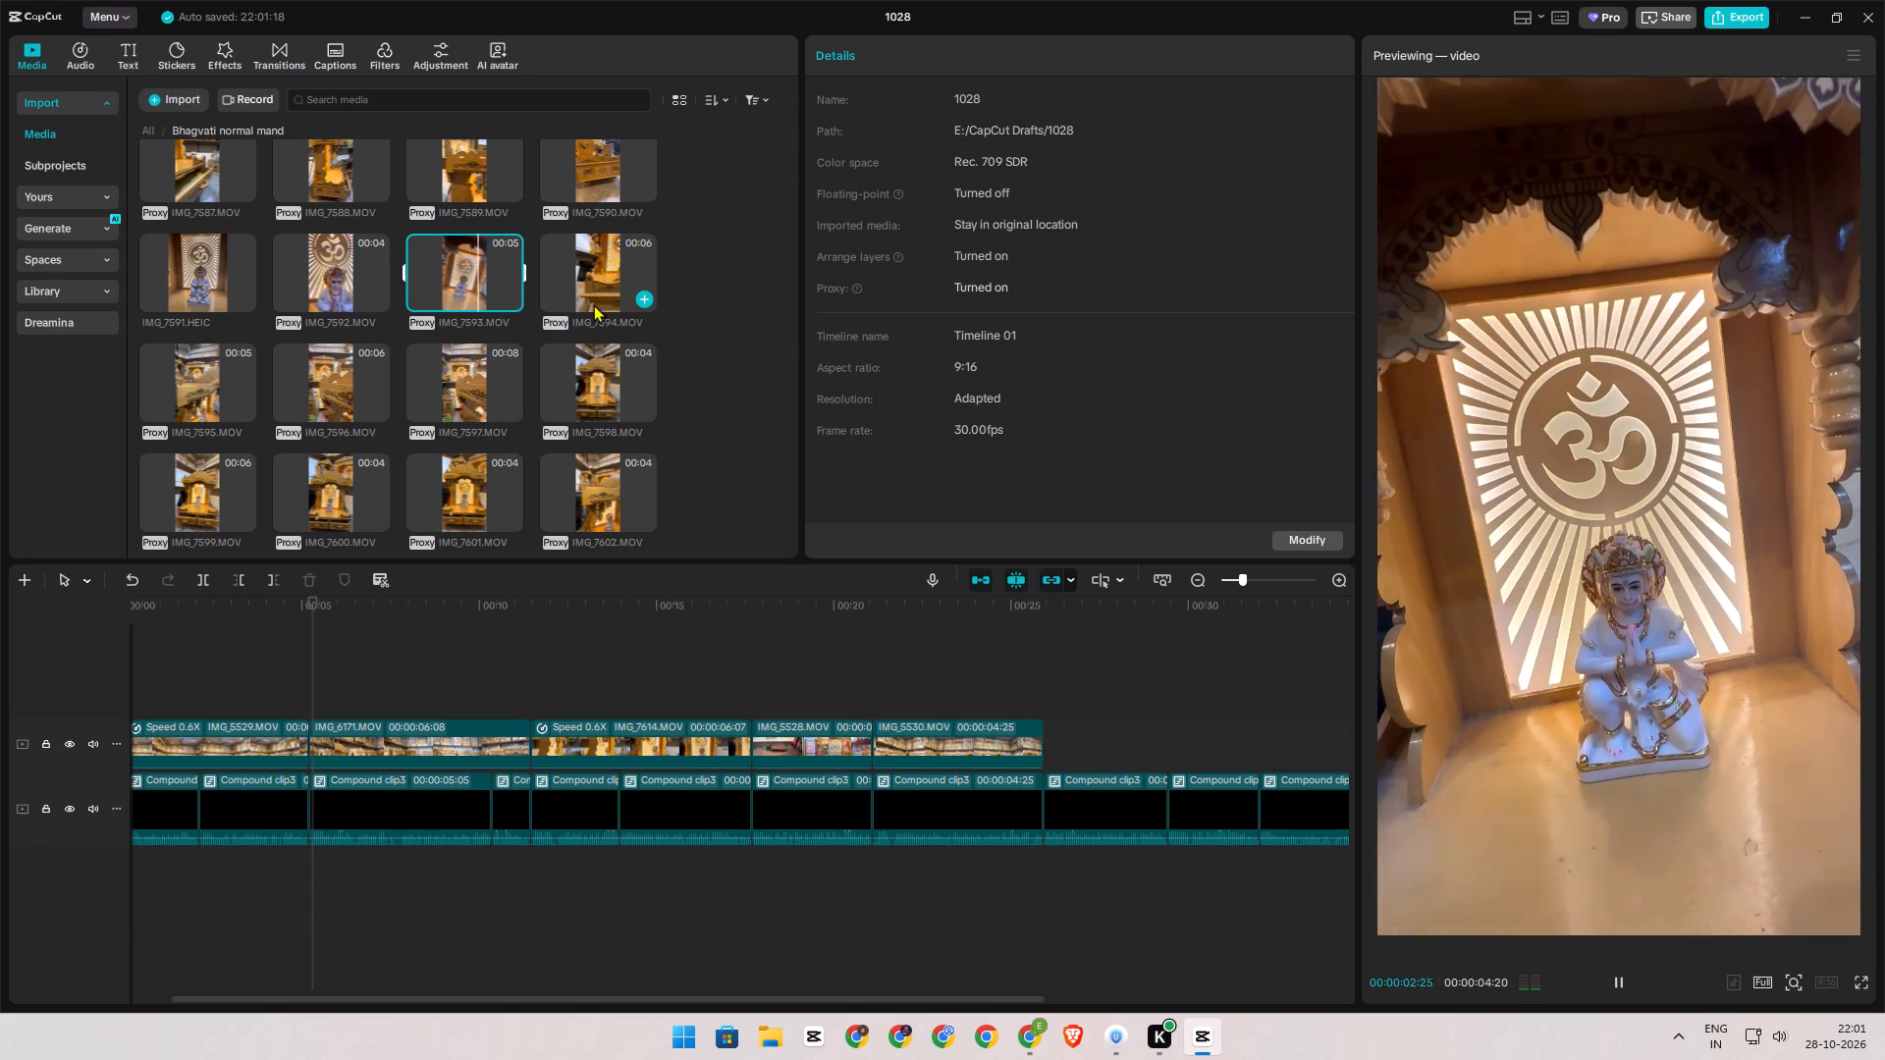
pyautogui.scroll(-2, 582, 391)
pyautogui.click(454, 289)
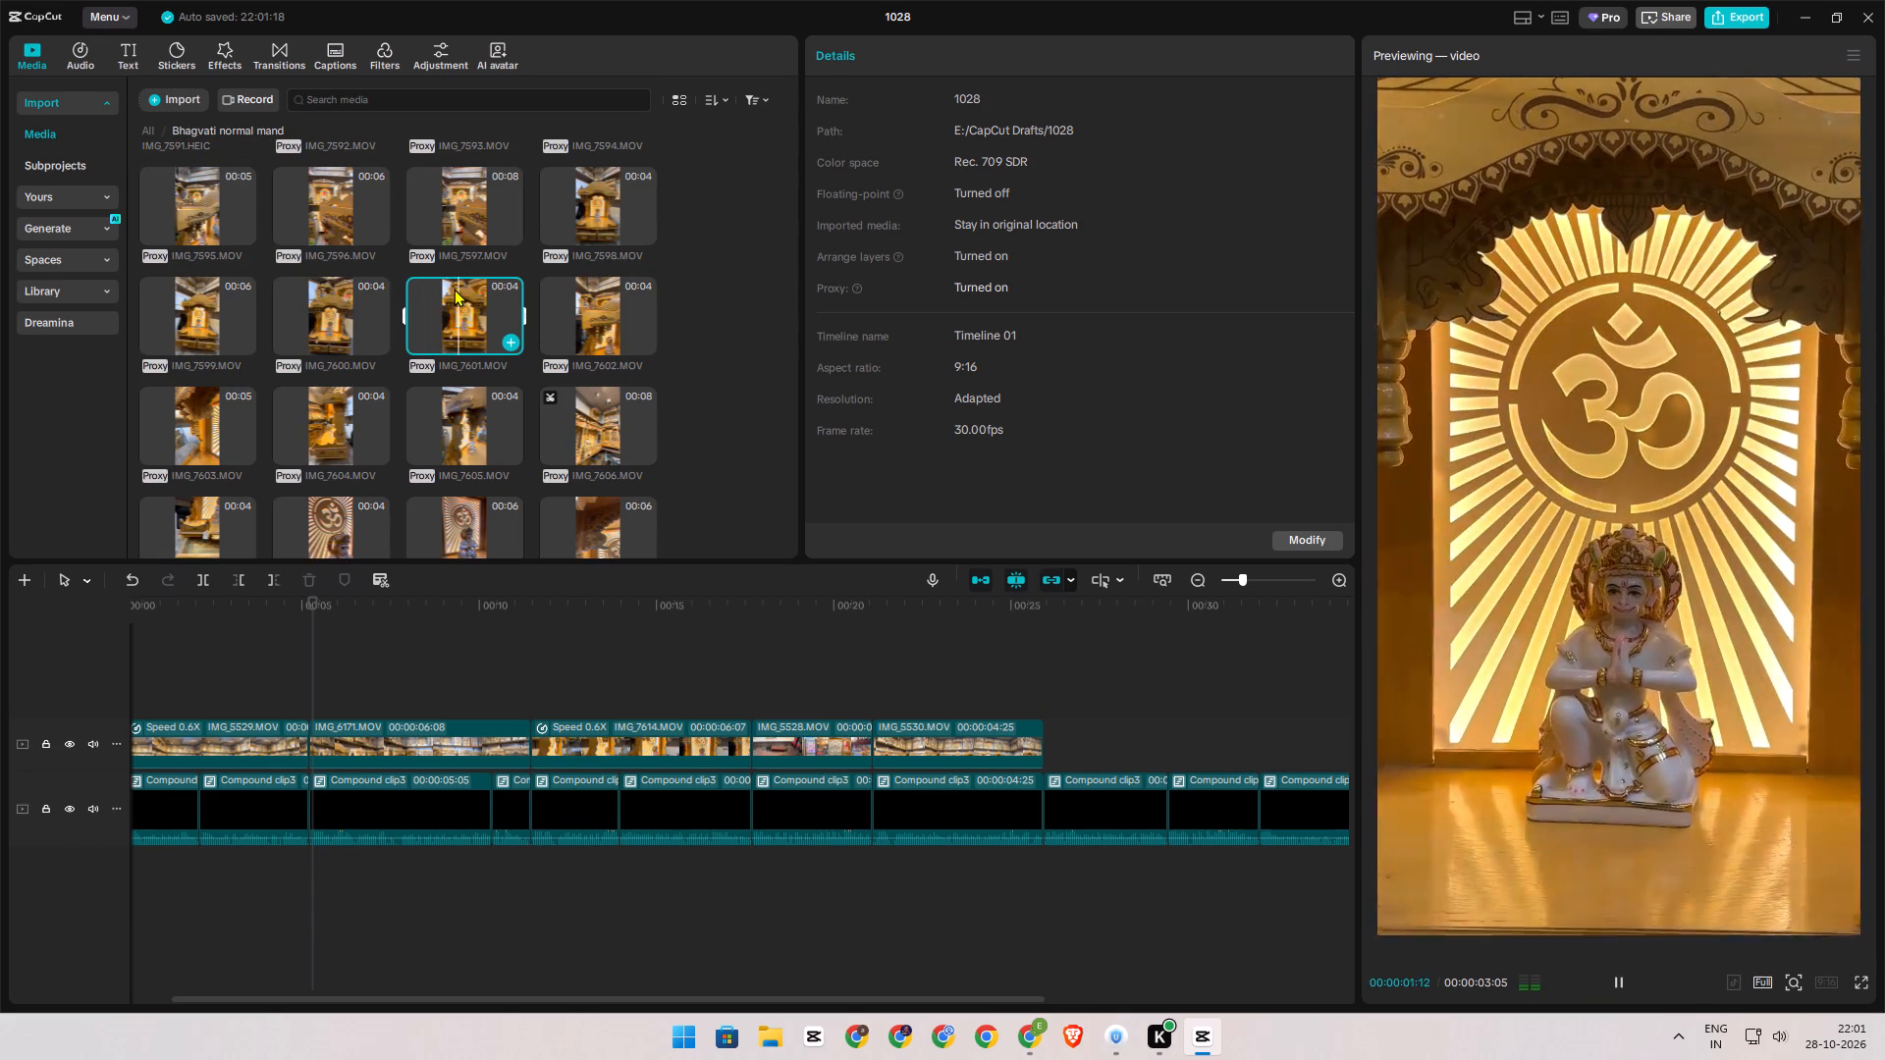
pyautogui.click(317, 324)
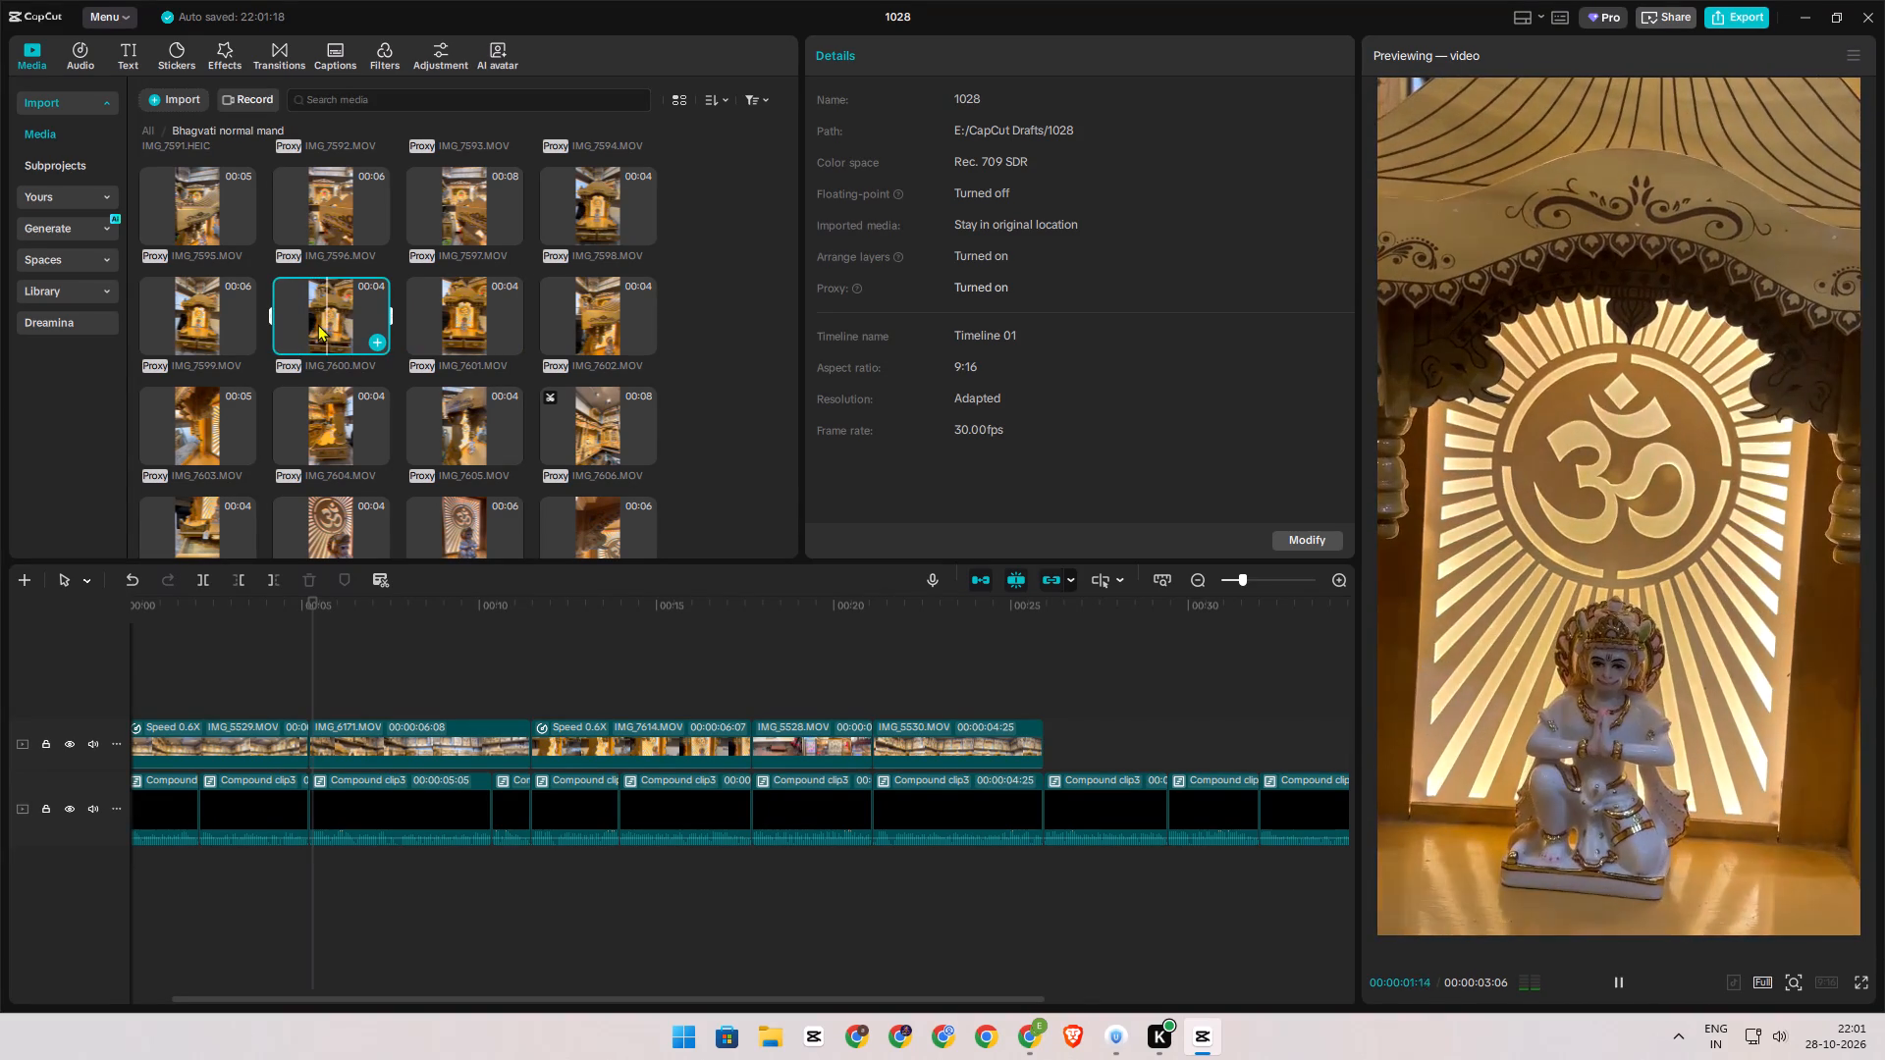
pyautogui.click(204, 327)
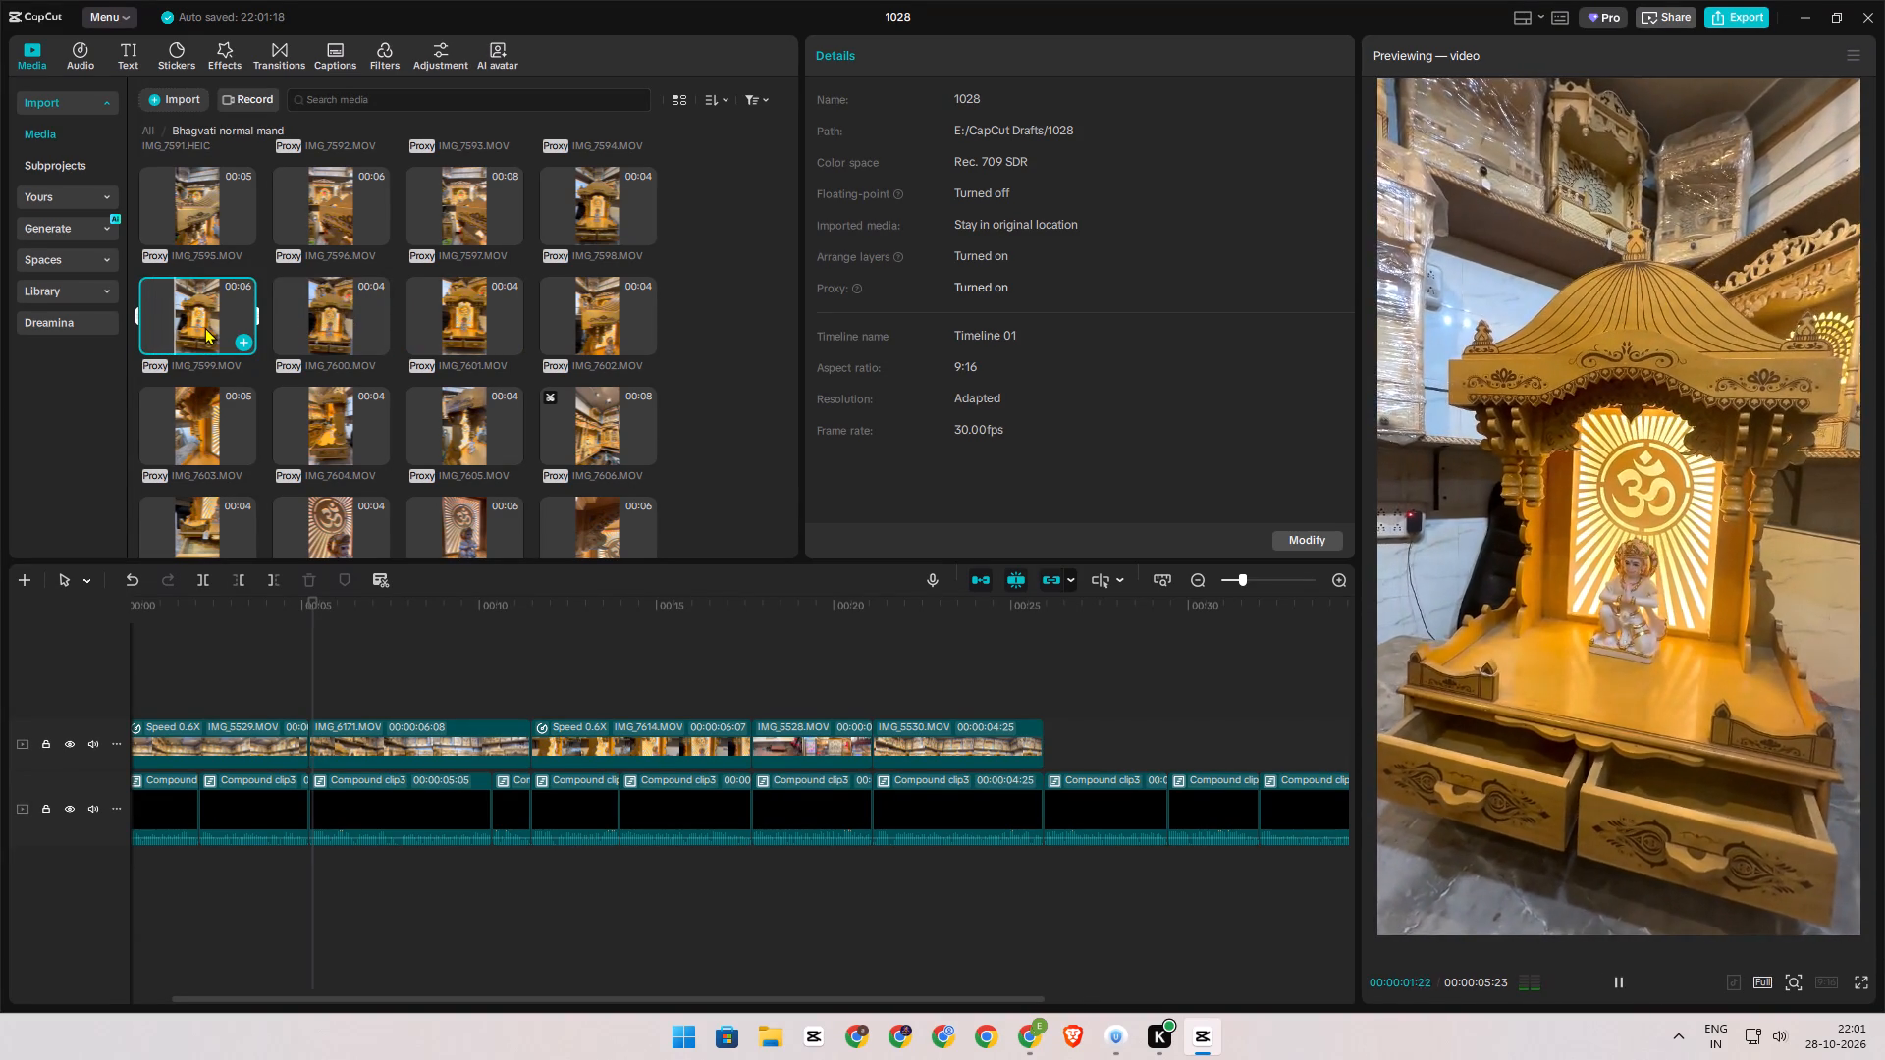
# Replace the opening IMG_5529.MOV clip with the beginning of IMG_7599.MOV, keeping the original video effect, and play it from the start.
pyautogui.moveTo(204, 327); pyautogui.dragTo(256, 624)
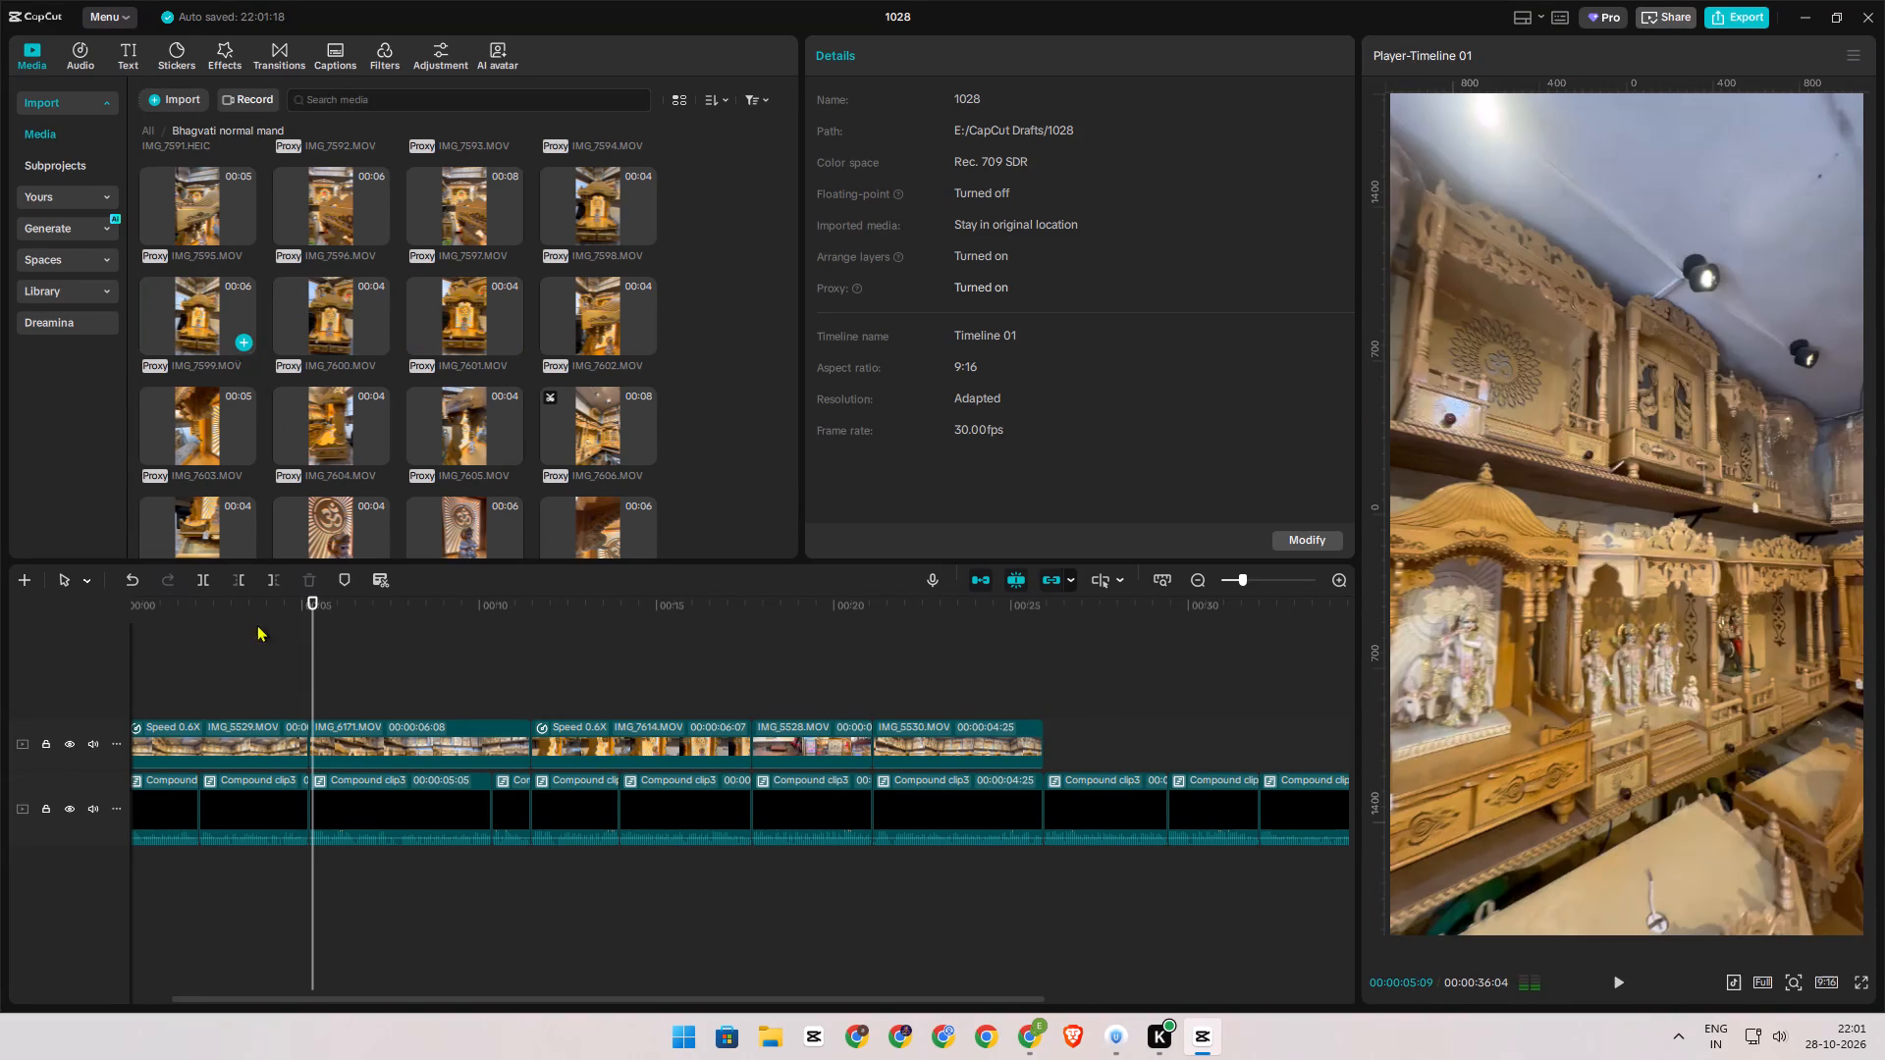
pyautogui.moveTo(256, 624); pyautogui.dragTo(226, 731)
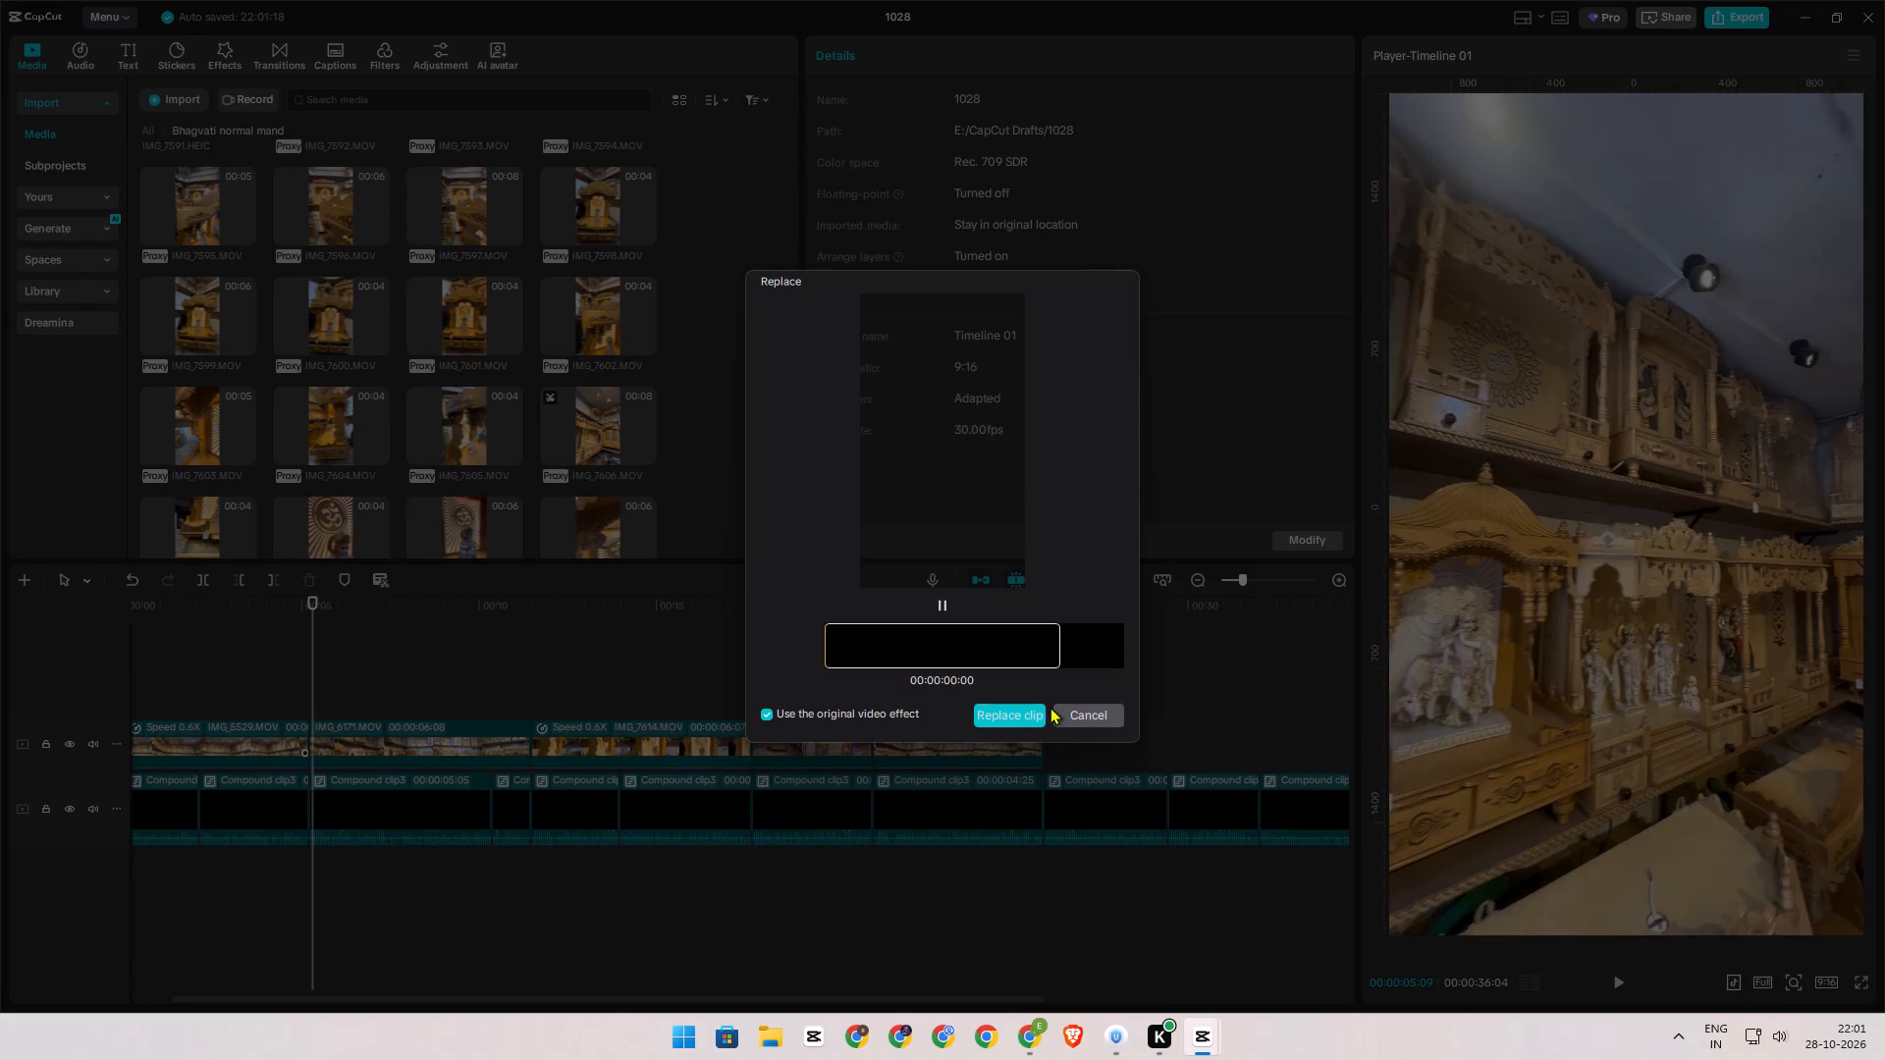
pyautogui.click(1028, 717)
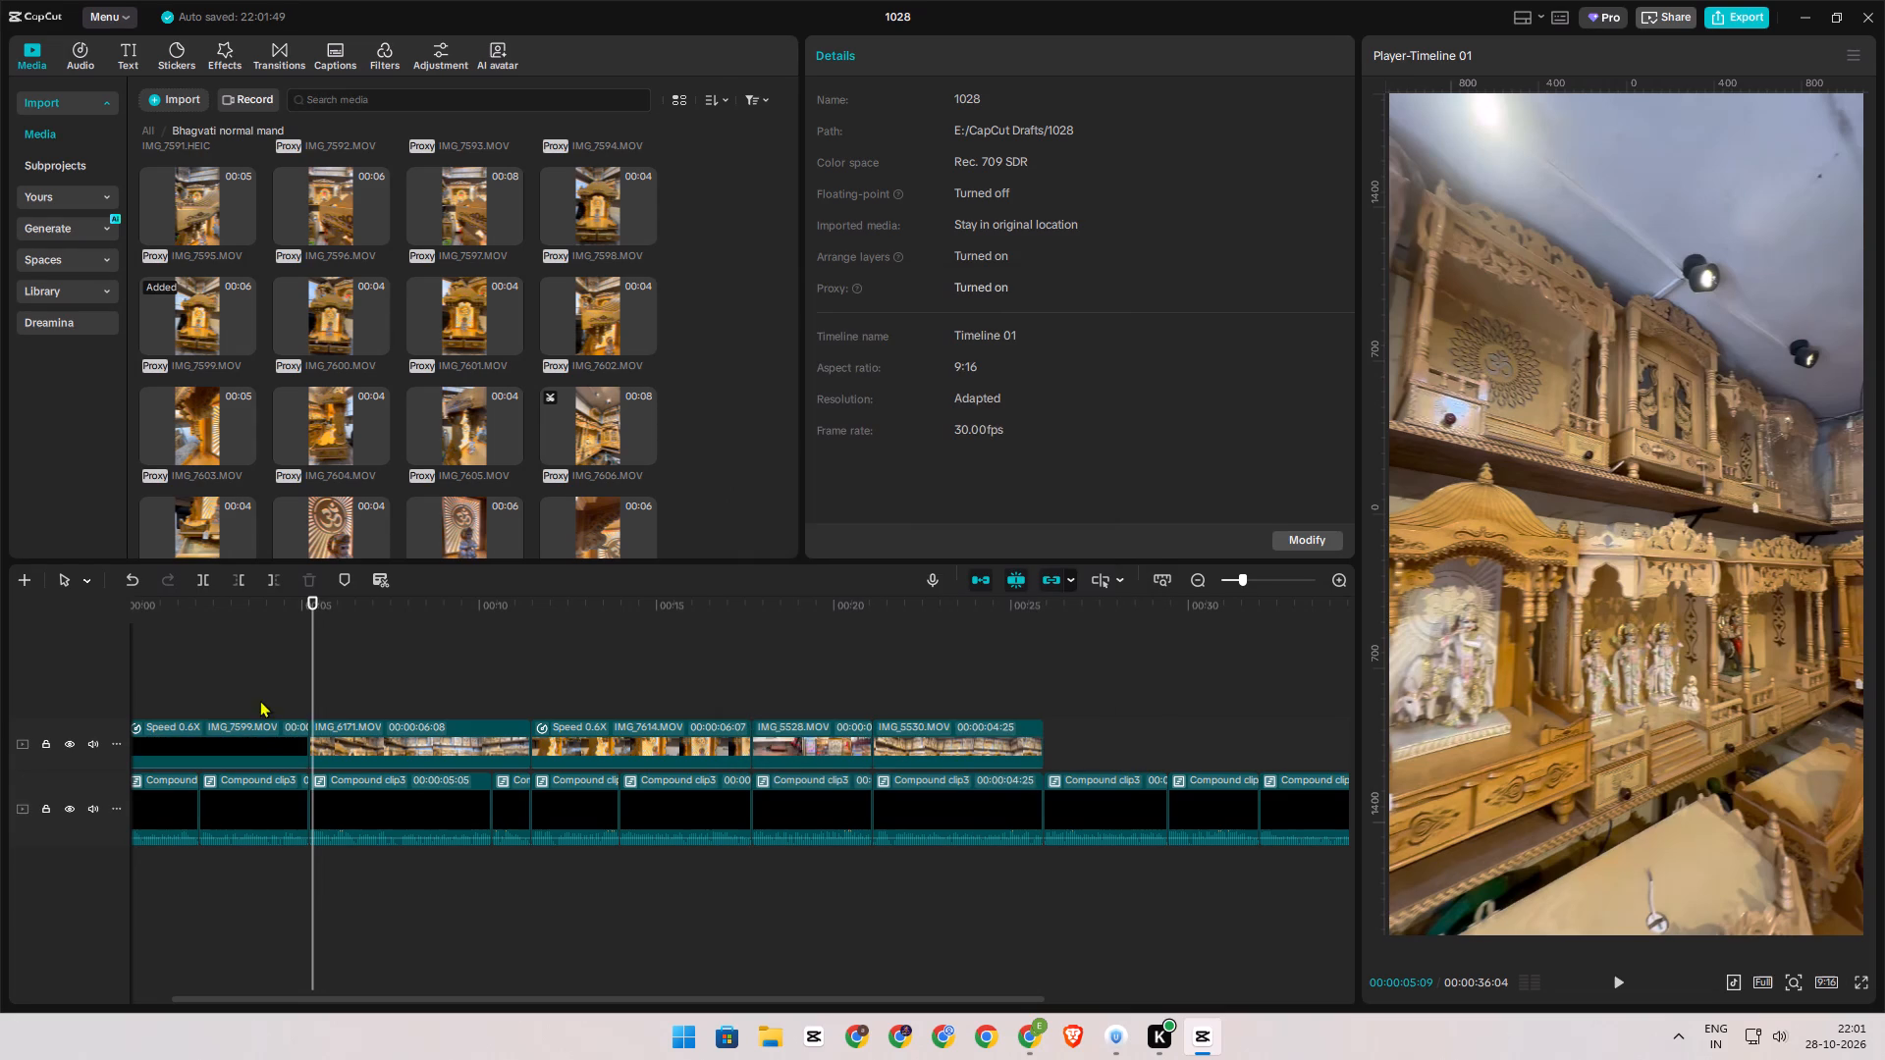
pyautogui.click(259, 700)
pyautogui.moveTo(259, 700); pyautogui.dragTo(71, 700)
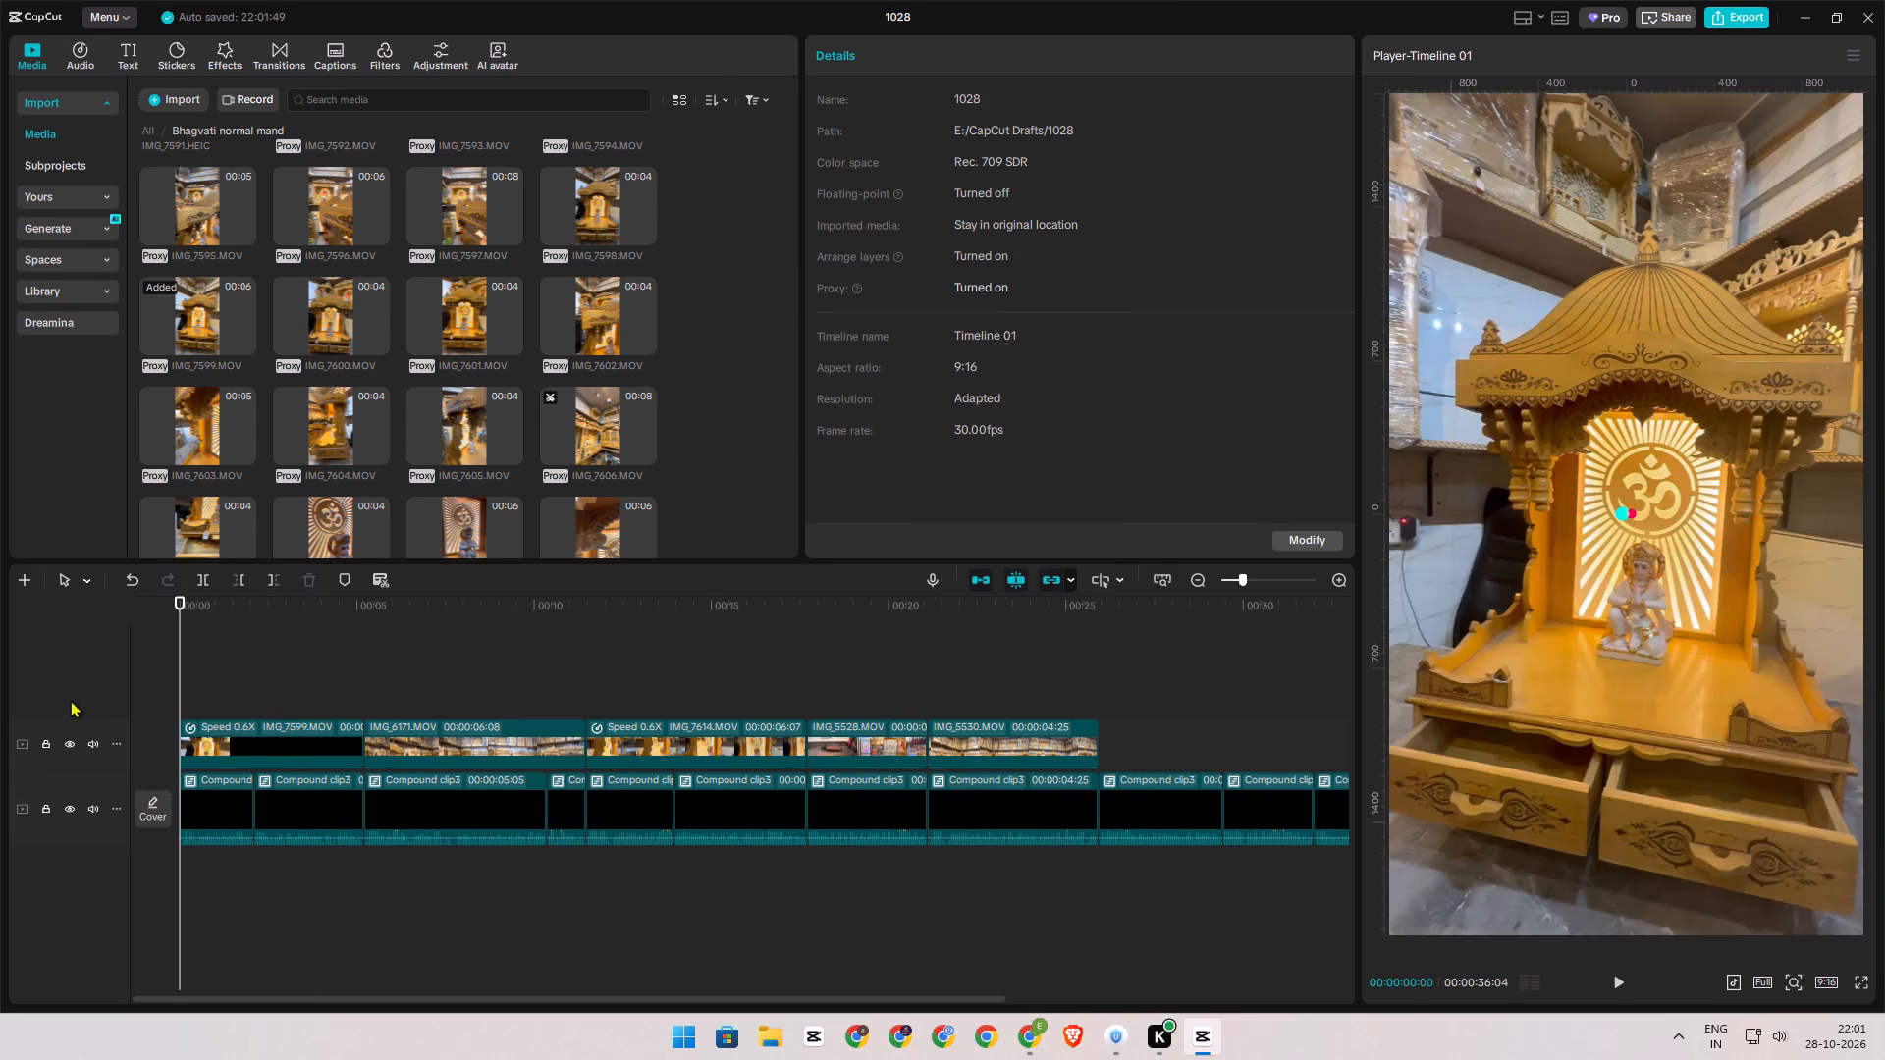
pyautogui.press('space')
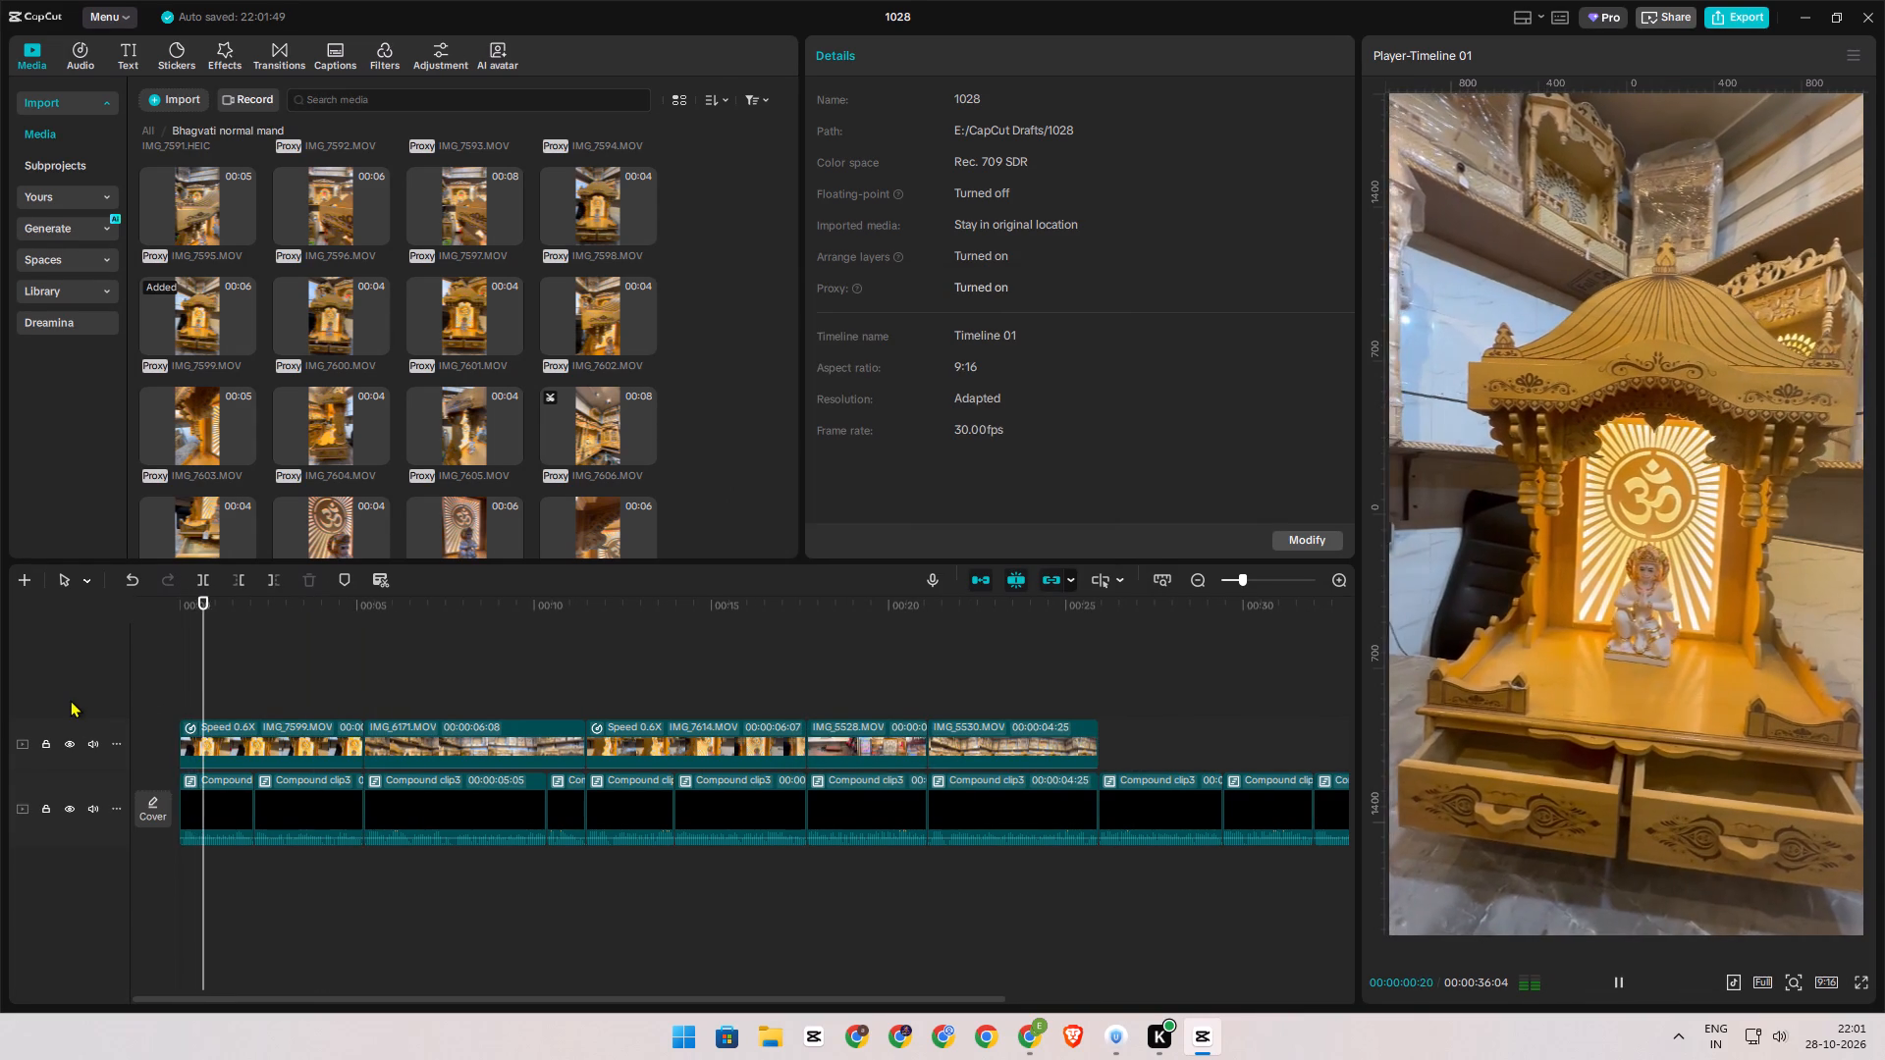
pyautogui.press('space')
# Replace the opening clip with the final section of IMG_7599.MOV, keeping the original video effect, and play the edit from the start.
pyautogui.moveTo(184, 306); pyautogui.dragTo(256, 614)
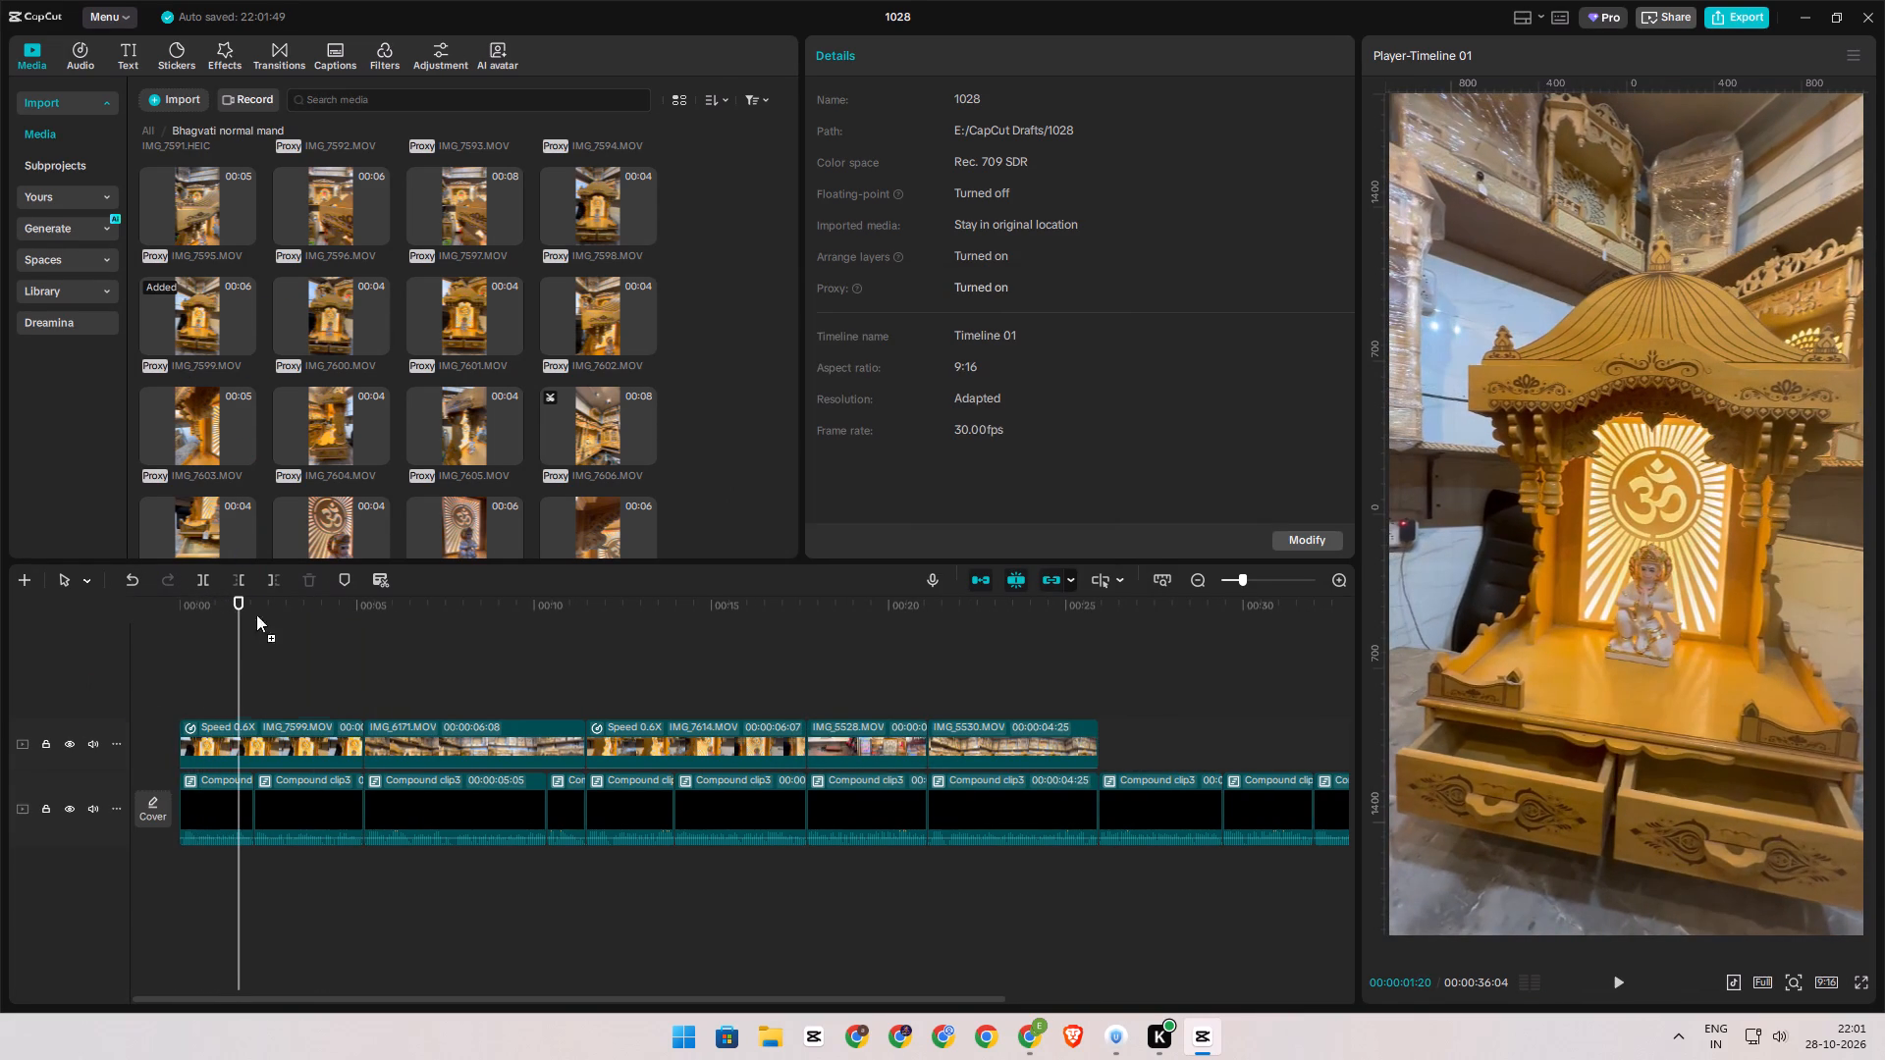
pyautogui.moveTo(256, 614); pyautogui.dragTo(242, 738)
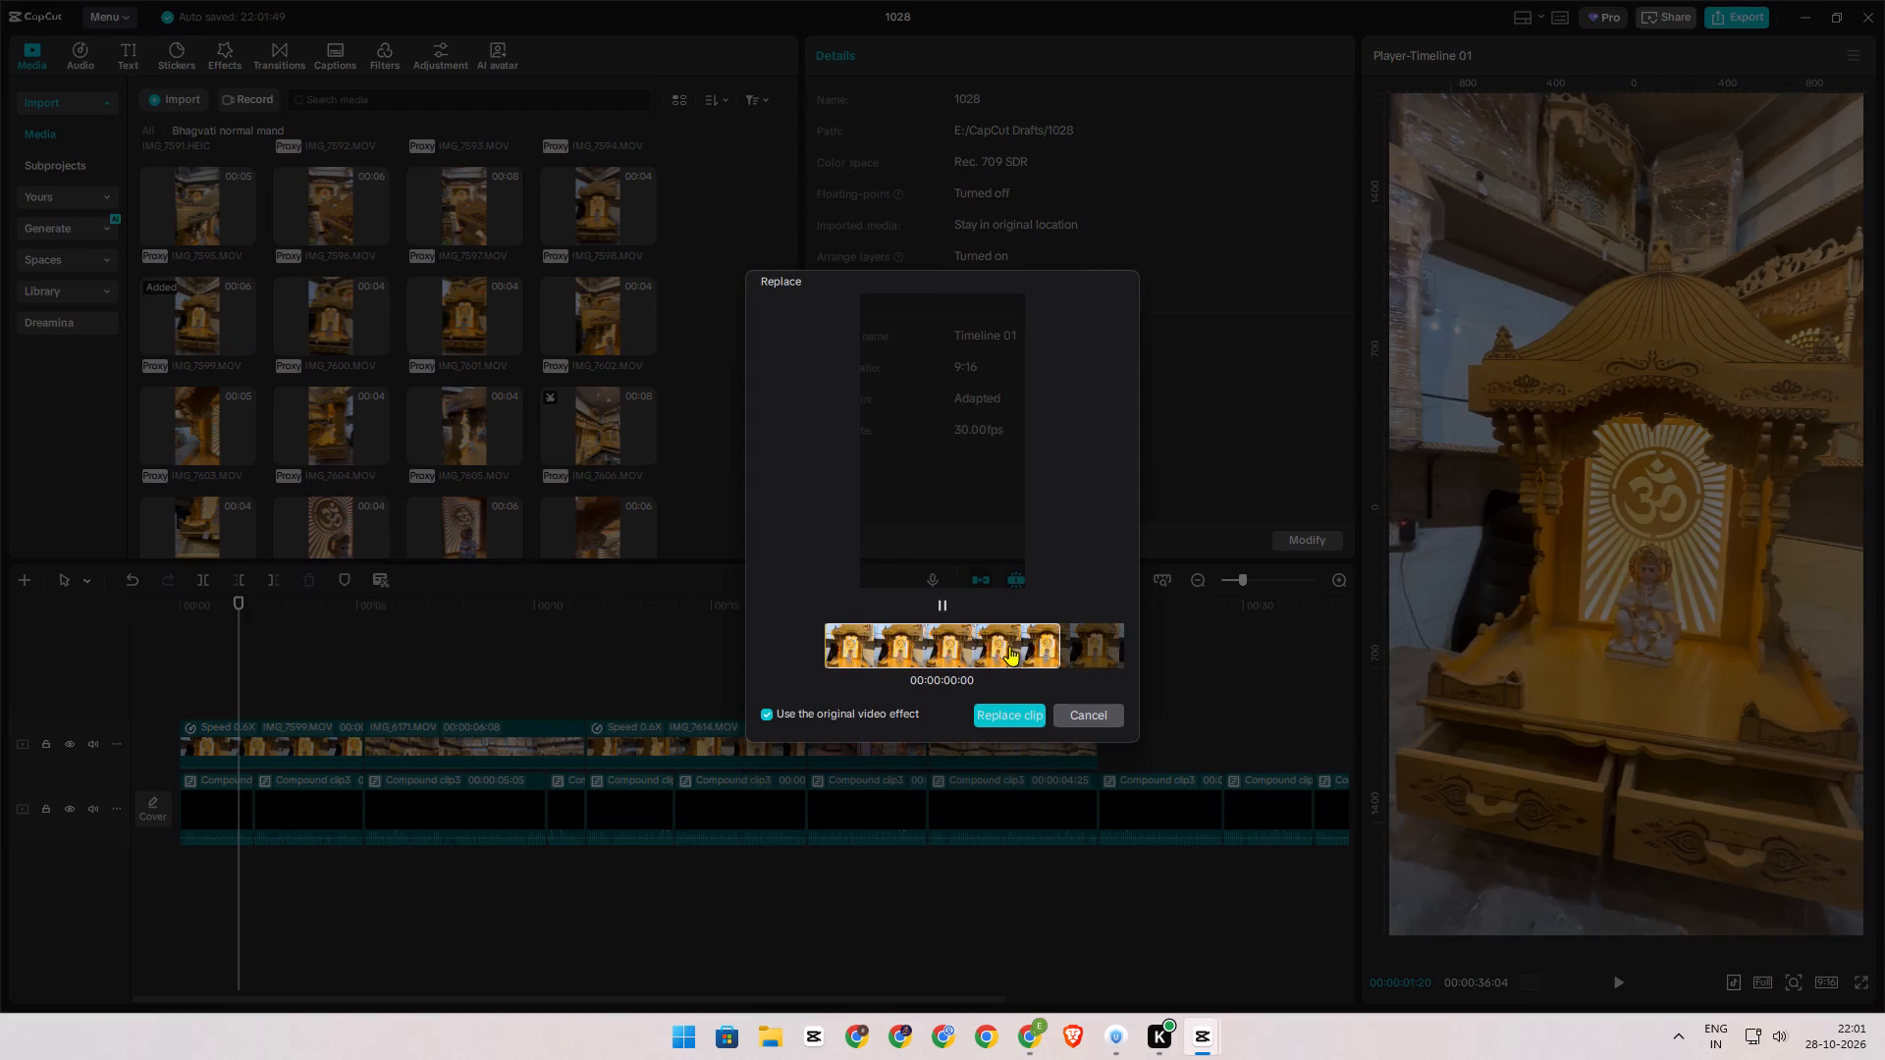
pyautogui.moveTo(1009, 646); pyautogui.dragTo(18, 631)
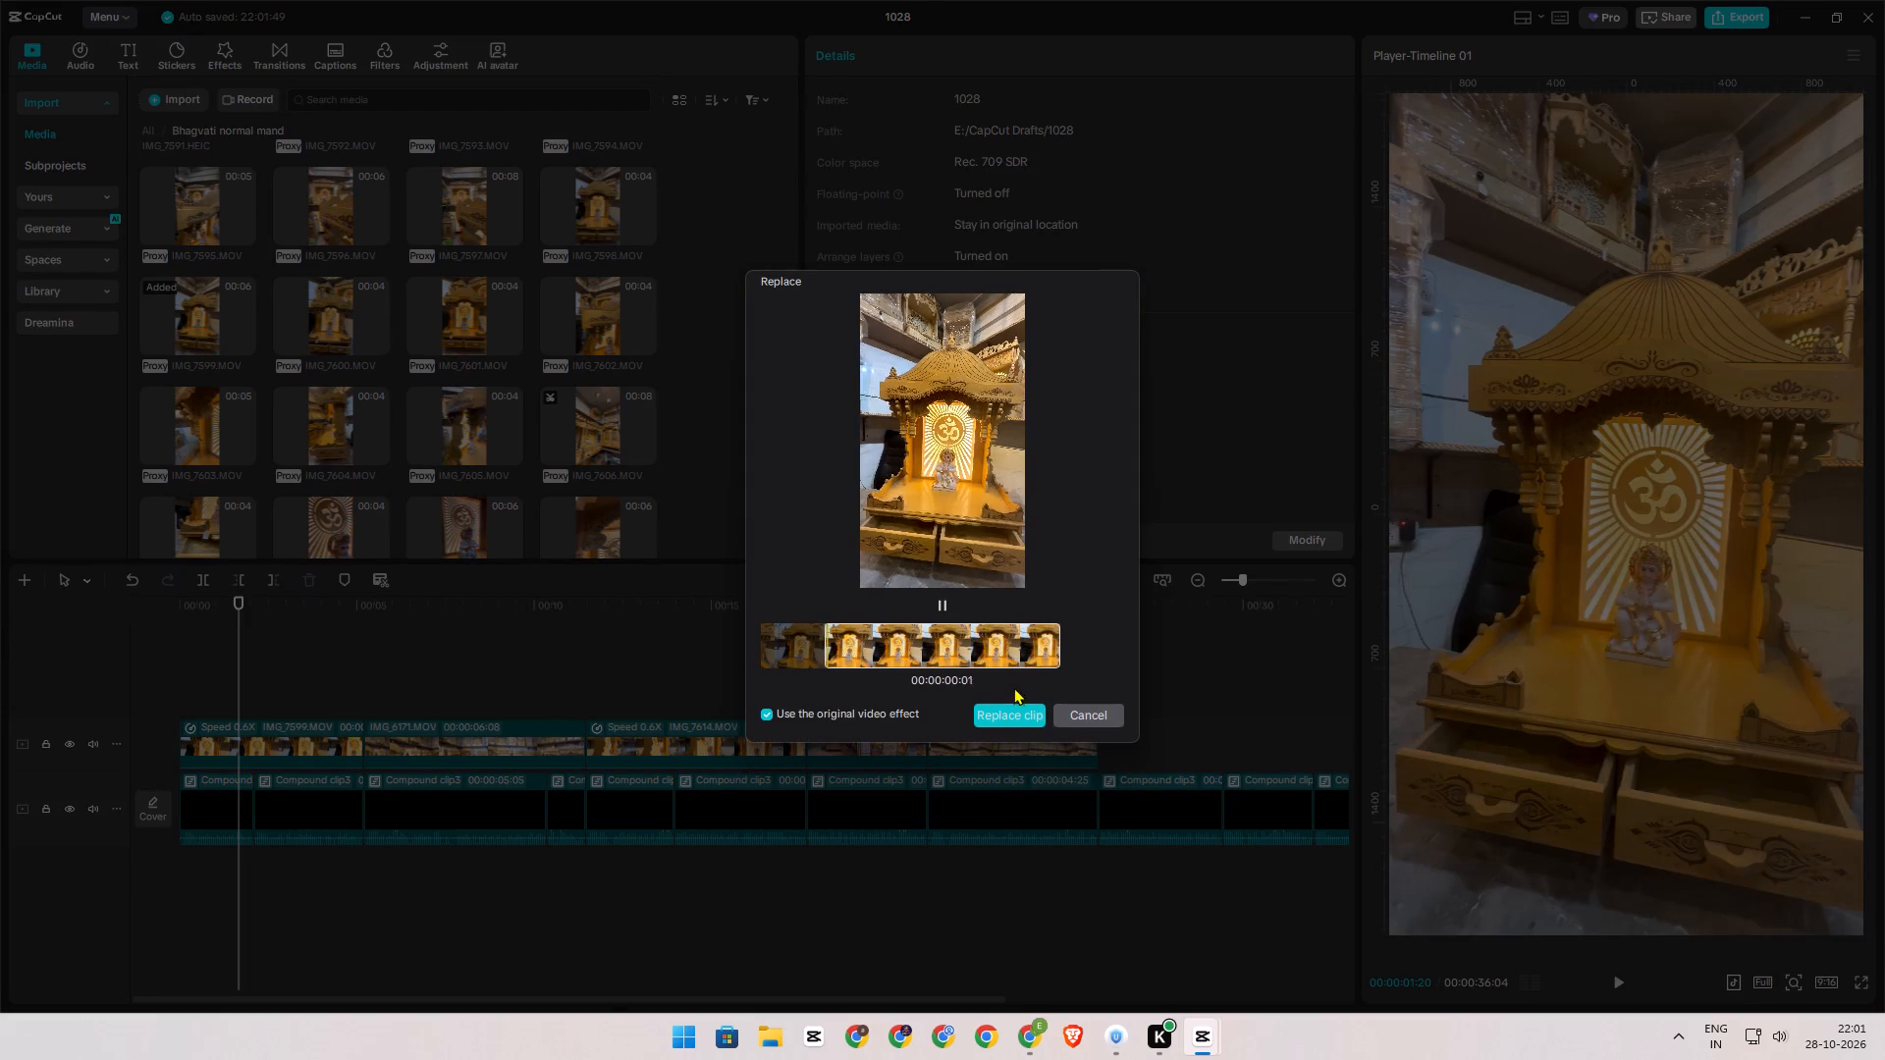
pyautogui.click(1004, 722)
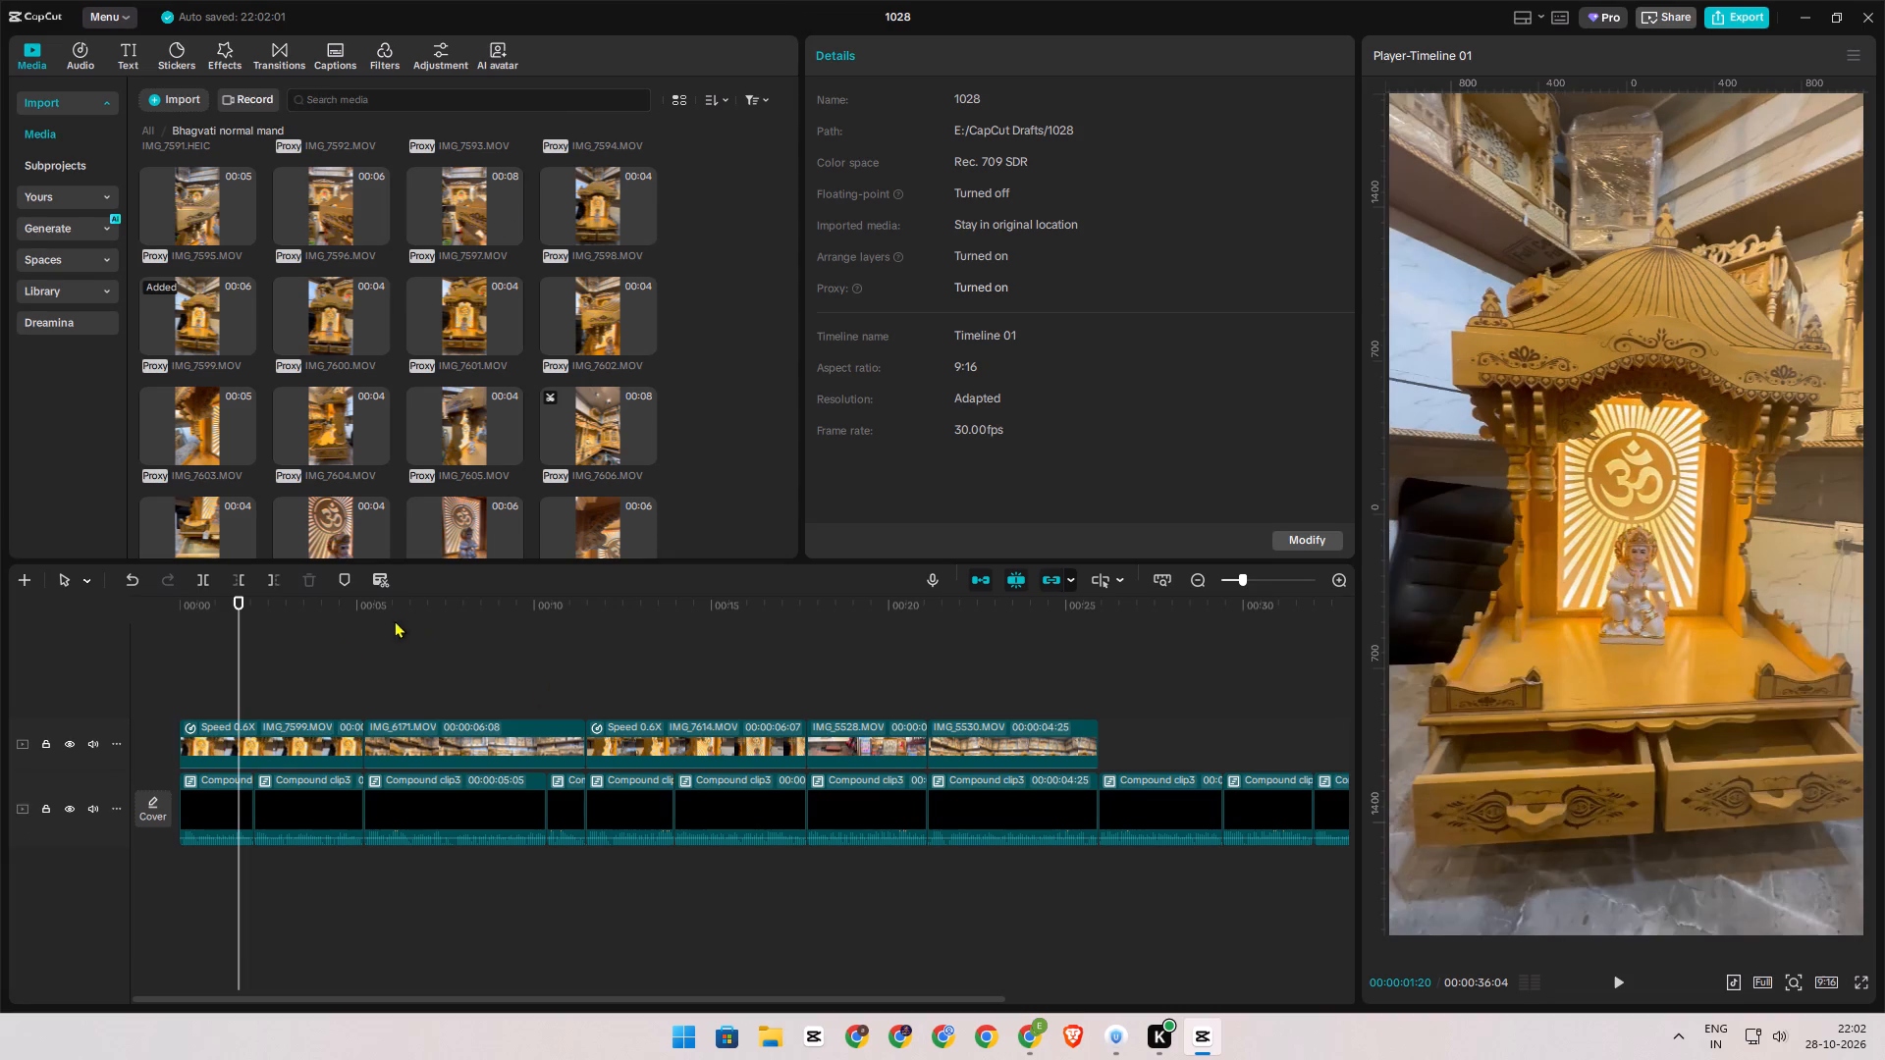
pyautogui.click(330, 670)
pyautogui.moveTo(330, 670); pyautogui.dragTo(98, 674)
pyautogui.press('space')
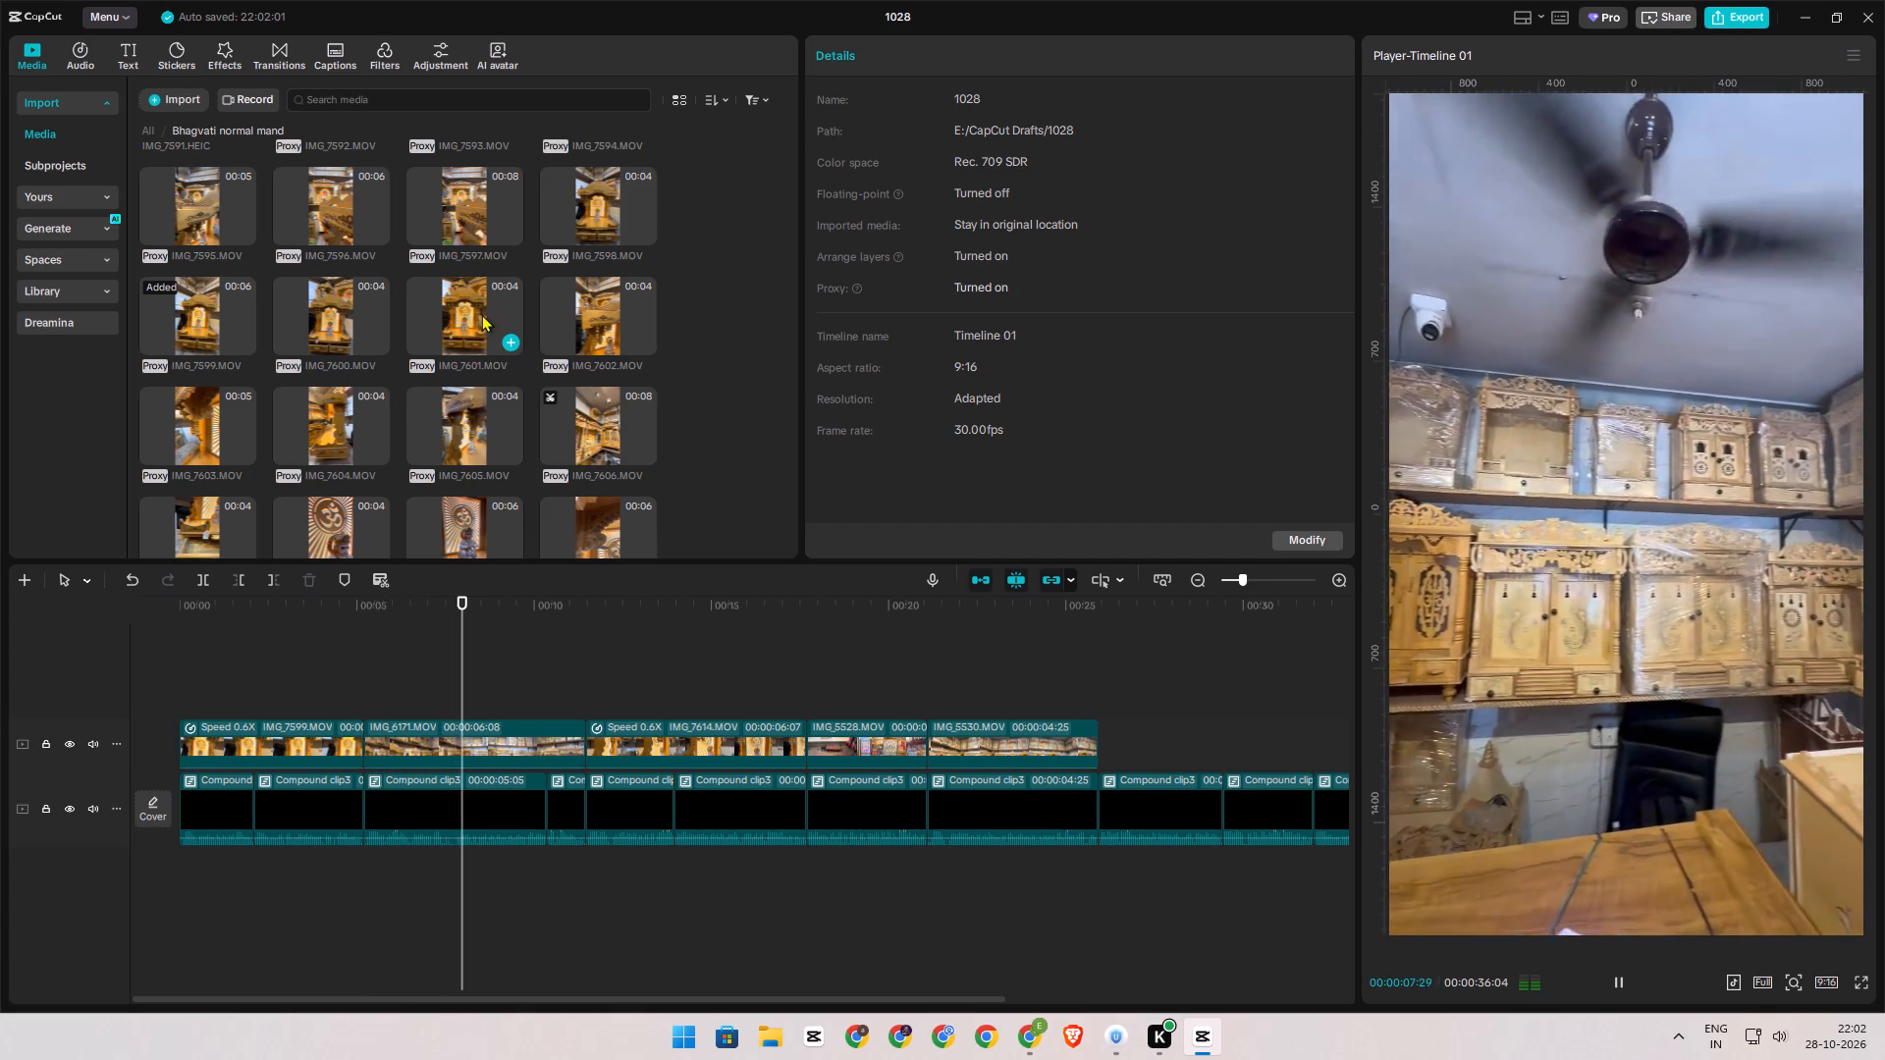
pyautogui.press('space')
# Preview IMG_7601.MOV, IMG_7593.MOV, IMG_7592.MOV and IMG_7588.MOV, and split the IMG_6171.MOV clip on the footage track at 00:00:06:17.
pyautogui.click(465, 311)
pyautogui.scroll(3, 461, 425)
pyautogui.click(465, 390)
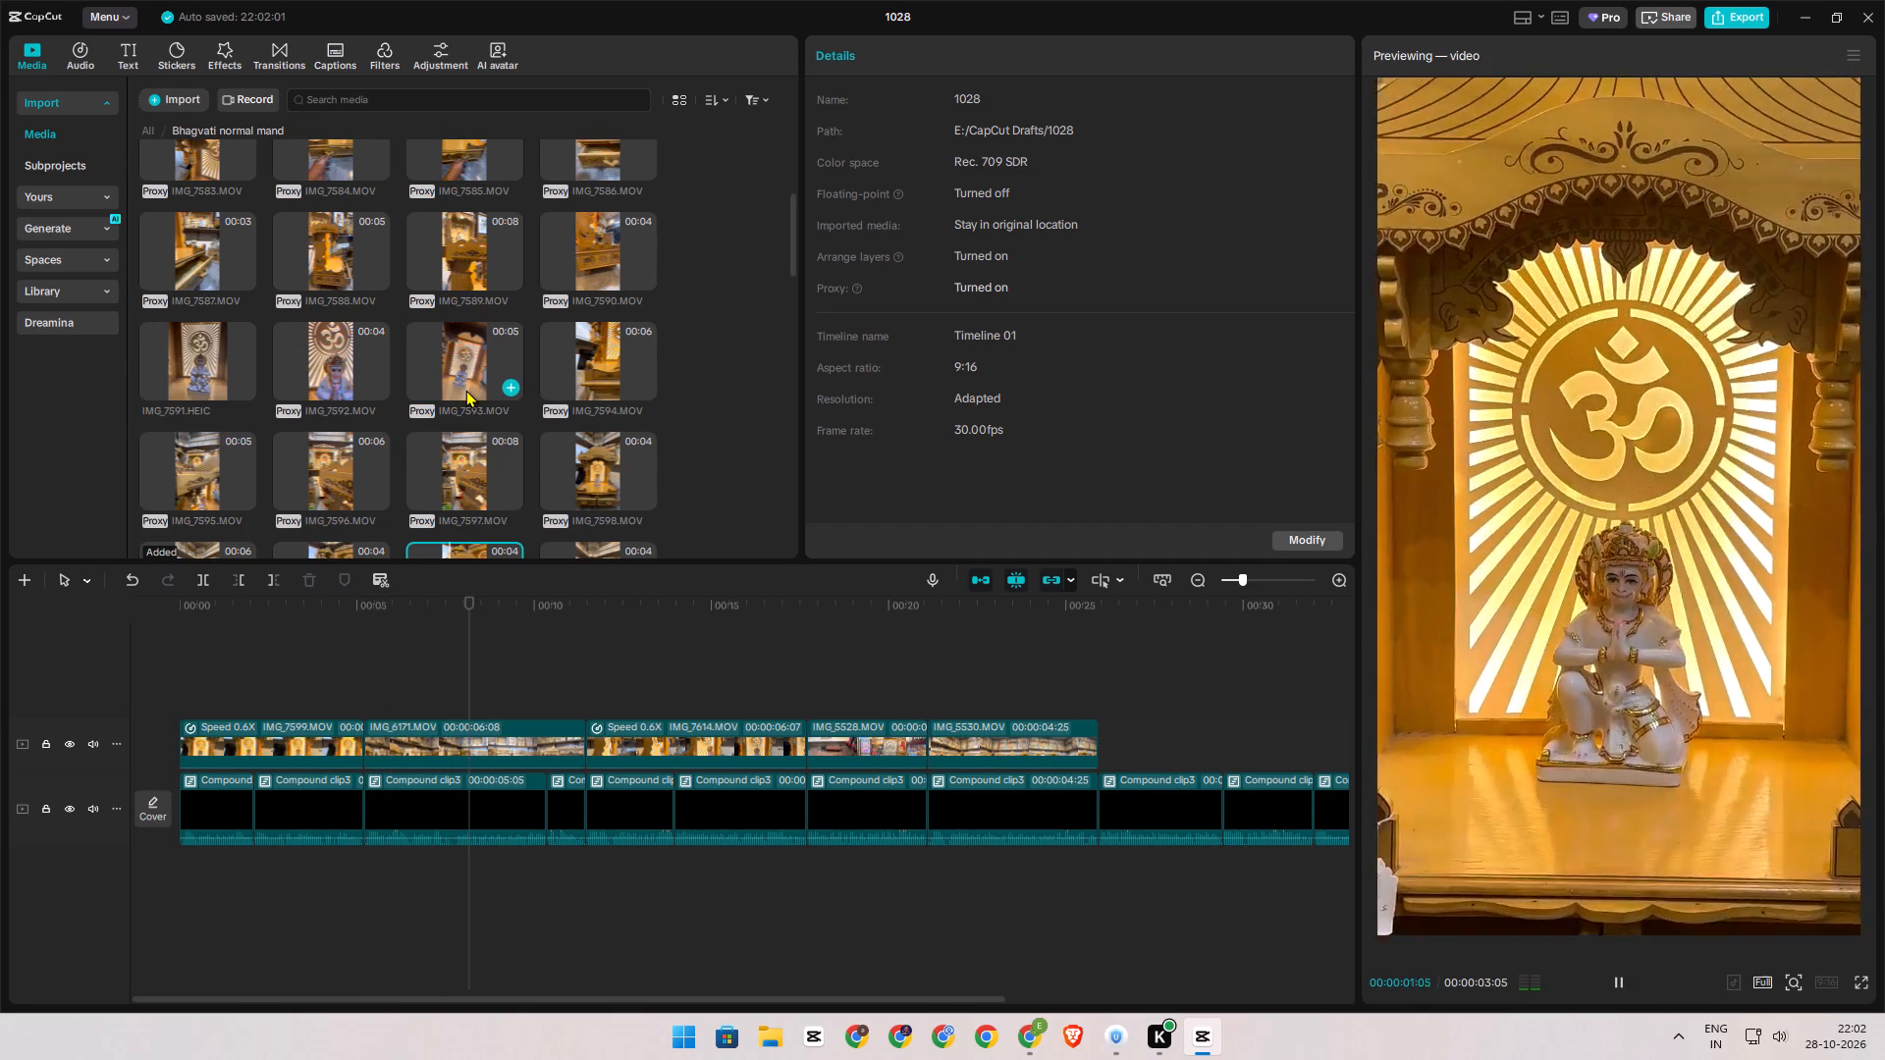
pyautogui.click(328, 392)
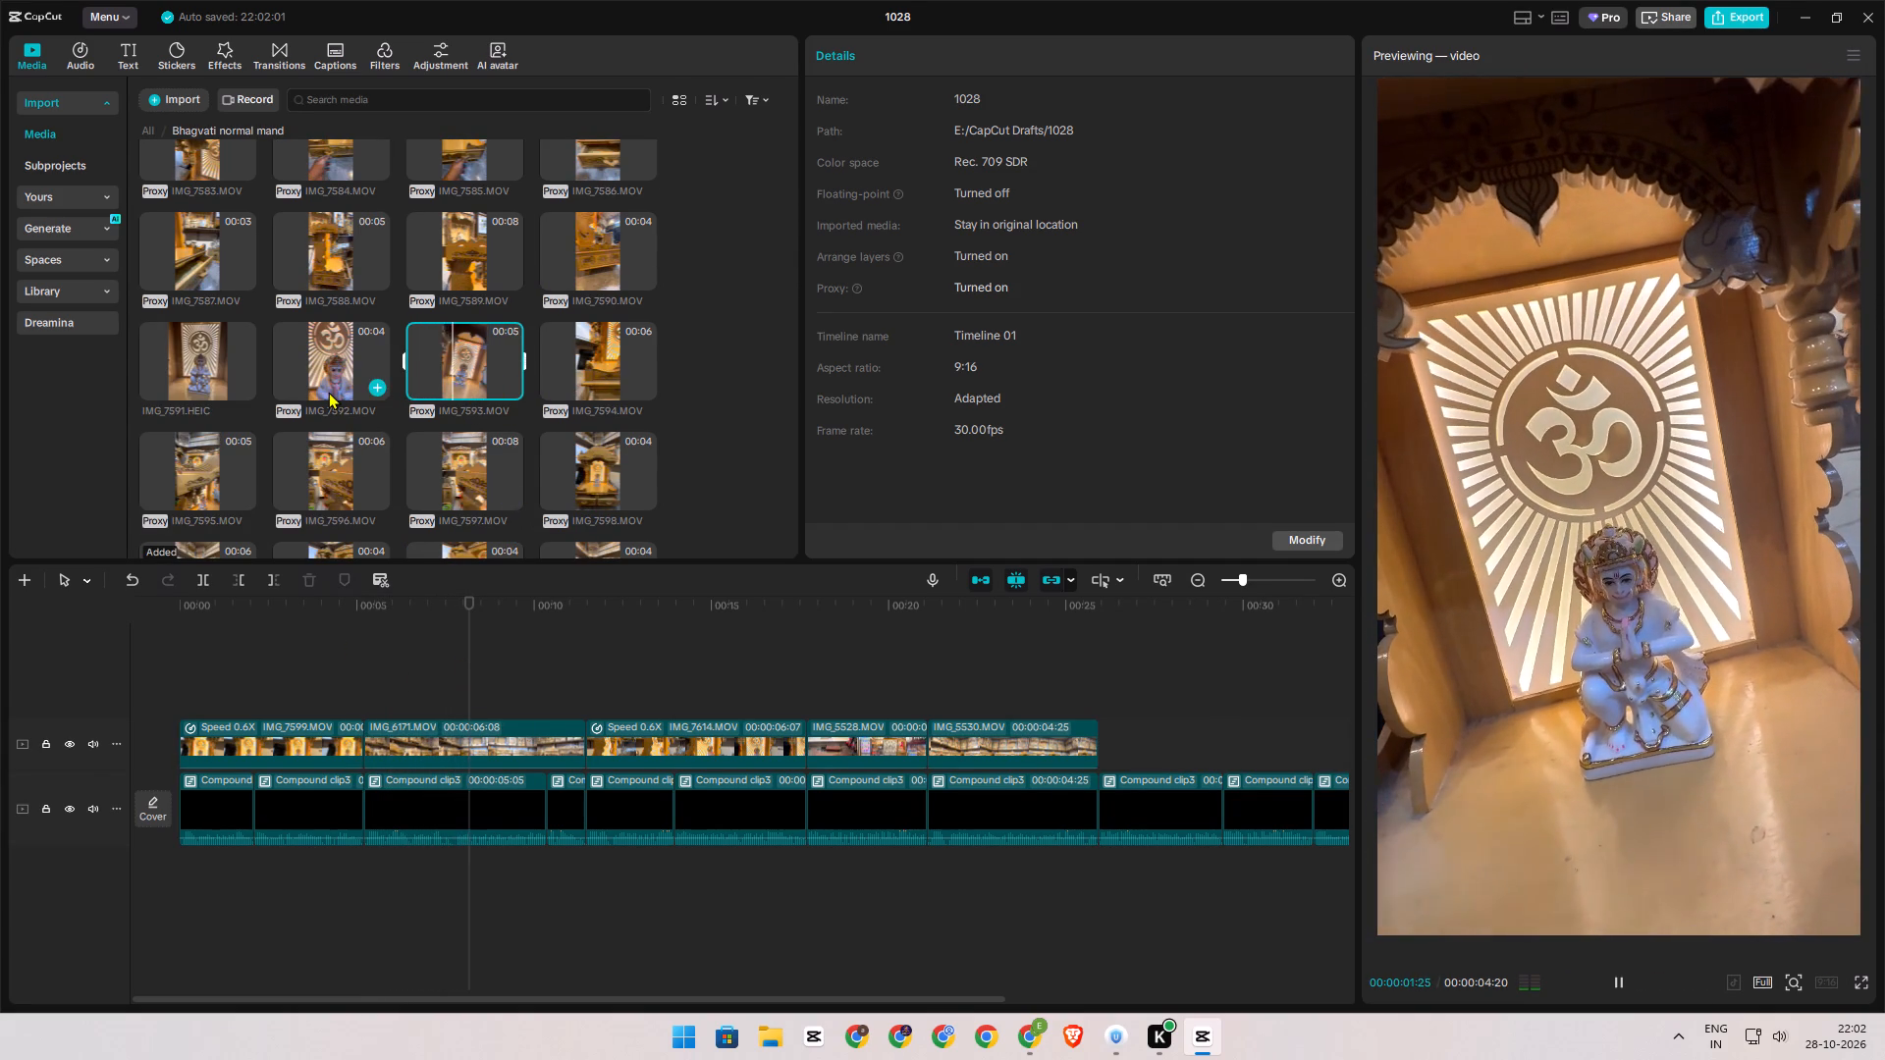
pyautogui.click(338, 261)
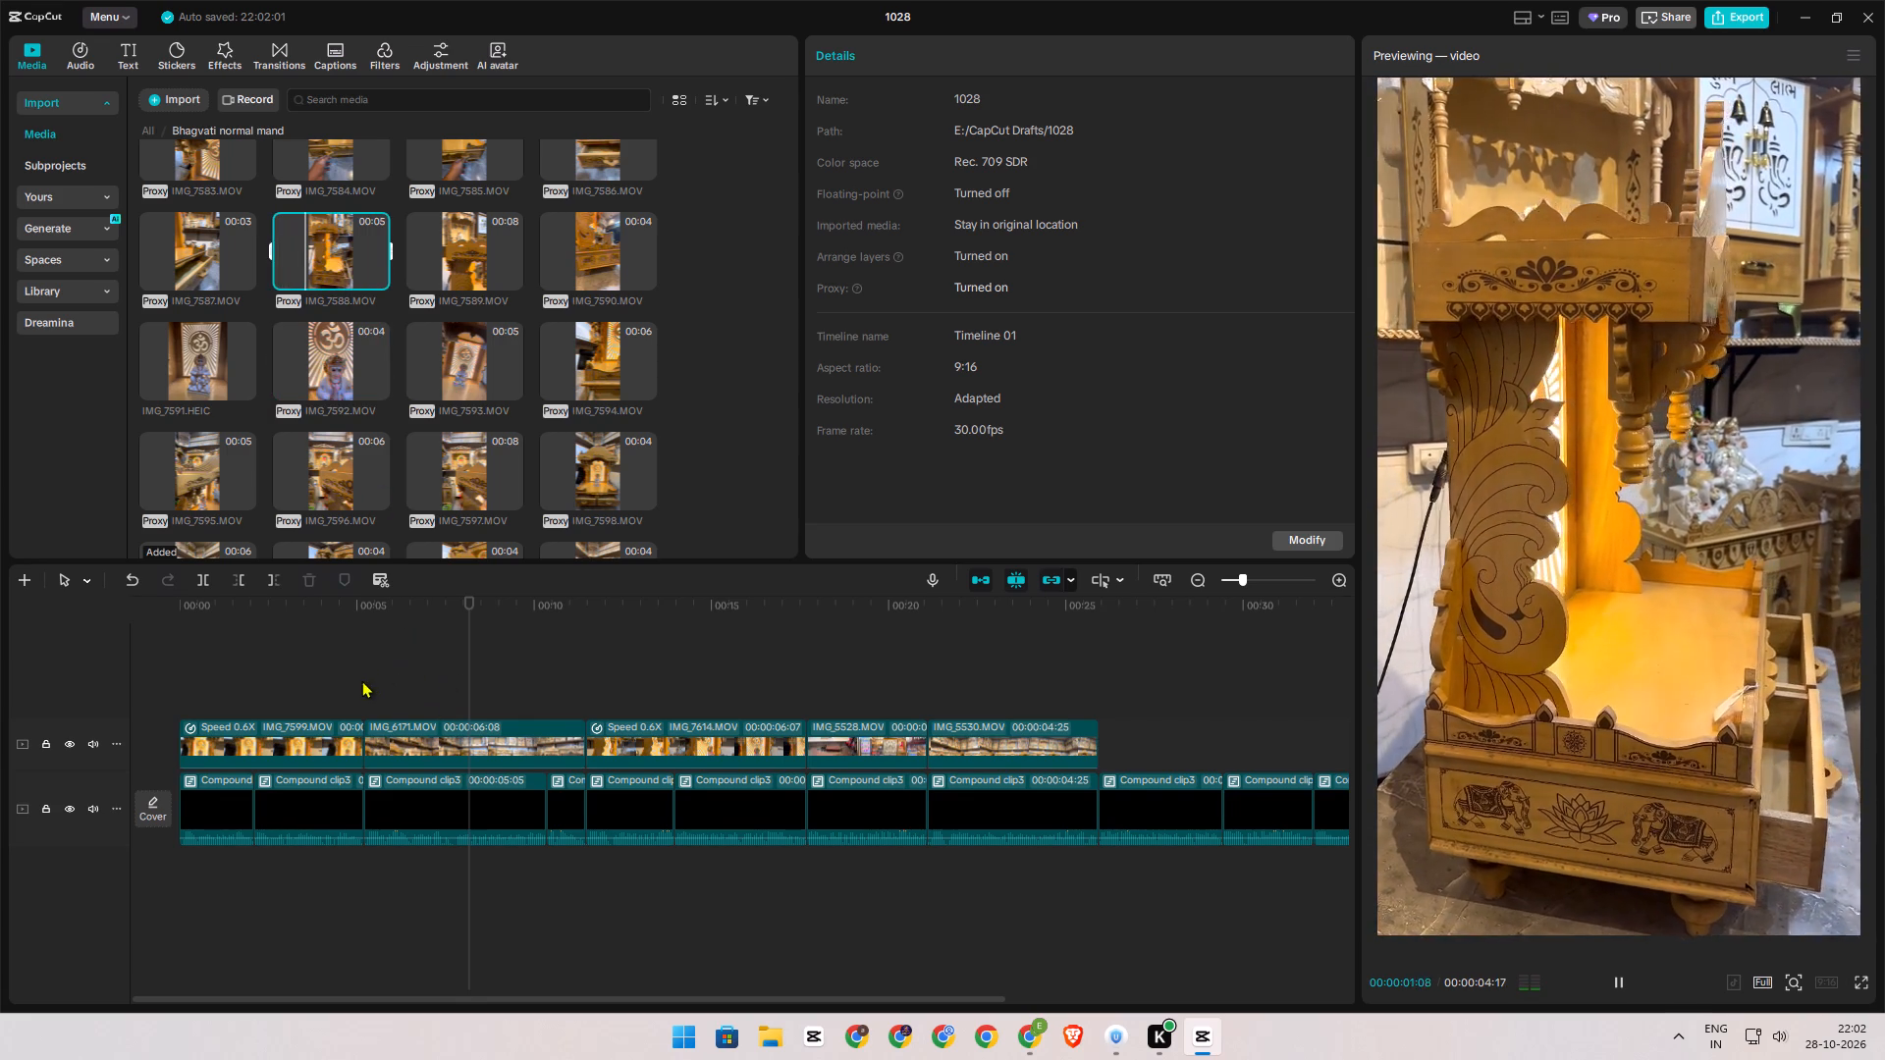
pyautogui.click(361, 680)
pyautogui.press('space')
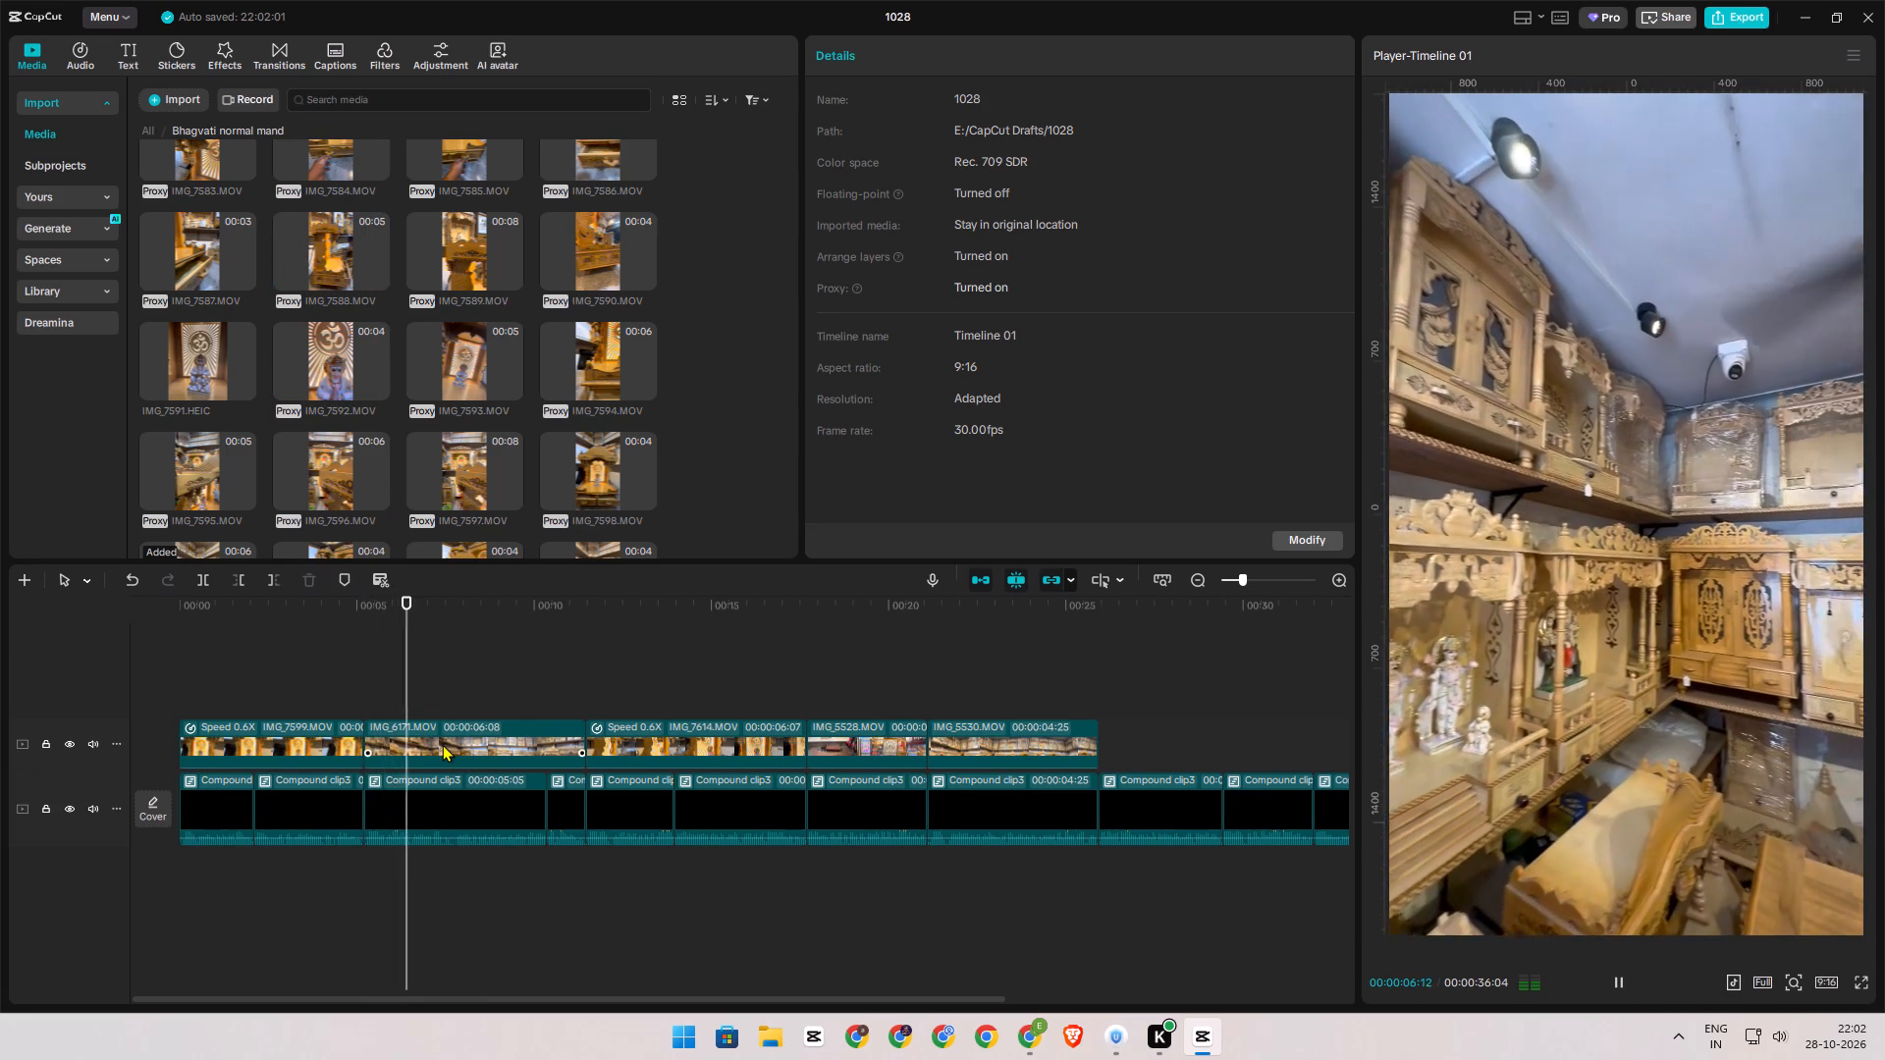
pyautogui.press('space')
pyautogui.click(441, 745)
pyautogui.press('s')
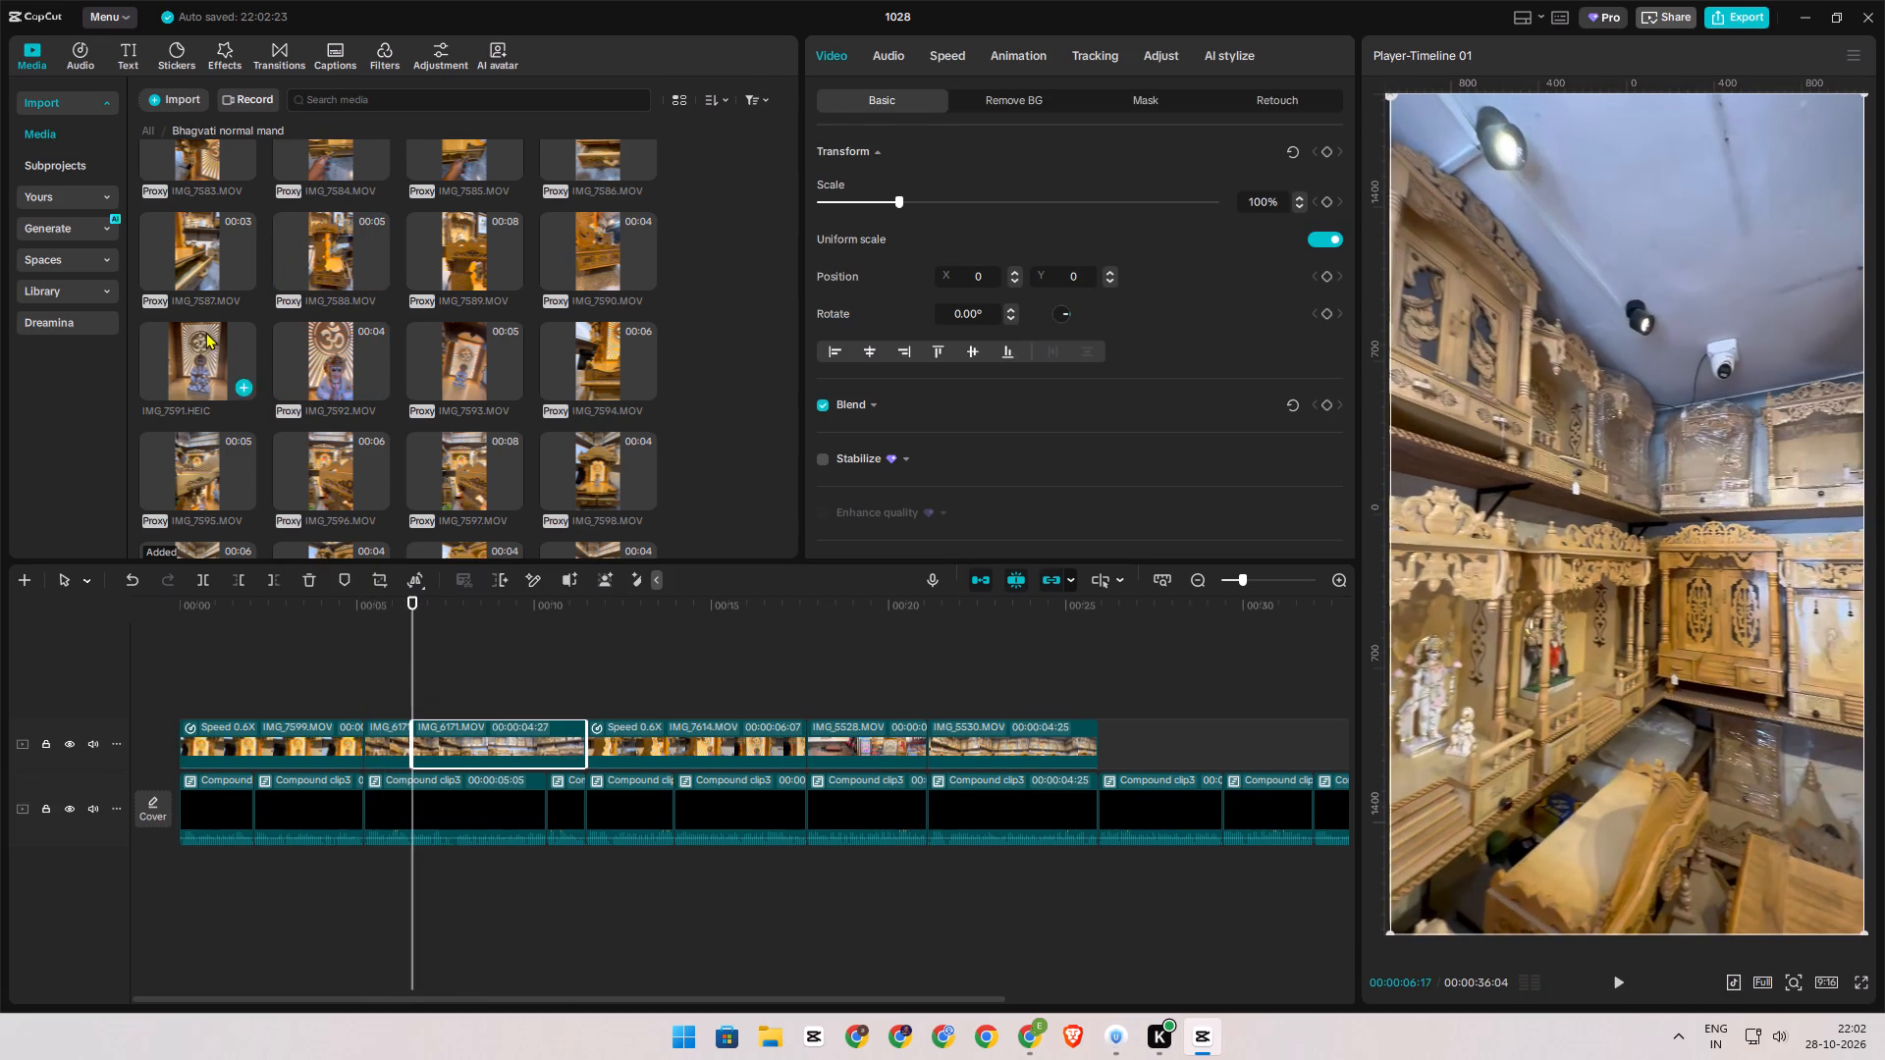
# Replace the second part of the split IMG_6171.MOV clip with the beginning of IMG_7609.MOV, keeping the original video effect.
pyautogui.click(200, 359)
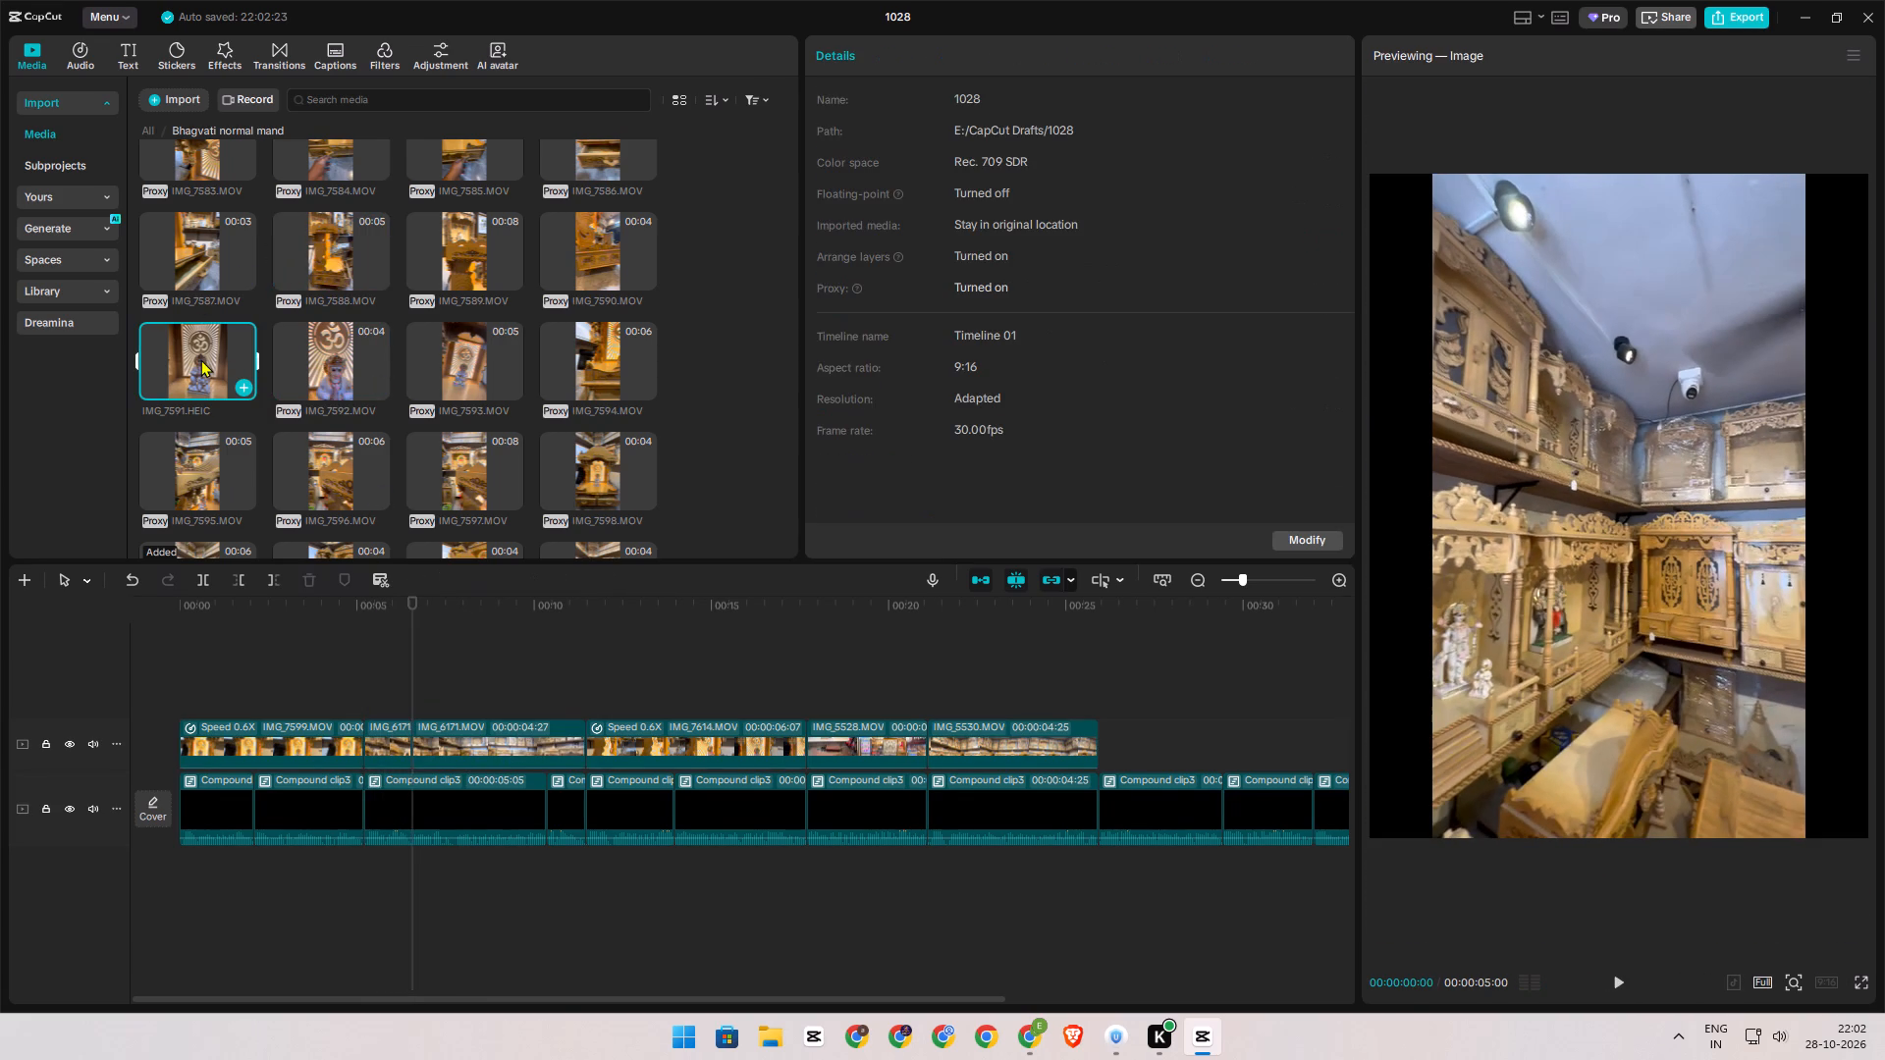
pyautogui.click(584, 371)
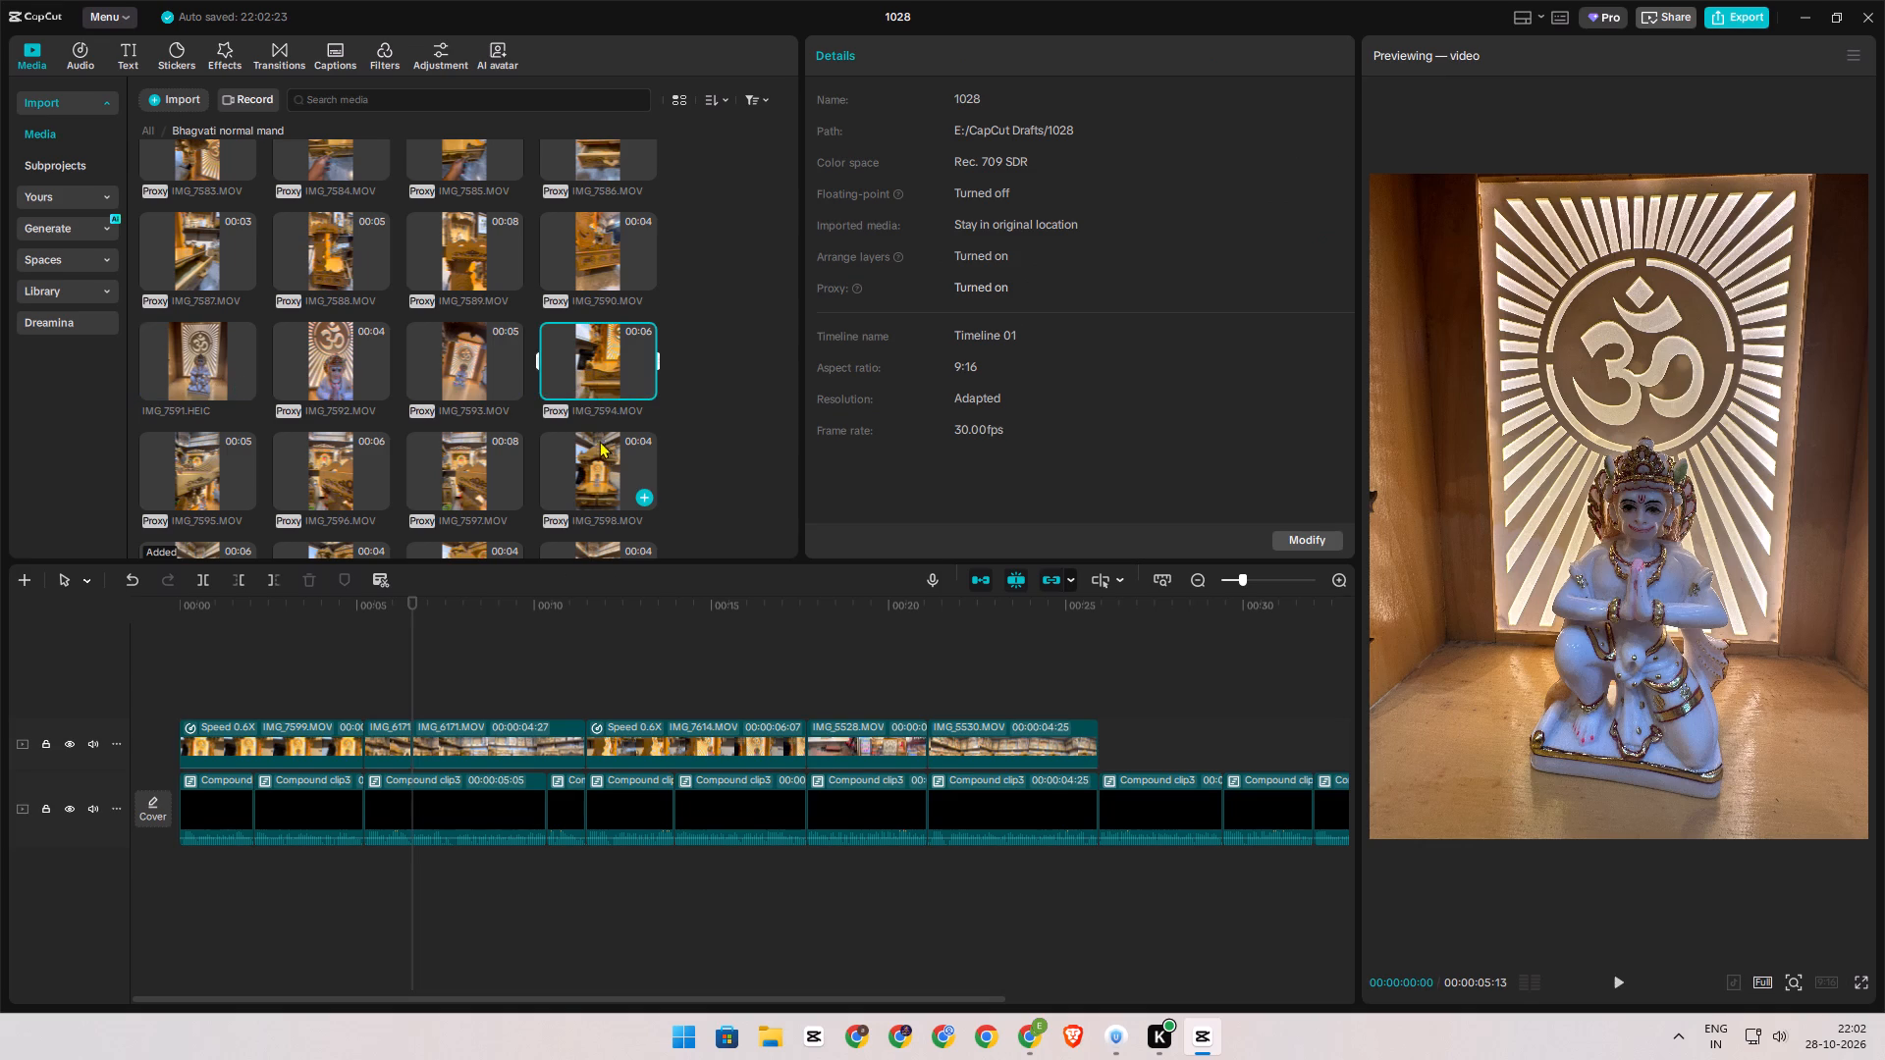
pyautogui.scroll(-1, 581, 450)
pyautogui.click(587, 394)
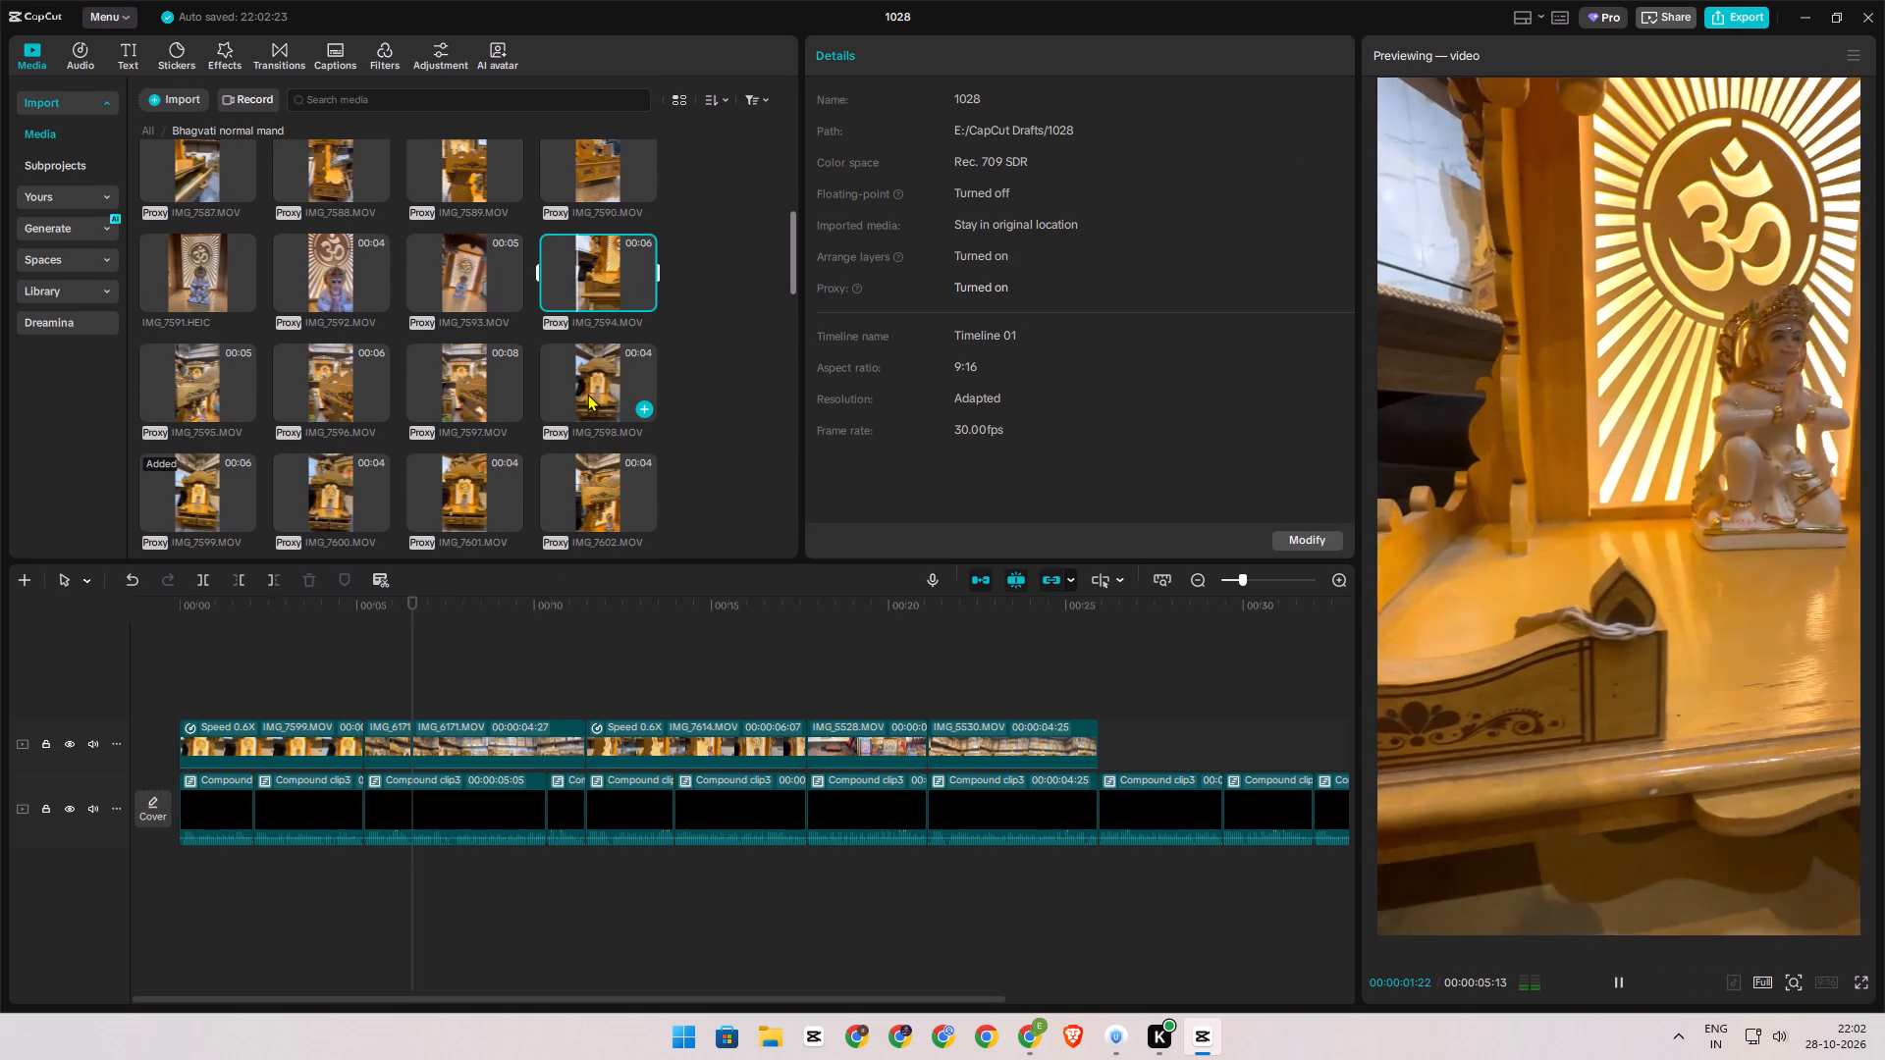
pyautogui.scroll(-2, 583, 483)
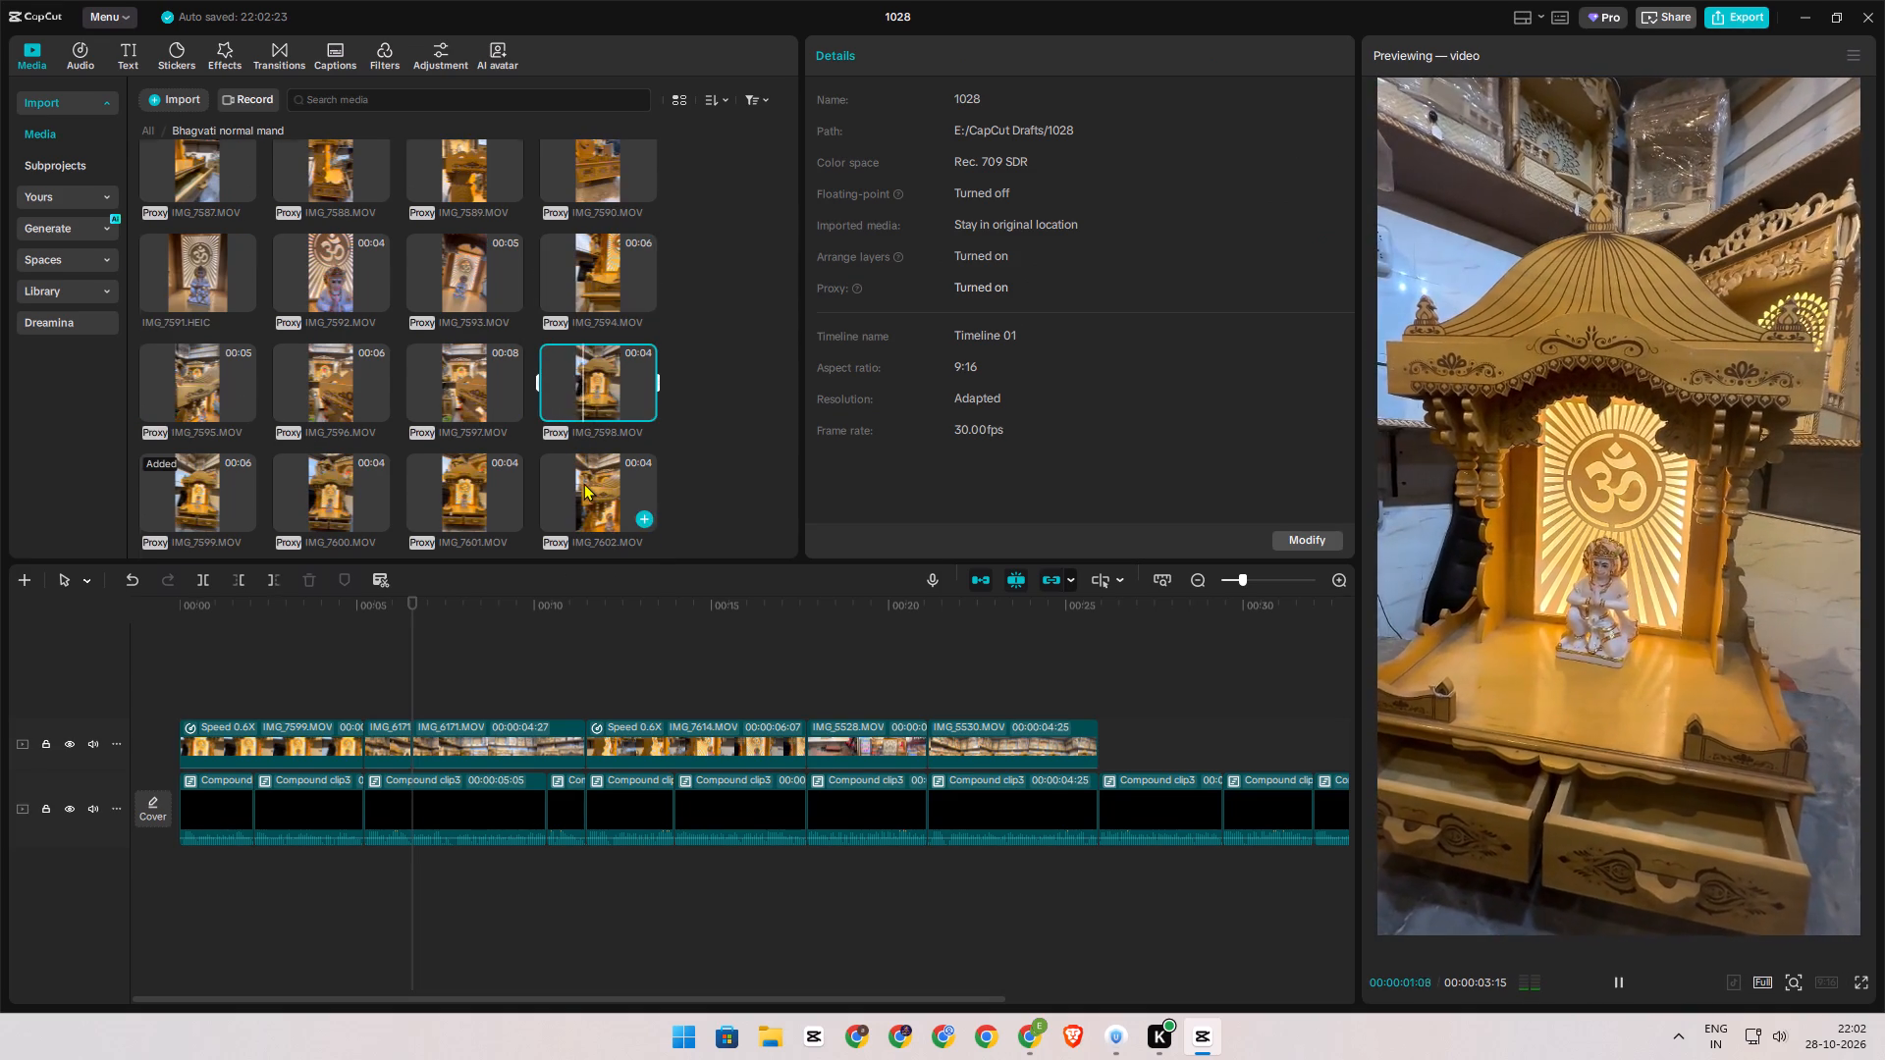
pyautogui.scroll(-2, 571, 482)
pyautogui.click(473, 389)
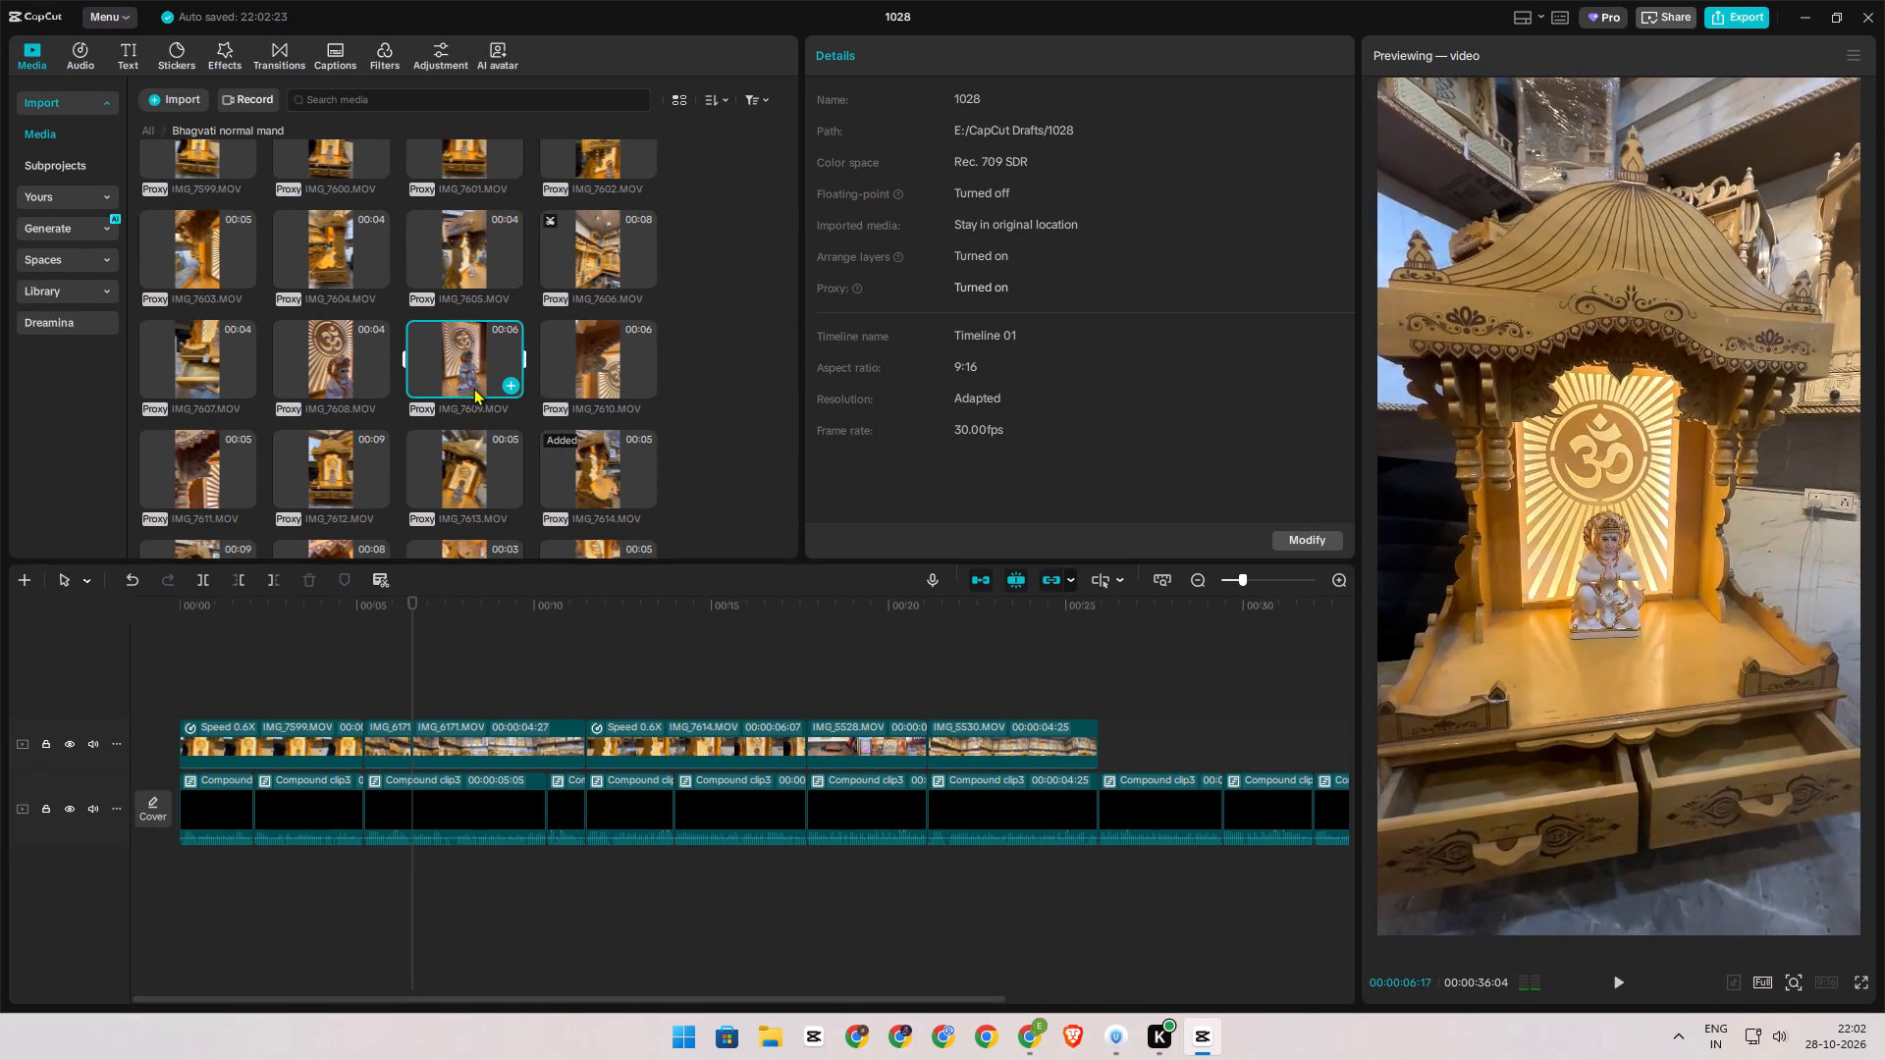
pyautogui.moveTo(473, 346); pyautogui.dragTo(453, 740)
pyautogui.click(996, 714)
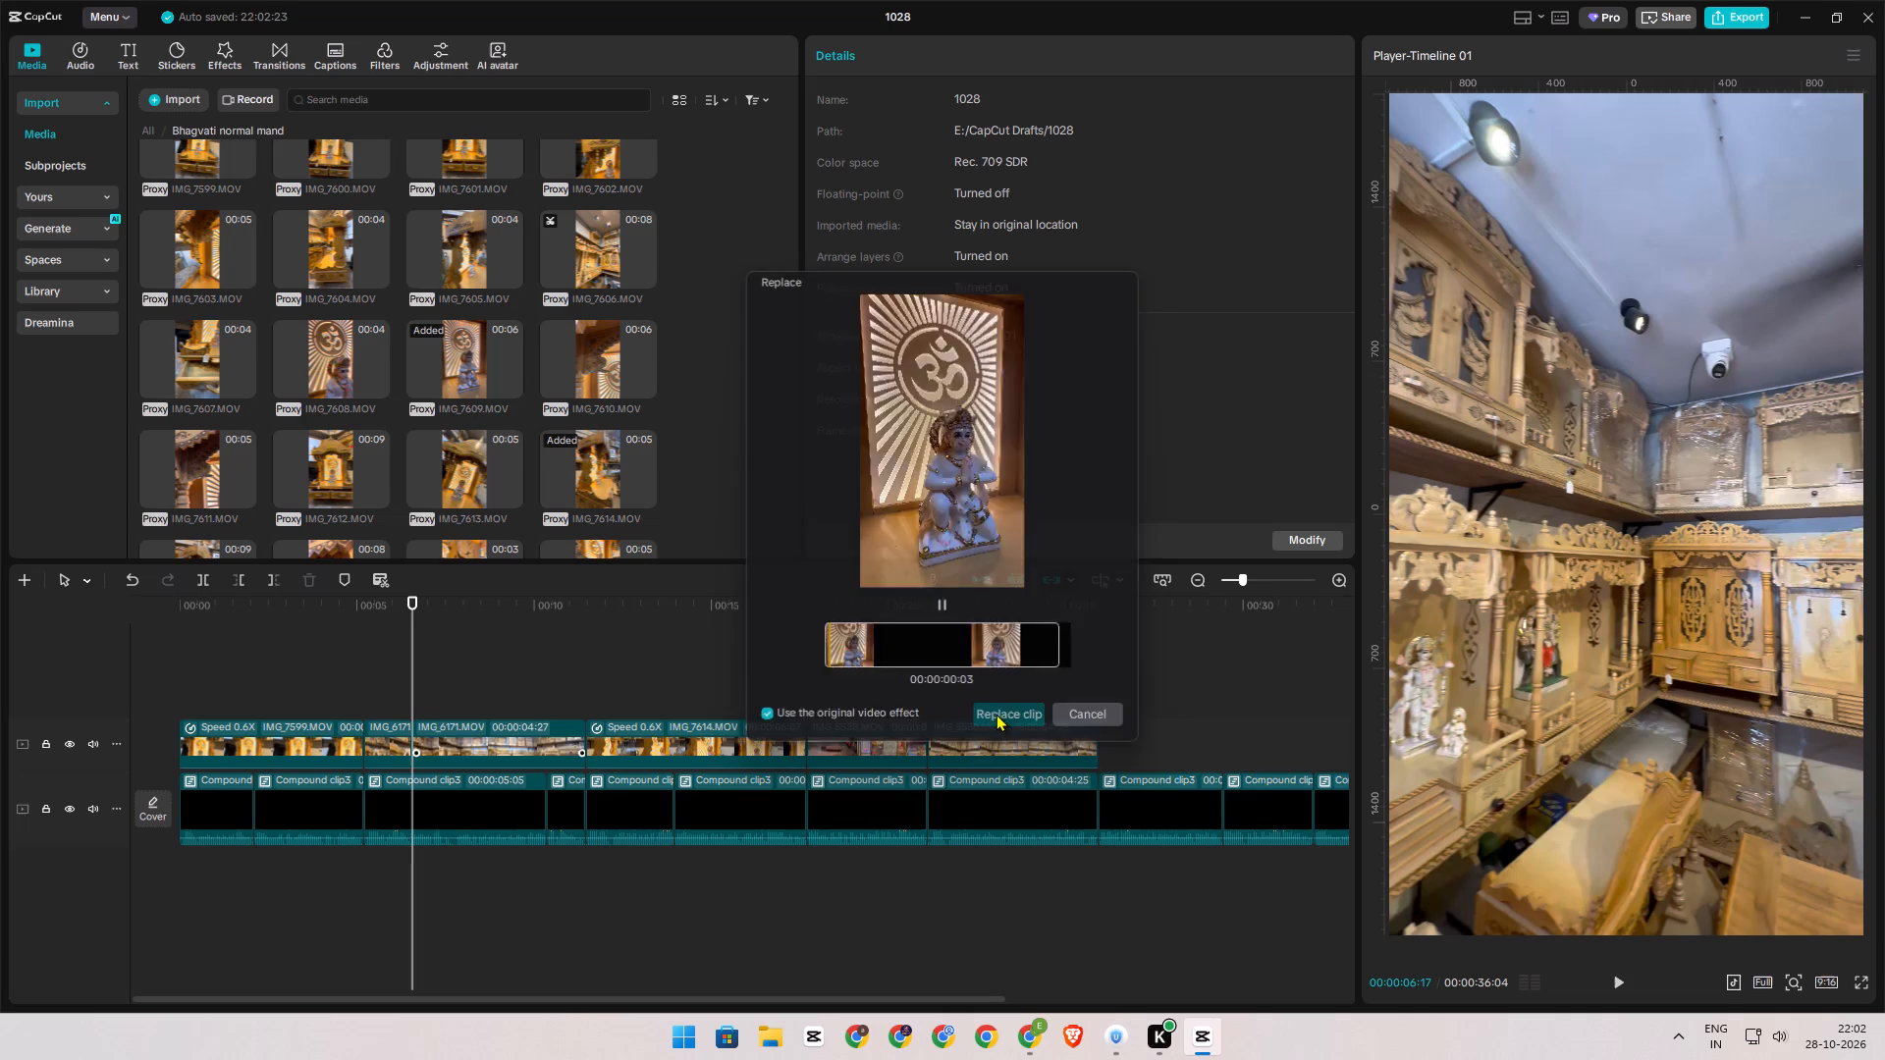
# Preview IMG_7612.MOV and IMG_7613.MOV, and play the later clips of the footage track to check them up to its end.
pyautogui.click(371, 674)
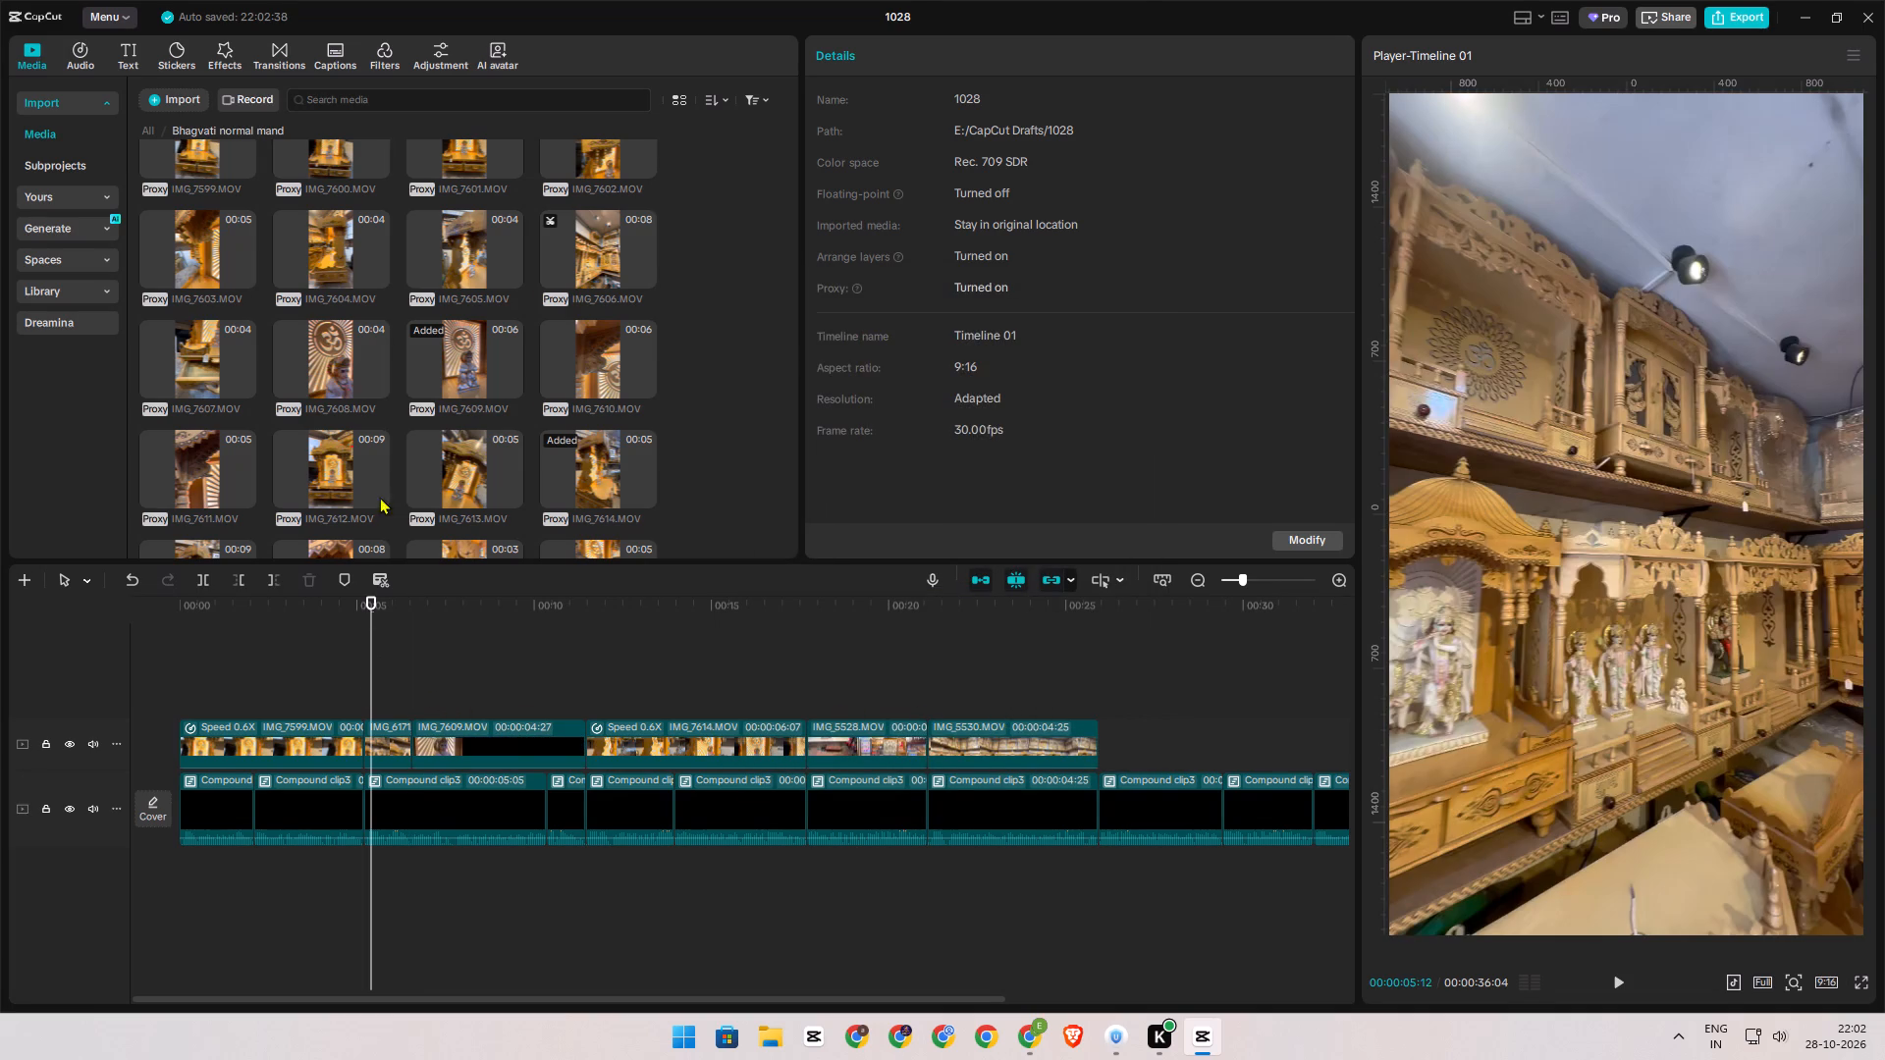
pyautogui.click(333, 453)
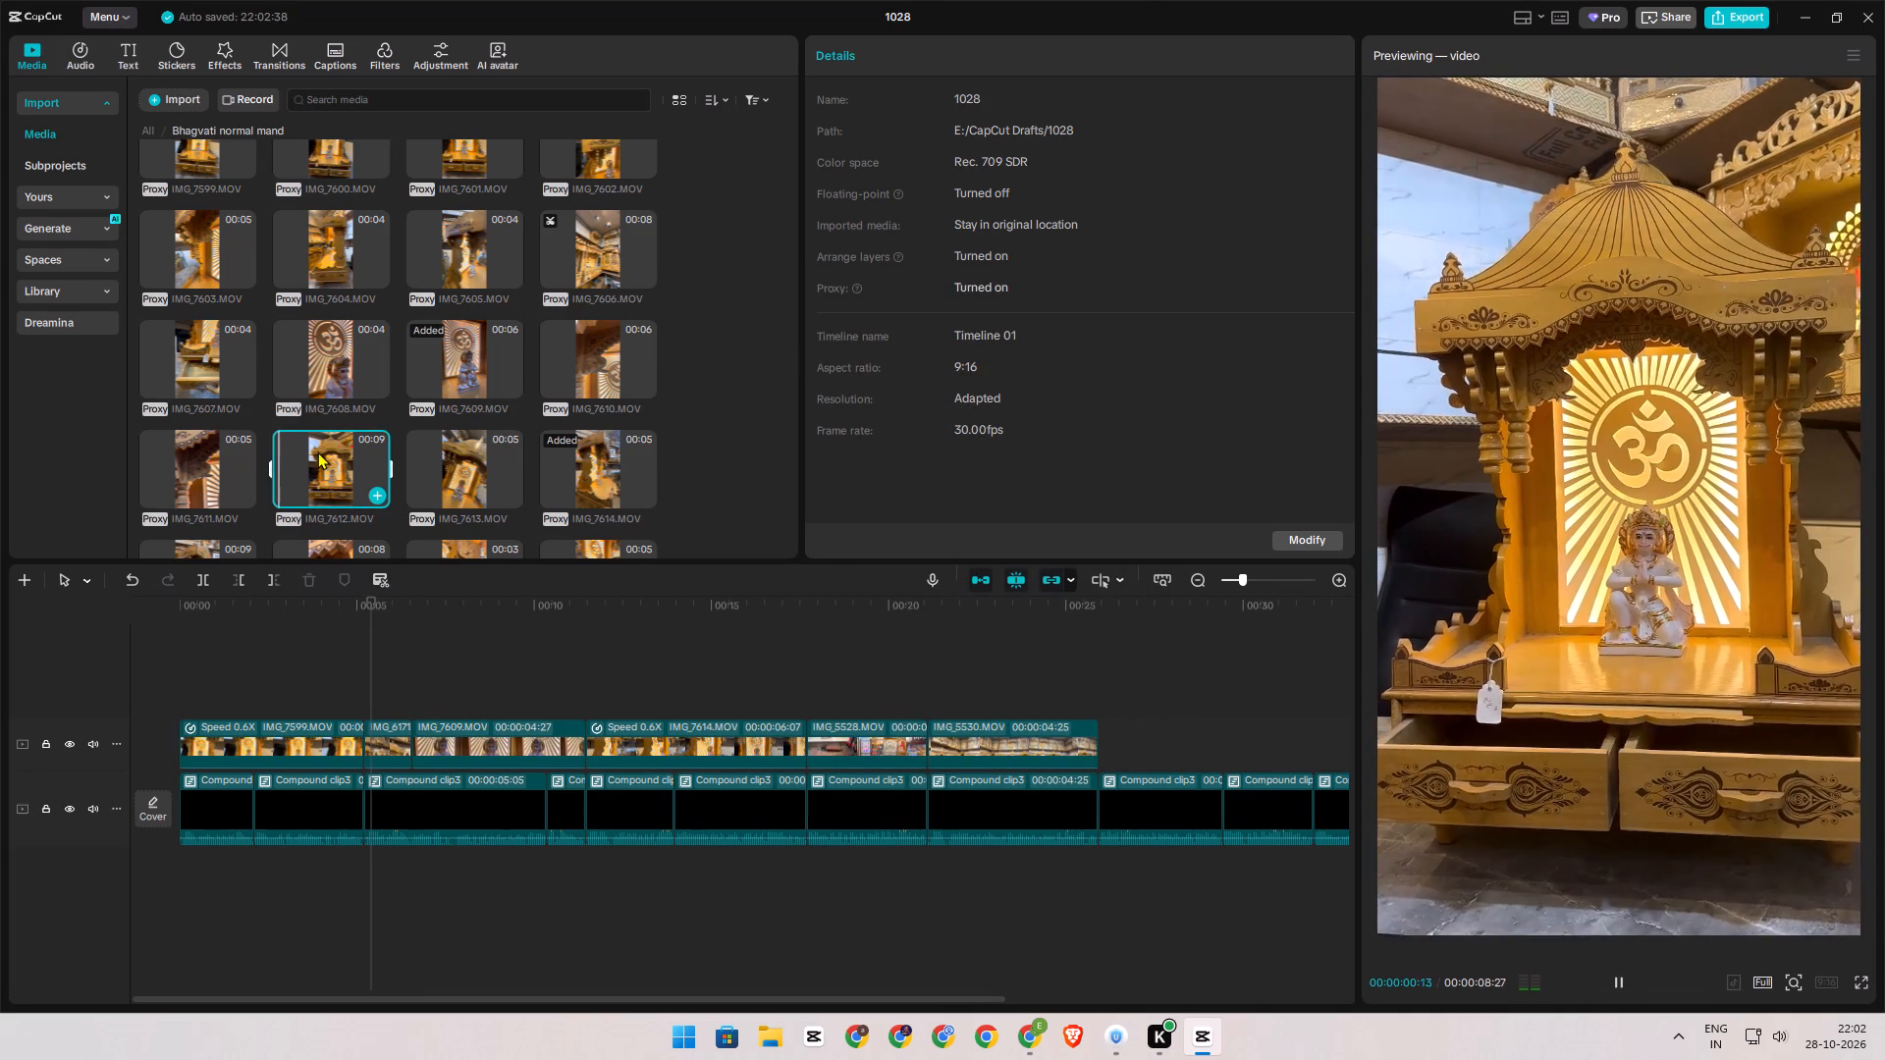
pyautogui.click(450, 501)
pyautogui.scroll(-1, 450, 501)
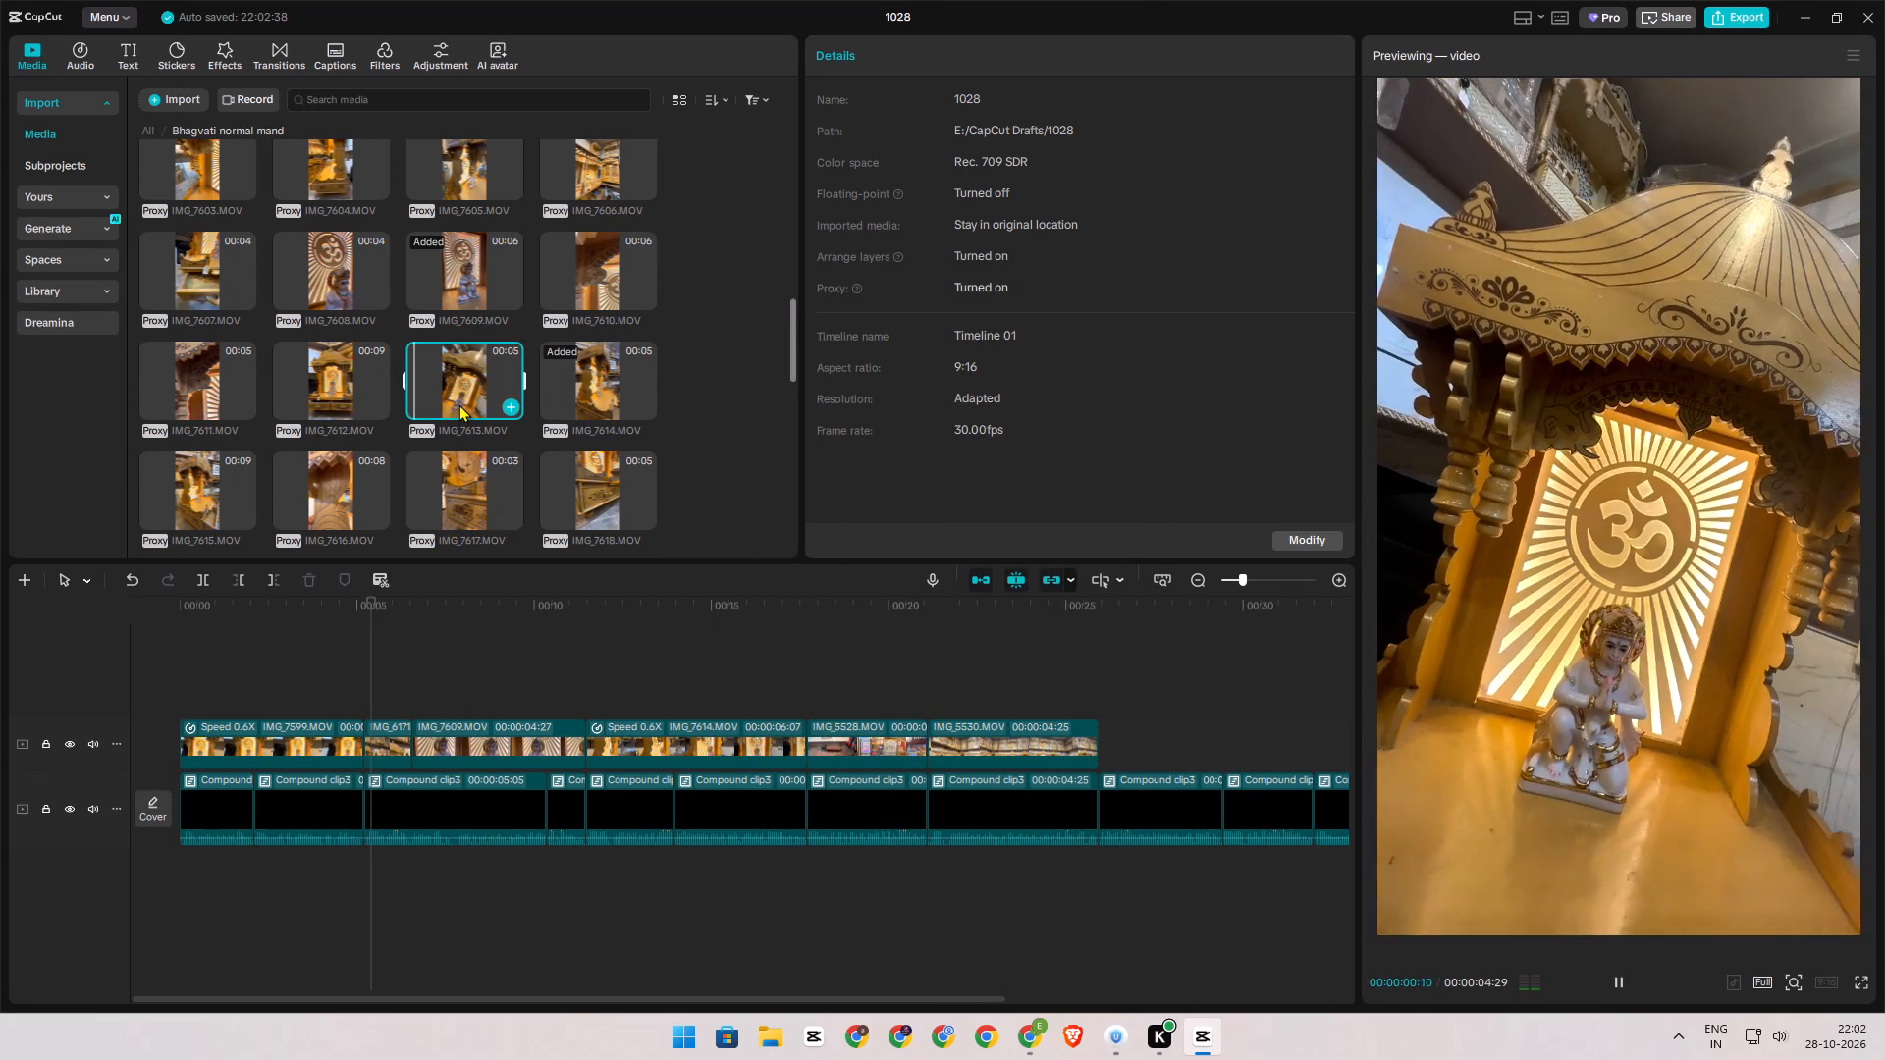
pyautogui.moveTo(463, 397); pyautogui.dragTo(673, 728)
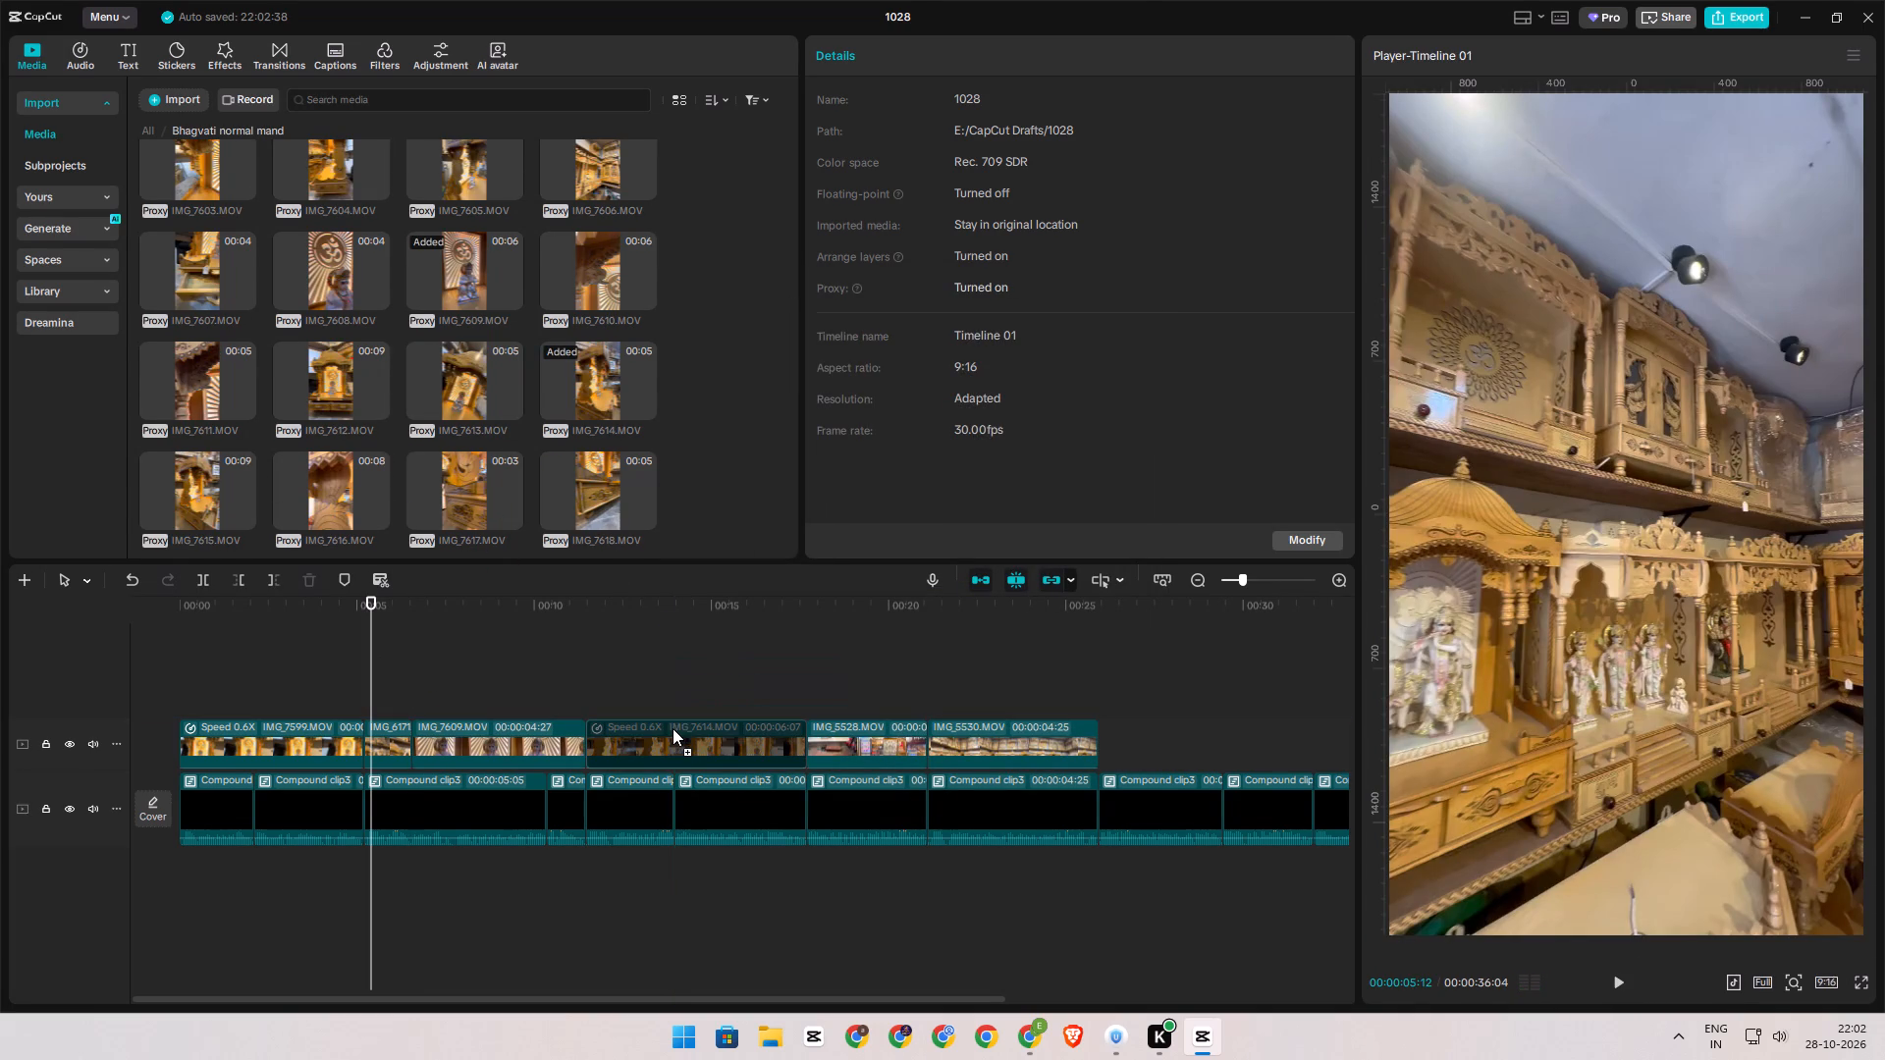
pyautogui.moveTo(673, 728); pyautogui.dragTo(547, 448)
pyautogui.click(585, 662)
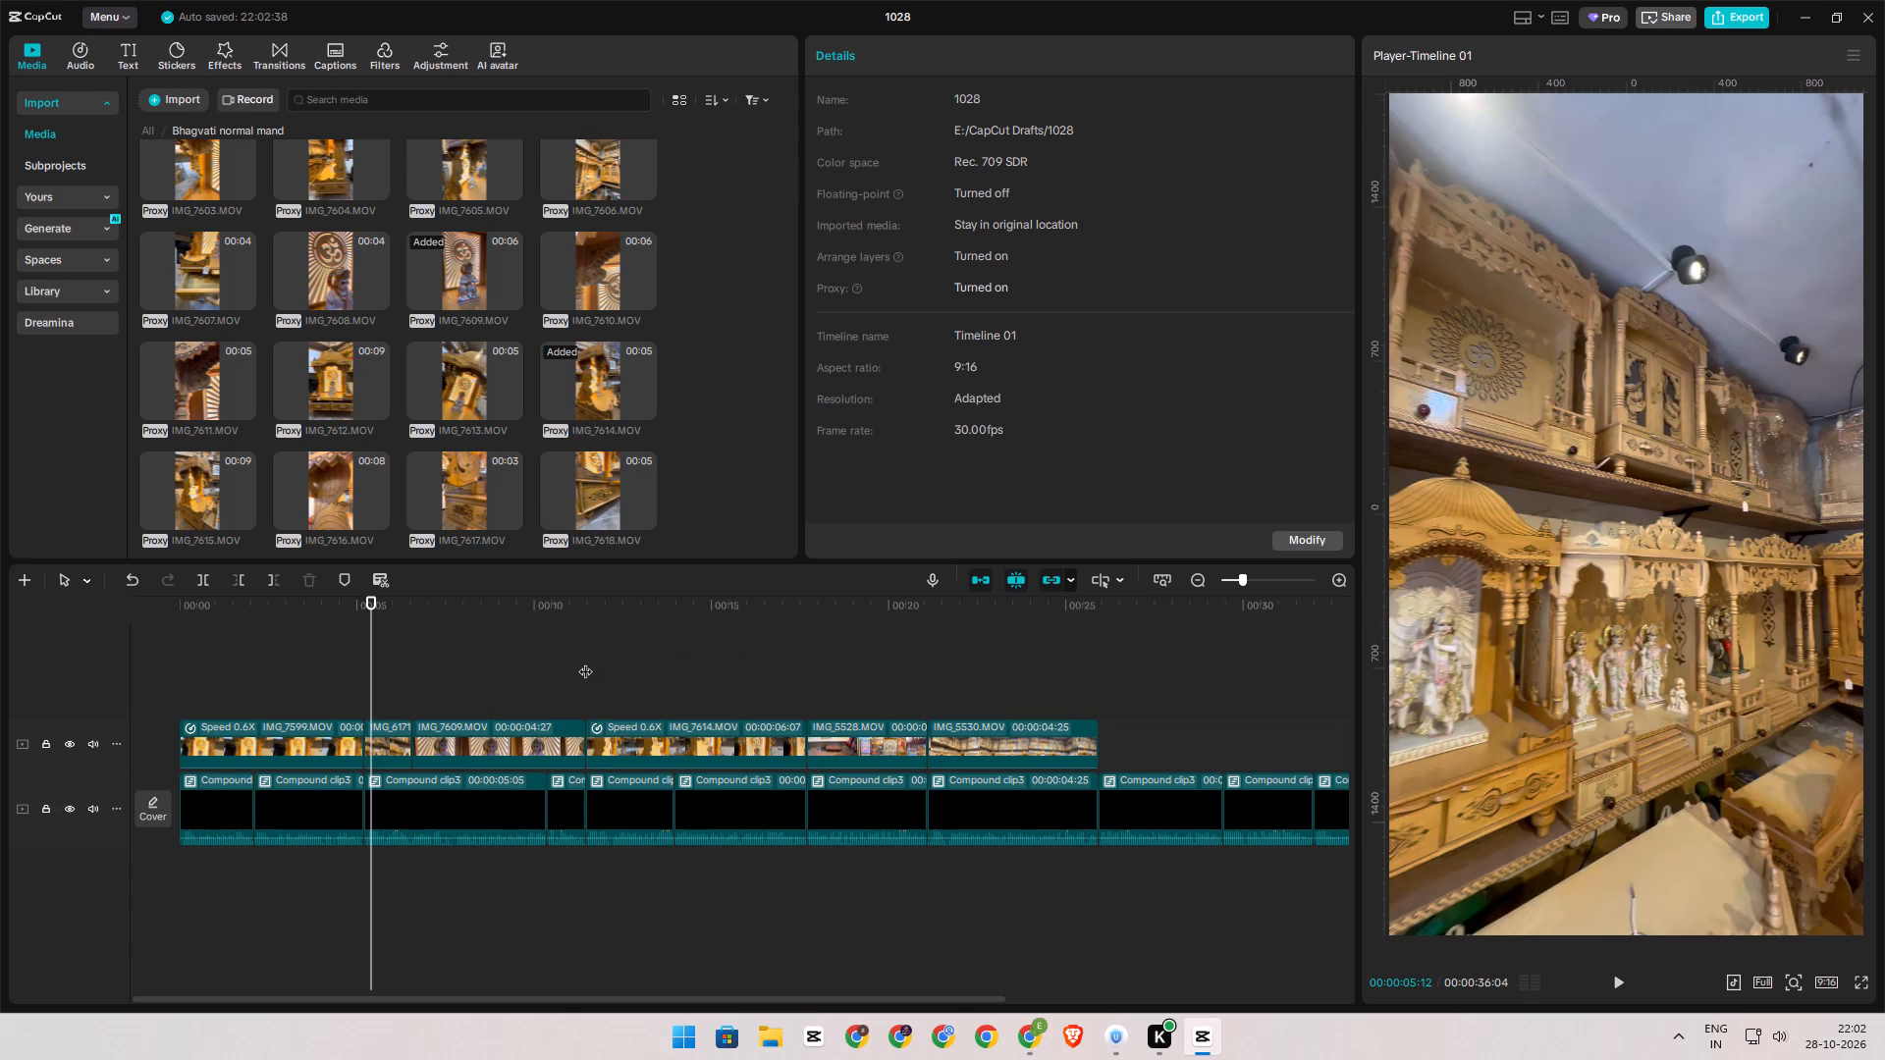
pyautogui.press('space')
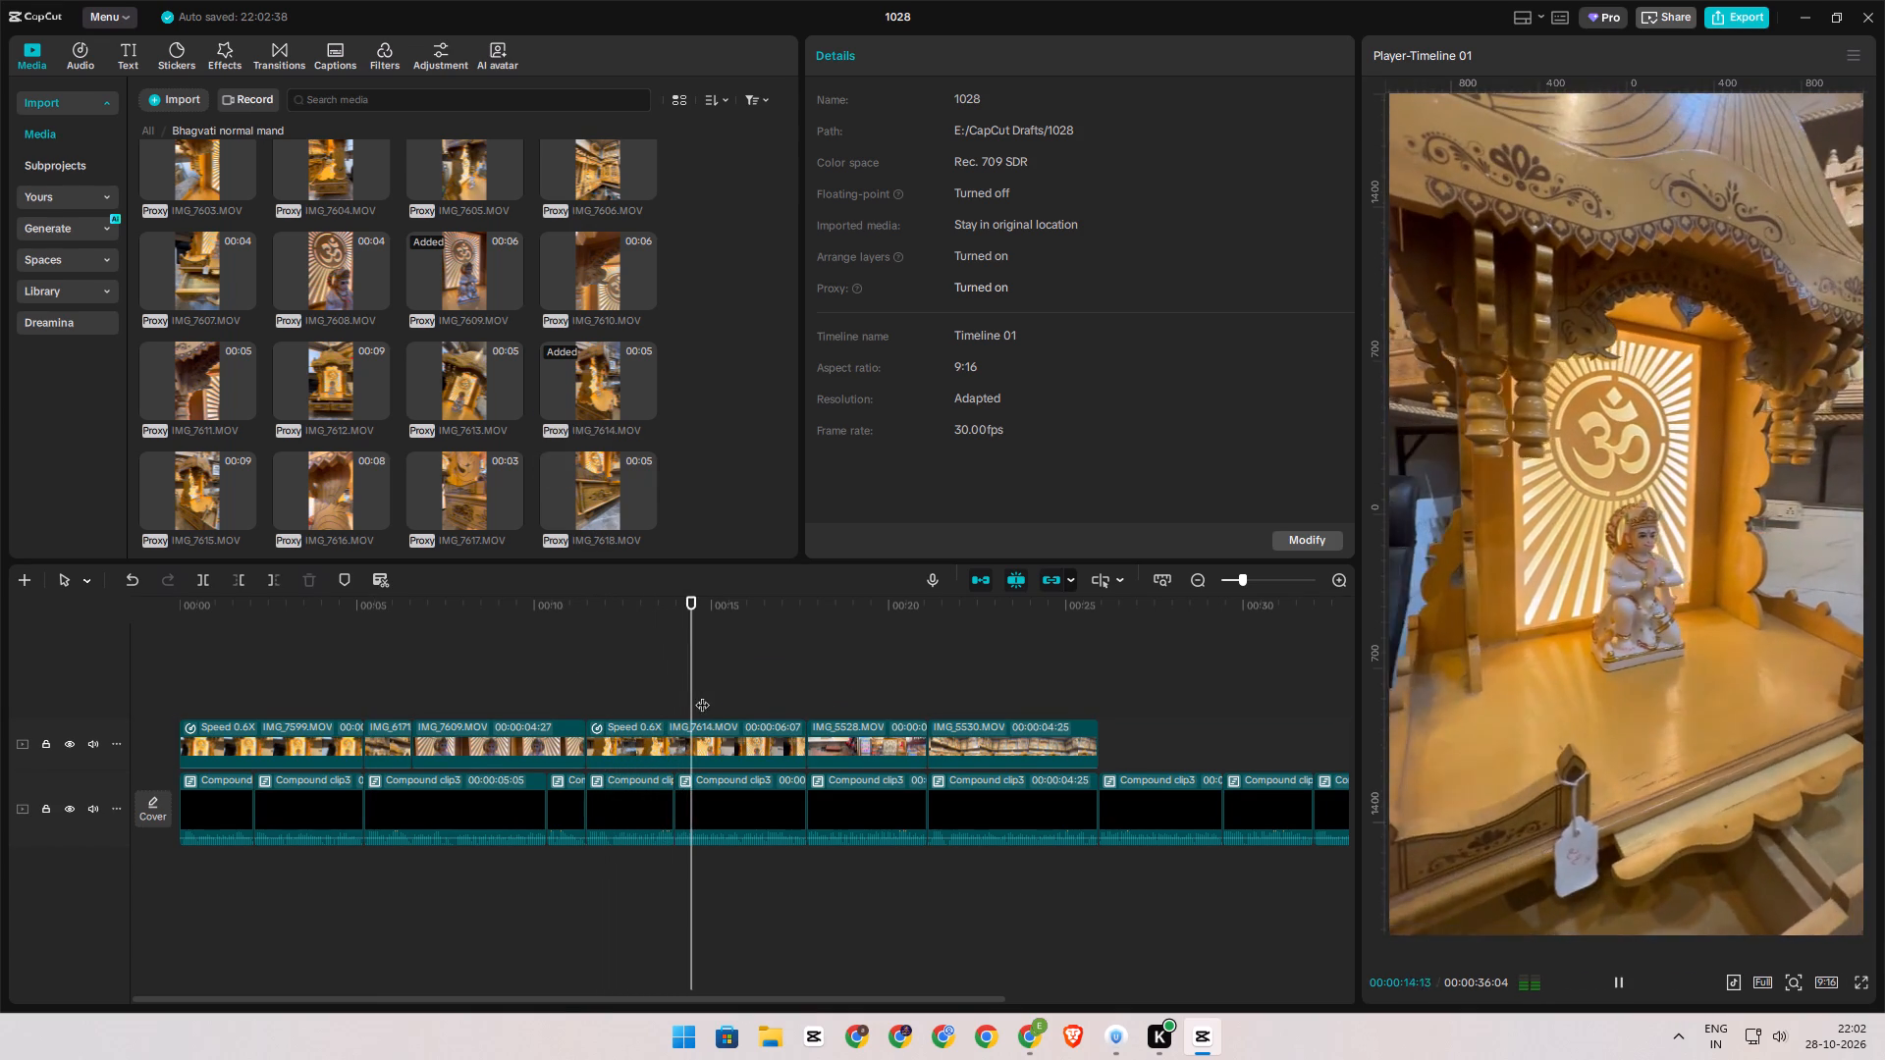
pyautogui.click(894, 681)
pyautogui.press('space')
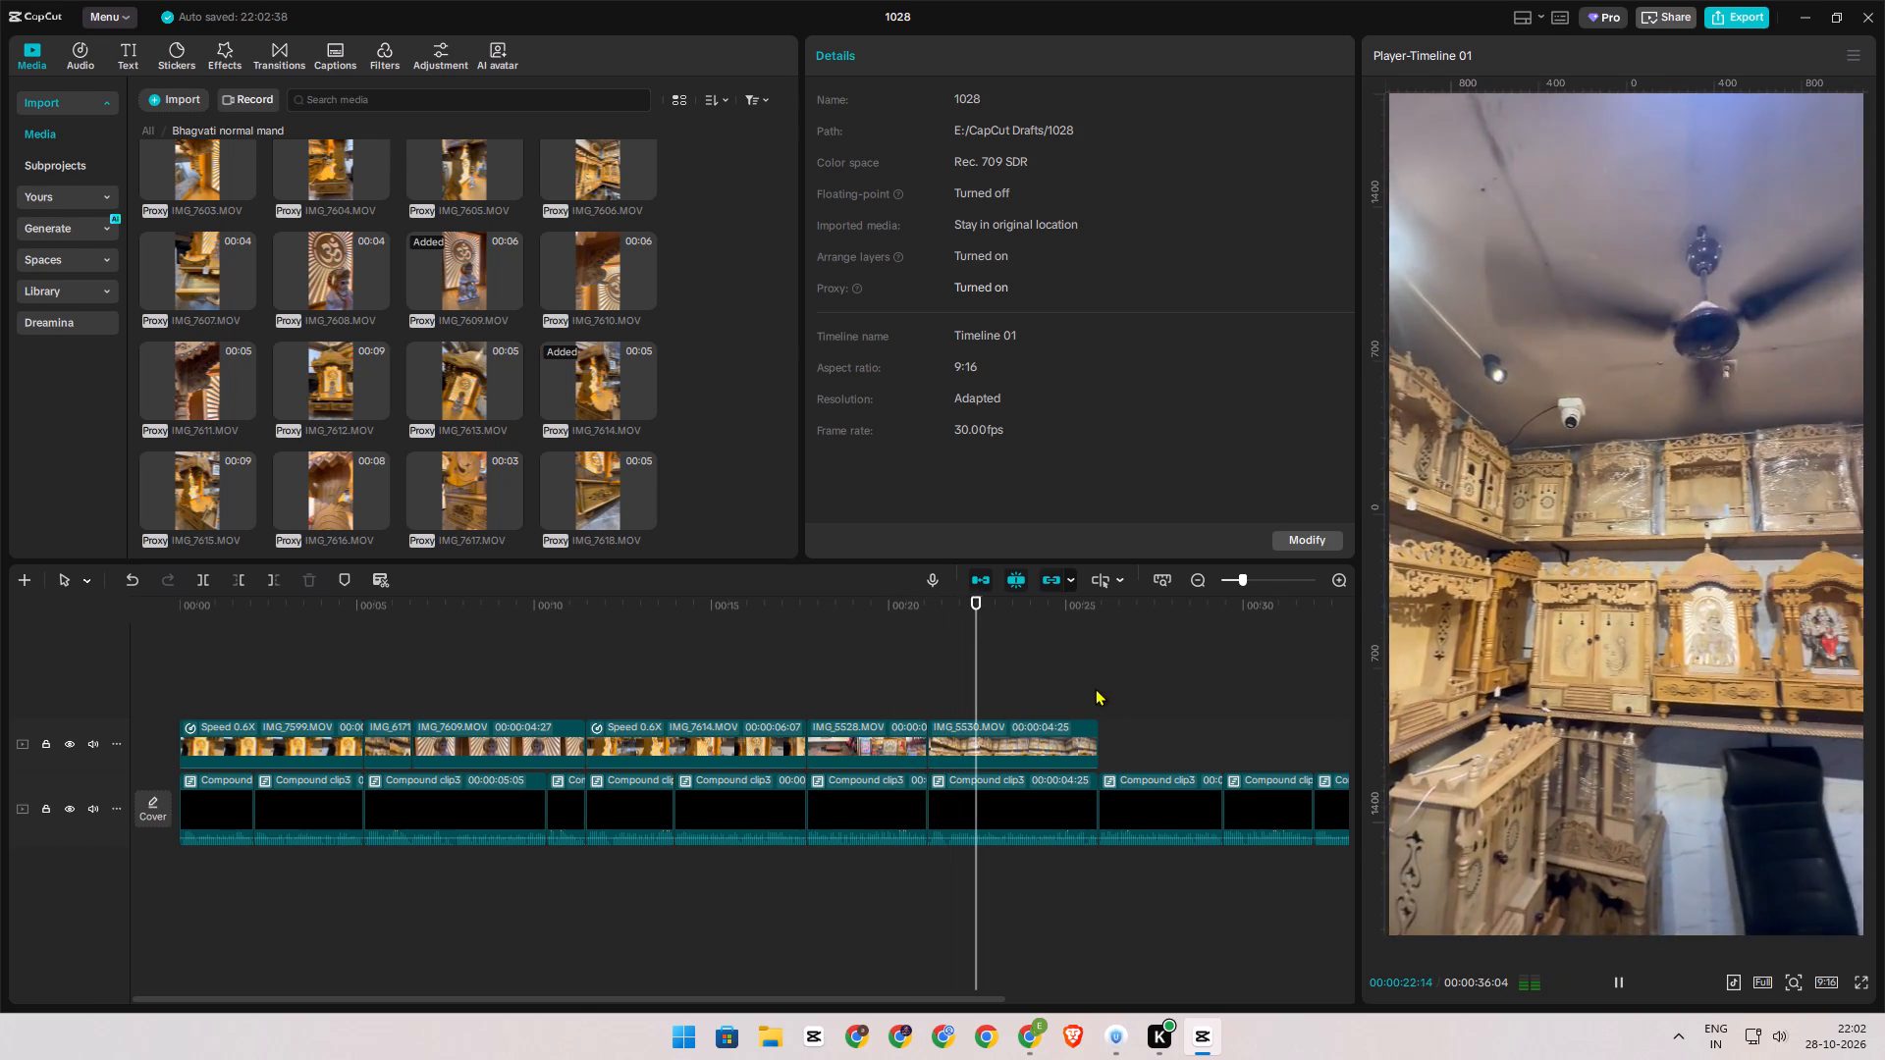
pyautogui.click(1098, 687)
pyautogui.press('space')
# Add IMG_7613.MOV to the footage track directly after the IMG_5530.MOV clip and slow it to 0.71x.
pyautogui.click(469, 374)
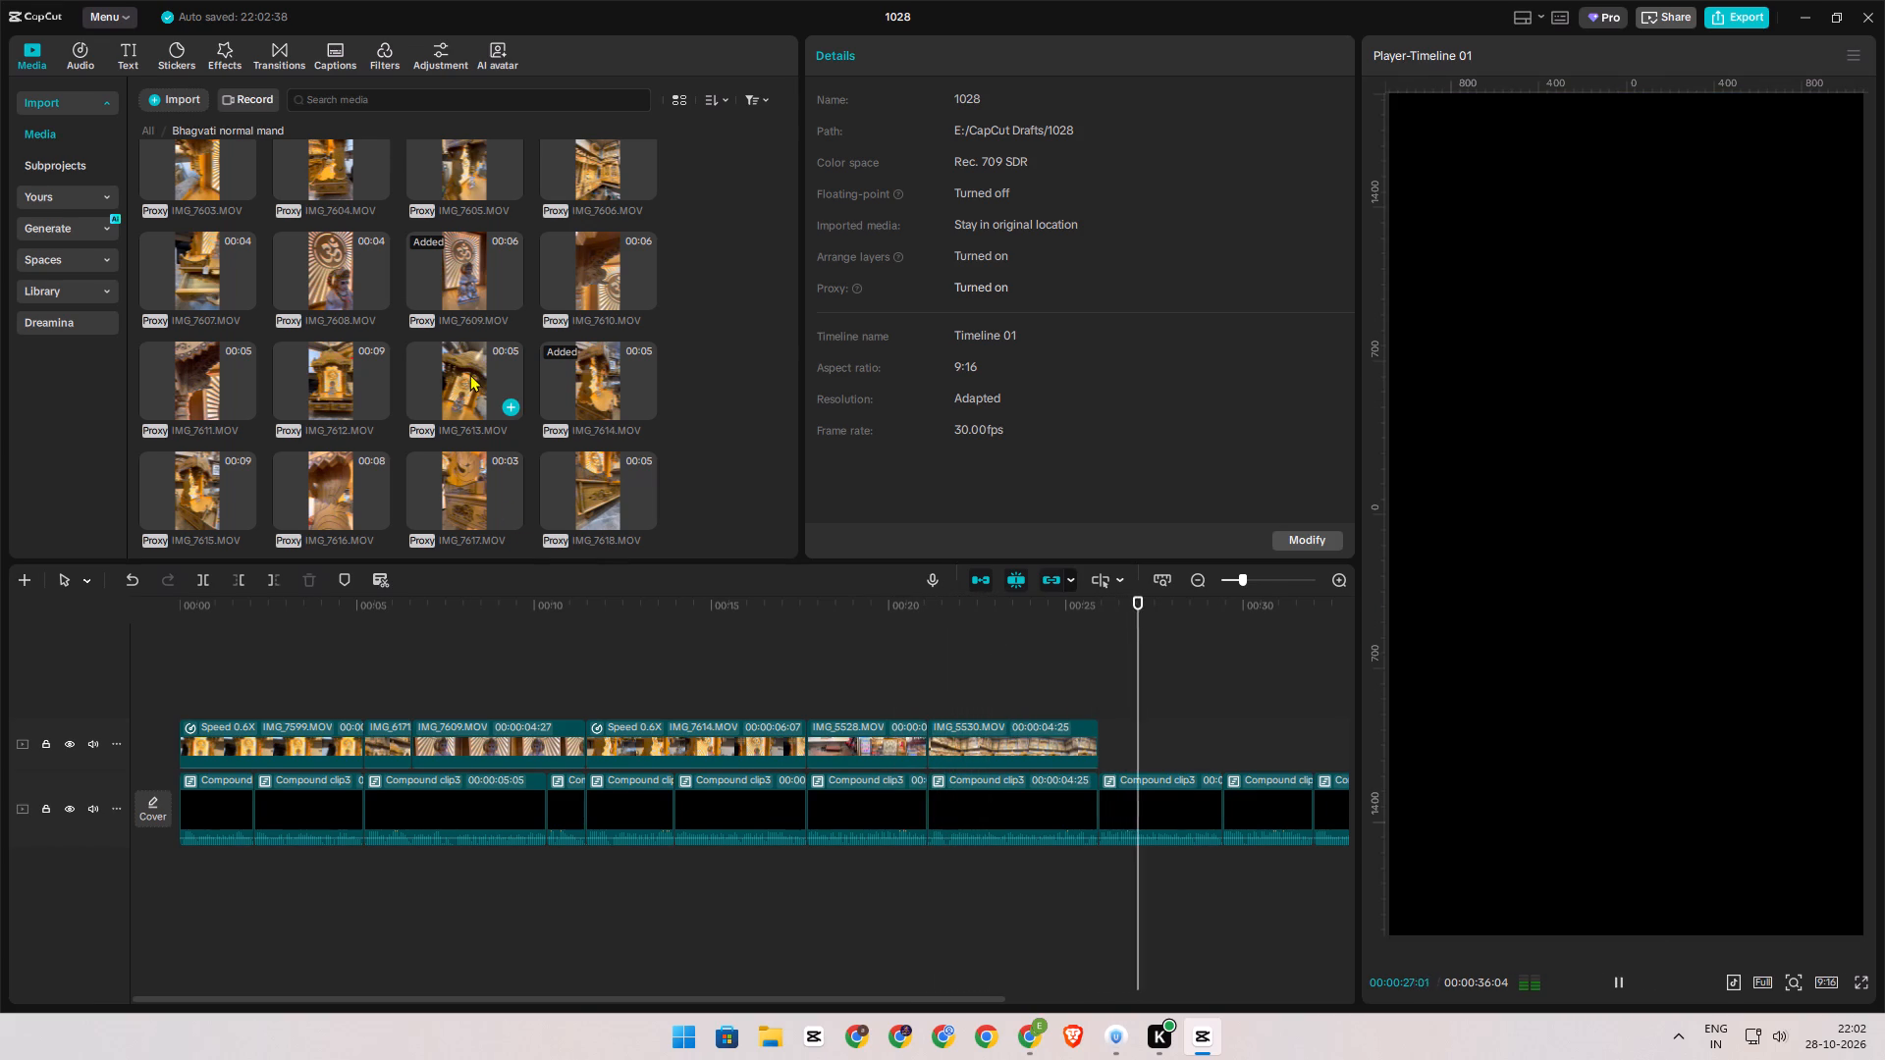
pyautogui.moveTo(469, 374); pyautogui.dragTo(1105, 741)
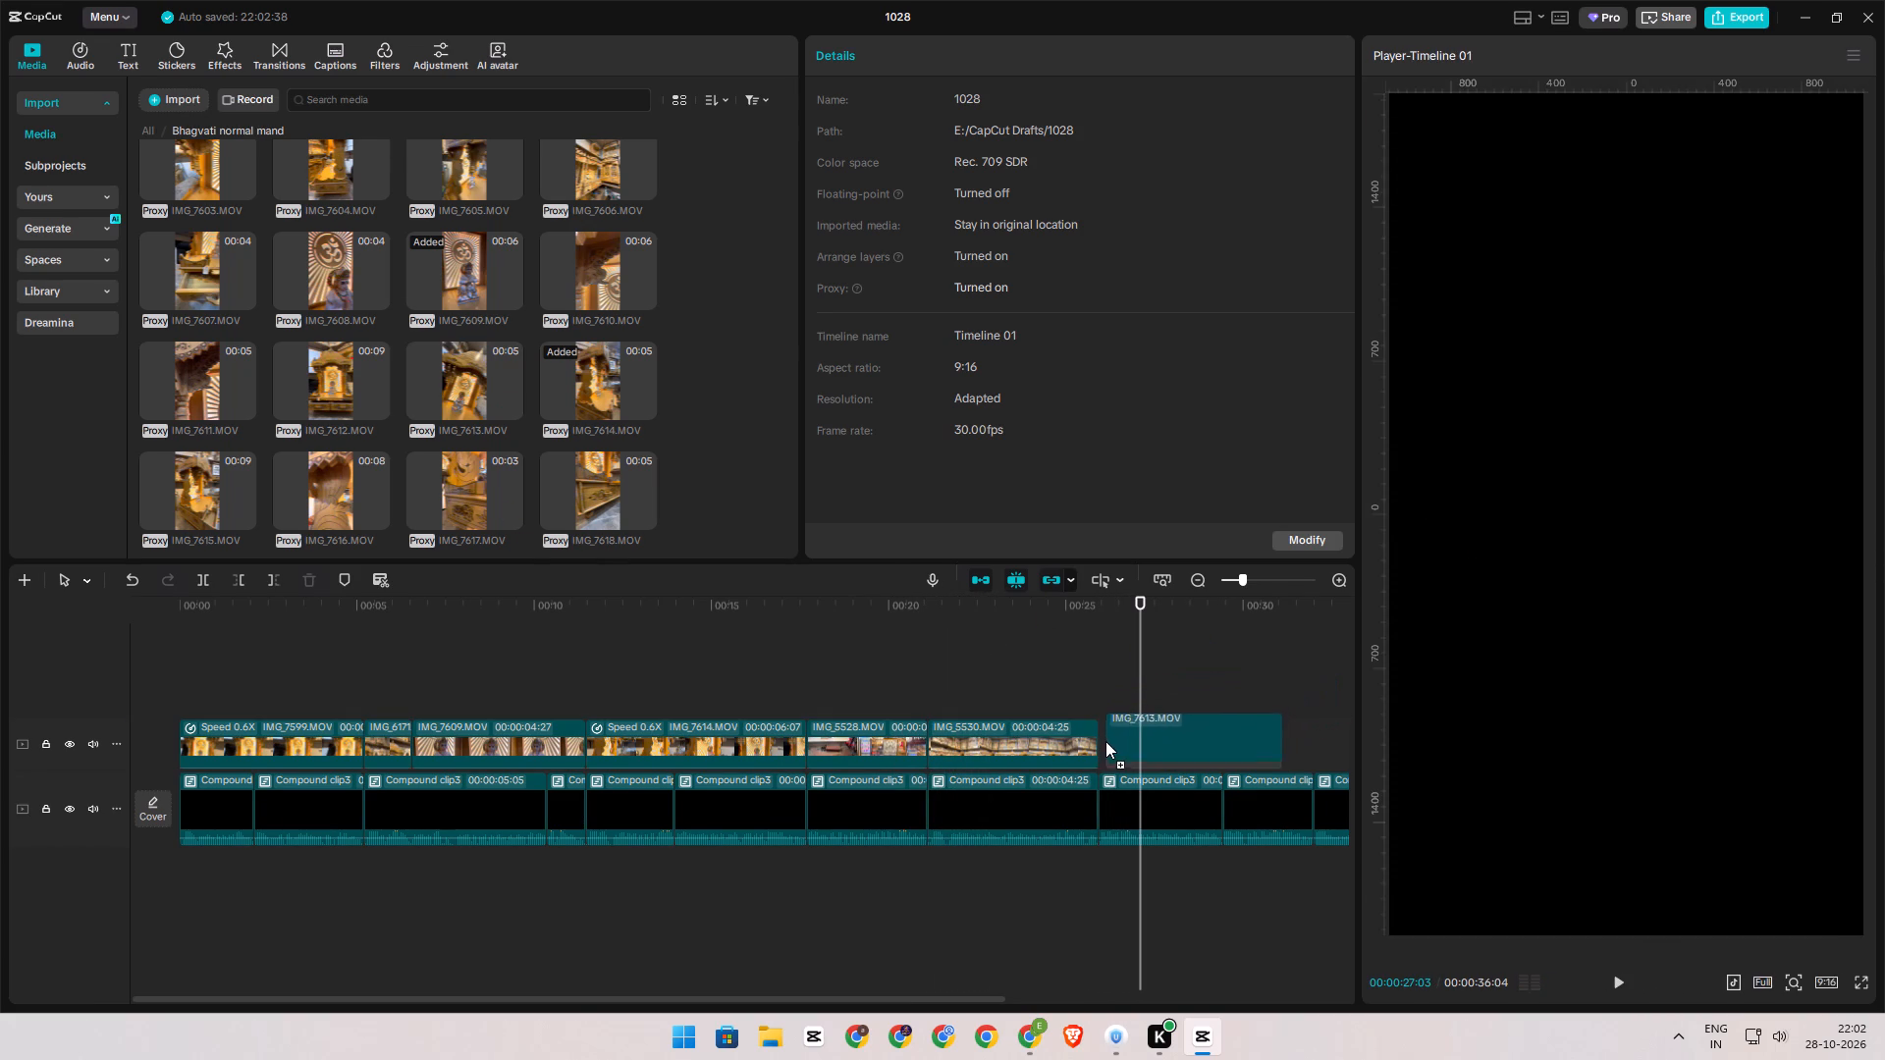
pyautogui.moveTo(1105, 741); pyautogui.dragTo(1104, 747)
pyautogui.click(944, 65)
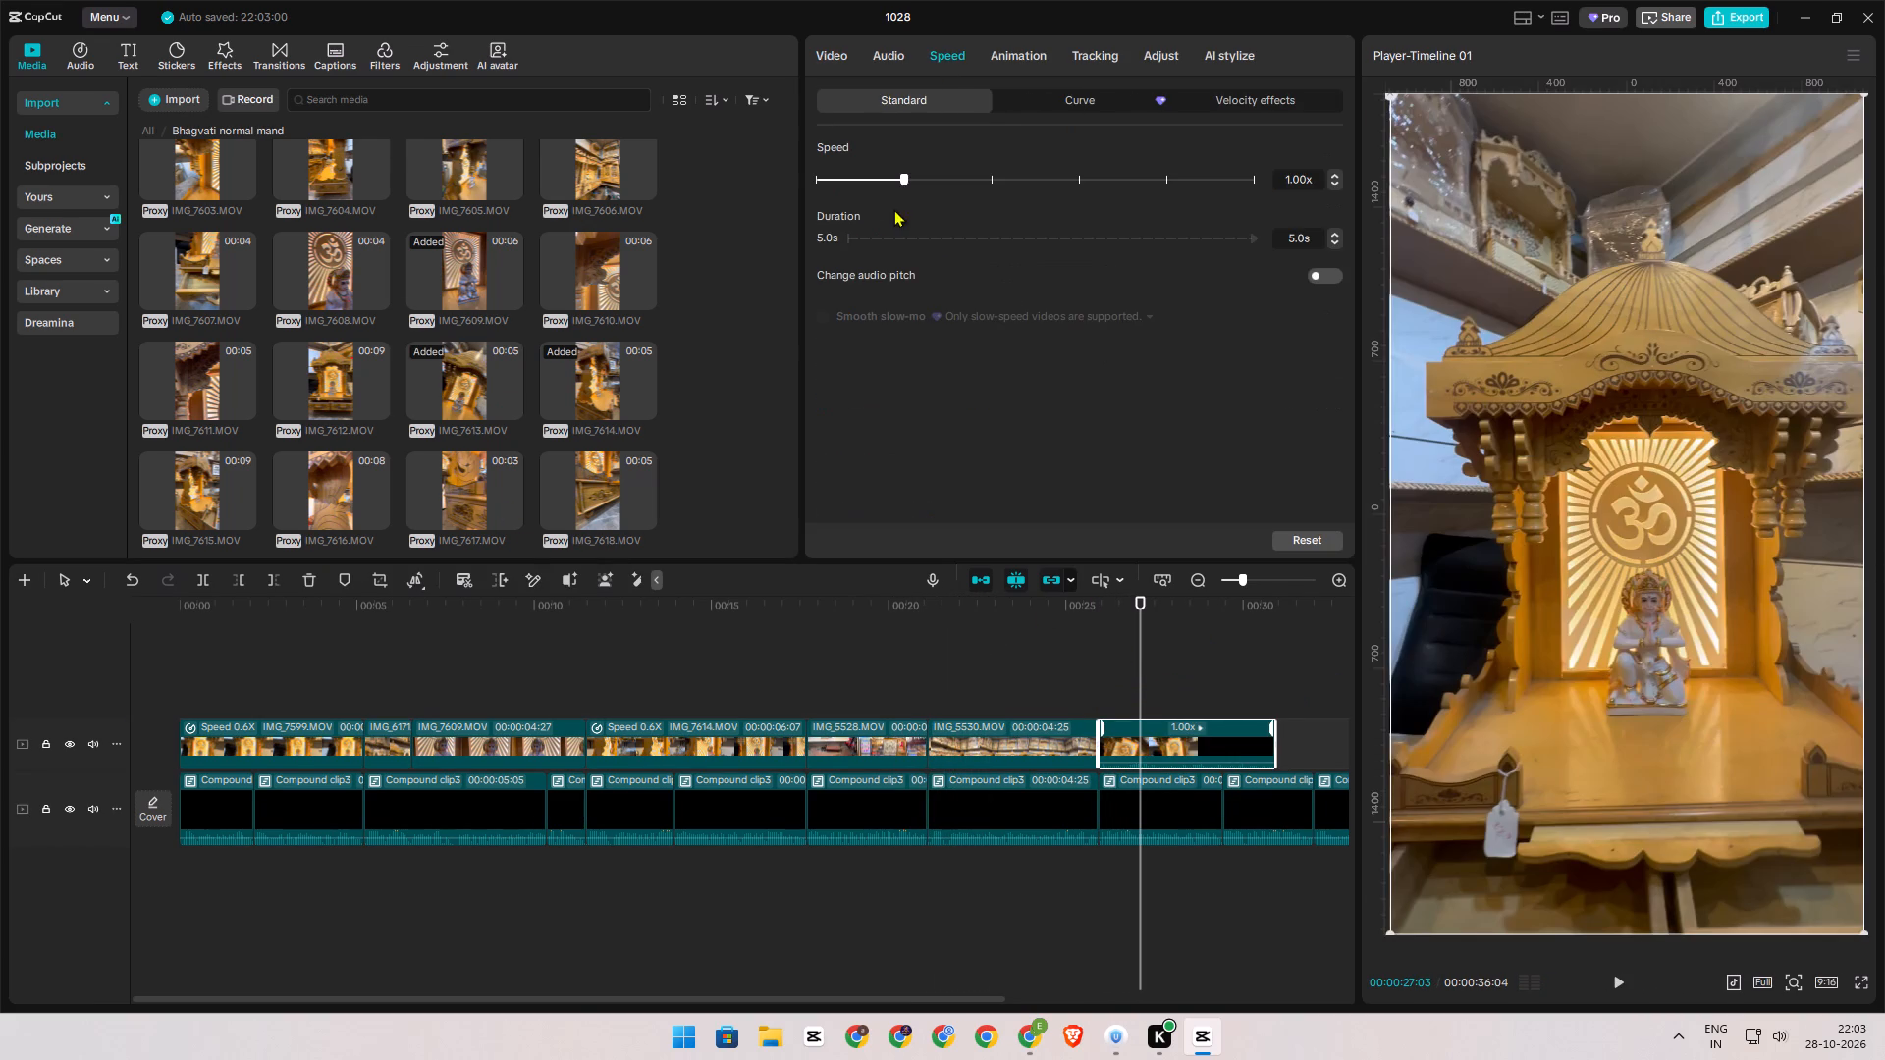
pyautogui.click(876, 183)
# Play the slowed IMG_7613.MOV clip and cut off its end at 00:00:29:13, where the voice-over segment beneath it ends.
pyautogui.press('space')
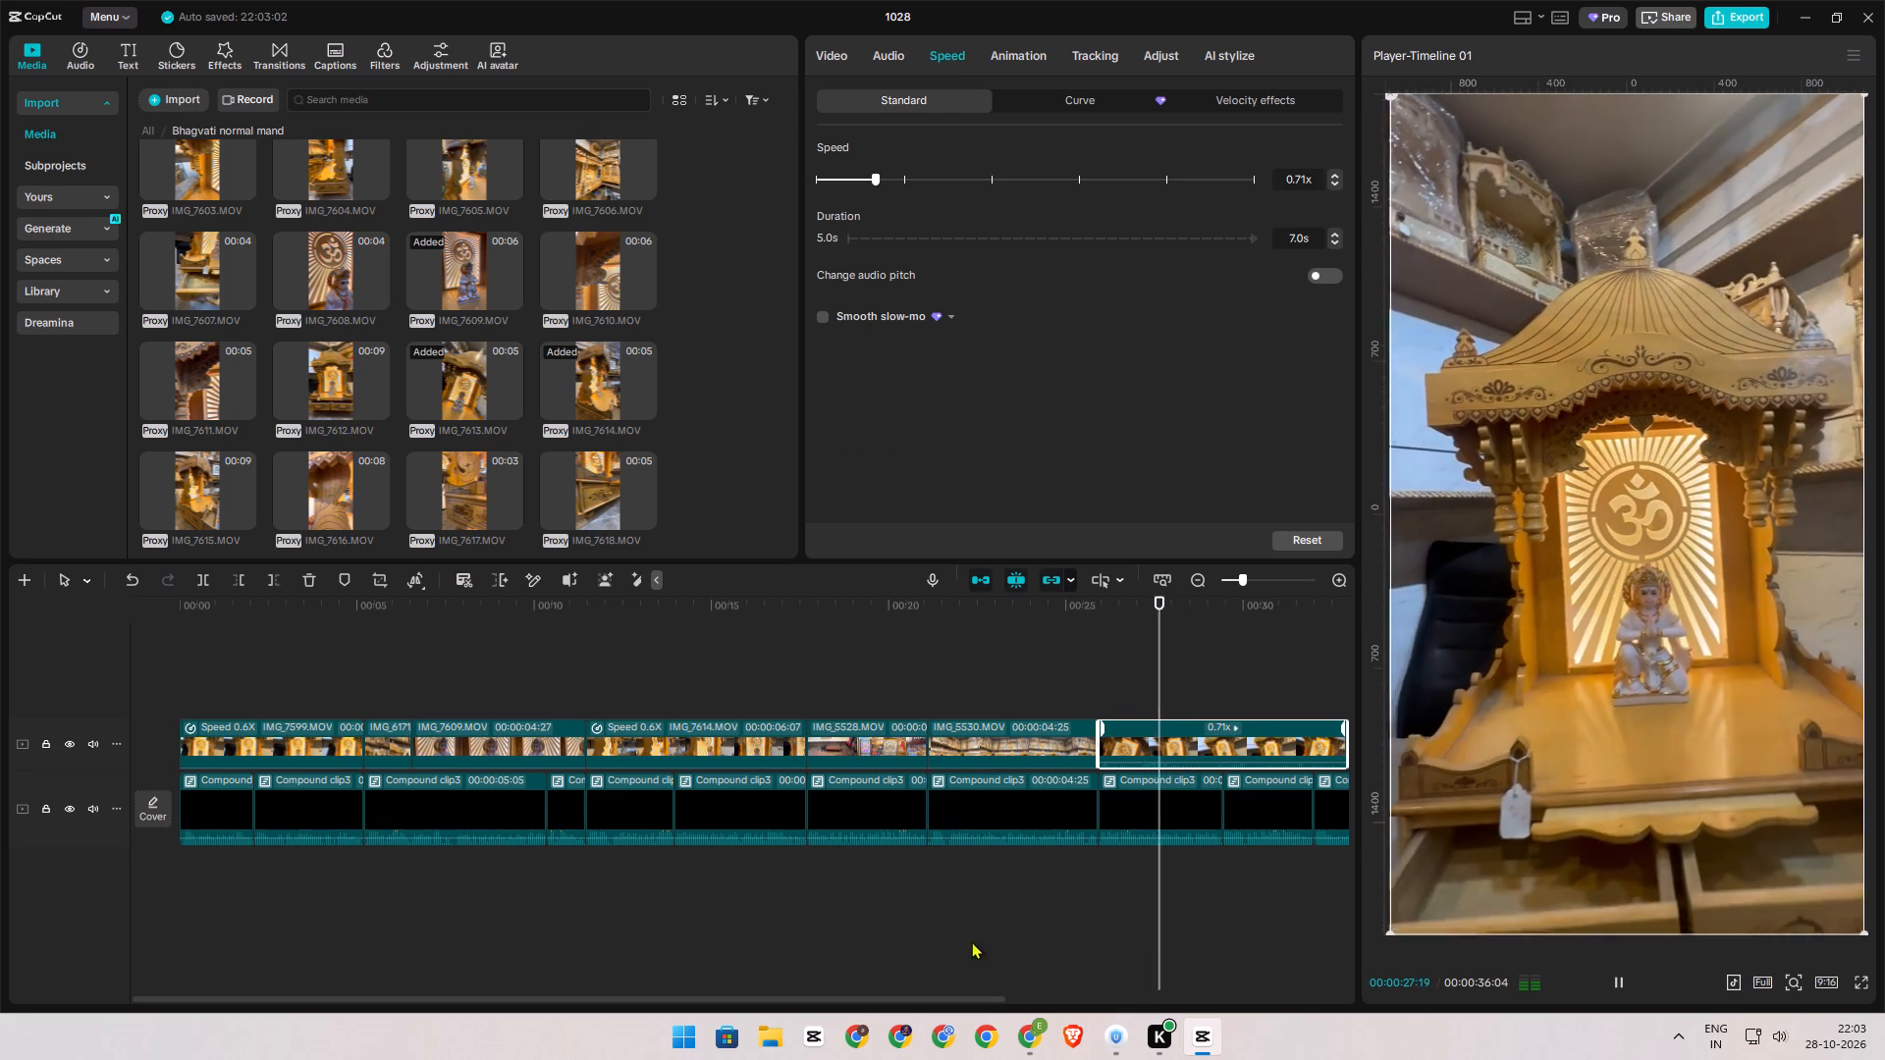
pyautogui.moveTo(976, 999); pyautogui.dragTo(1071, 997)
pyautogui.press('space')
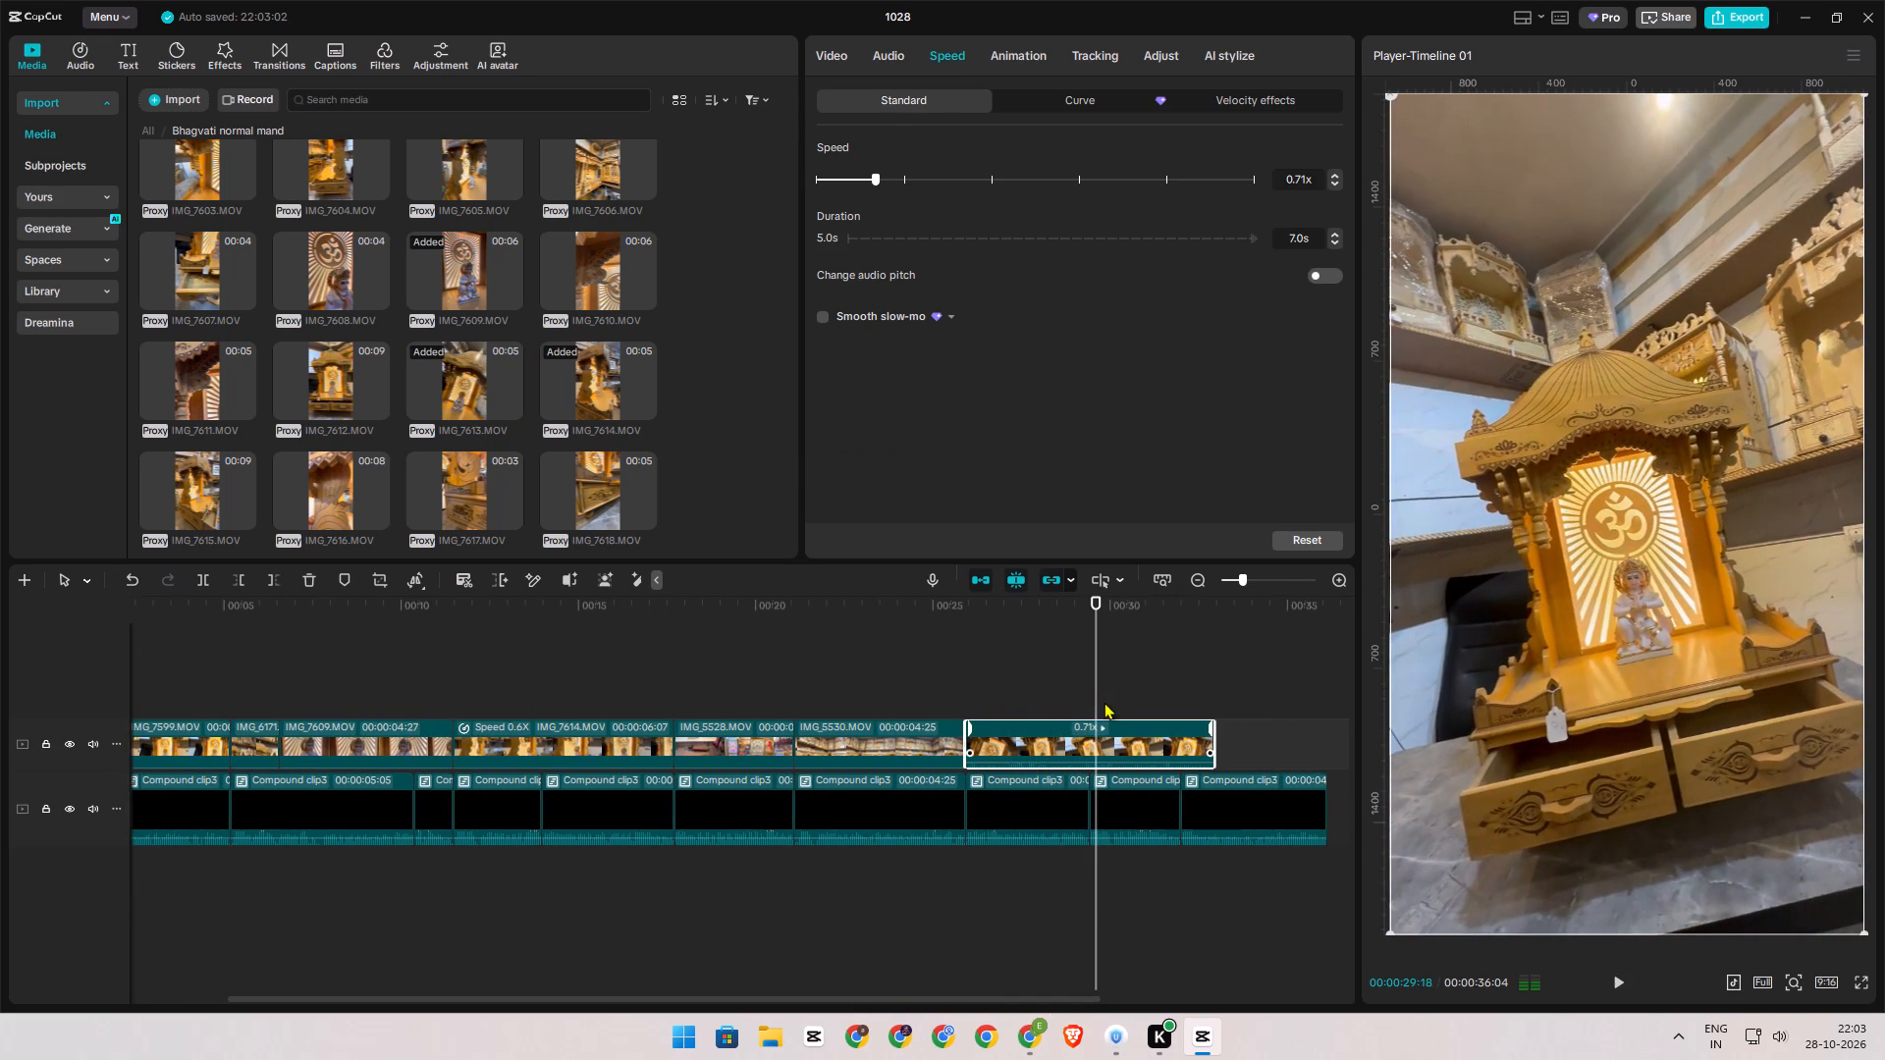
pyautogui.tripleClick(1083, 681)
pyautogui.click(1086, 736)
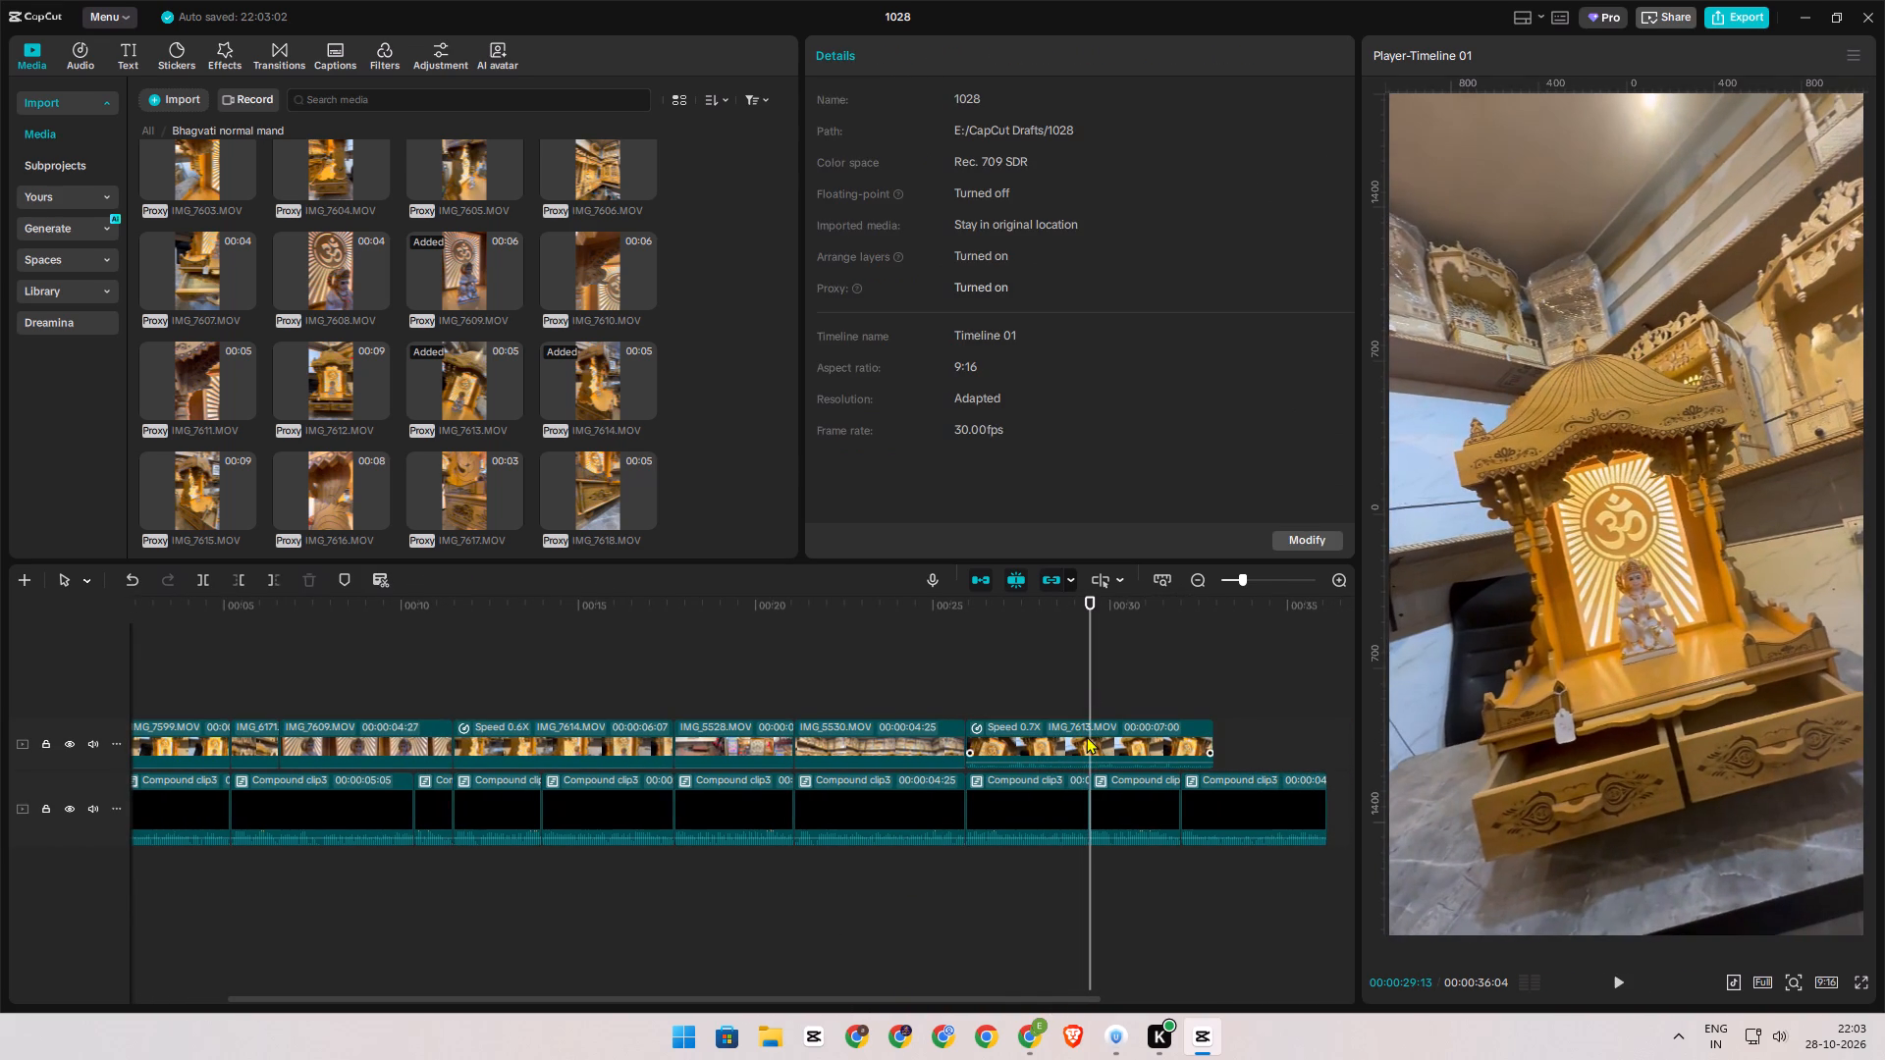
pyautogui.press('s')
pyautogui.press('d')
# Preview IMG_7607.MOV, IMG_7608.MOV, IMG_7616.MOV and IMG_7615.MOV, and add IMG_7615.MOV directly after the IMG_7613.MOV clip.
pyautogui.click(200, 257)
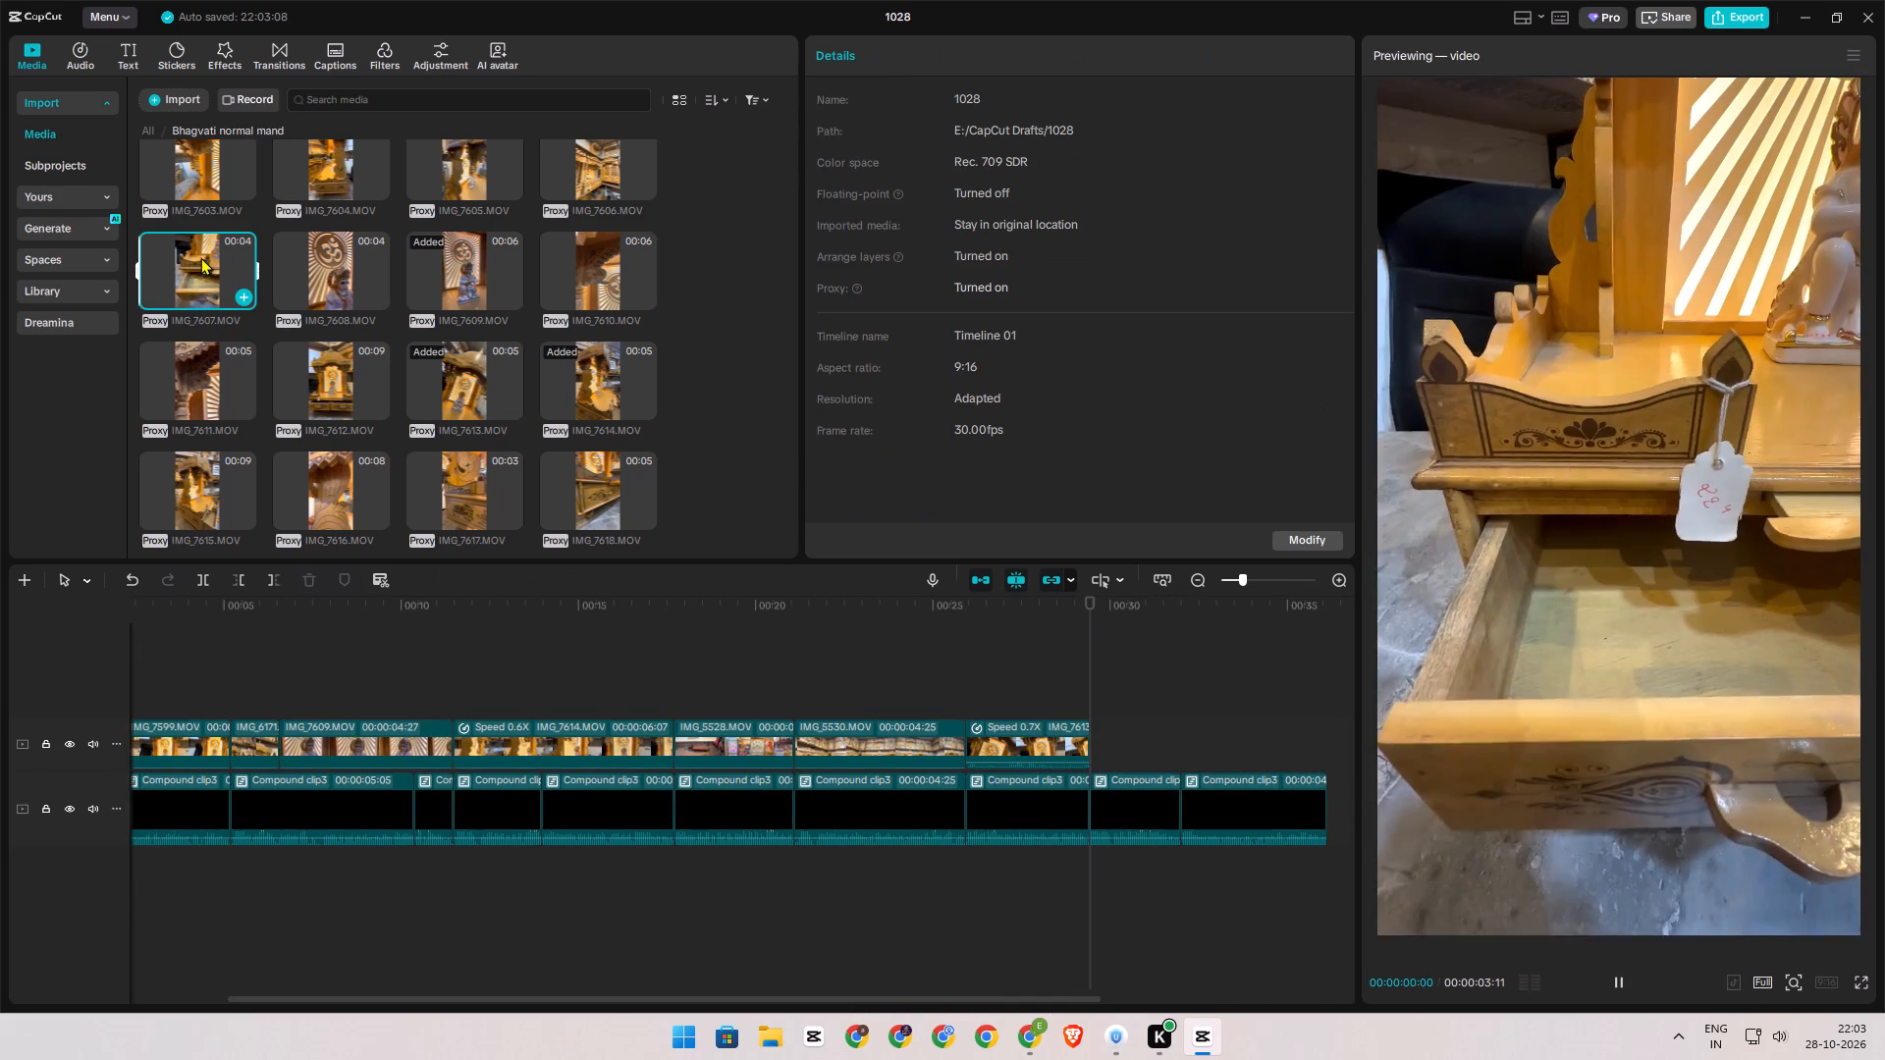
pyautogui.click(303, 269)
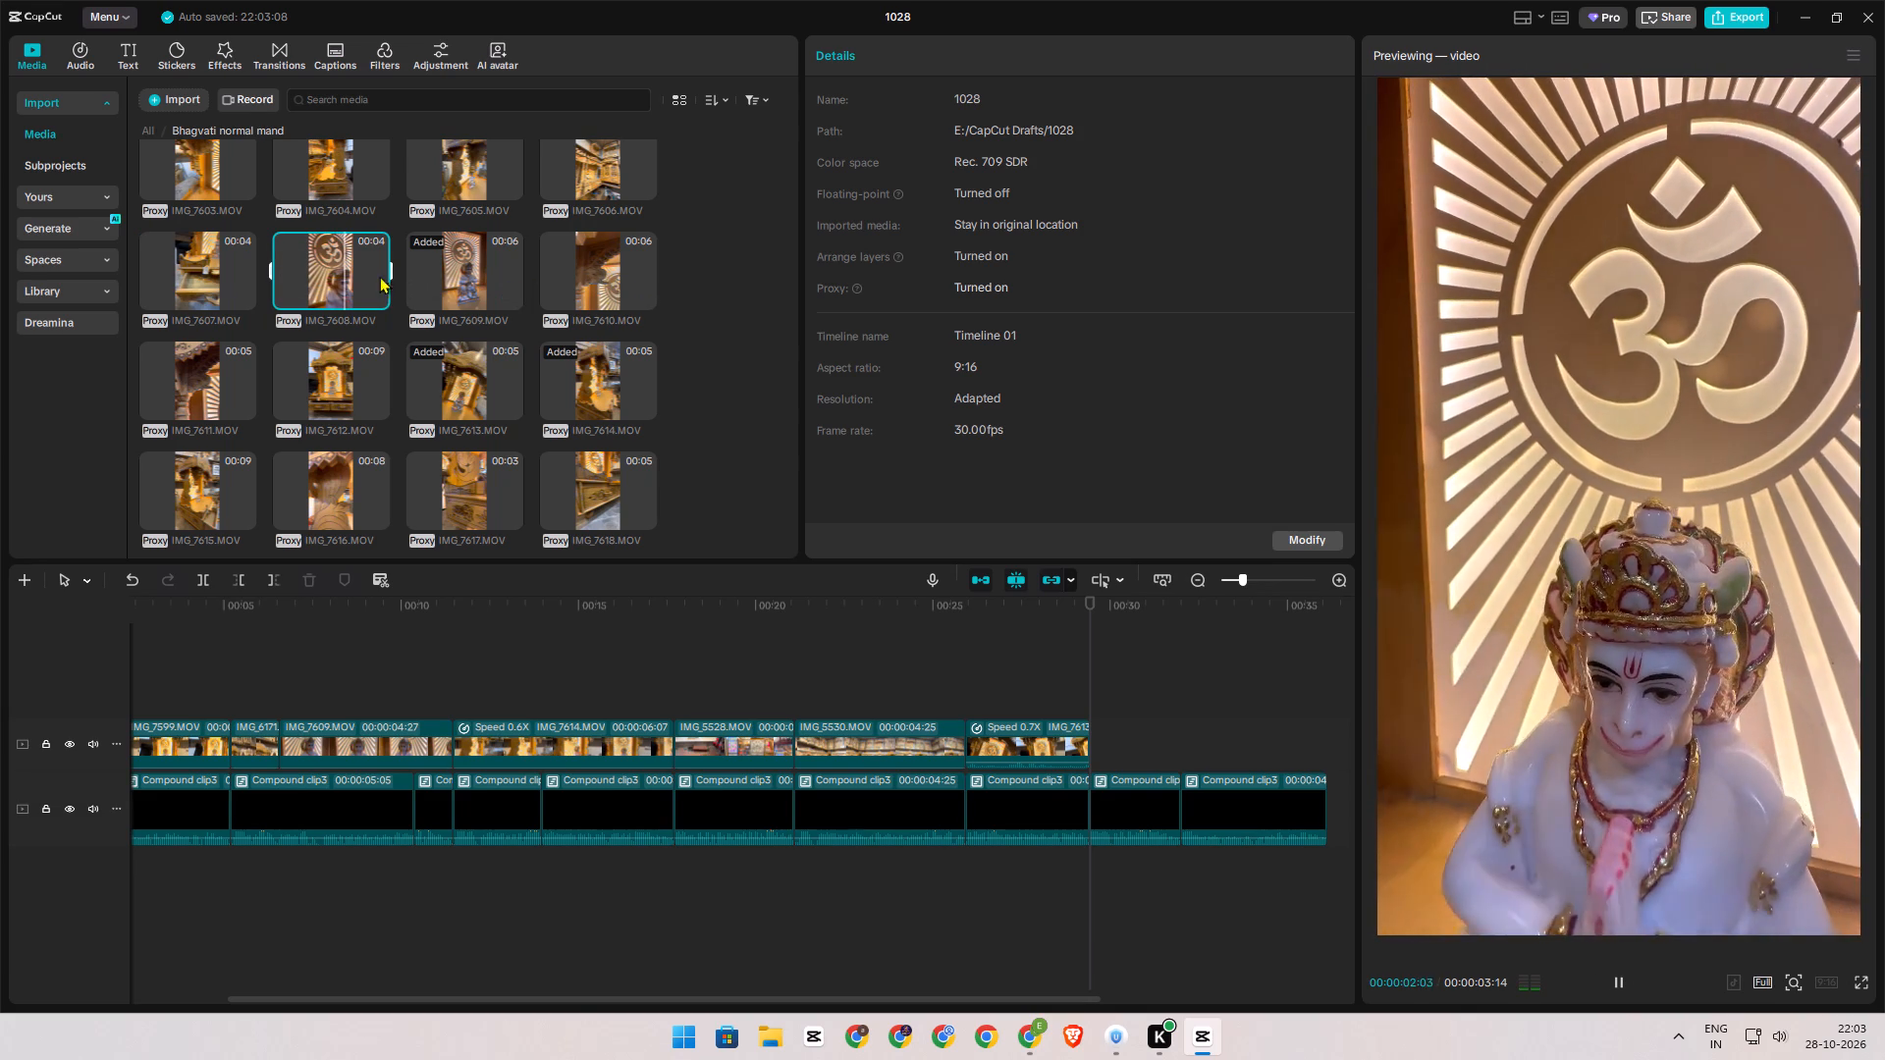
pyautogui.scroll(-2, 371, 428)
pyautogui.click(325, 337)
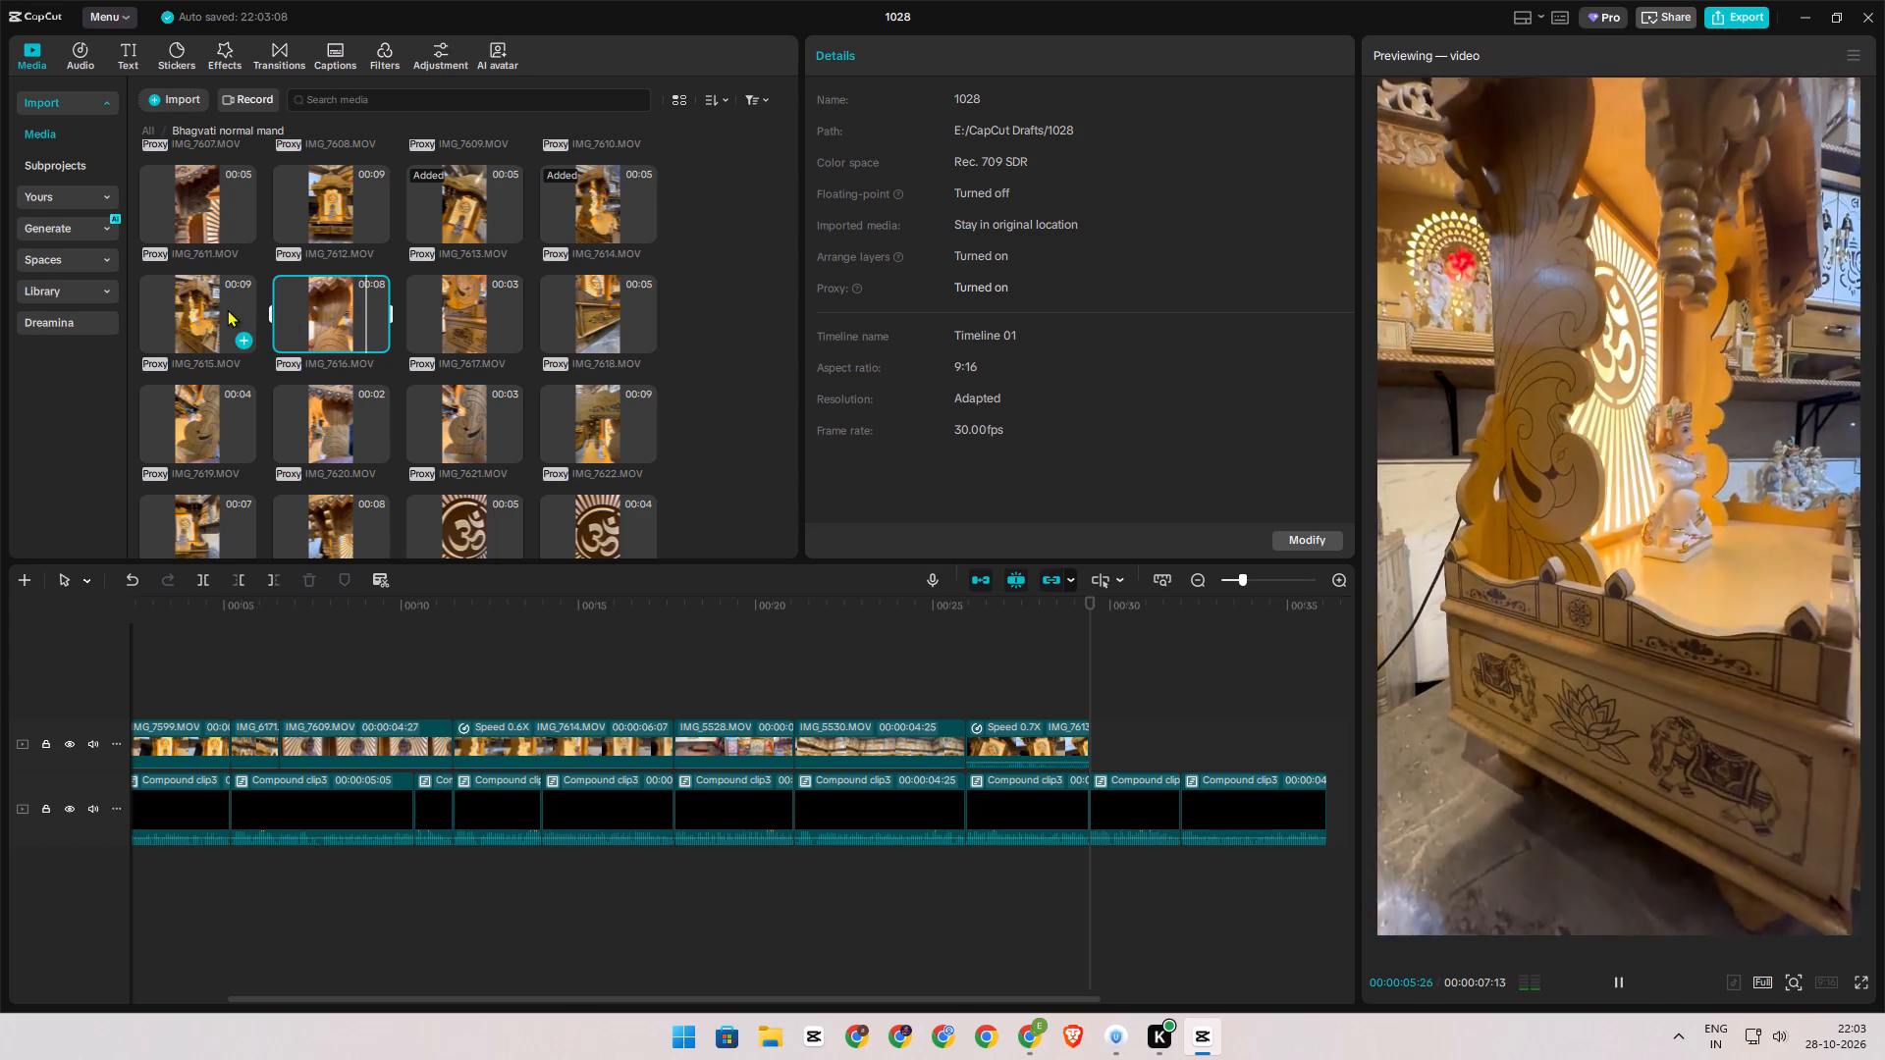
pyautogui.click(227, 309)
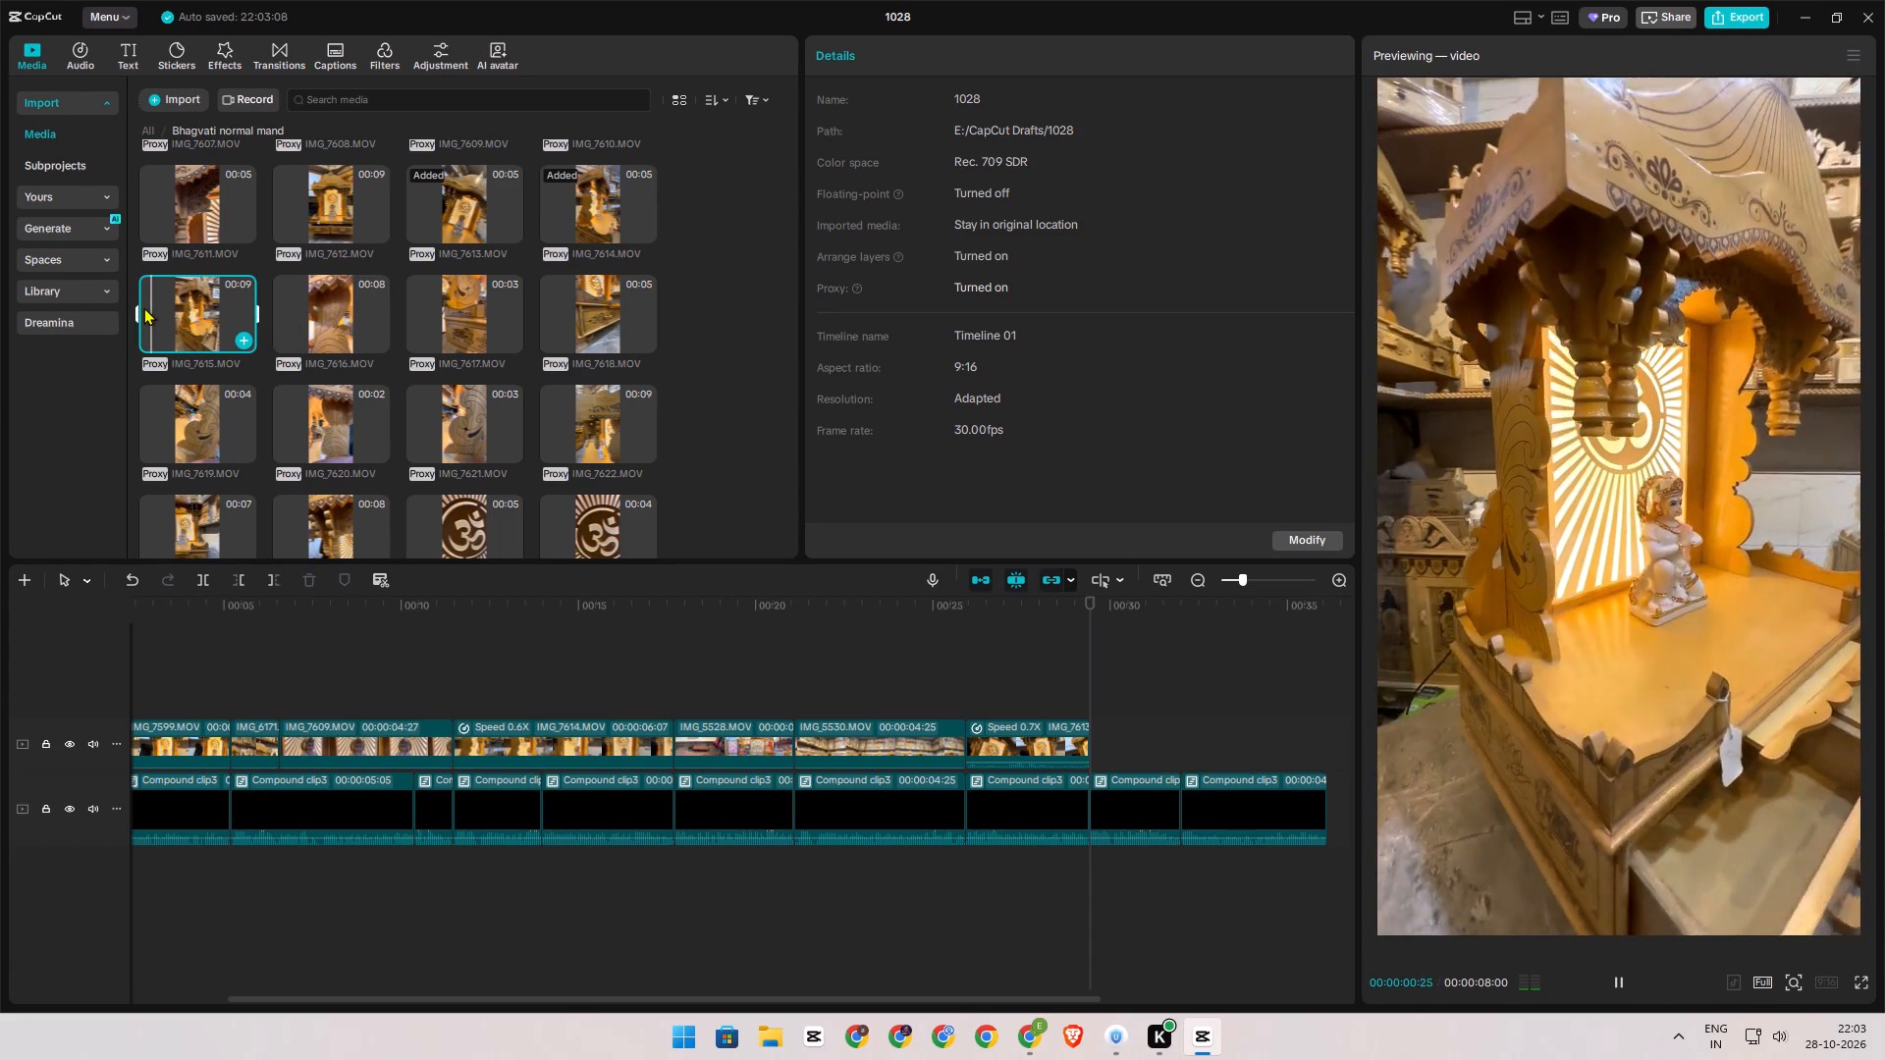
pyautogui.moveTo(180, 315); pyautogui.dragTo(1071, 697)
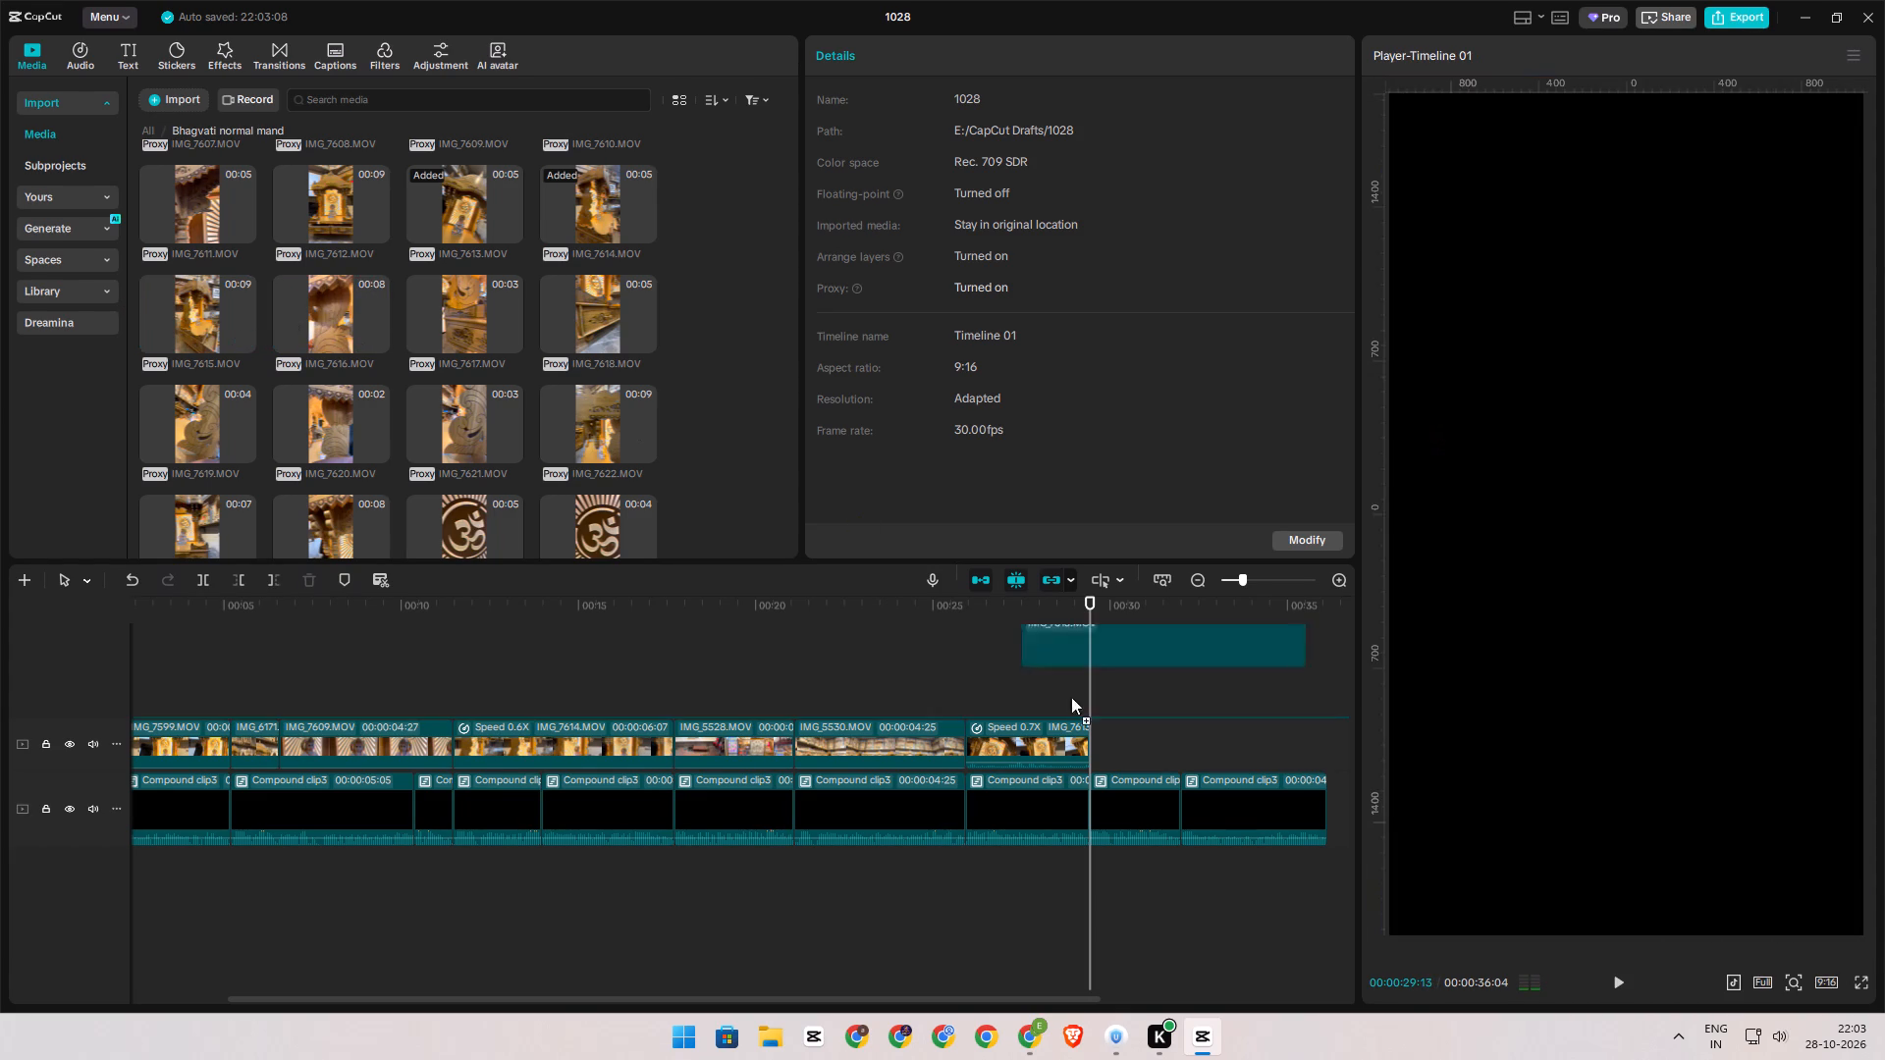
pyautogui.moveTo(1071, 697); pyautogui.dragTo(1096, 741)
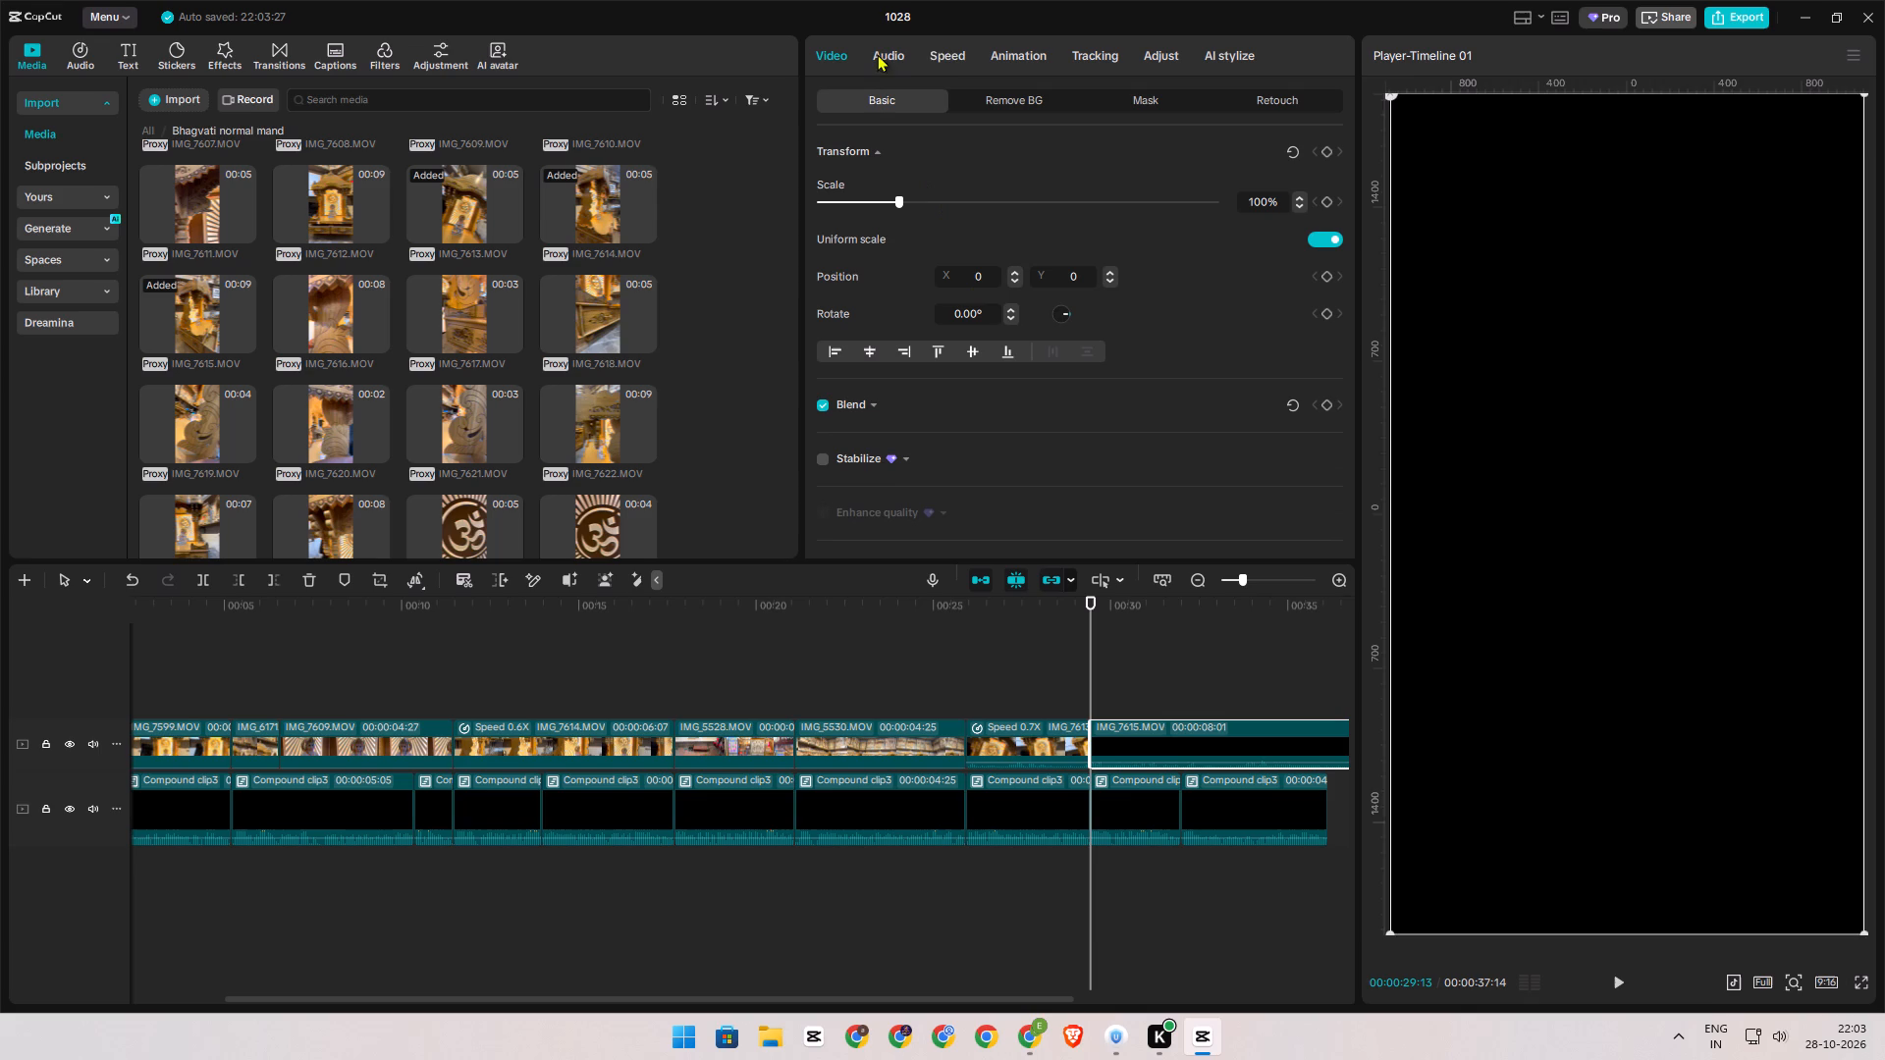
# Trim the start of IMG_7615.MOV up to 00:00:30:06 and move the clip back against the end of IMG_7613.MOV.
pyautogui.press('space')
pyautogui.press('space')
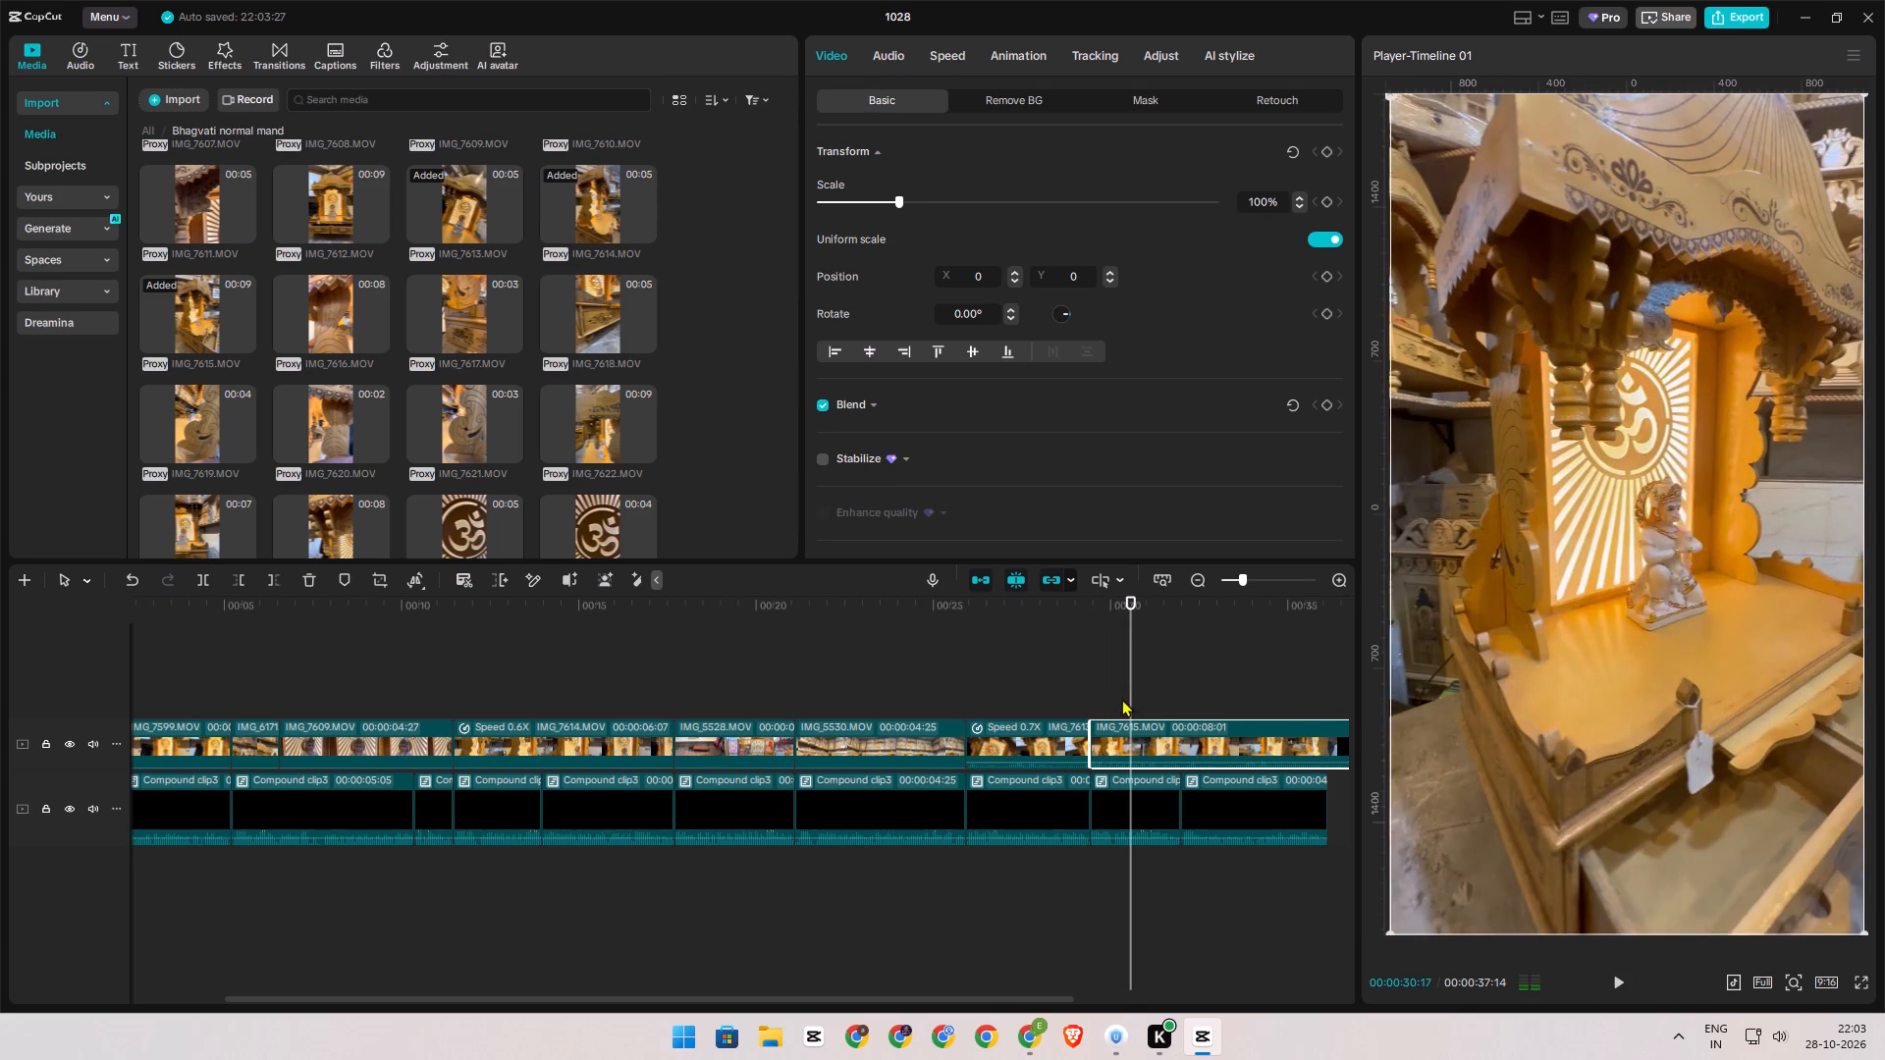
pyautogui.doubleClick(1121, 699)
pyautogui.click(1119, 731)
pyautogui.press('q')
pyautogui.moveTo(1163, 739); pyautogui.dragTo(1151, 741)
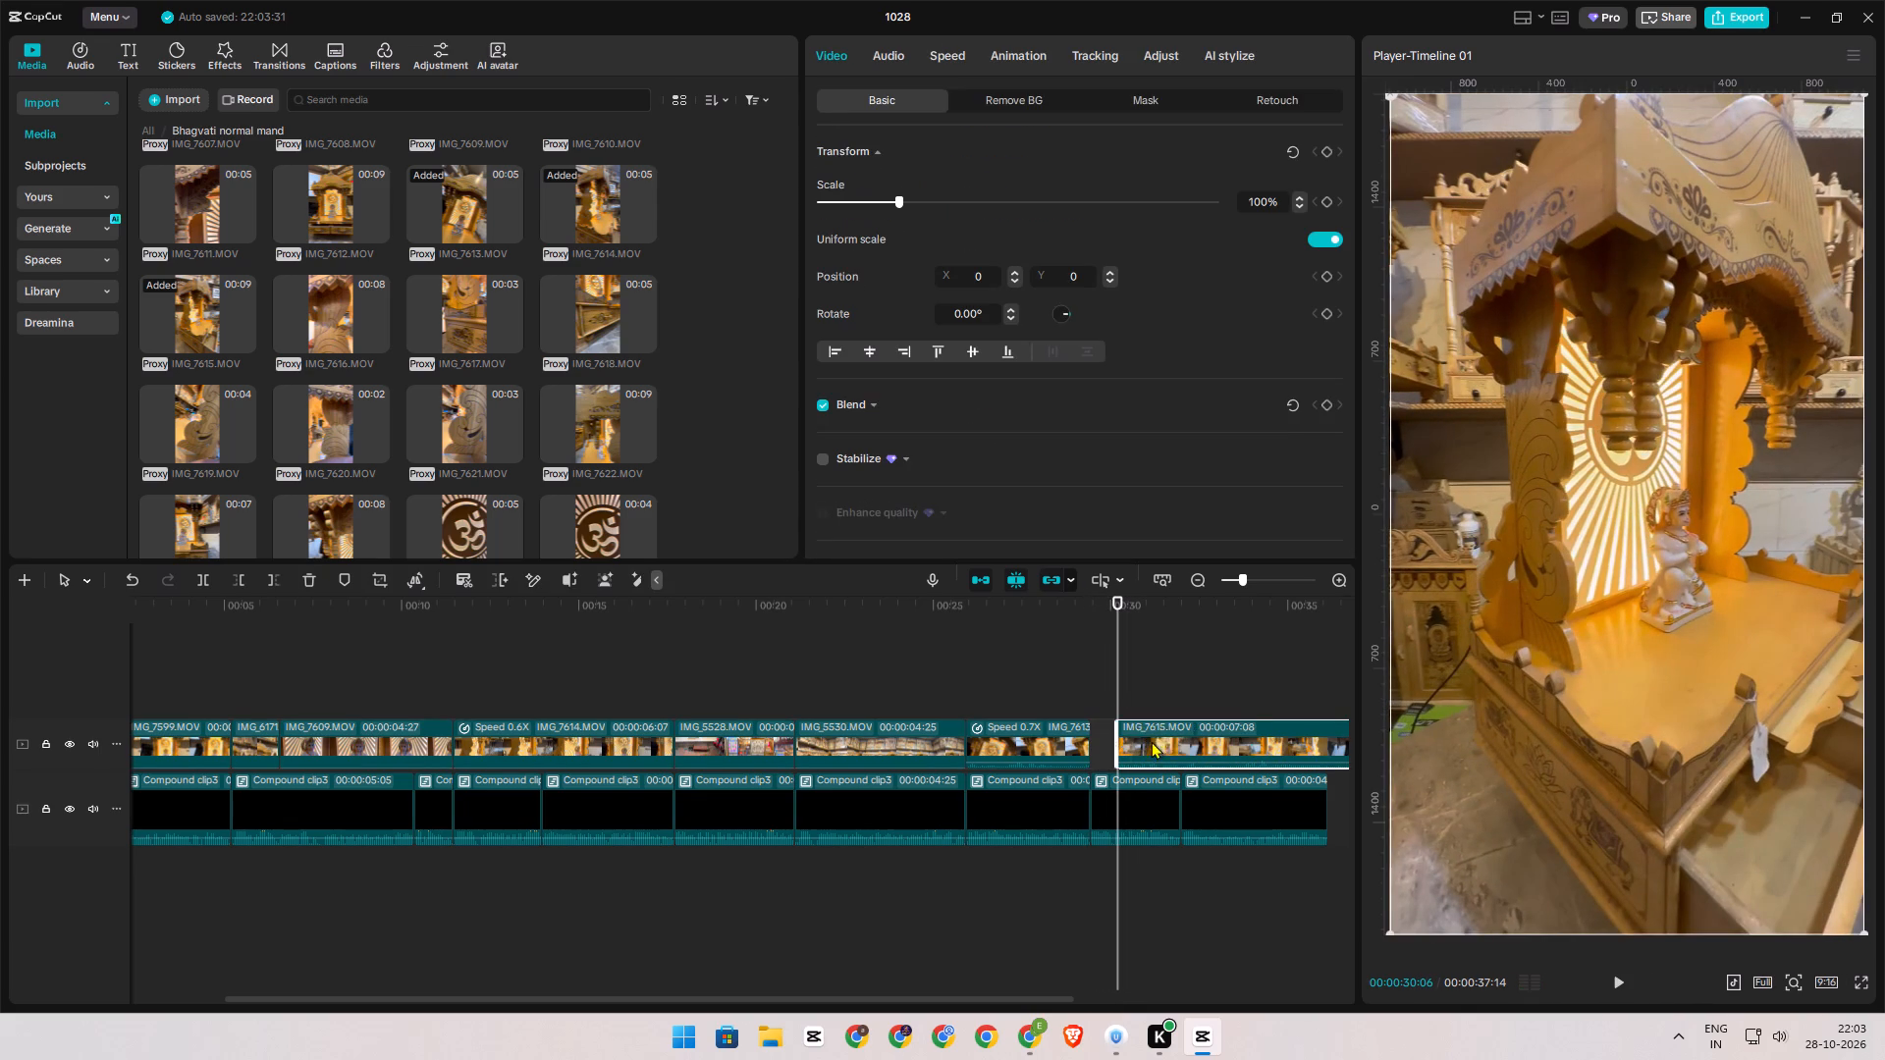
pyautogui.moveTo(1151, 741); pyautogui.dragTo(1134, 739)
# Play the IMG_7615.MOV clip, slow it to 0.65x and play it through again.
pyautogui.press('space')
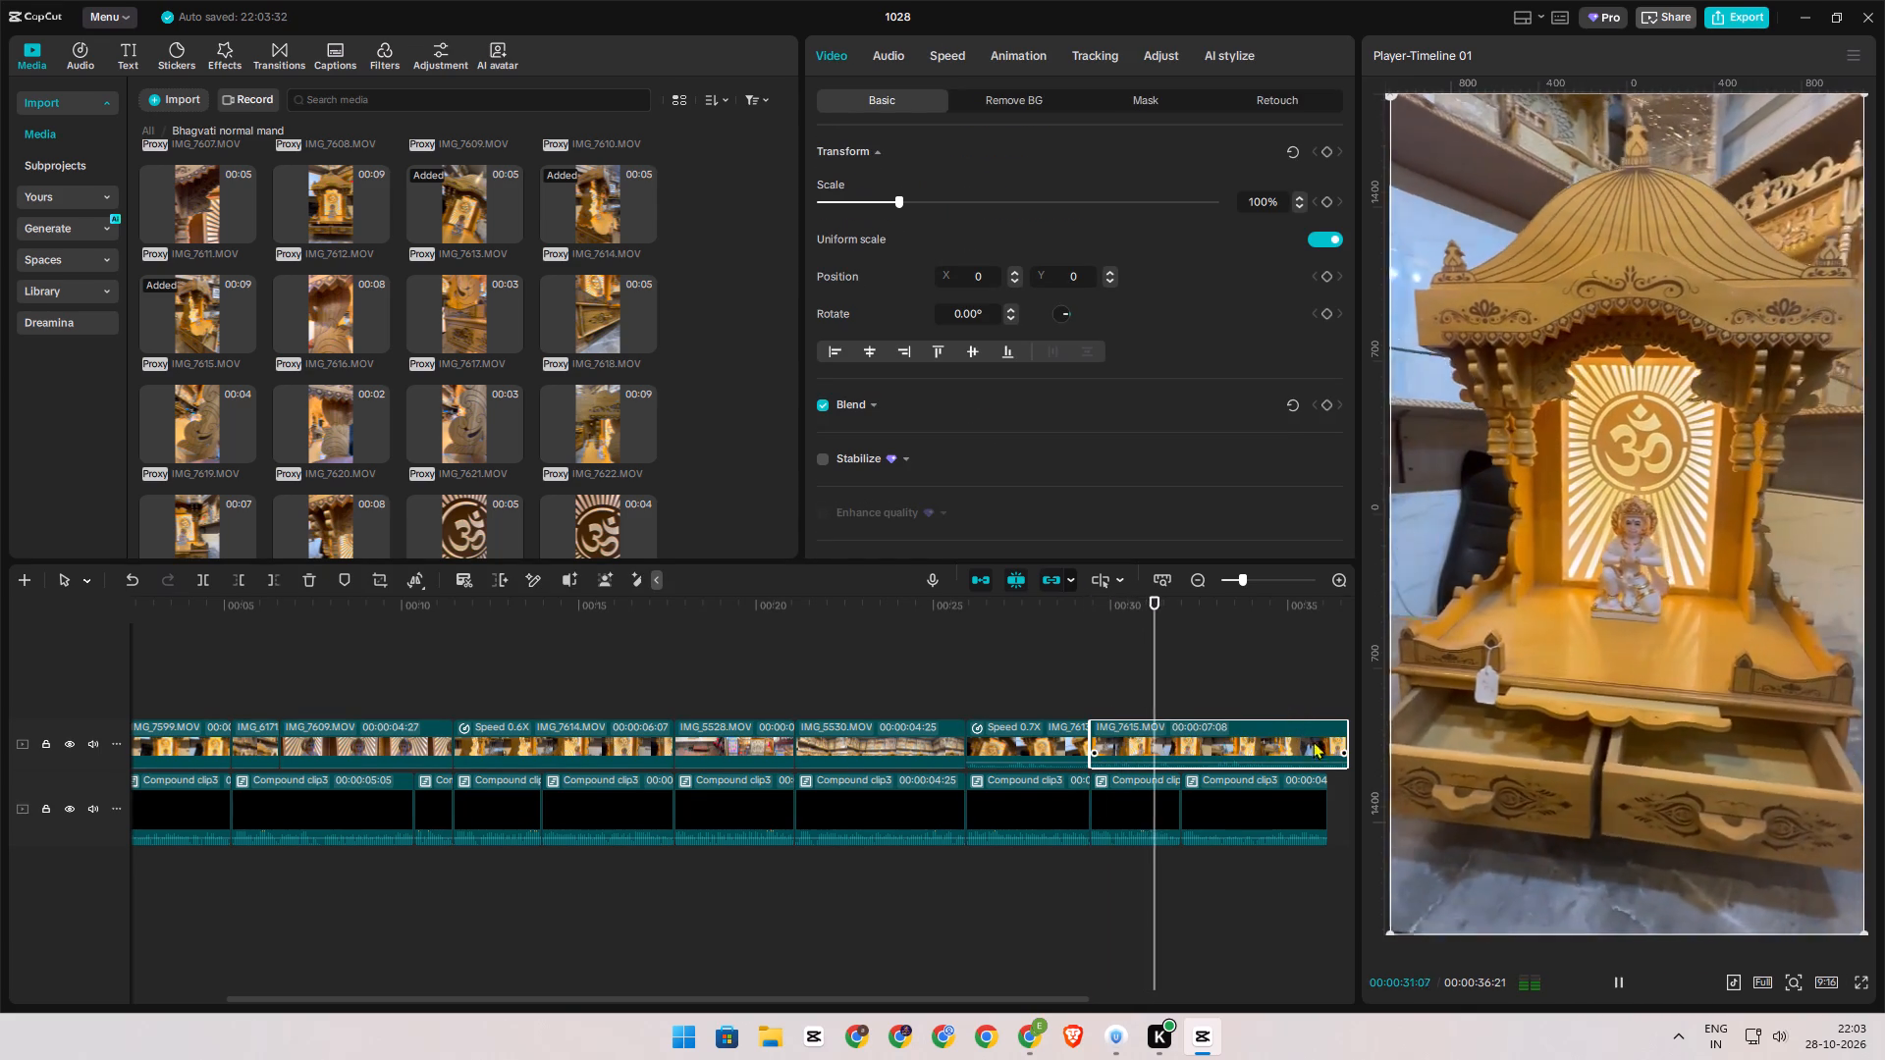
pyautogui.press('space')
pyautogui.click(948, 62)
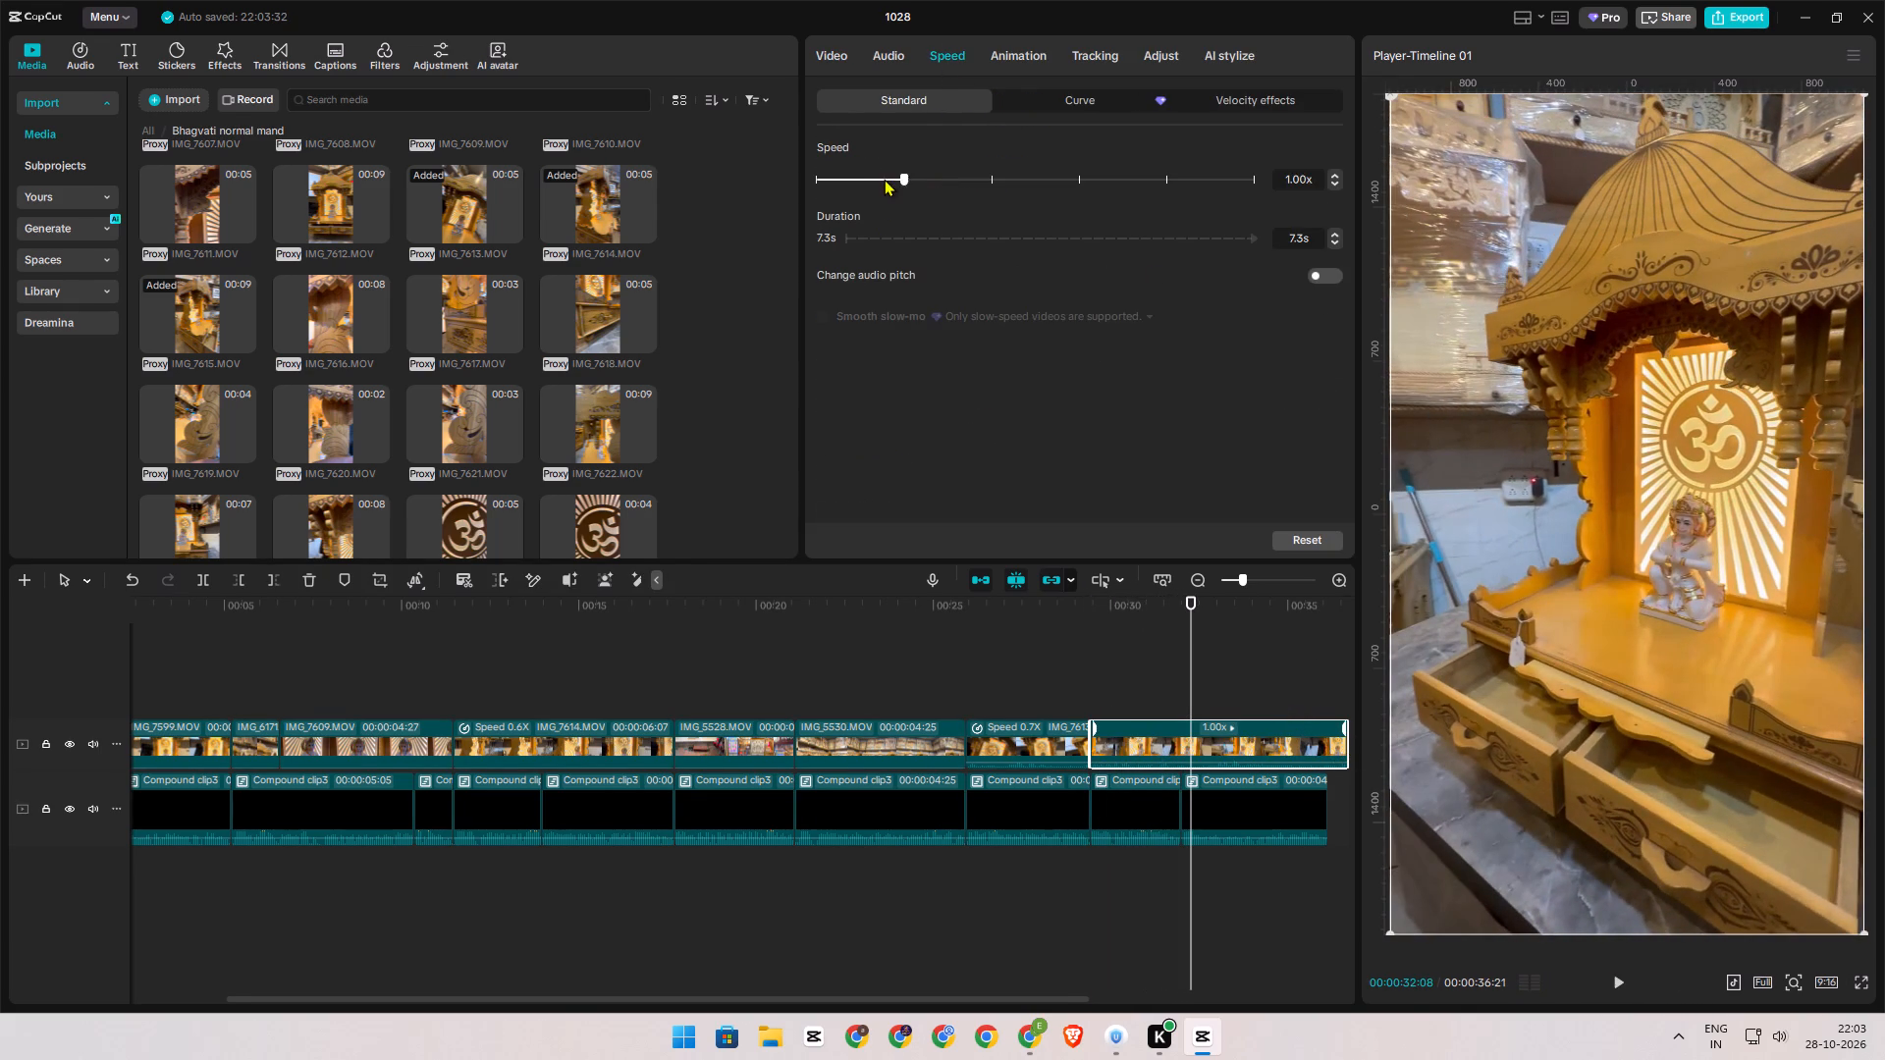
pyautogui.click(871, 179)
pyautogui.press('space')
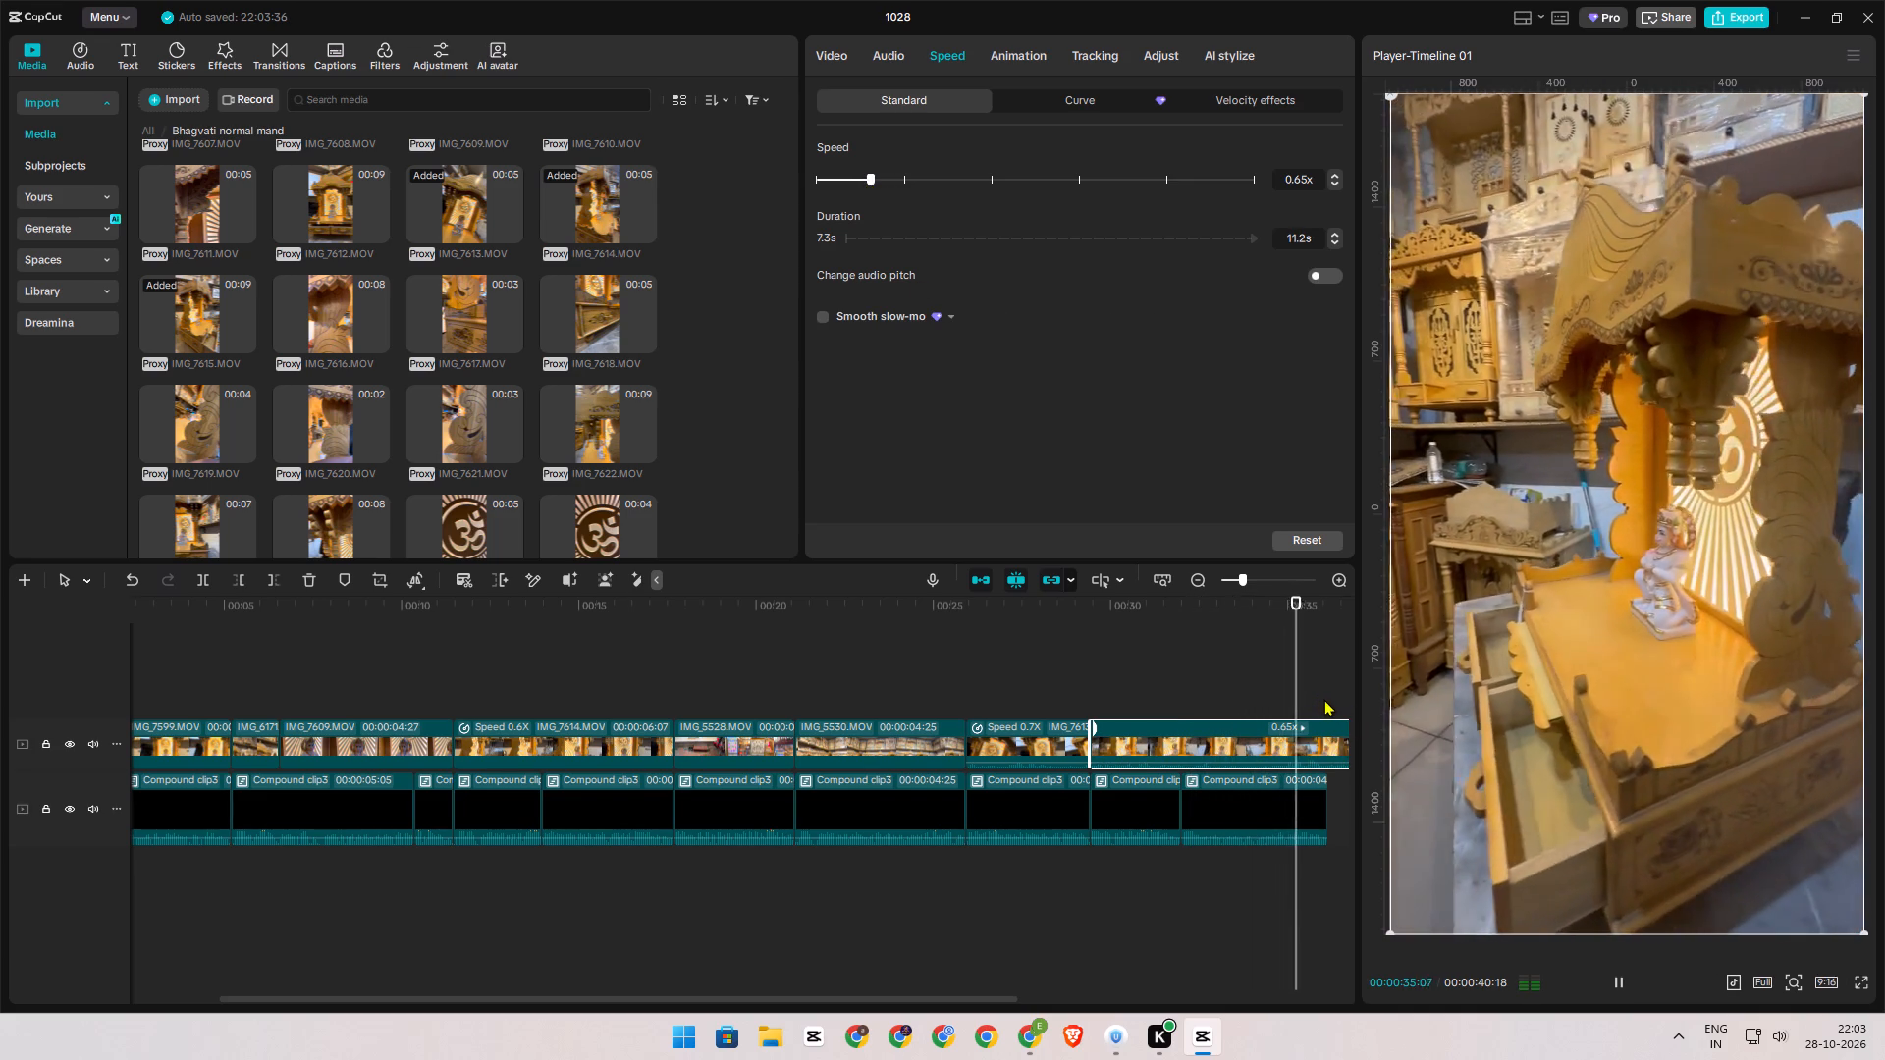
# Cut off the end of the IMG_7615.MOV clip at 00:00:36:04, where the voice-over track ends.
pyautogui.click(1328, 699)
pyautogui.click(1329, 743)
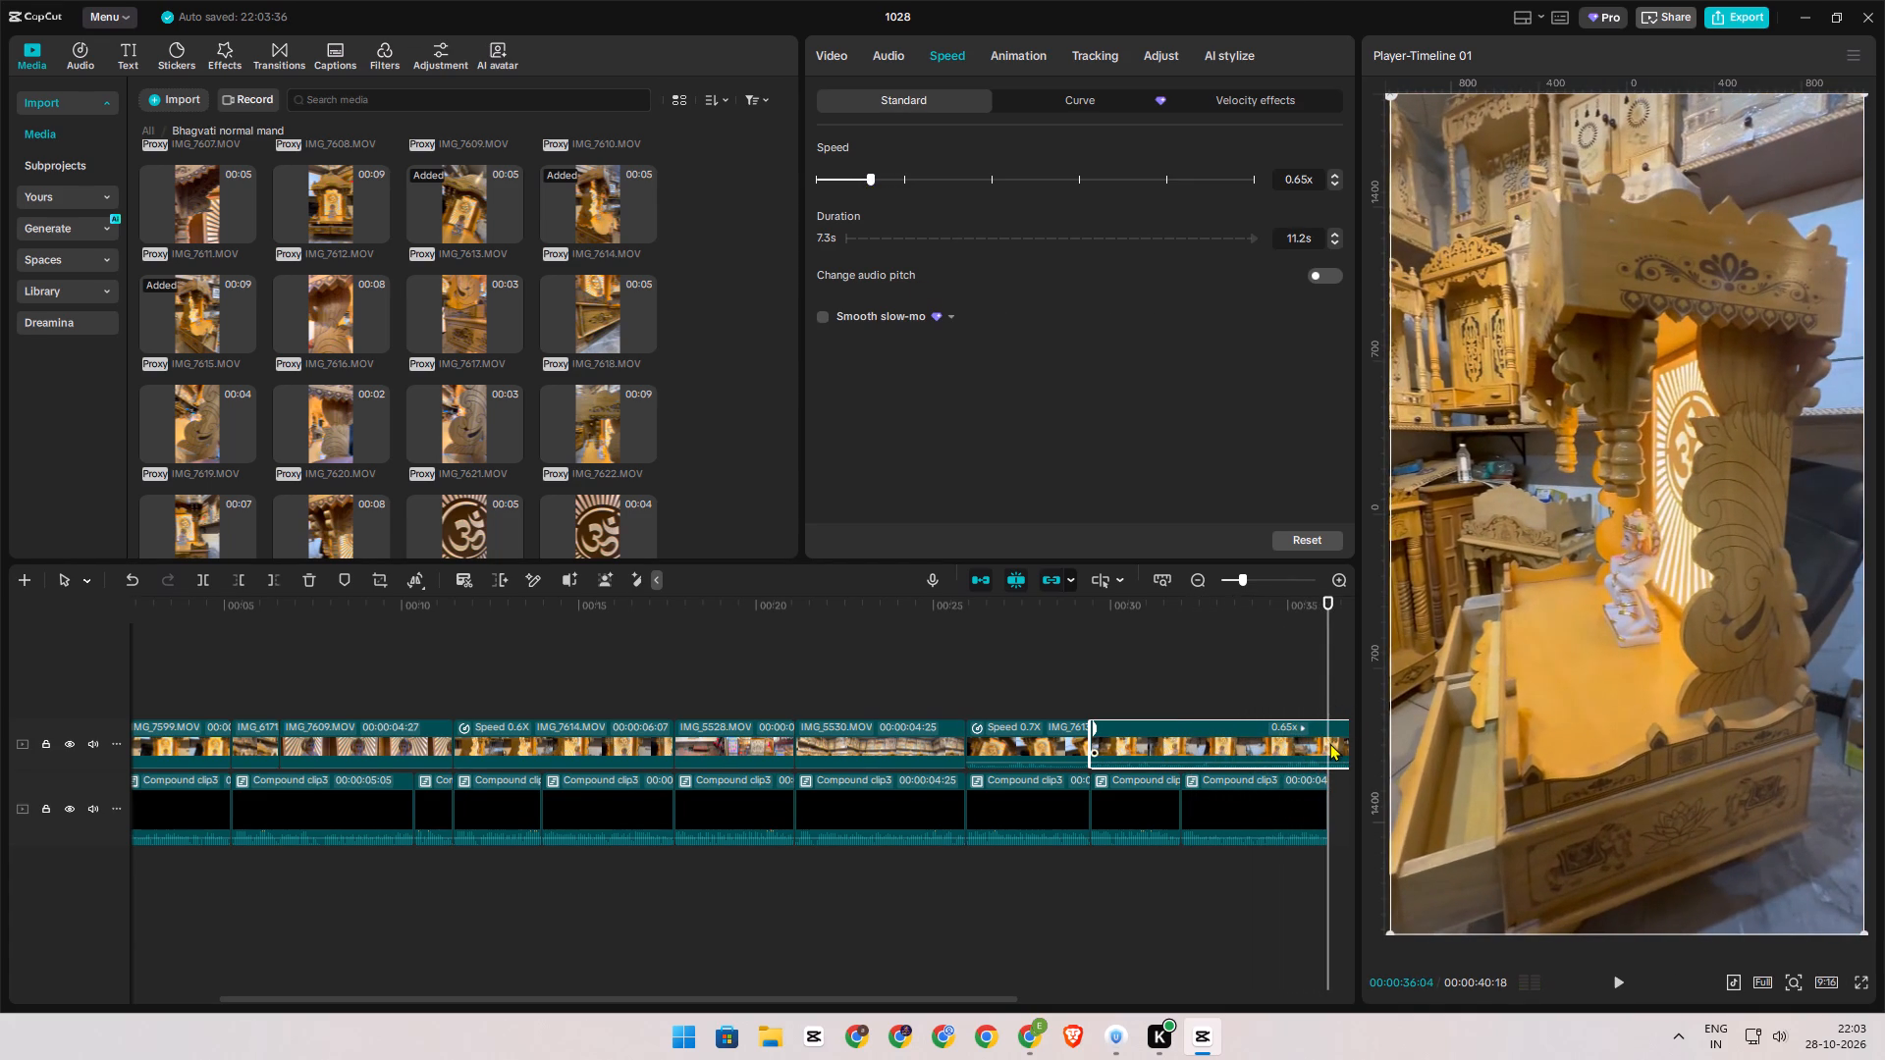
pyautogui.press('s')
pyautogui.press('d')
# Select the slowed IMG_7613.MOV and IMG_7615.MOV clips together and turn their audio volume all the way down.
pyautogui.keyDown('ctrl'); pyautogui.scroll(-11, 1050, 783); pyautogui.keyUp('ctrl')
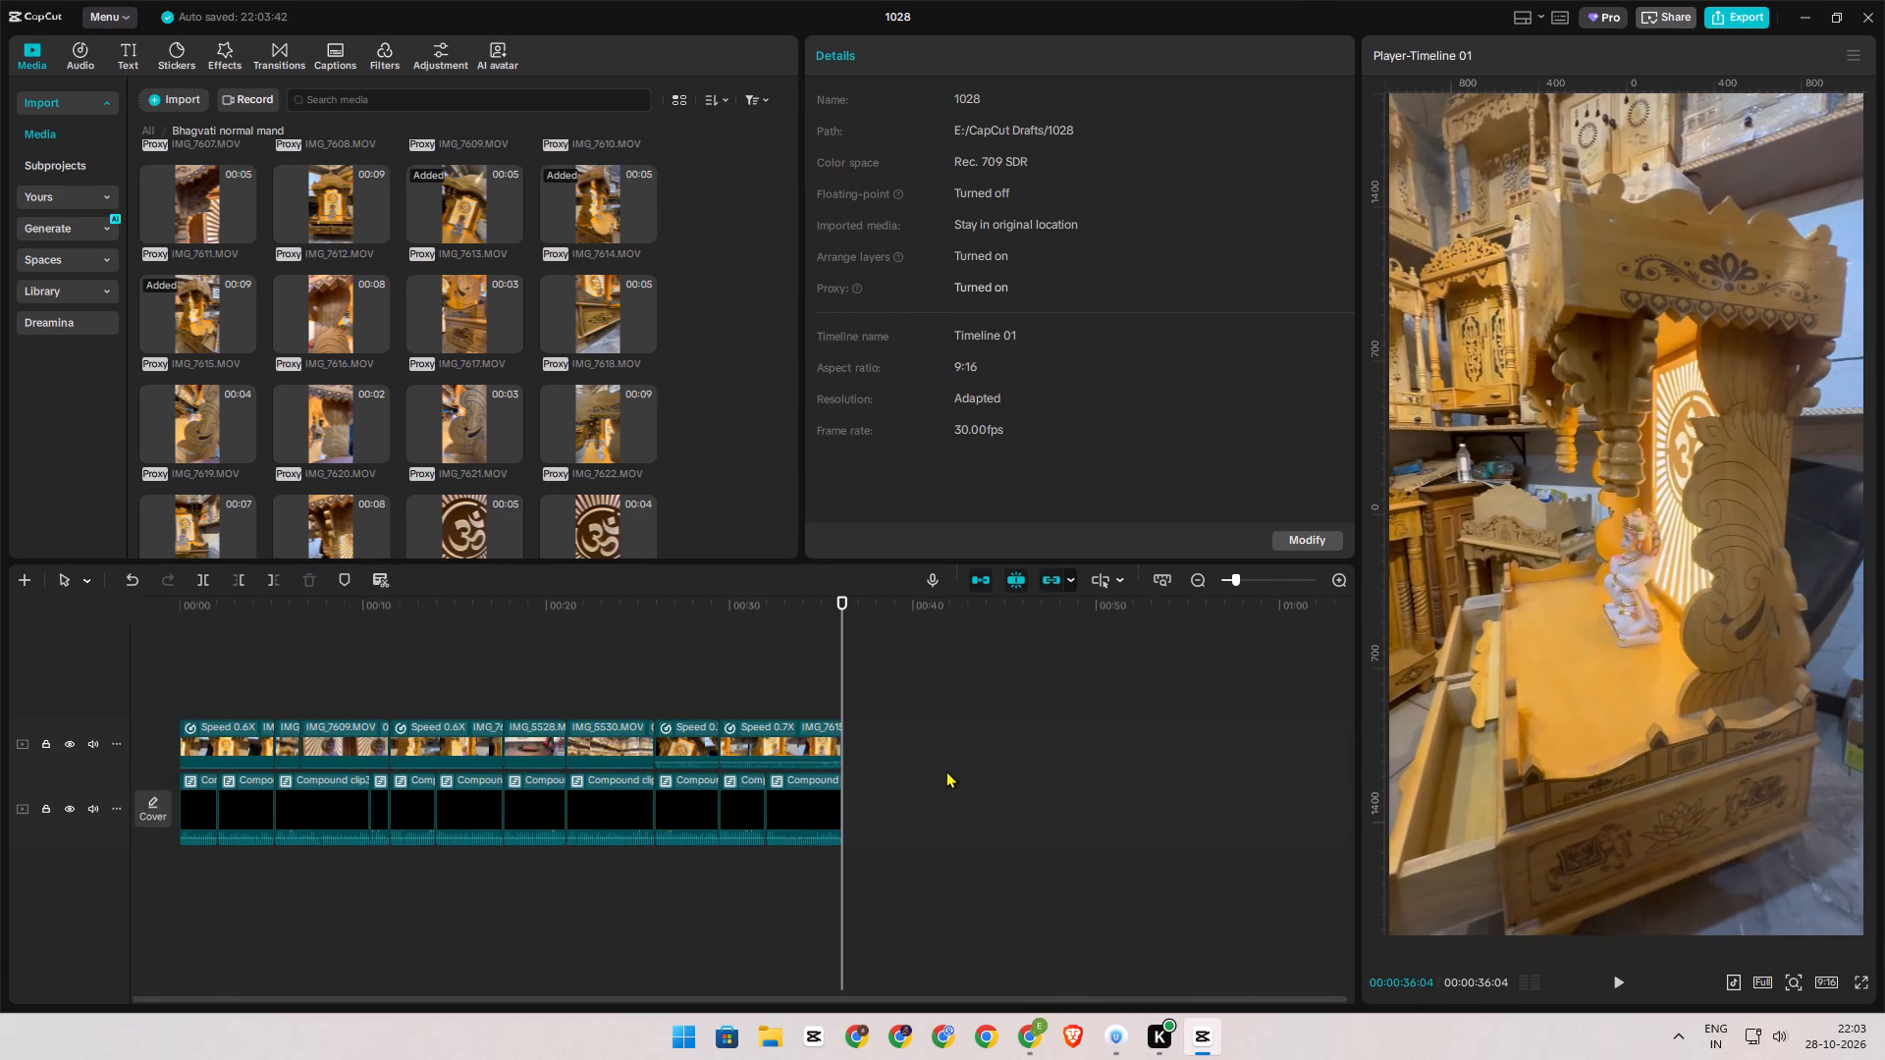
pyautogui.moveTo(945, 770); pyautogui.dragTo(703, 705)
pyautogui.click(888, 56)
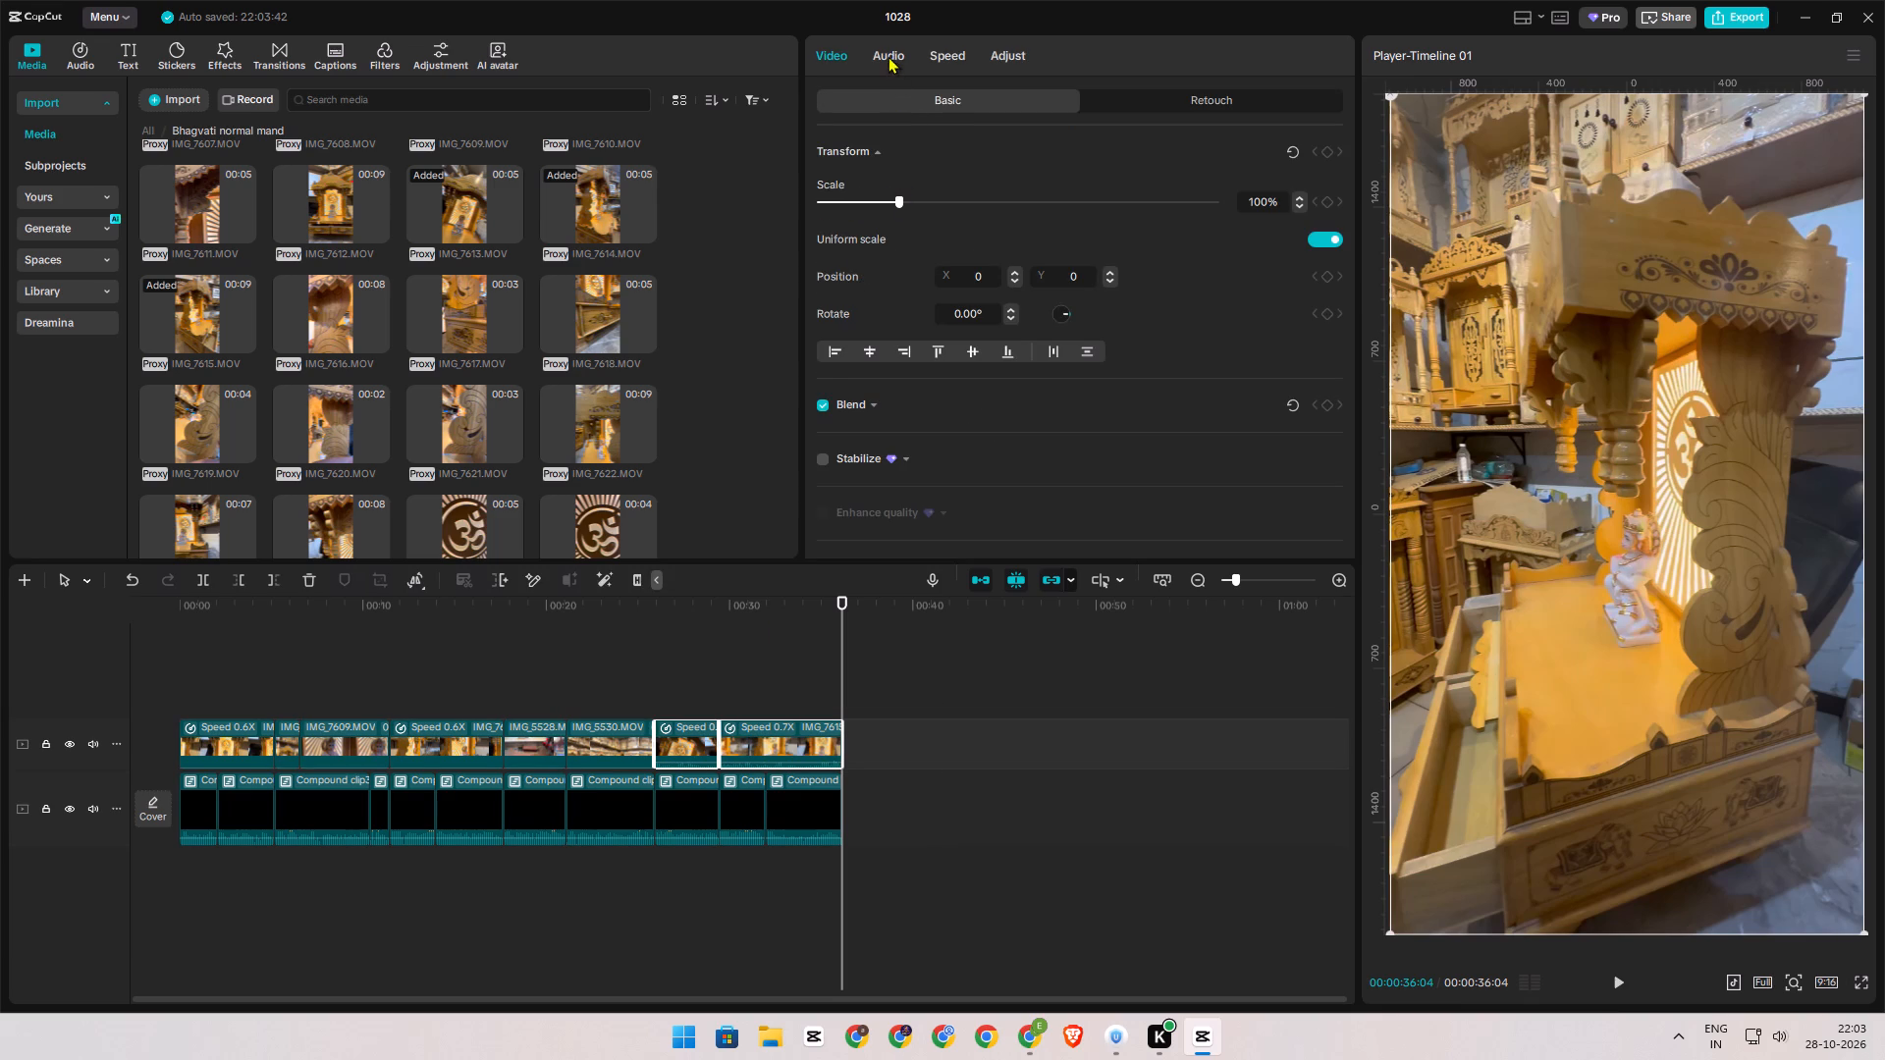
pyautogui.moveTo(1054, 202); pyautogui.dragTo(465, 164)
# Play the timeline from the beginning into the IMG_7609.MOV clip to review how the footage fits the voice-over.
pyautogui.click(569, 663)
pyautogui.moveTo(569, 663); pyautogui.dragTo(218, 648)
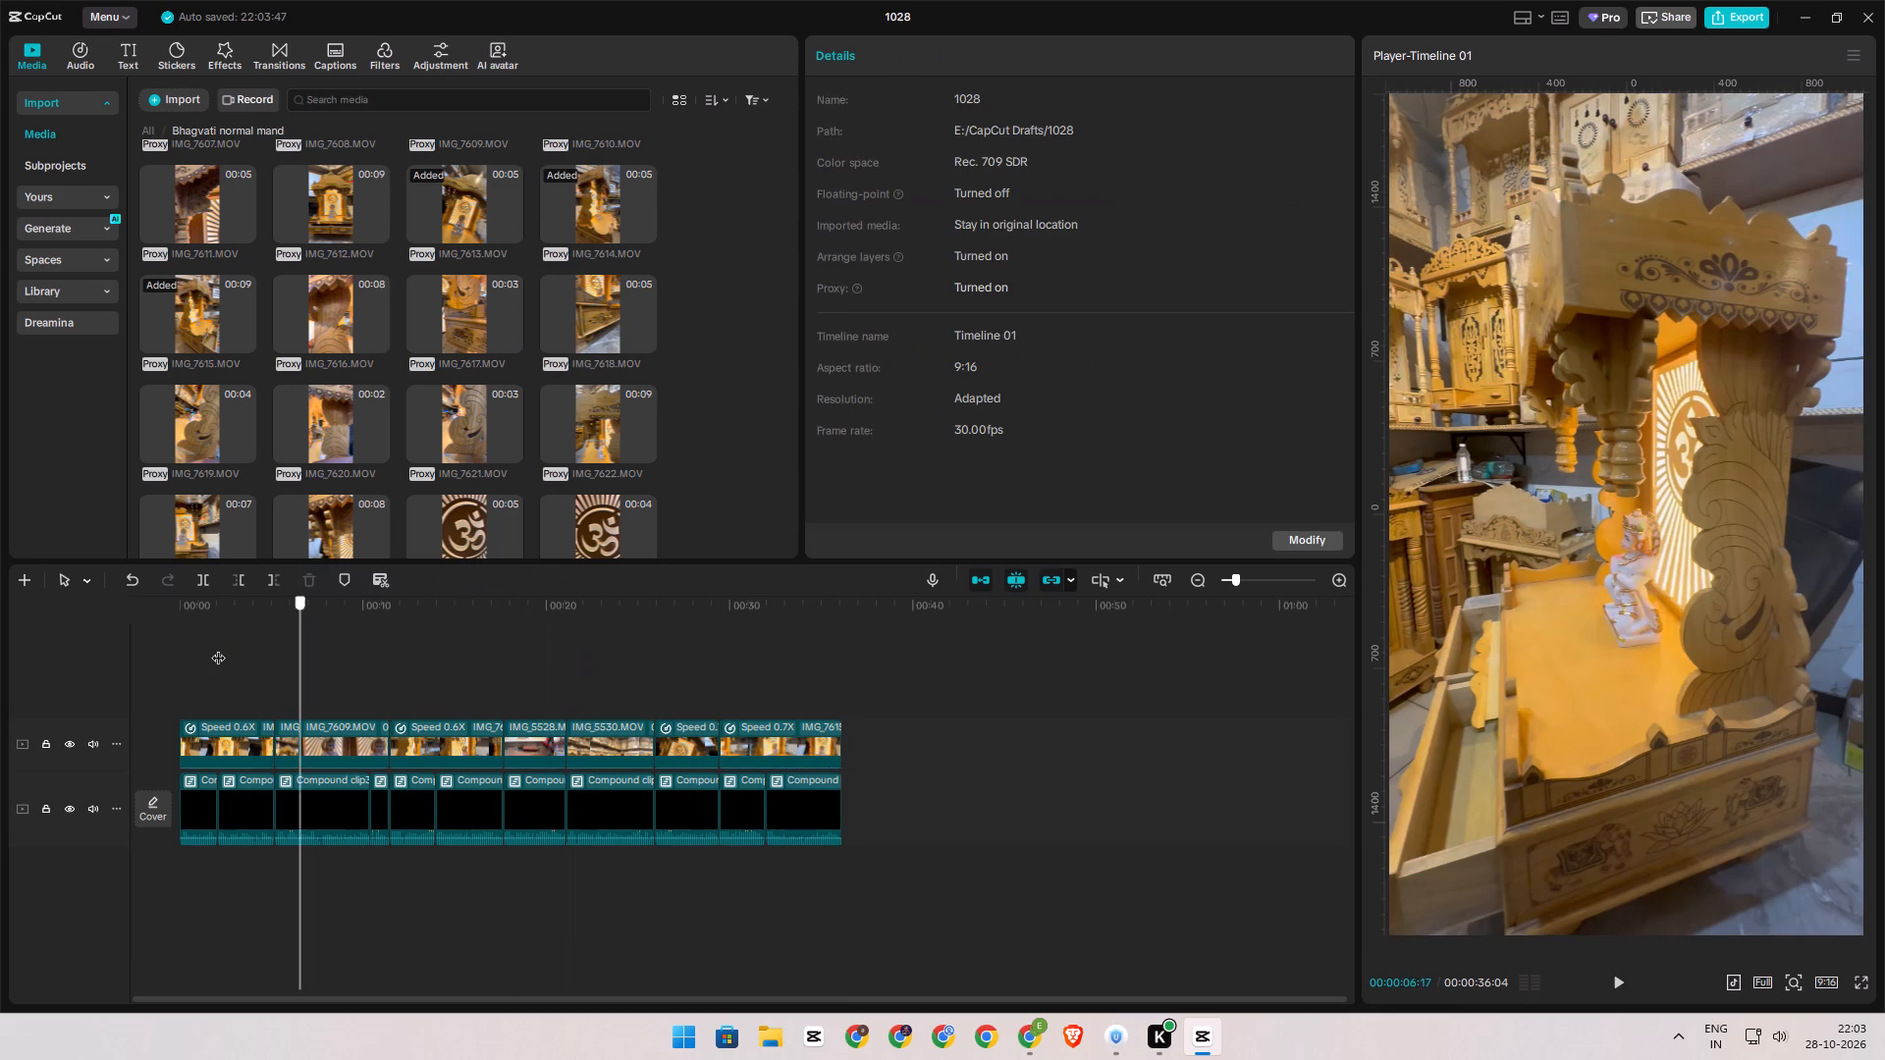
pyautogui.moveTo(218, 648); pyautogui.dragTo(184, 643)
pyautogui.moveTo(919, 741); pyautogui.dragTo(623, 713)
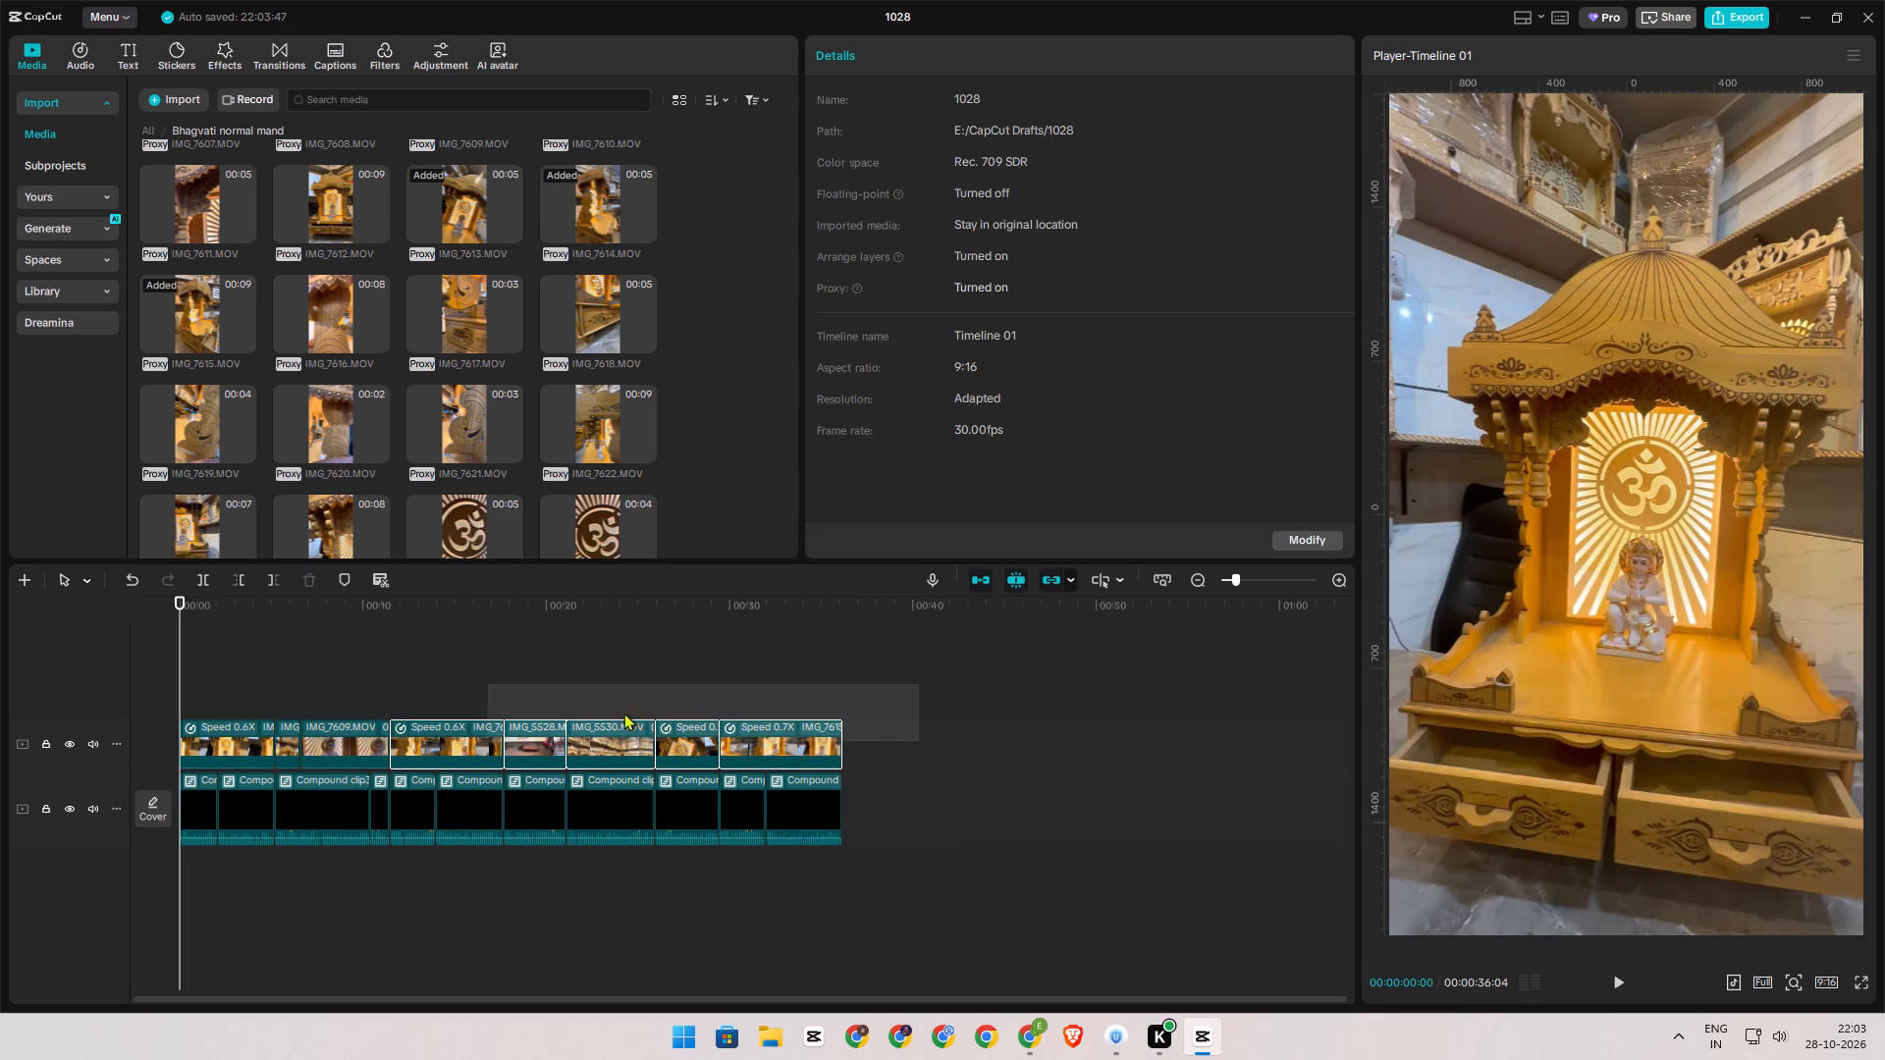
pyautogui.moveTo(623, 713); pyautogui.dragTo(637, 715)
pyautogui.moveTo(379, 630); pyautogui.dragTo(368, 636)
pyautogui.doubleClick(340, 653)
pyautogui.moveTo(338, 654); pyautogui.dragTo(146, 655)
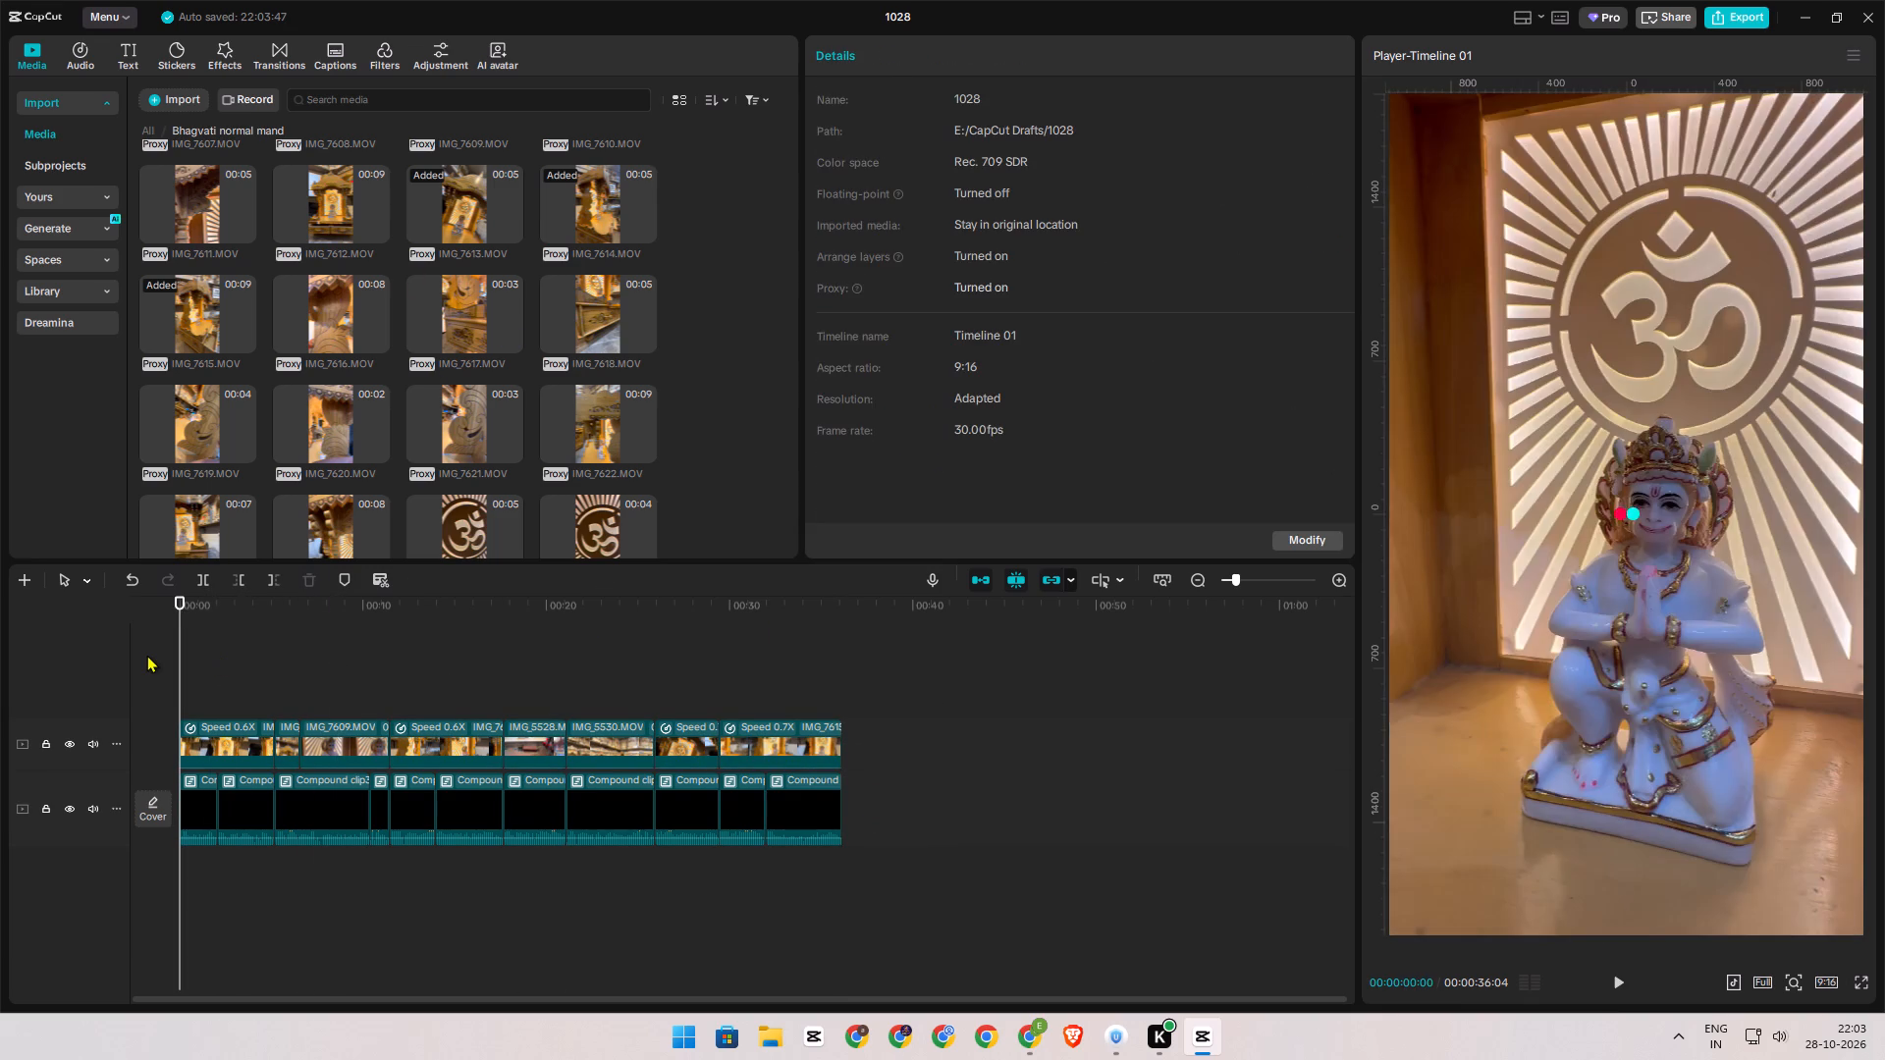
pyautogui.press('space')
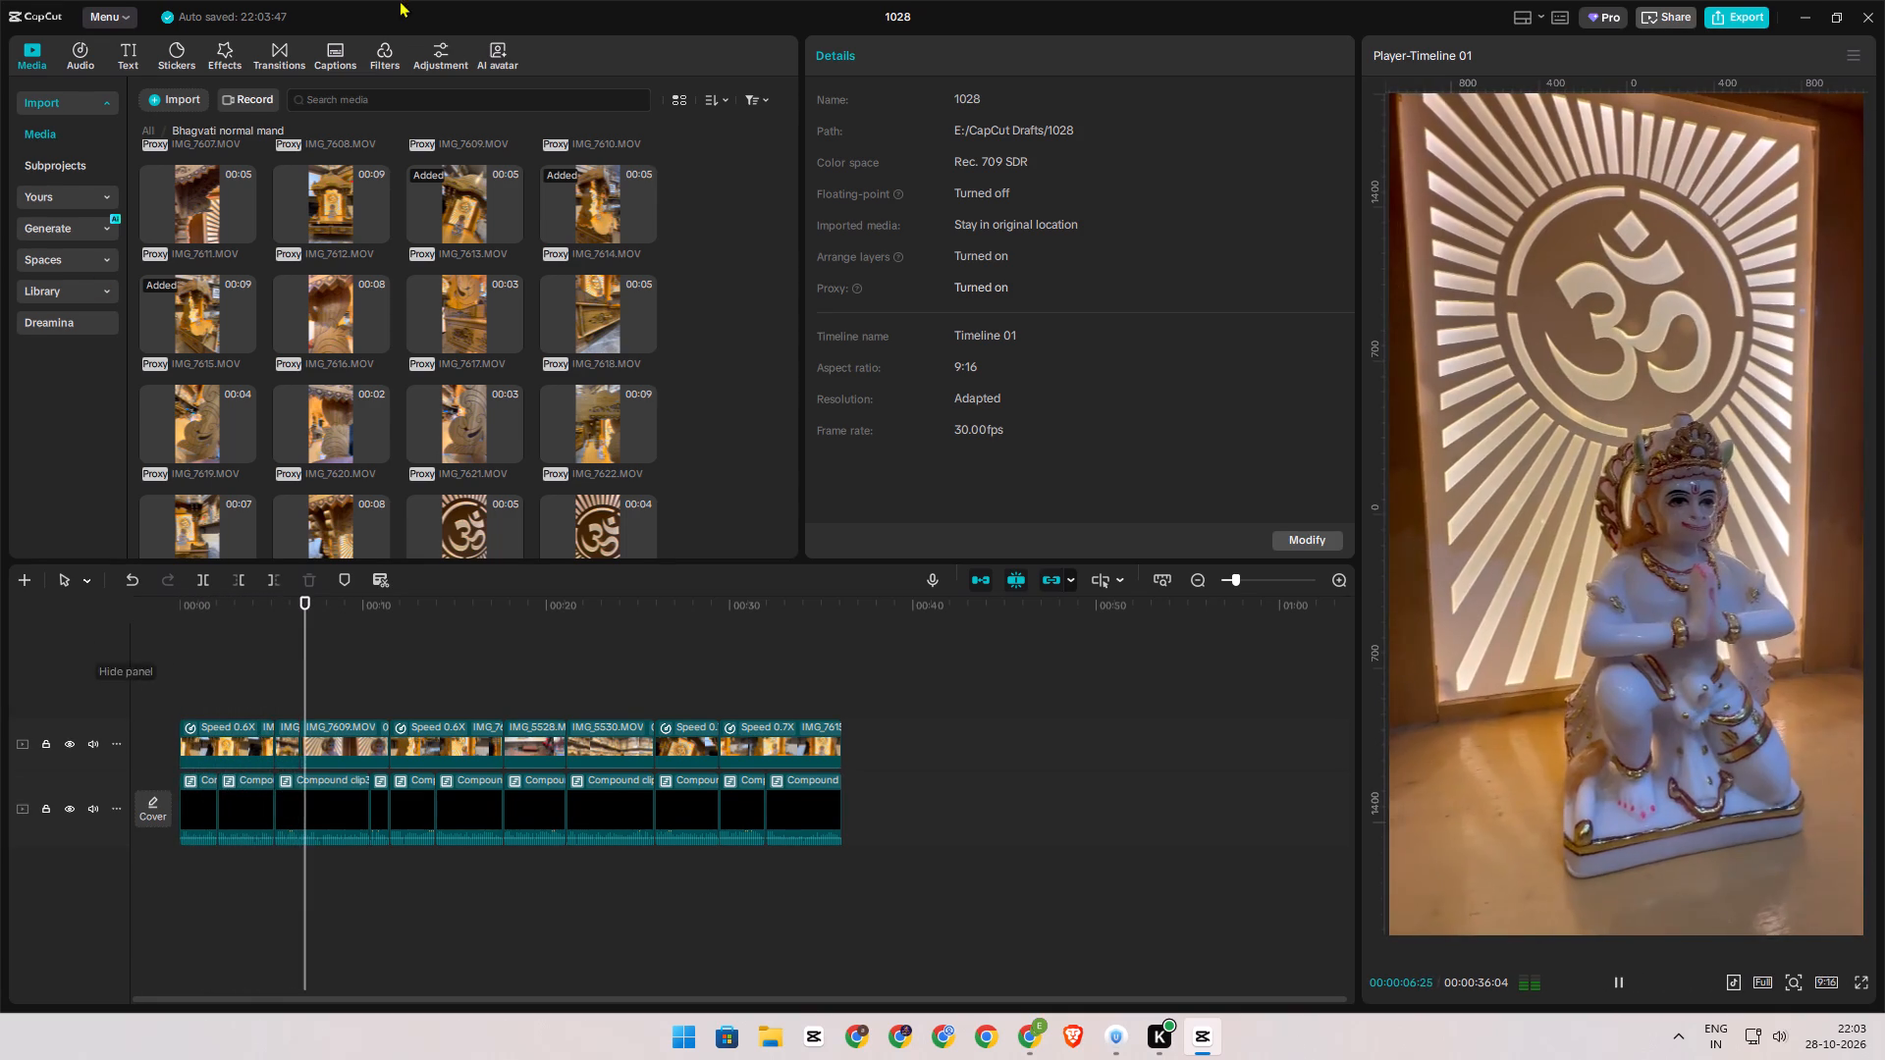
pyautogui.press('space')
# Replace the short clip just before IMG_7609.MOV with the final portion of IMG_7617.MOV, and play the new shot.
pyautogui.click(449, 285)
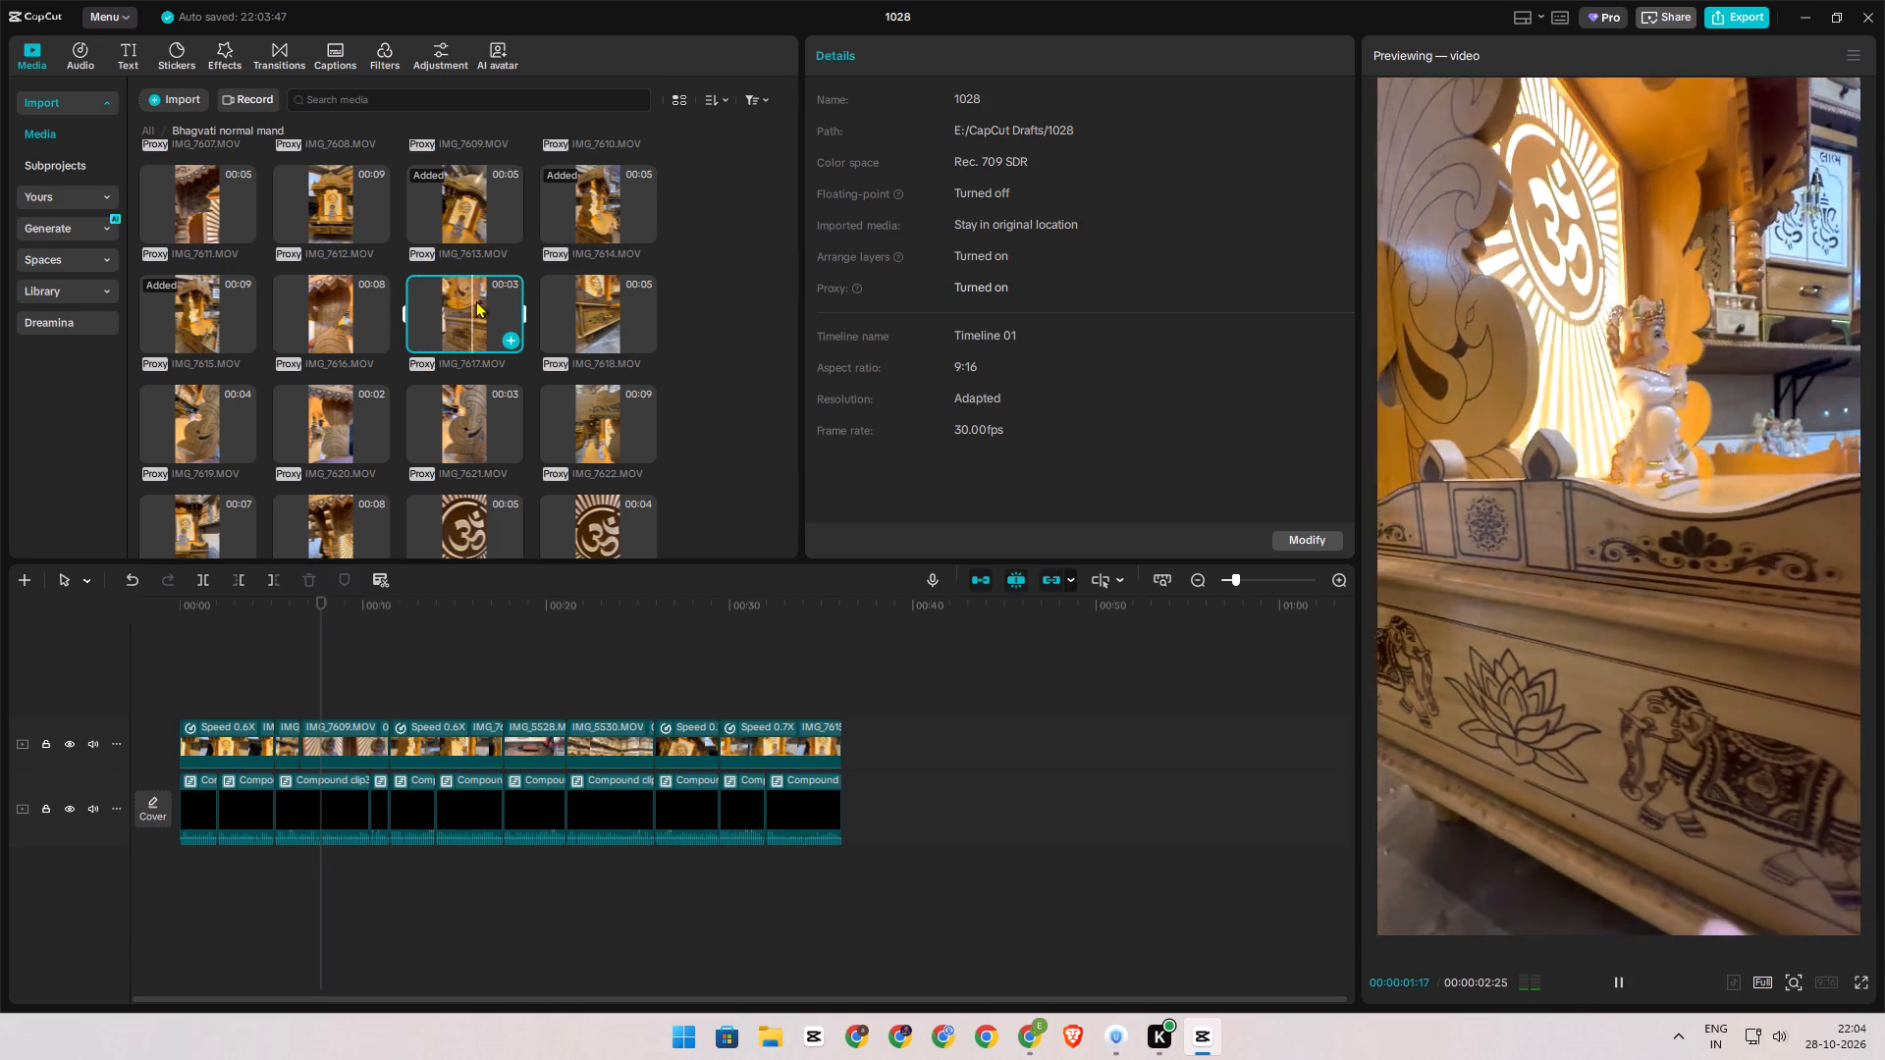
pyautogui.press('space')
pyautogui.moveTo(474, 299); pyautogui.dragTo(351, 748)
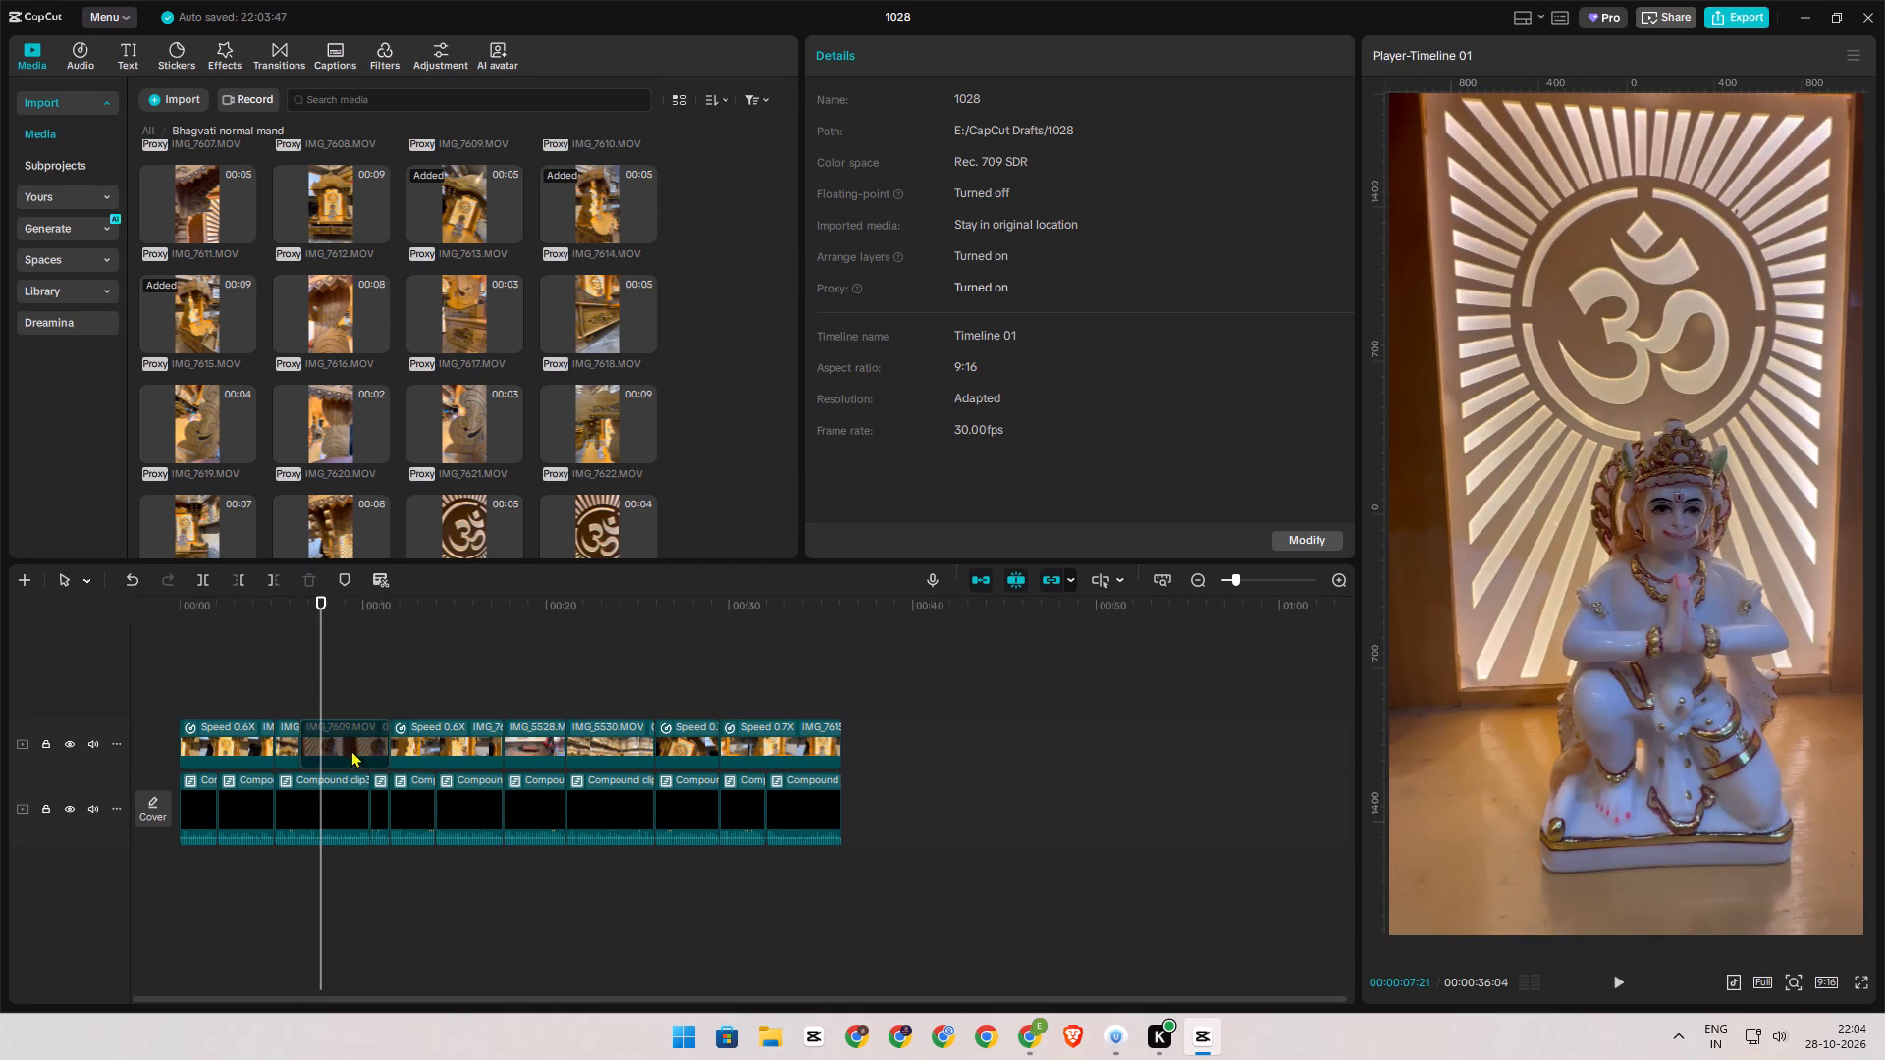
pyautogui.moveTo(480, 304); pyautogui.dragTo(318, 710)
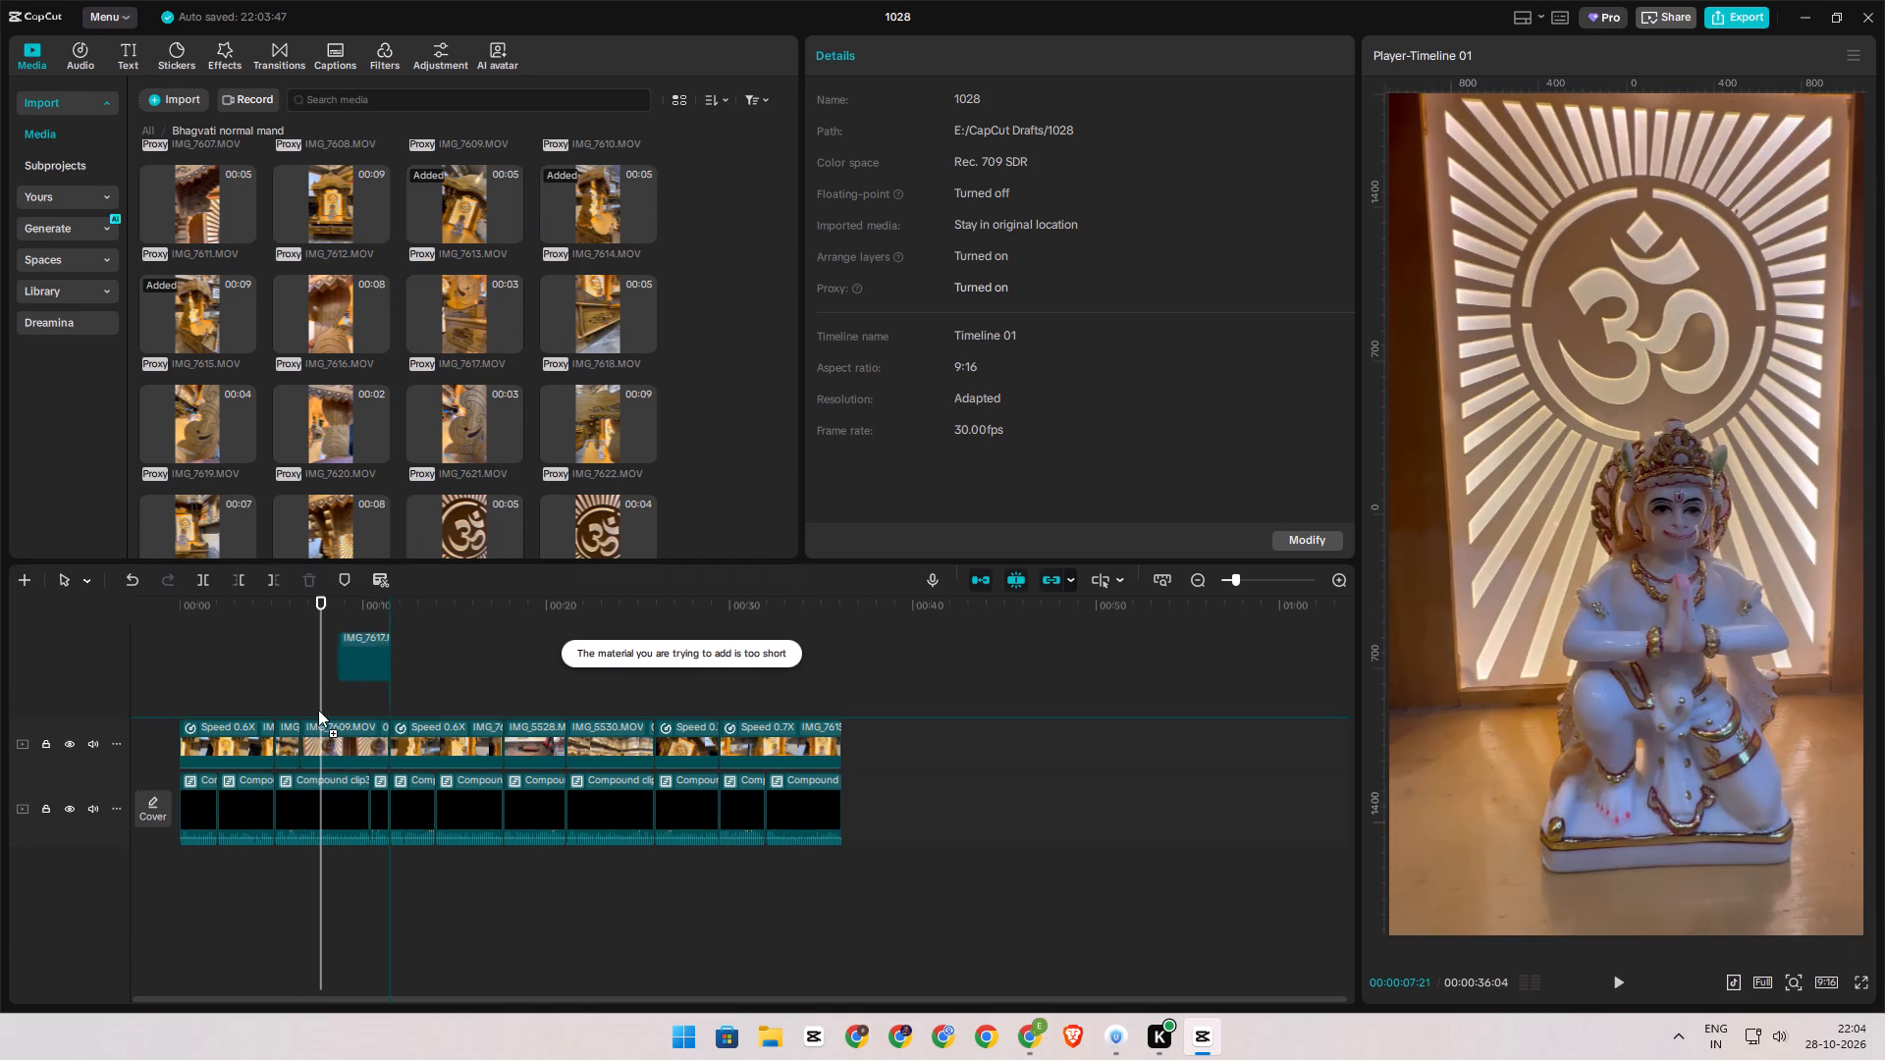
pyautogui.moveTo(318, 710); pyautogui.dragTo(284, 756)
pyautogui.moveTo(991, 651); pyautogui.dragTo(634, 650)
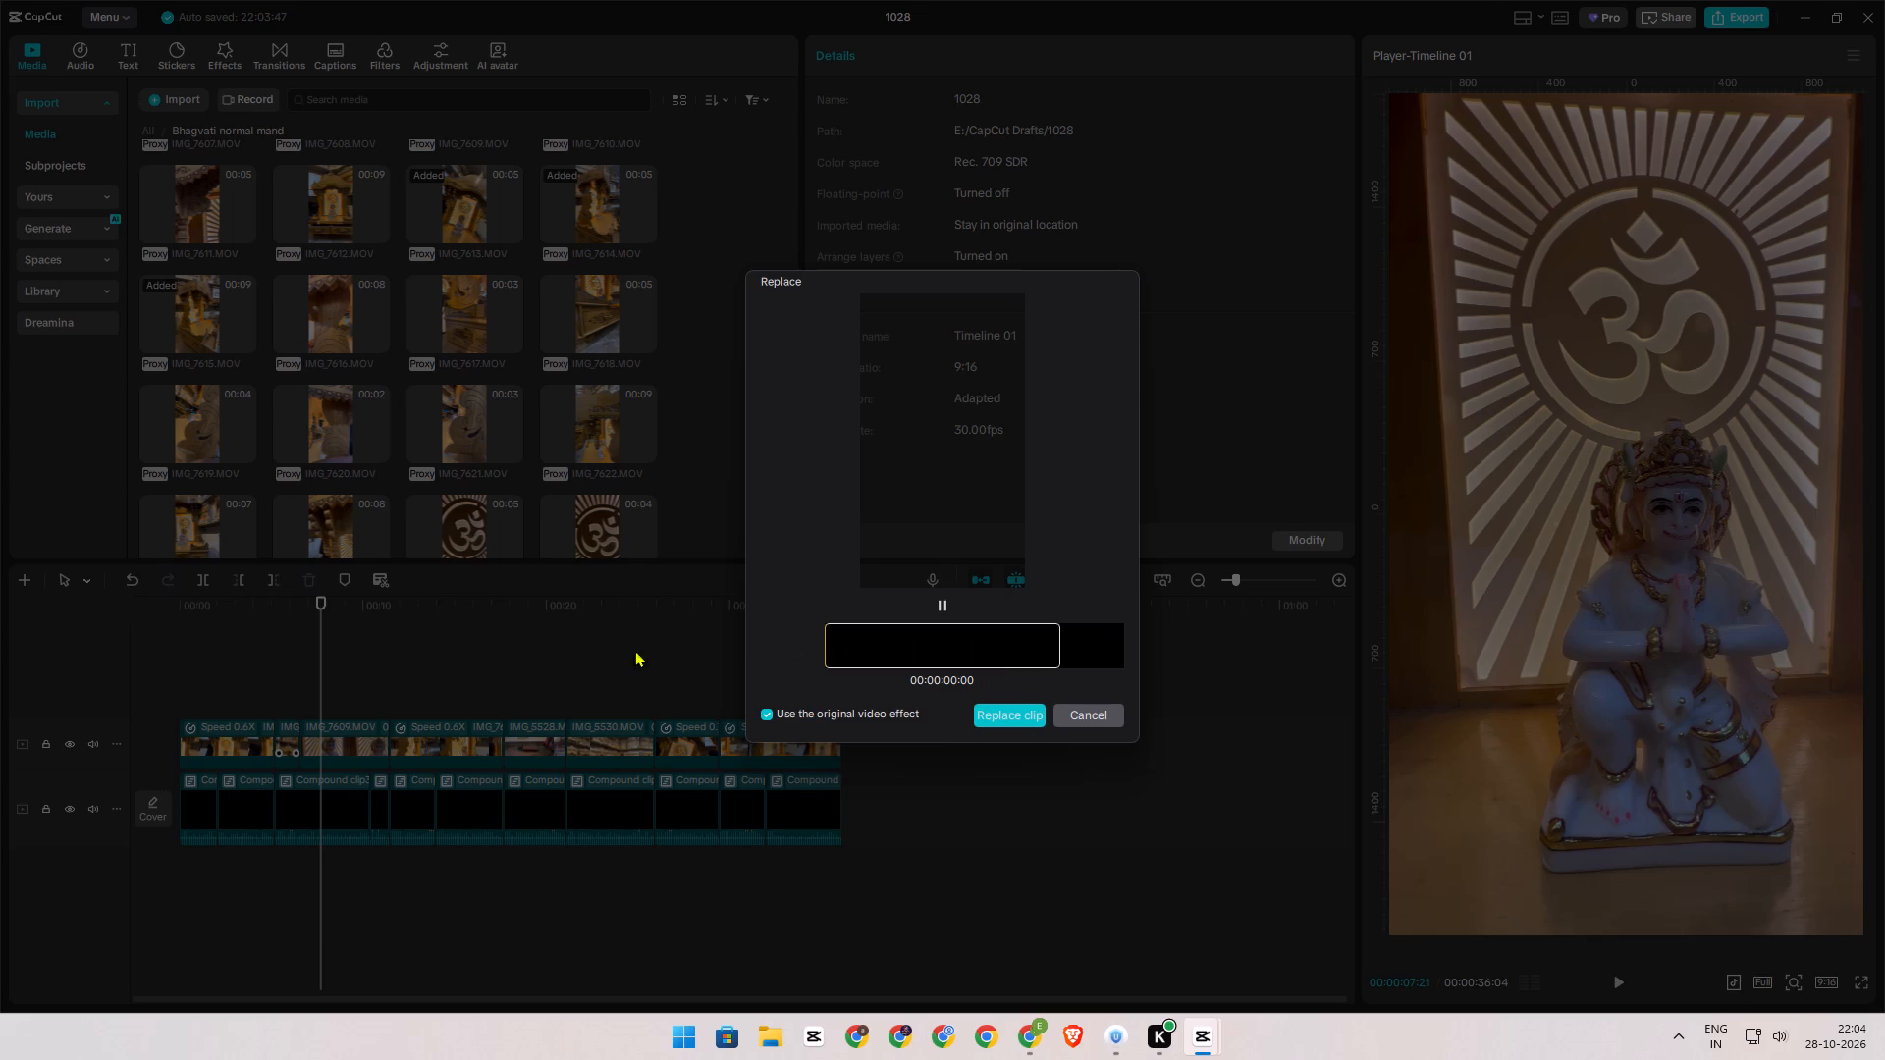
pyautogui.moveTo(634, 650); pyautogui.dragTo(476, 651)
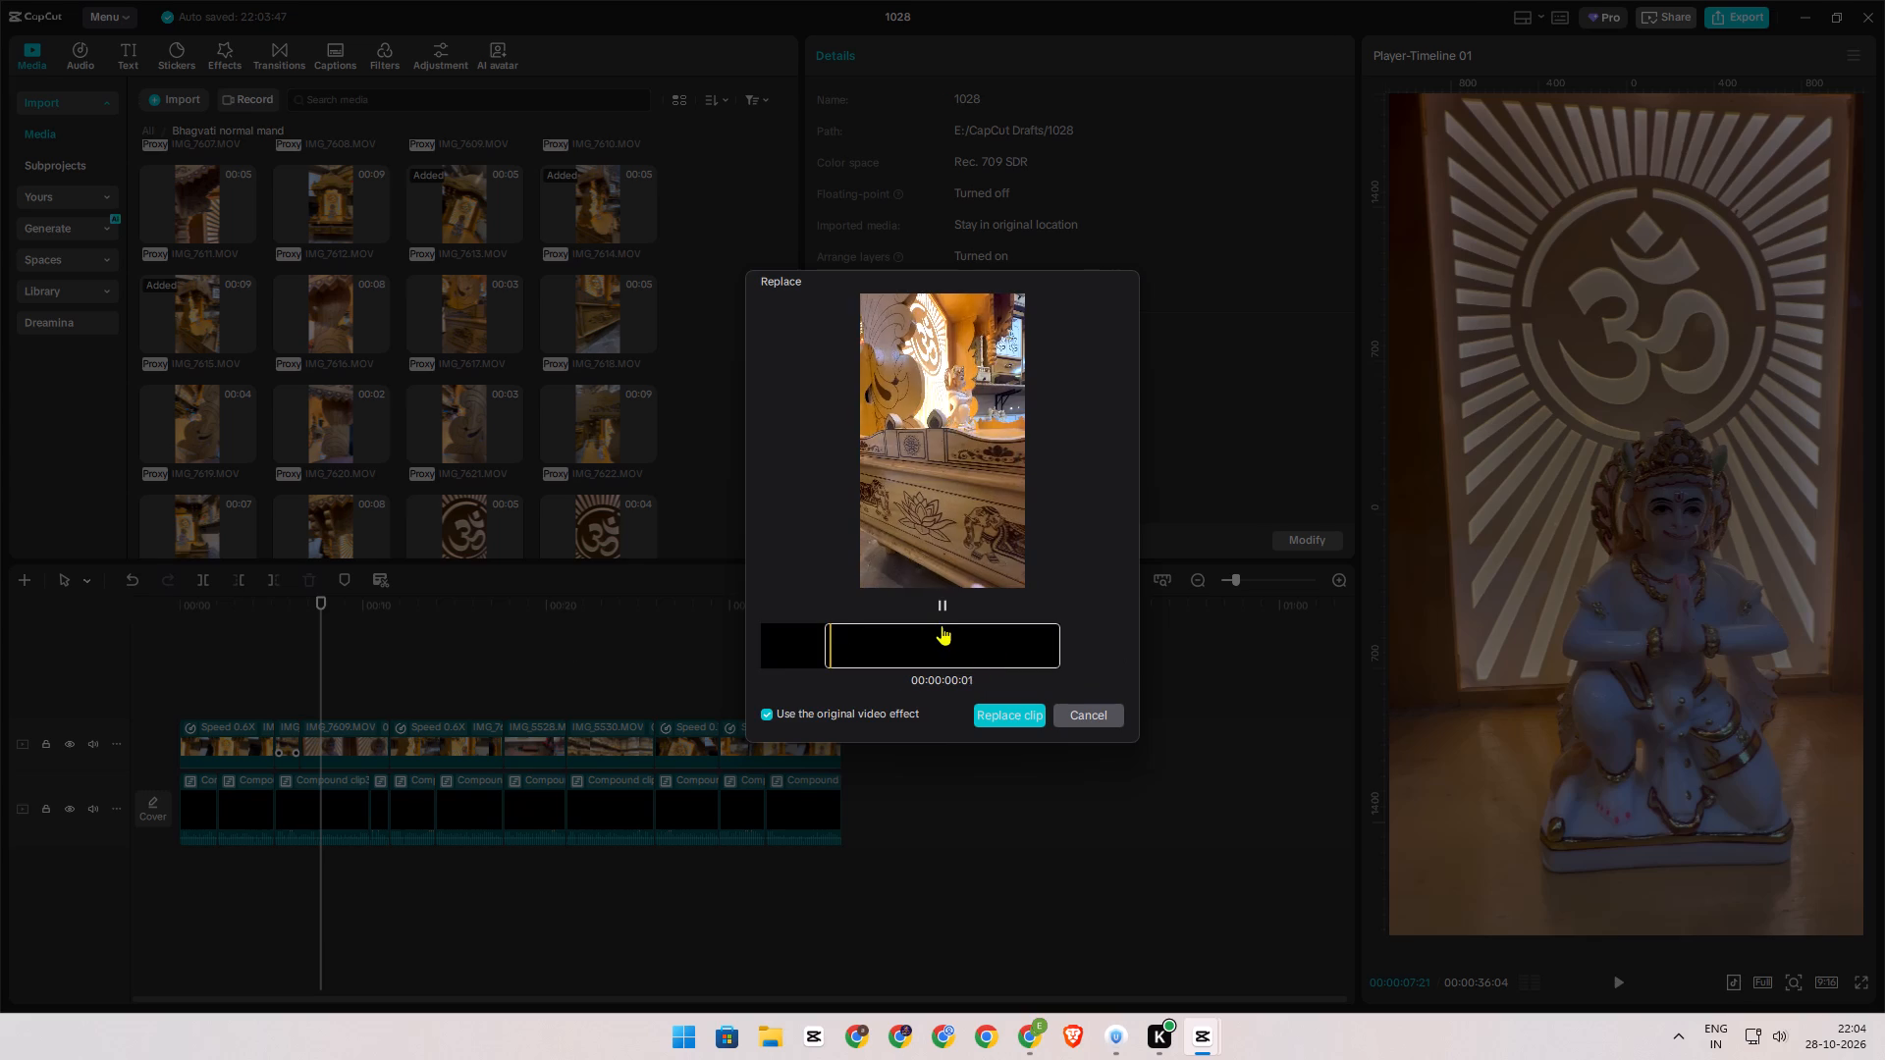
pyautogui.click(1012, 714)
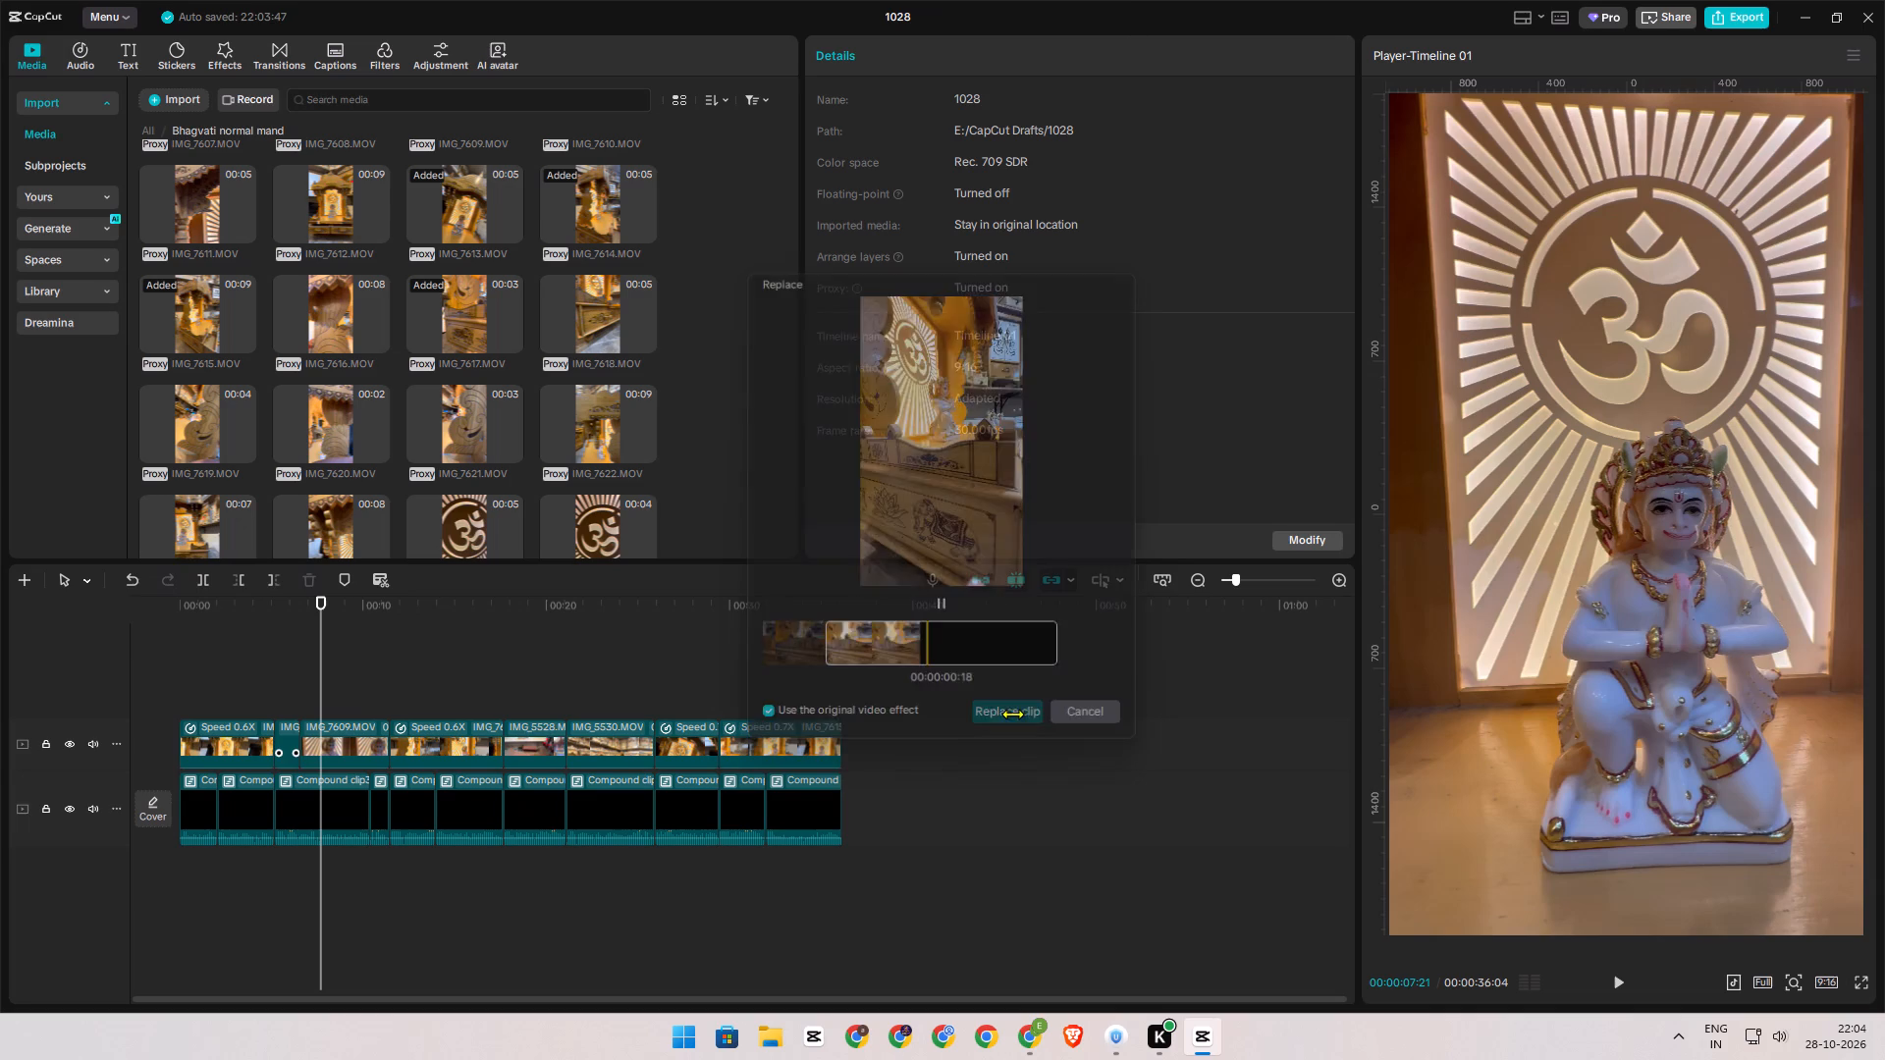
pyautogui.click(277, 674)
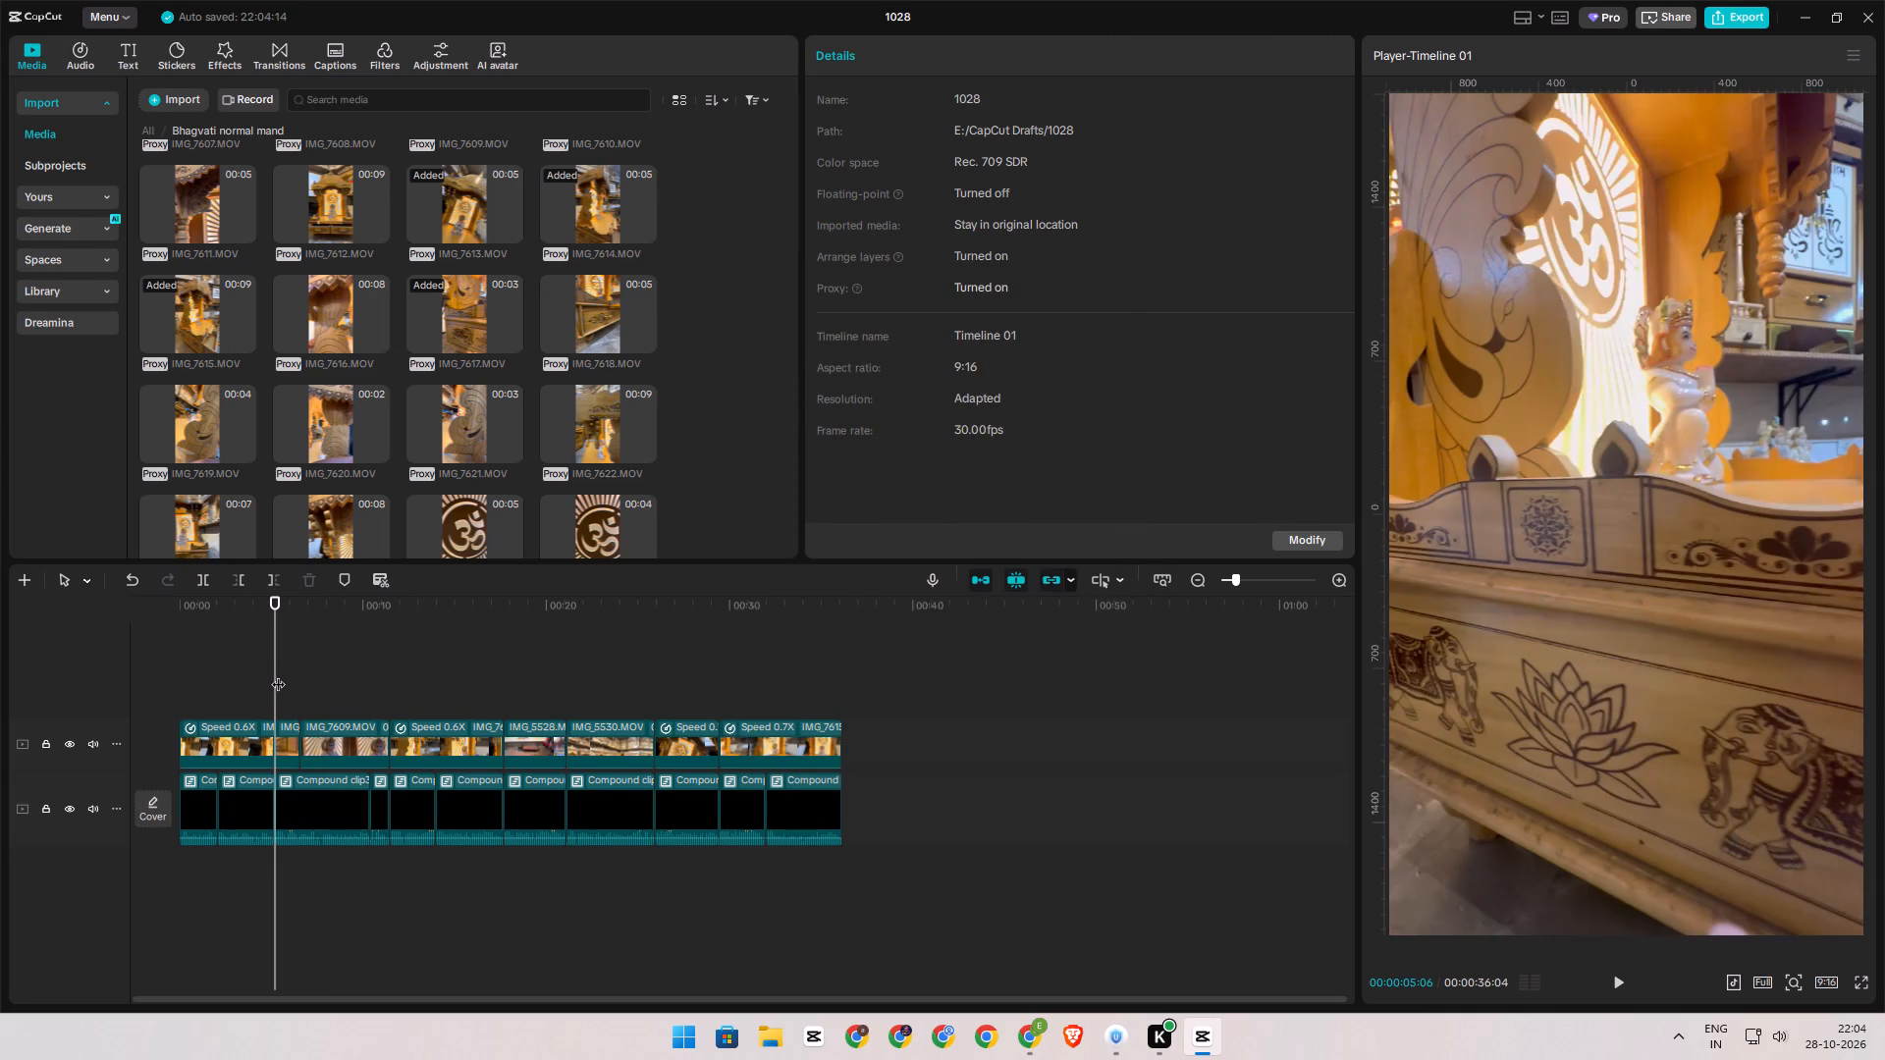
pyautogui.press('space')
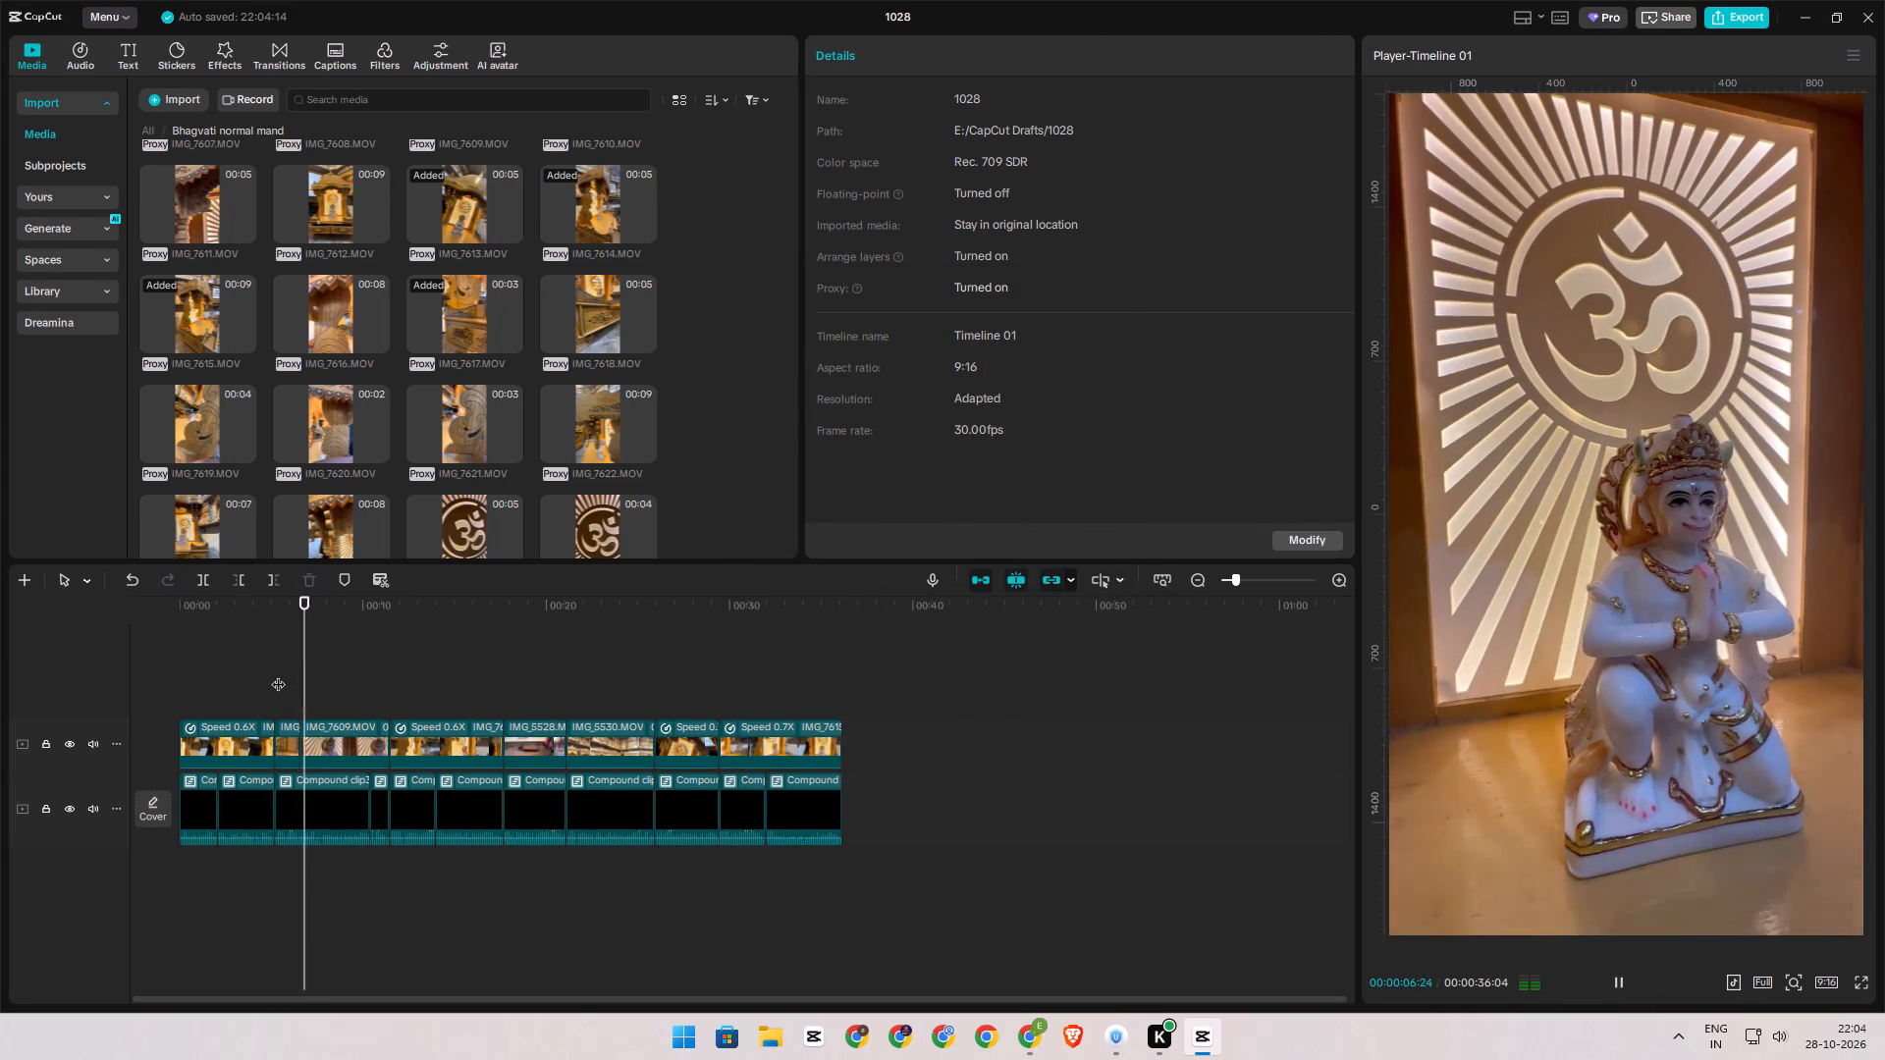
pyautogui.press('space')
# Look through the other temple clips in the media bin, such as IMG_7622.MOV, IMG_7602.MOV and IMG_7578.MOV, for a substitute for IMG_7609.MOV.
pyautogui.click(607, 316)
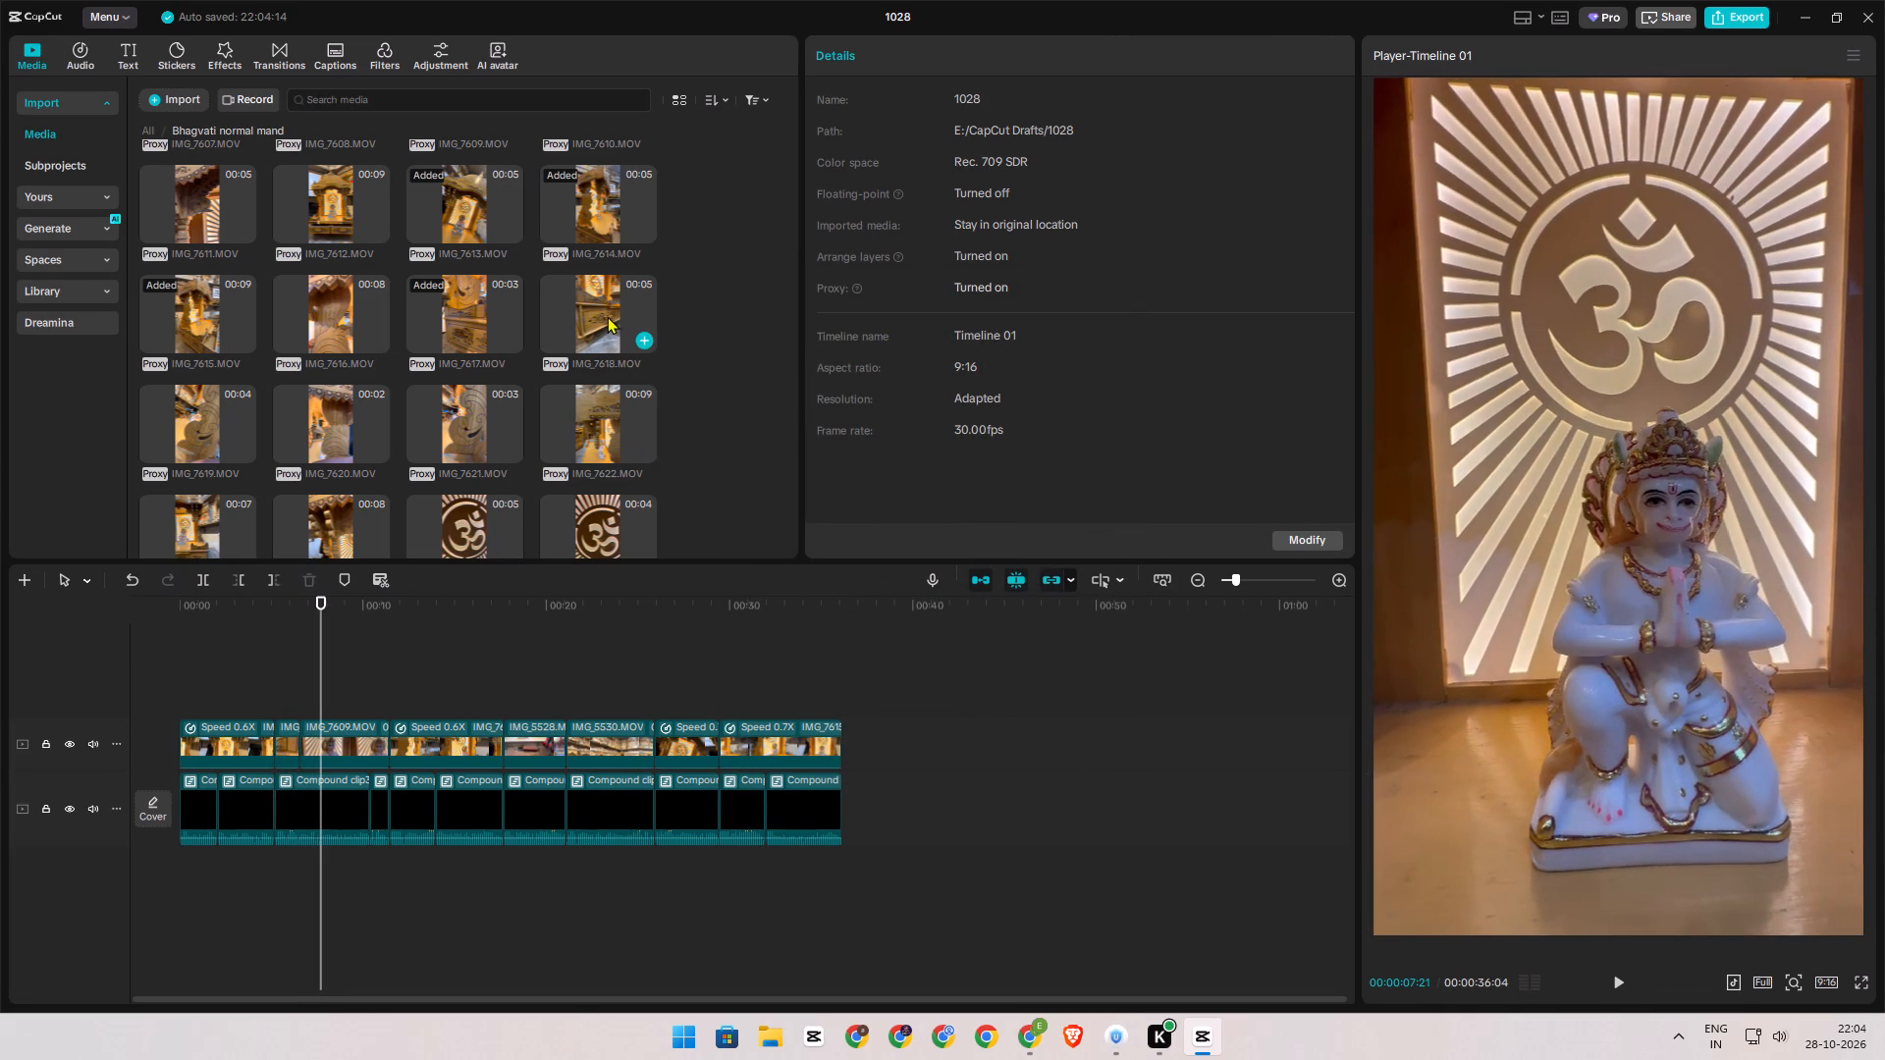
pyautogui.click(582, 449)
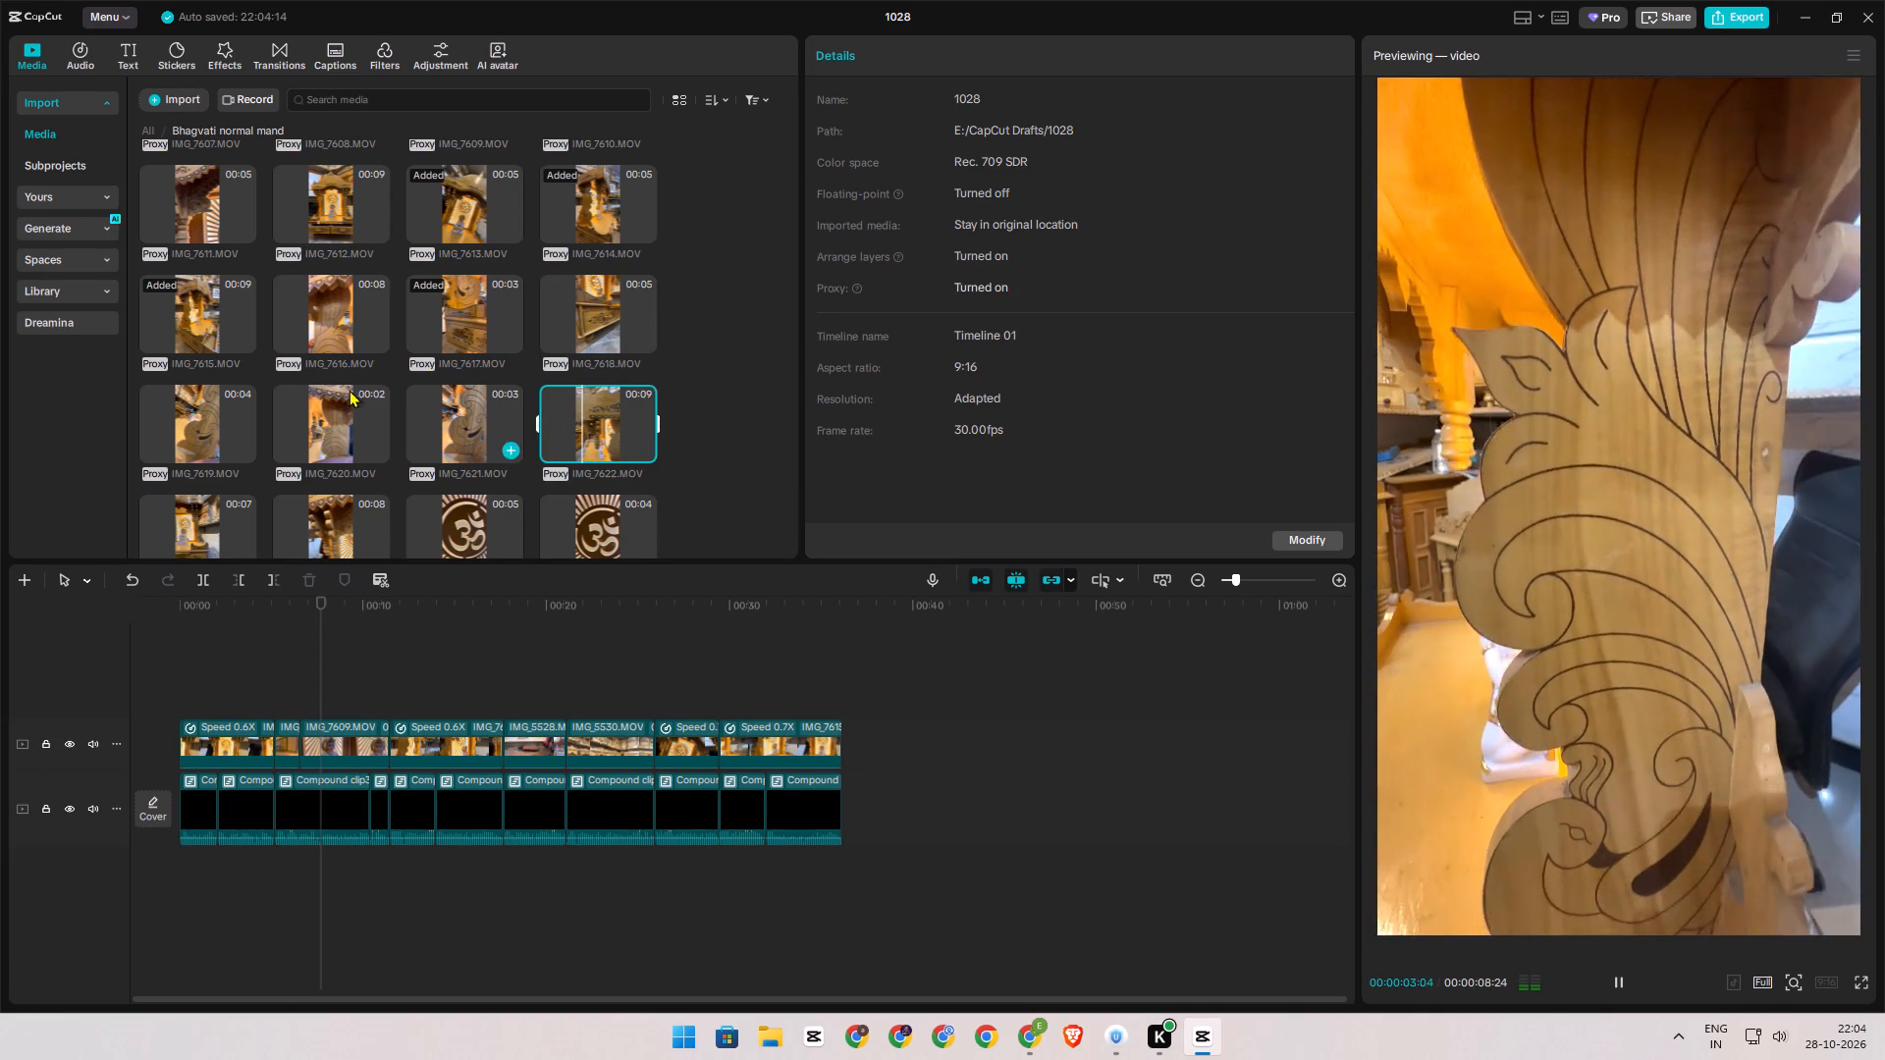
pyautogui.click(334, 416)
pyautogui.scroll(3, 334, 416)
pyautogui.click(203, 338)
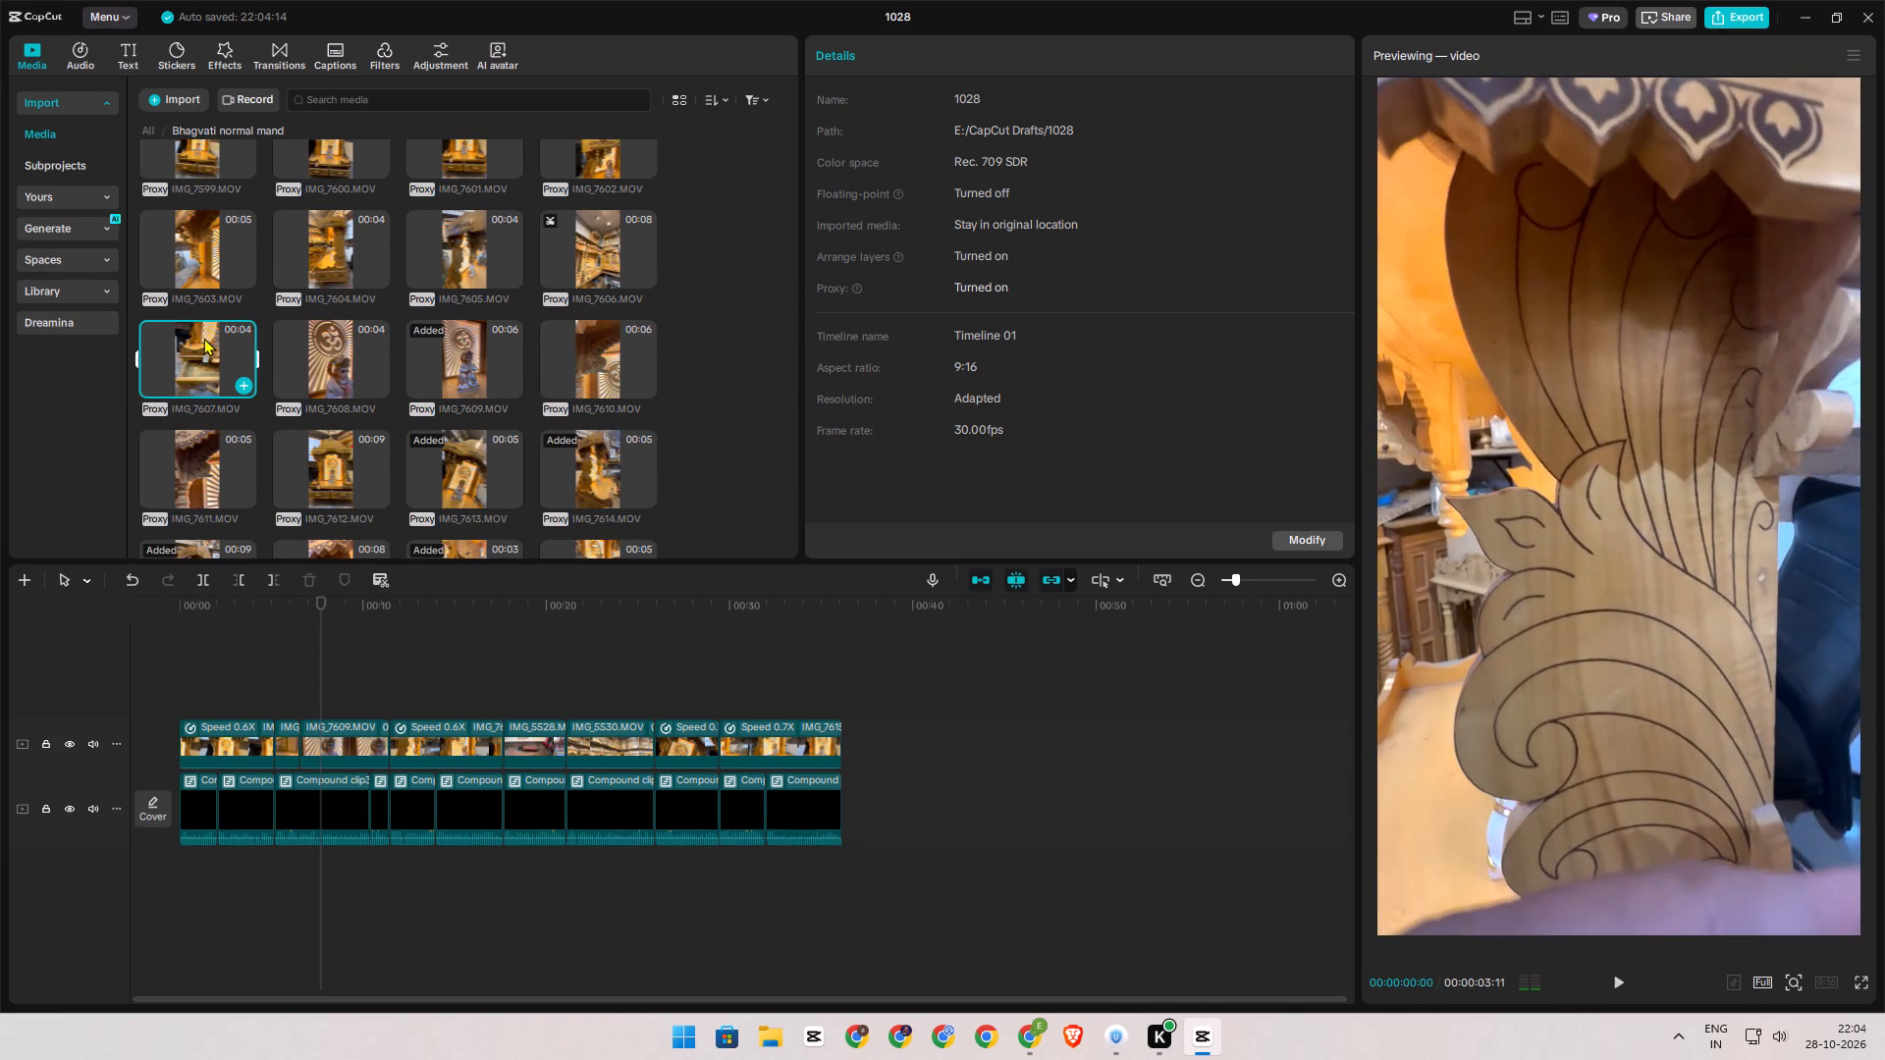
pyautogui.click(319, 345)
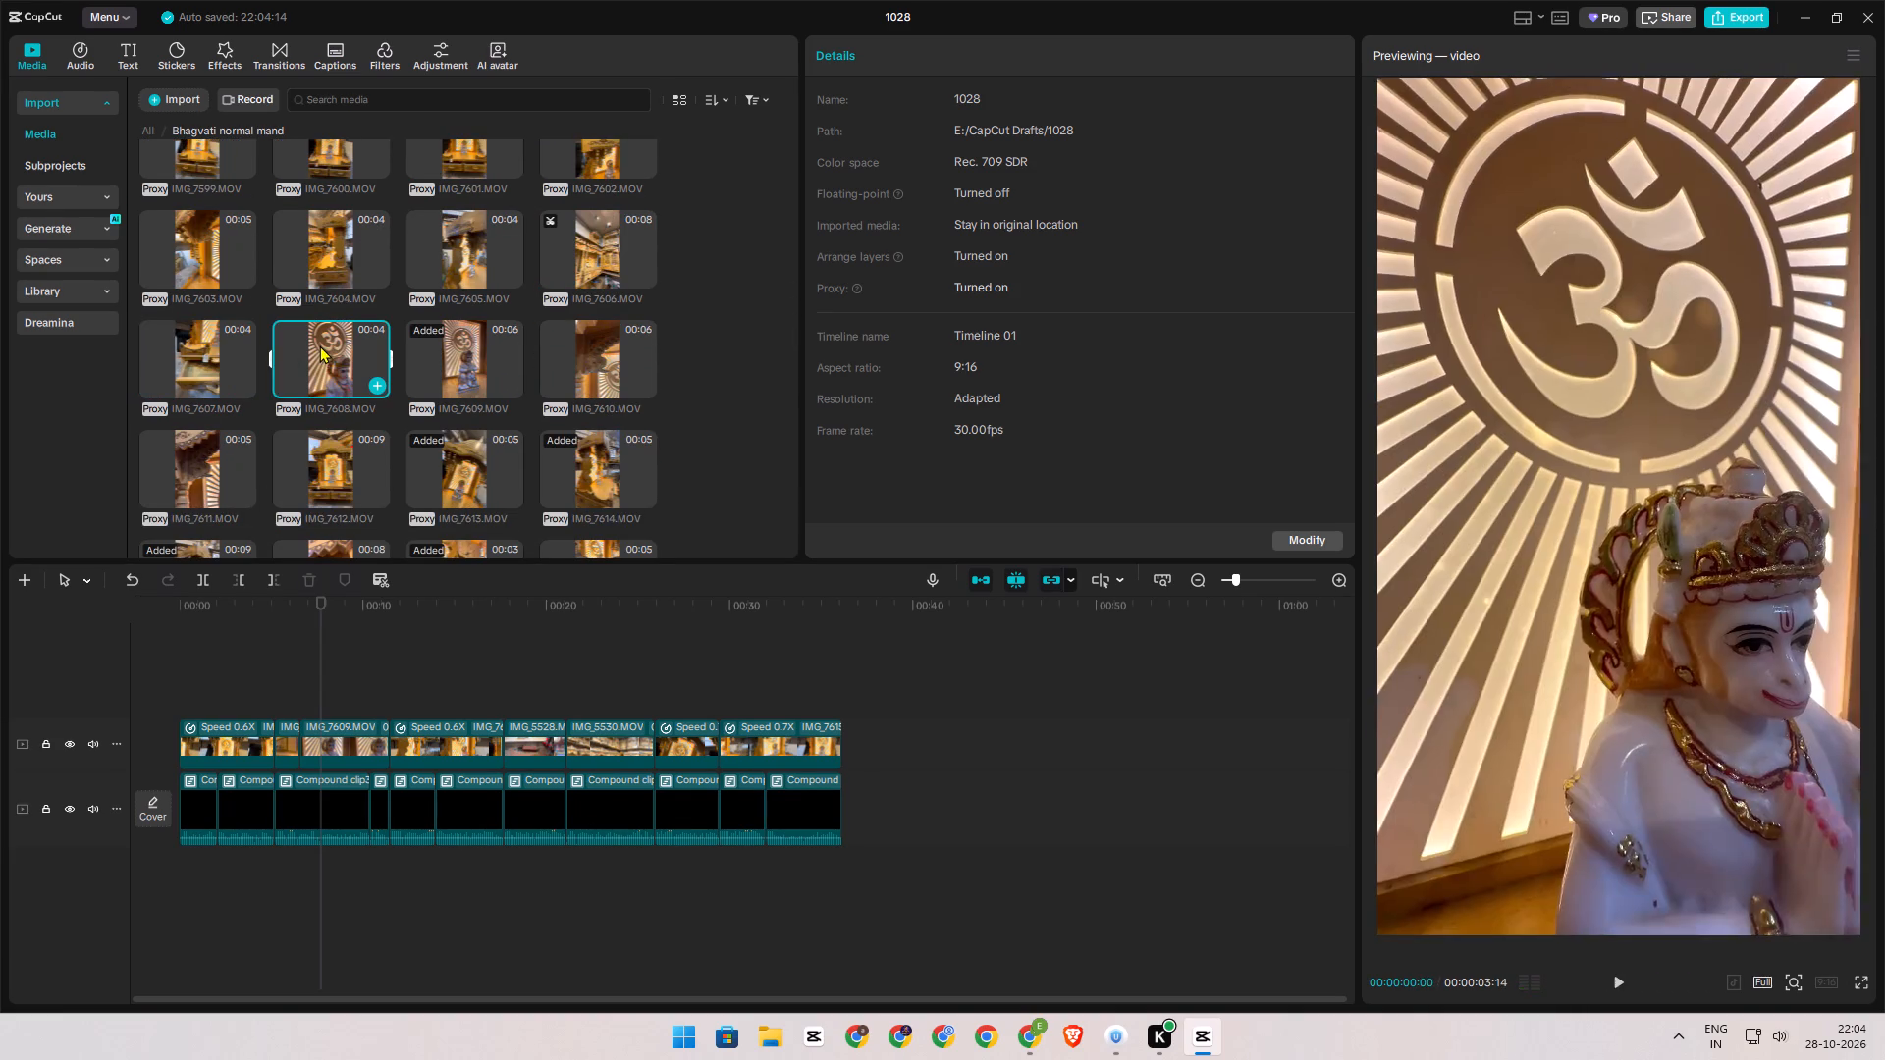
pyautogui.click(473, 354)
pyautogui.scroll(2, 536, 373)
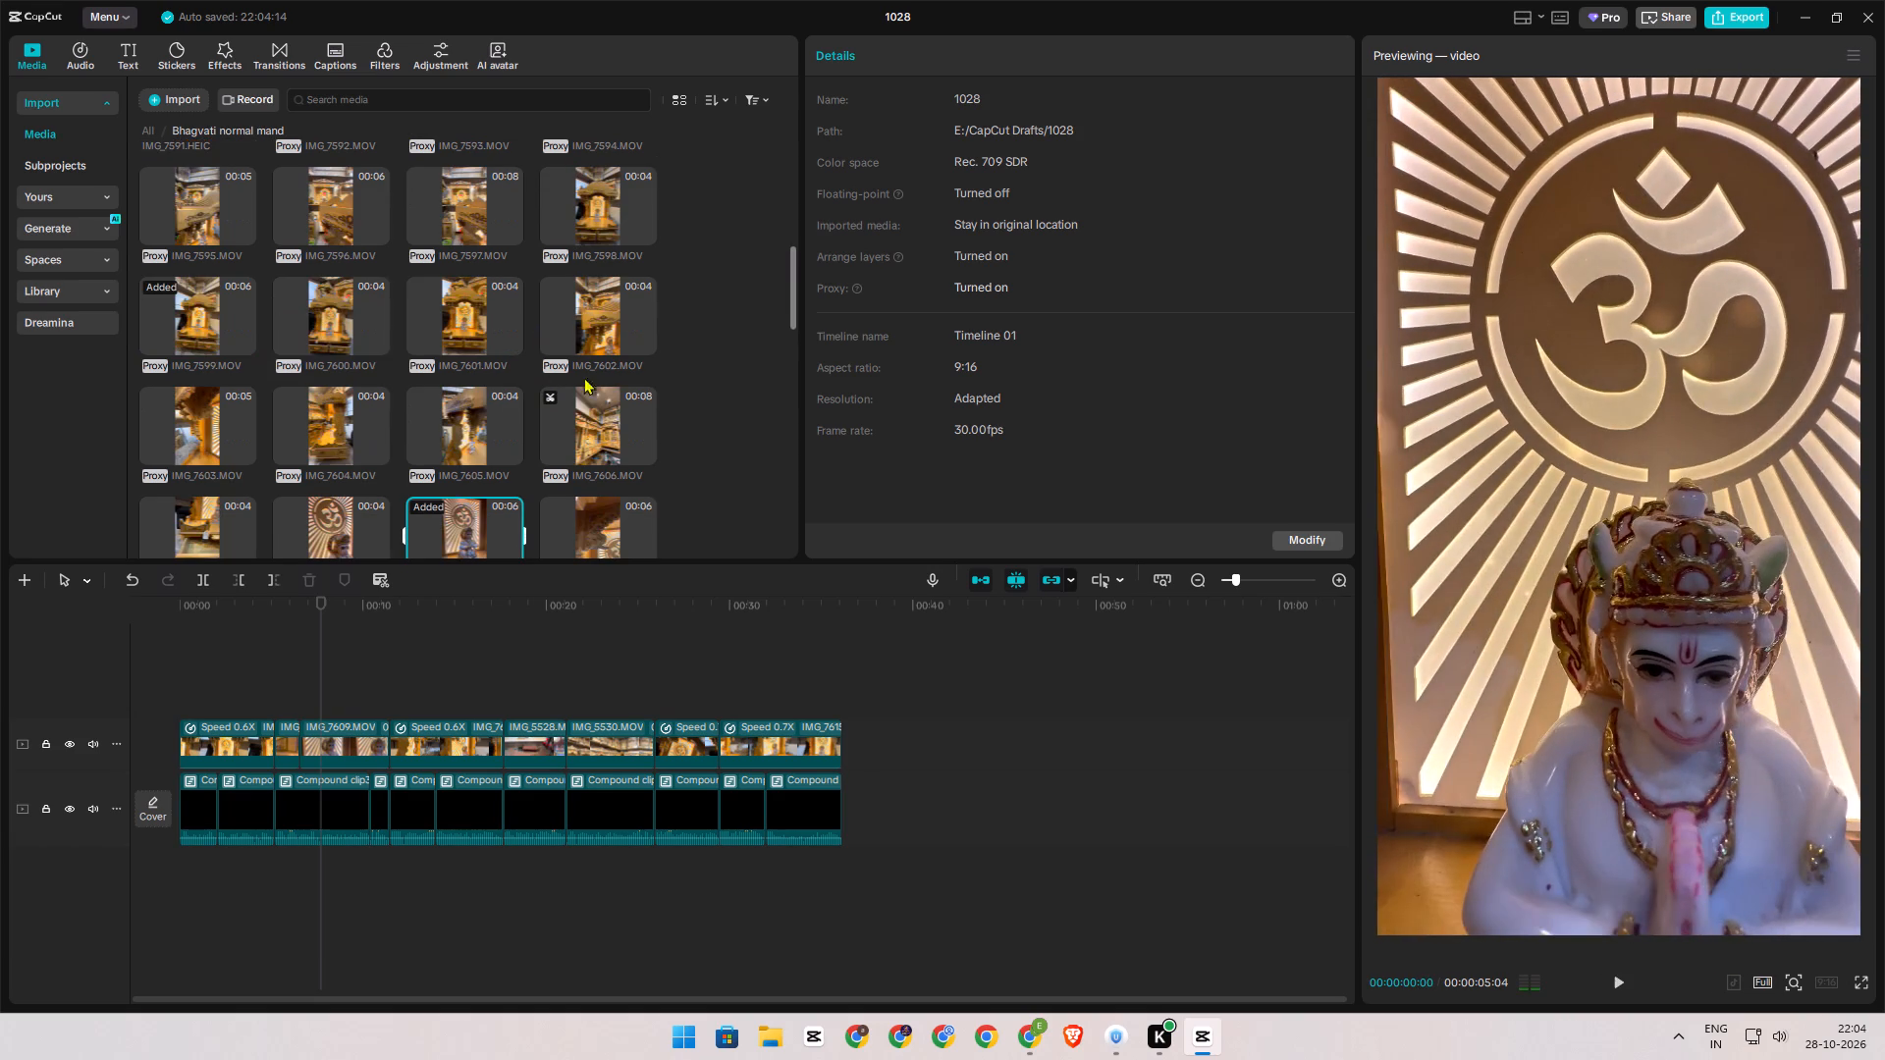
pyautogui.click(617, 331)
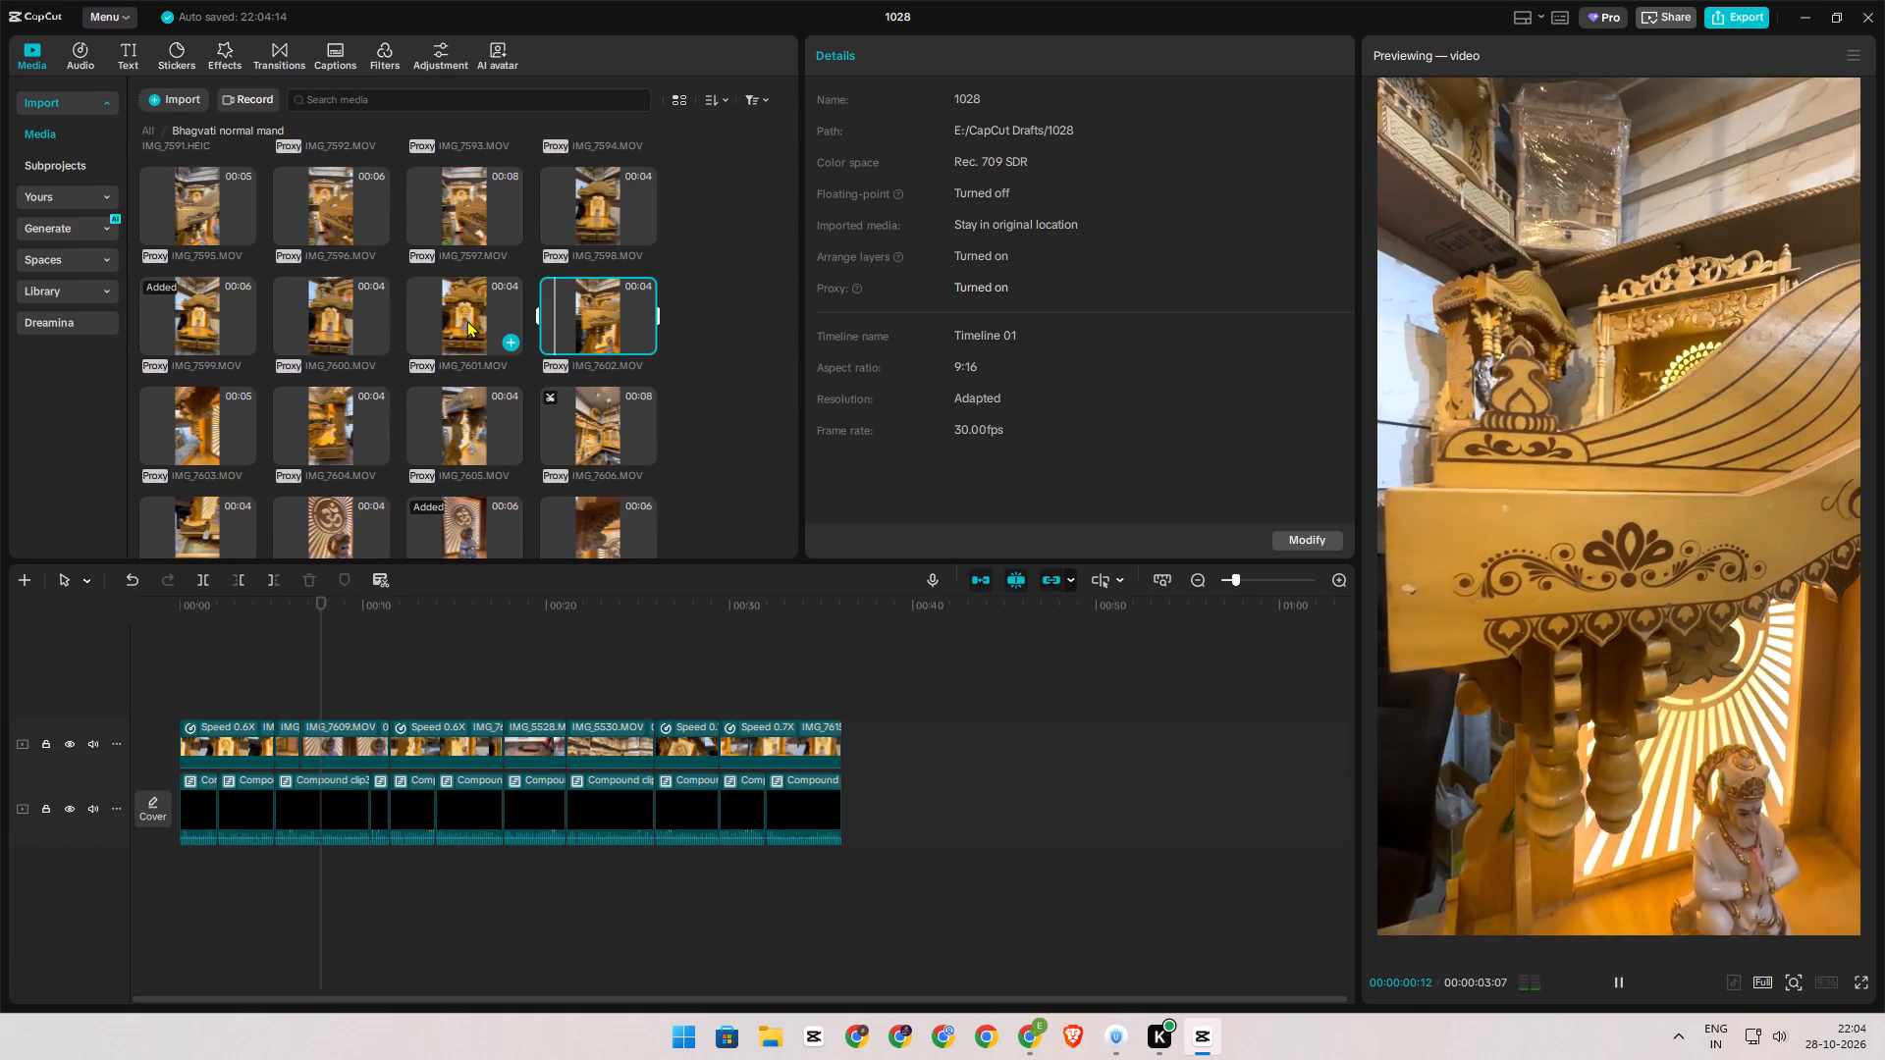
pyautogui.scroll(7, 462, 320)
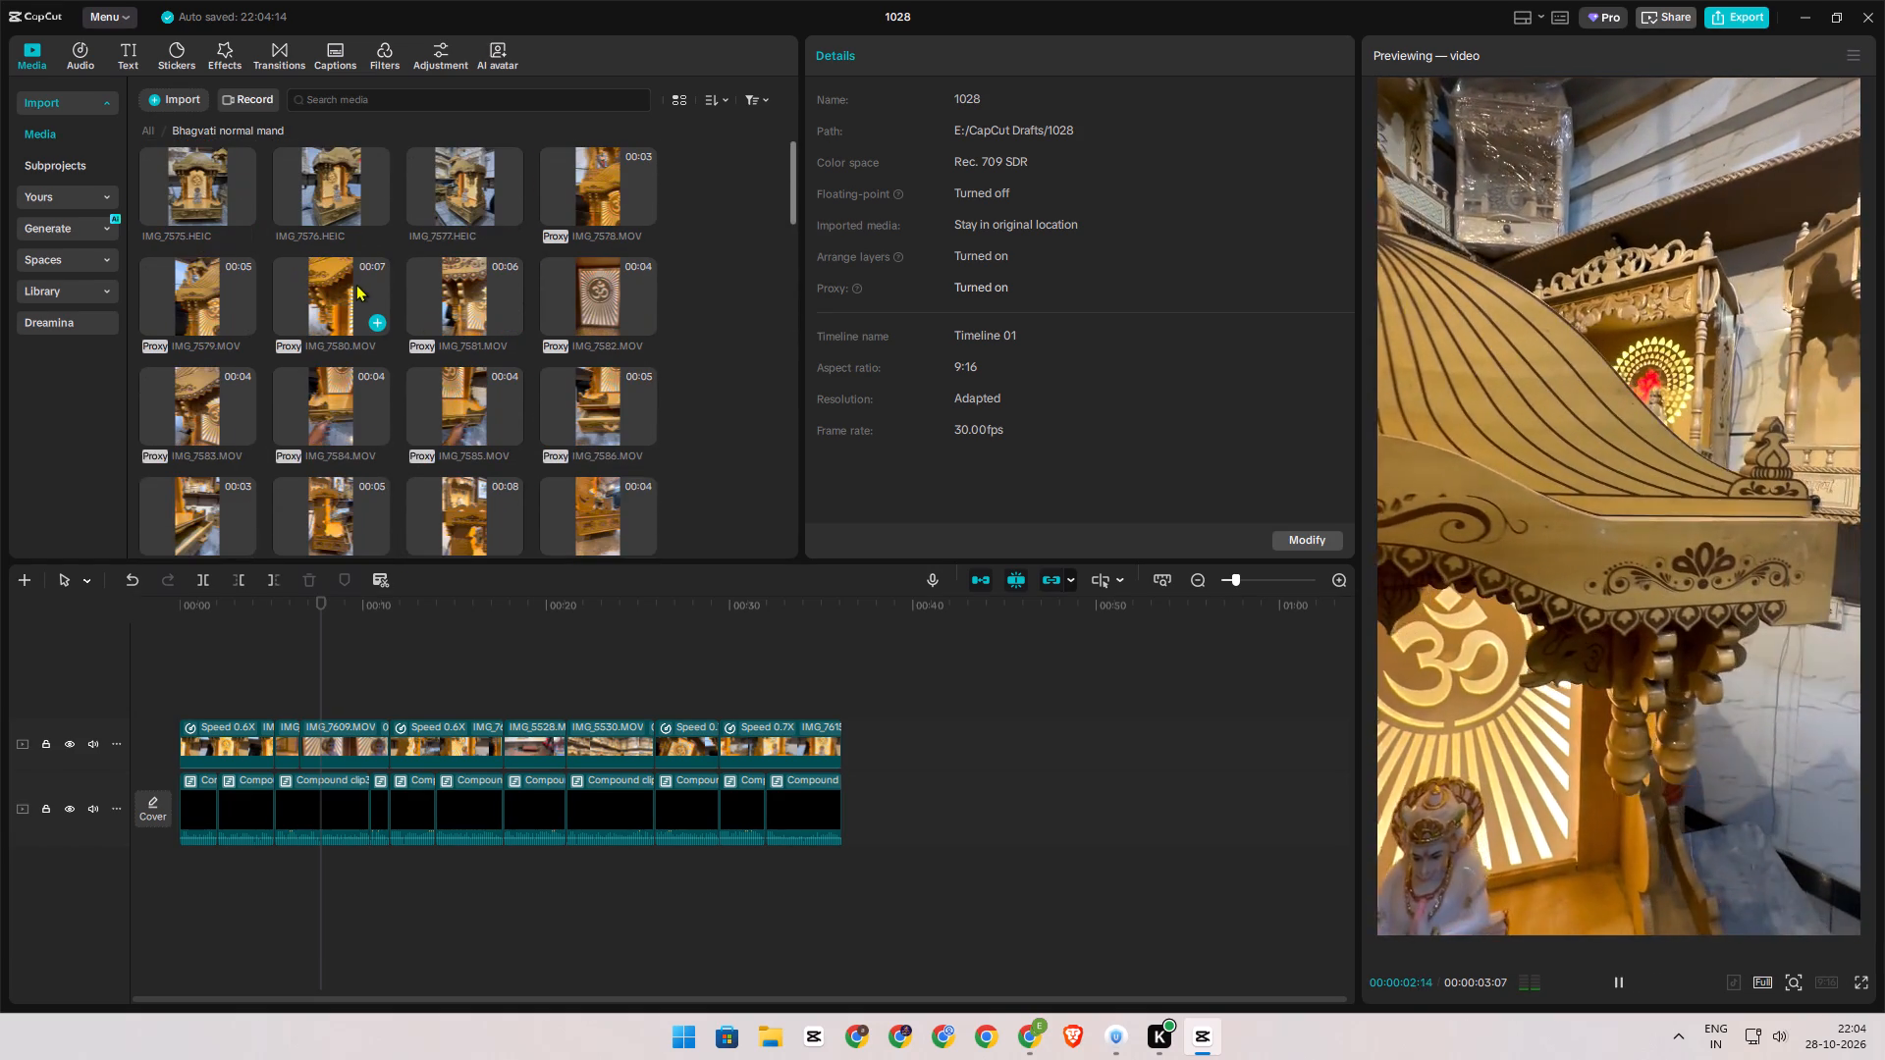
pyautogui.click(361, 285)
pyautogui.scroll(3, 360, 286)
pyautogui.click(571, 198)
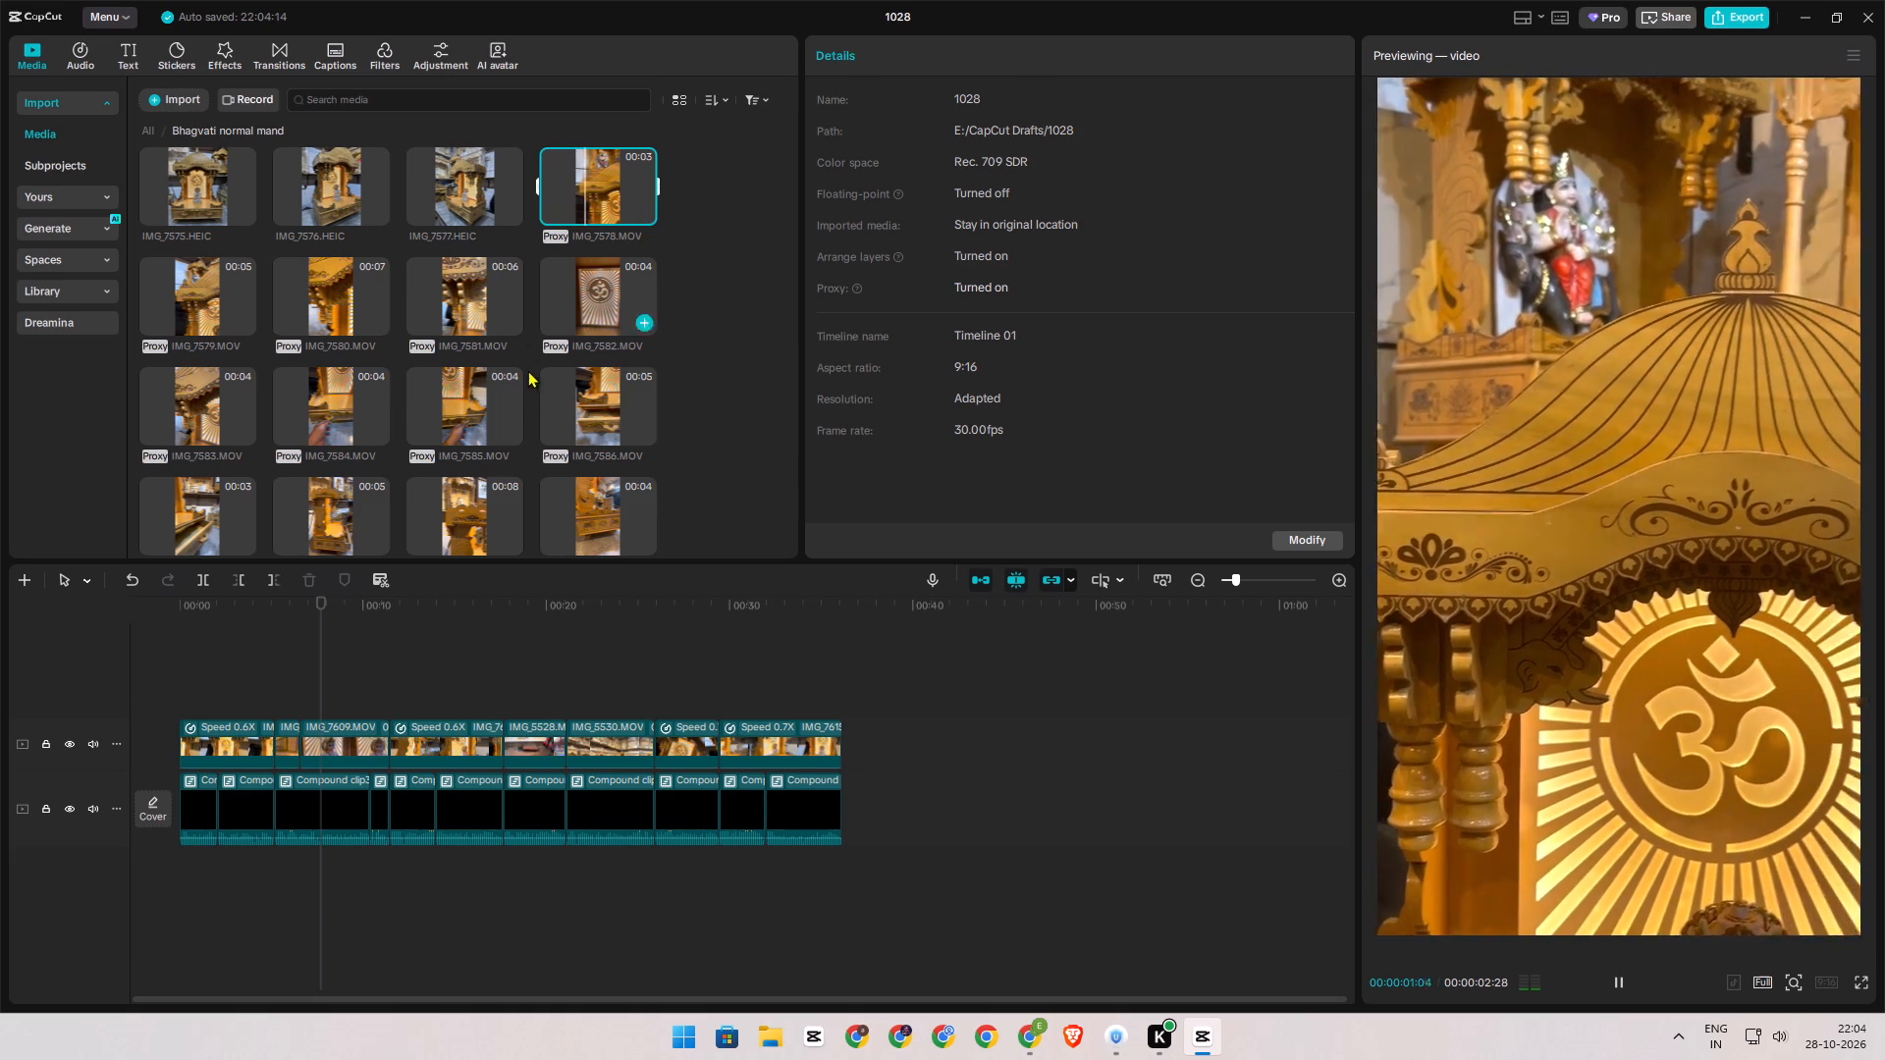
pyautogui.scroll(-1, 337, 501)
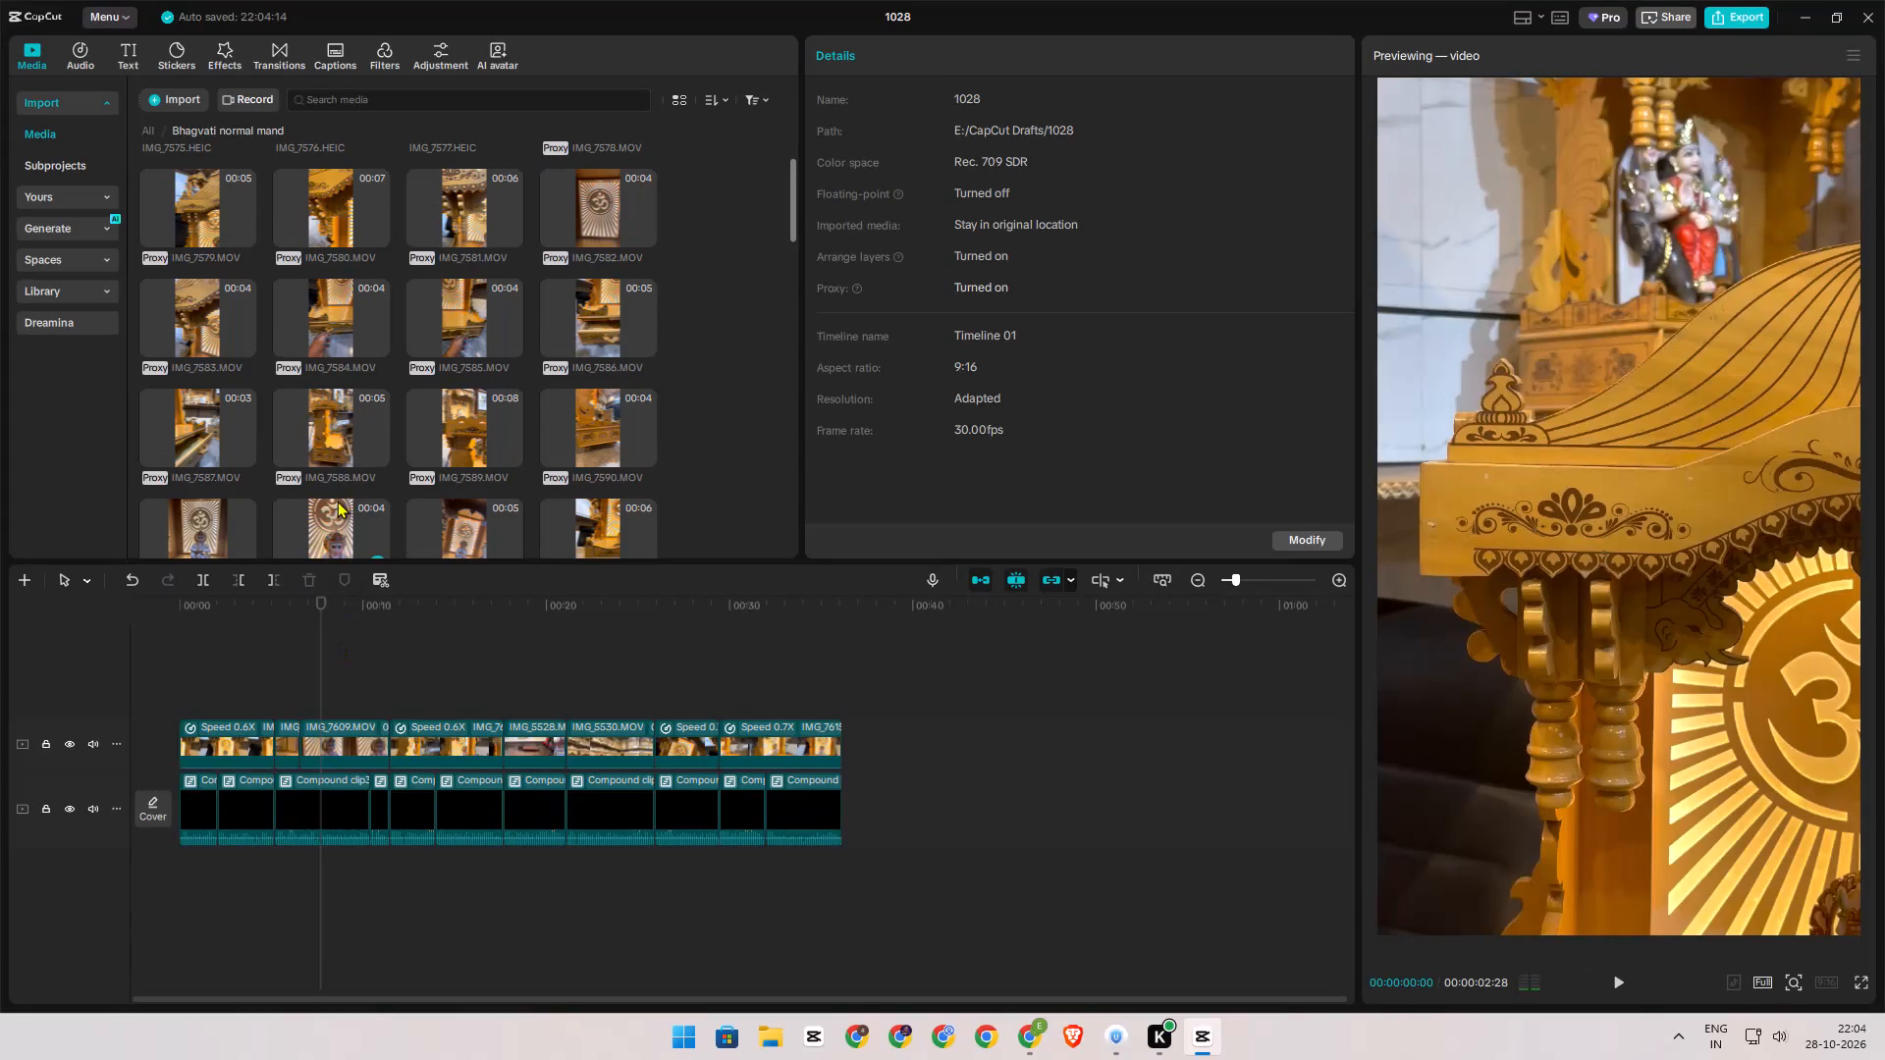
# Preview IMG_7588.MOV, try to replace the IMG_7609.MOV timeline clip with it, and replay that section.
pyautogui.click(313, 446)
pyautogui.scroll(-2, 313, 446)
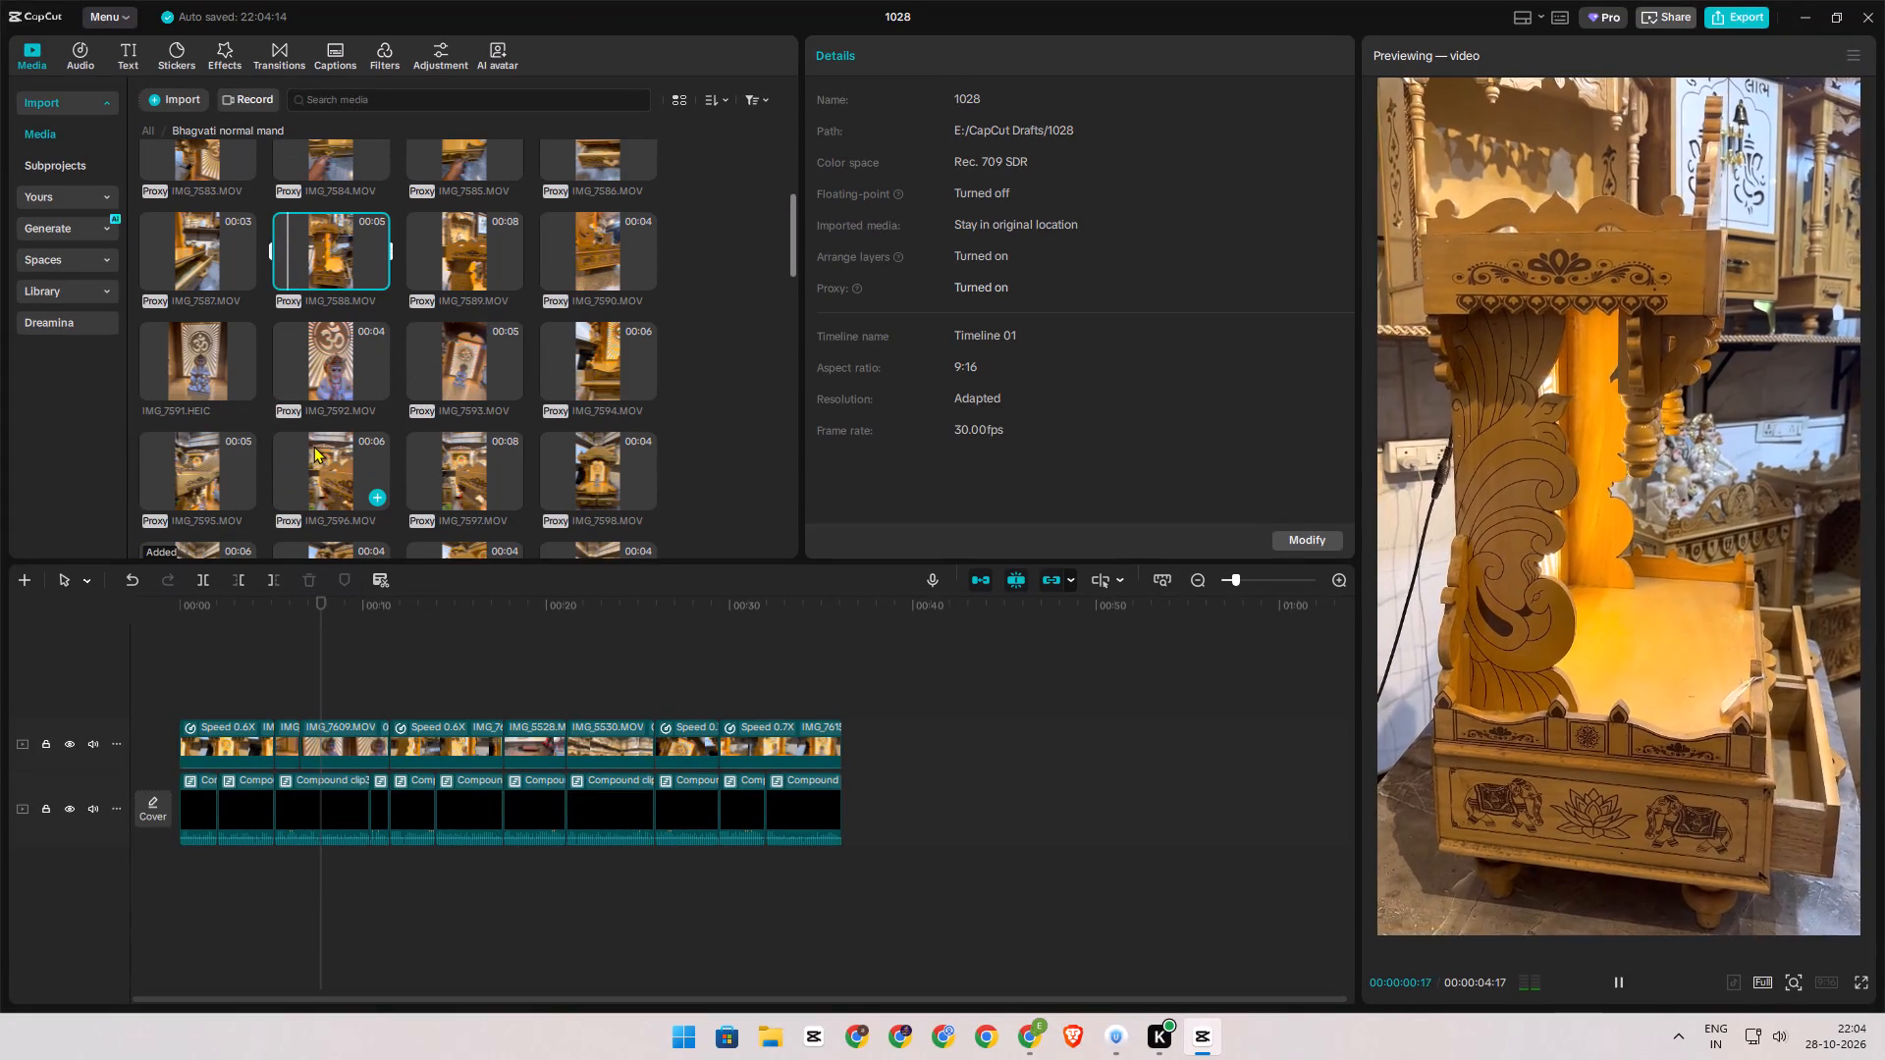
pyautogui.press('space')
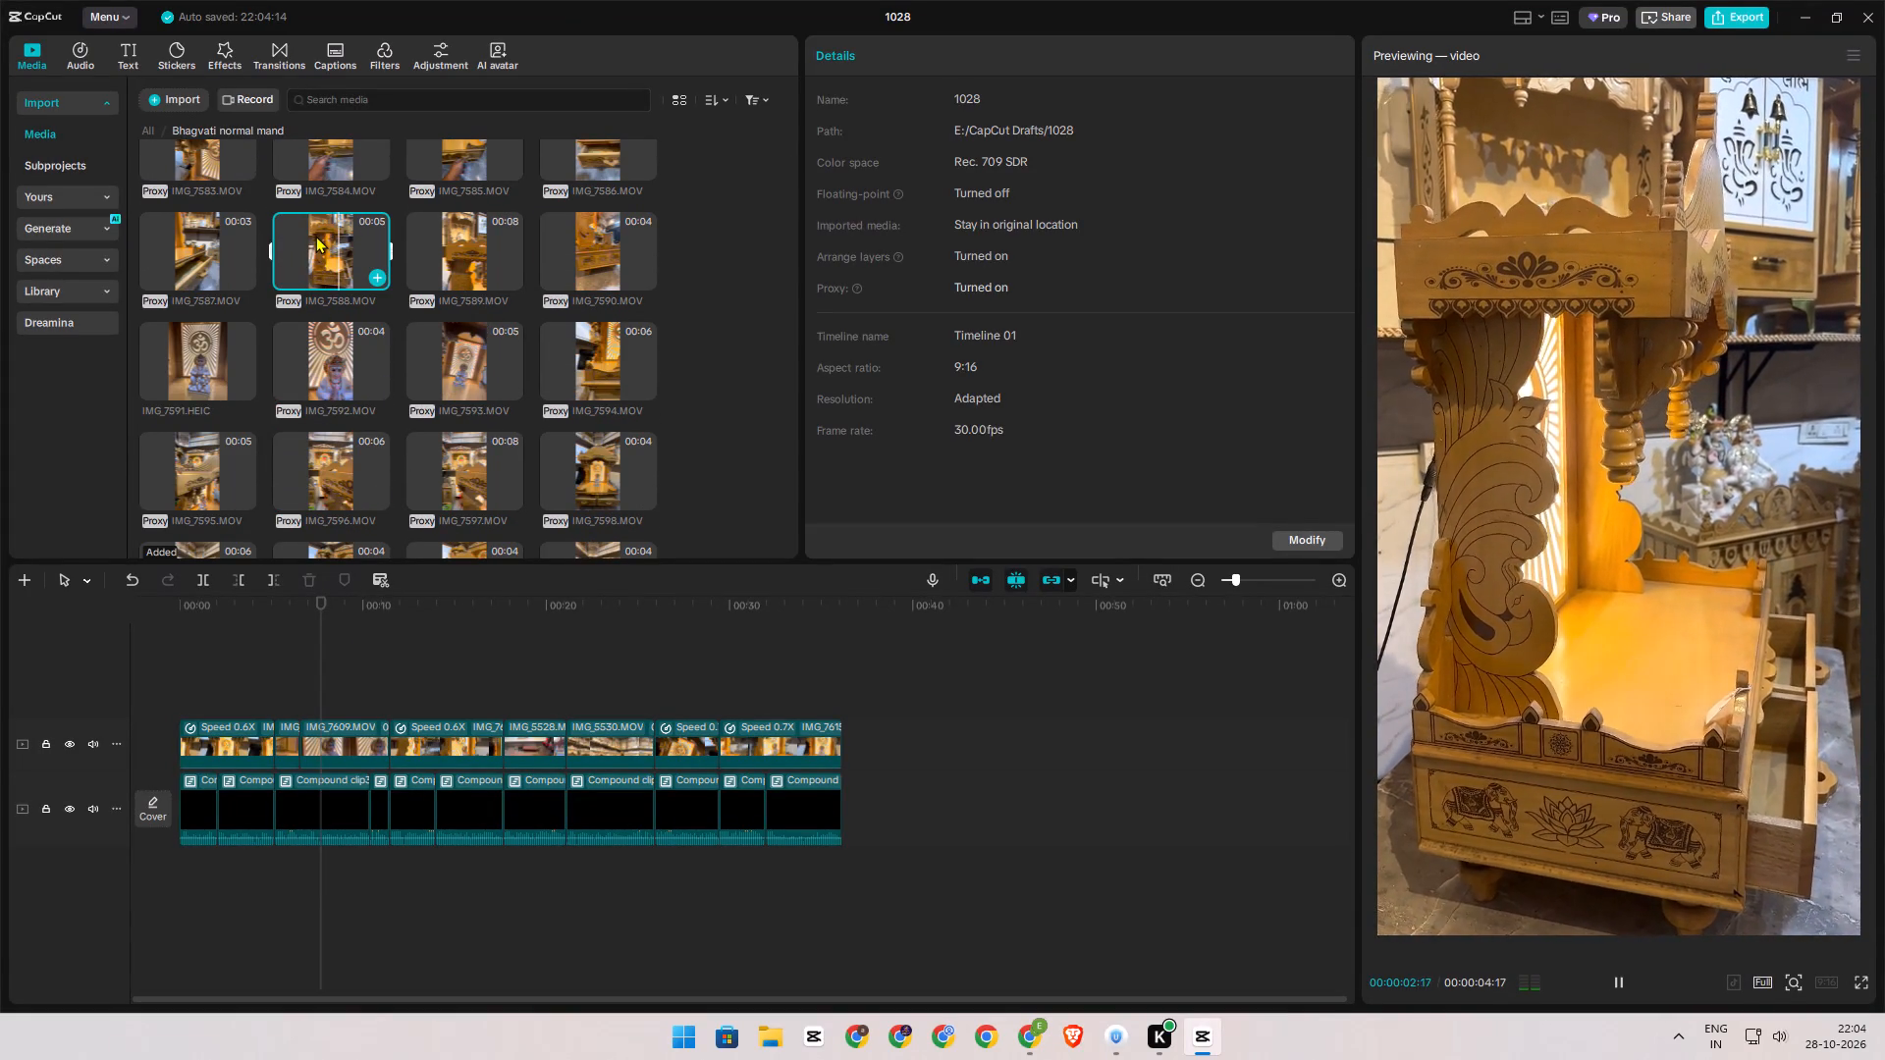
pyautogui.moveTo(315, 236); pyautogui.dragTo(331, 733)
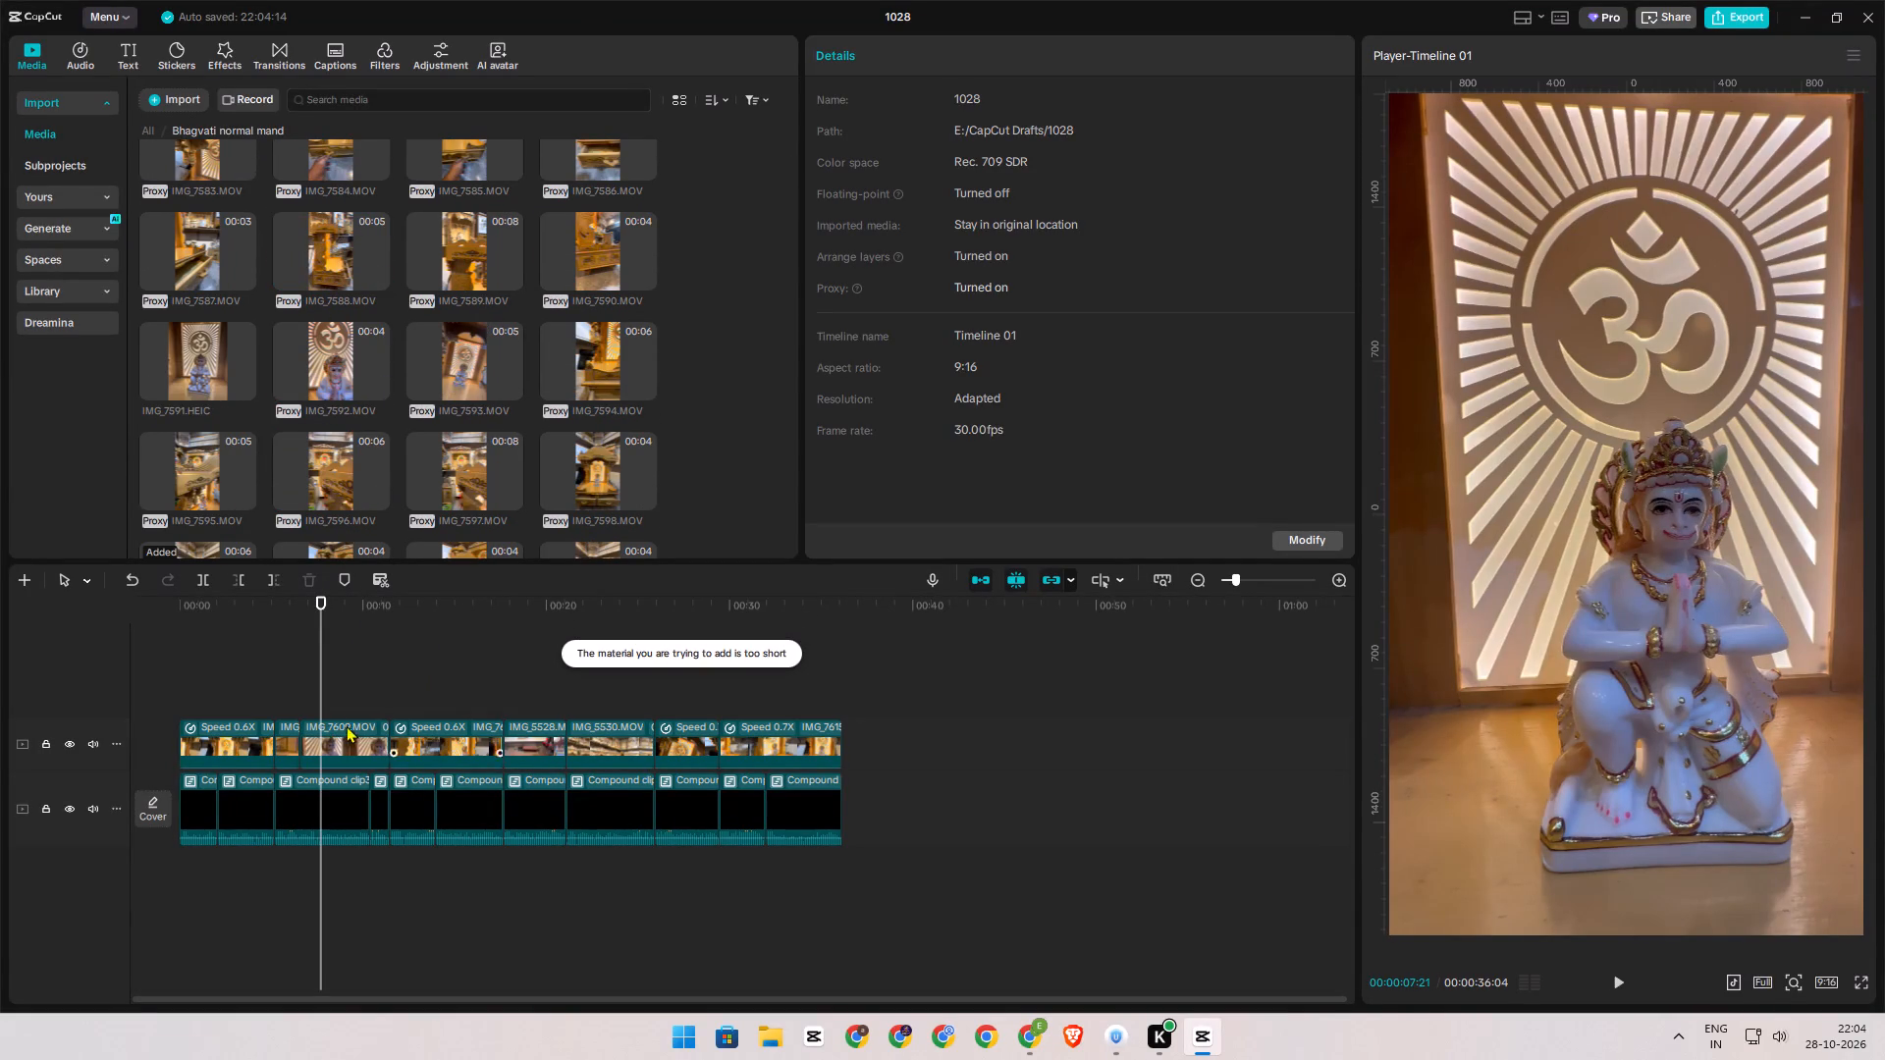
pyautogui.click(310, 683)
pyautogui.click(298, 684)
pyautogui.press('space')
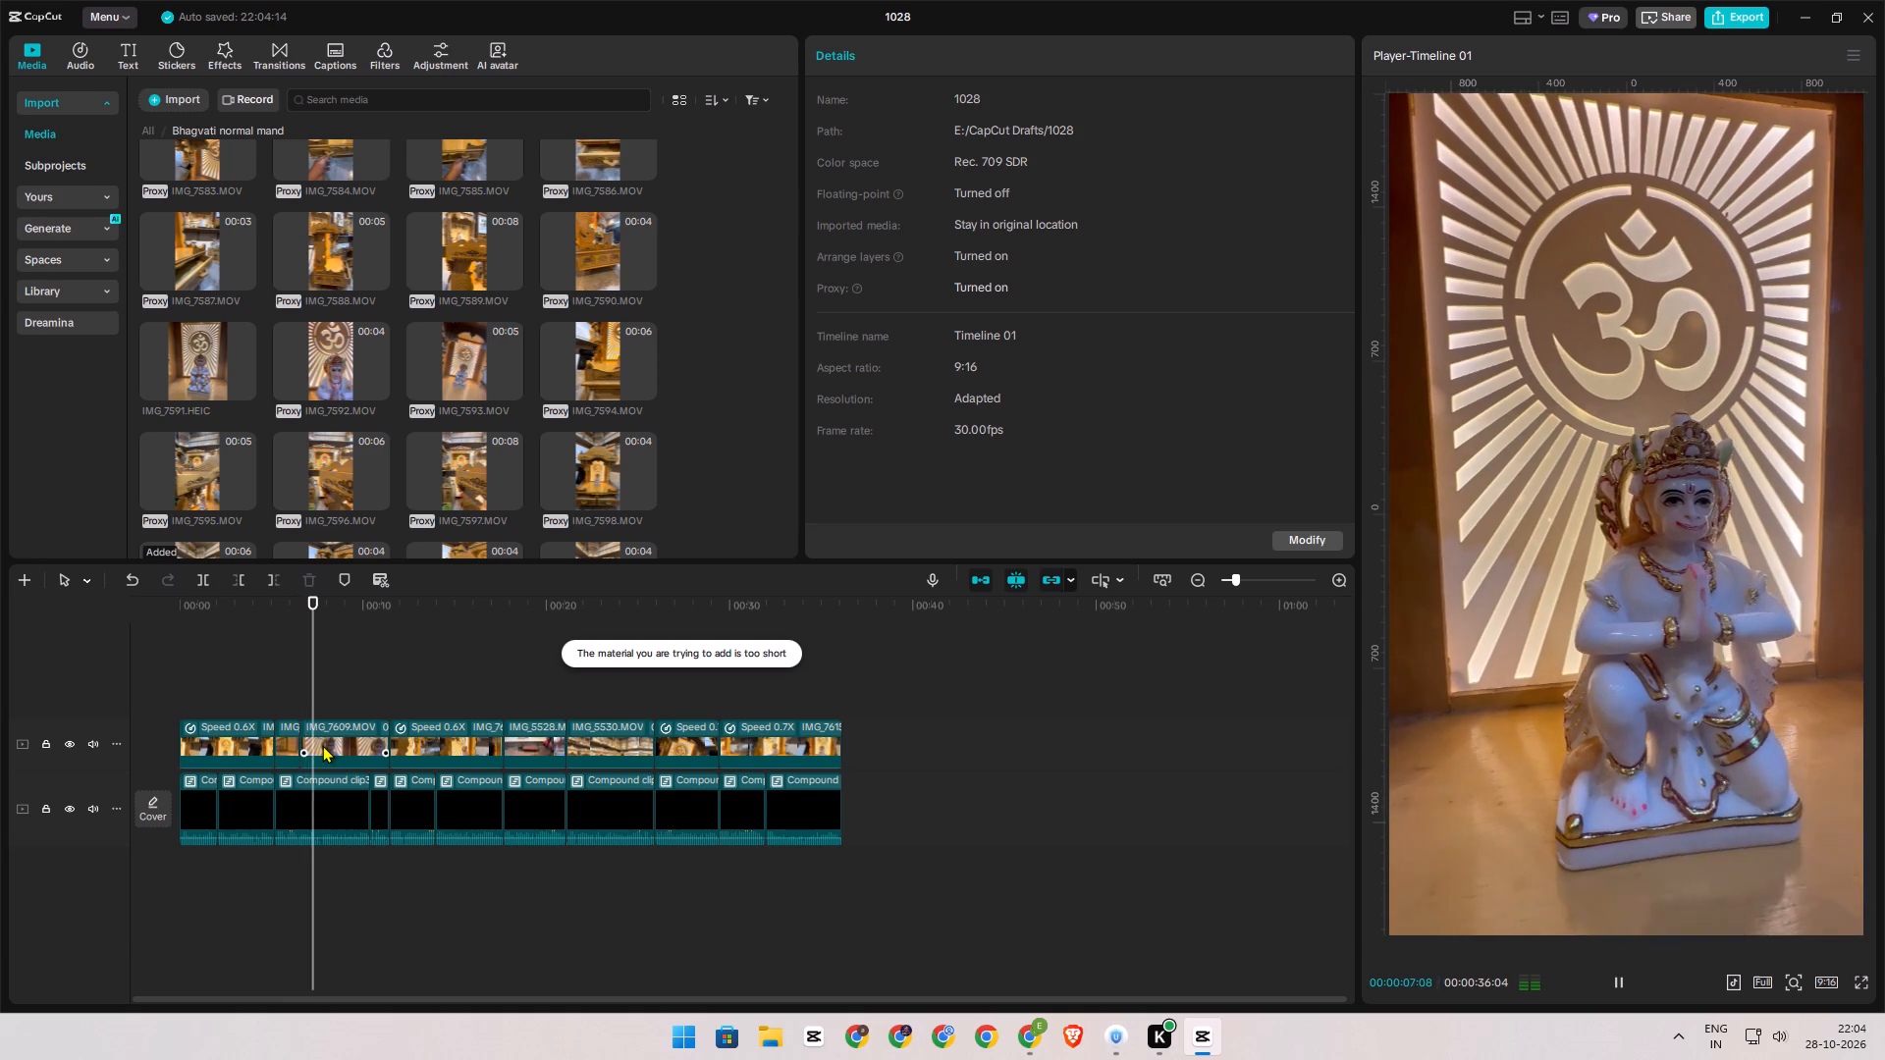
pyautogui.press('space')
# Preview IMG_7592.MOV, delete the IMG_7609.MOV clip from the timeline and place IMG_7592.MOV at the start of the gap.
pyautogui.click(340, 359)
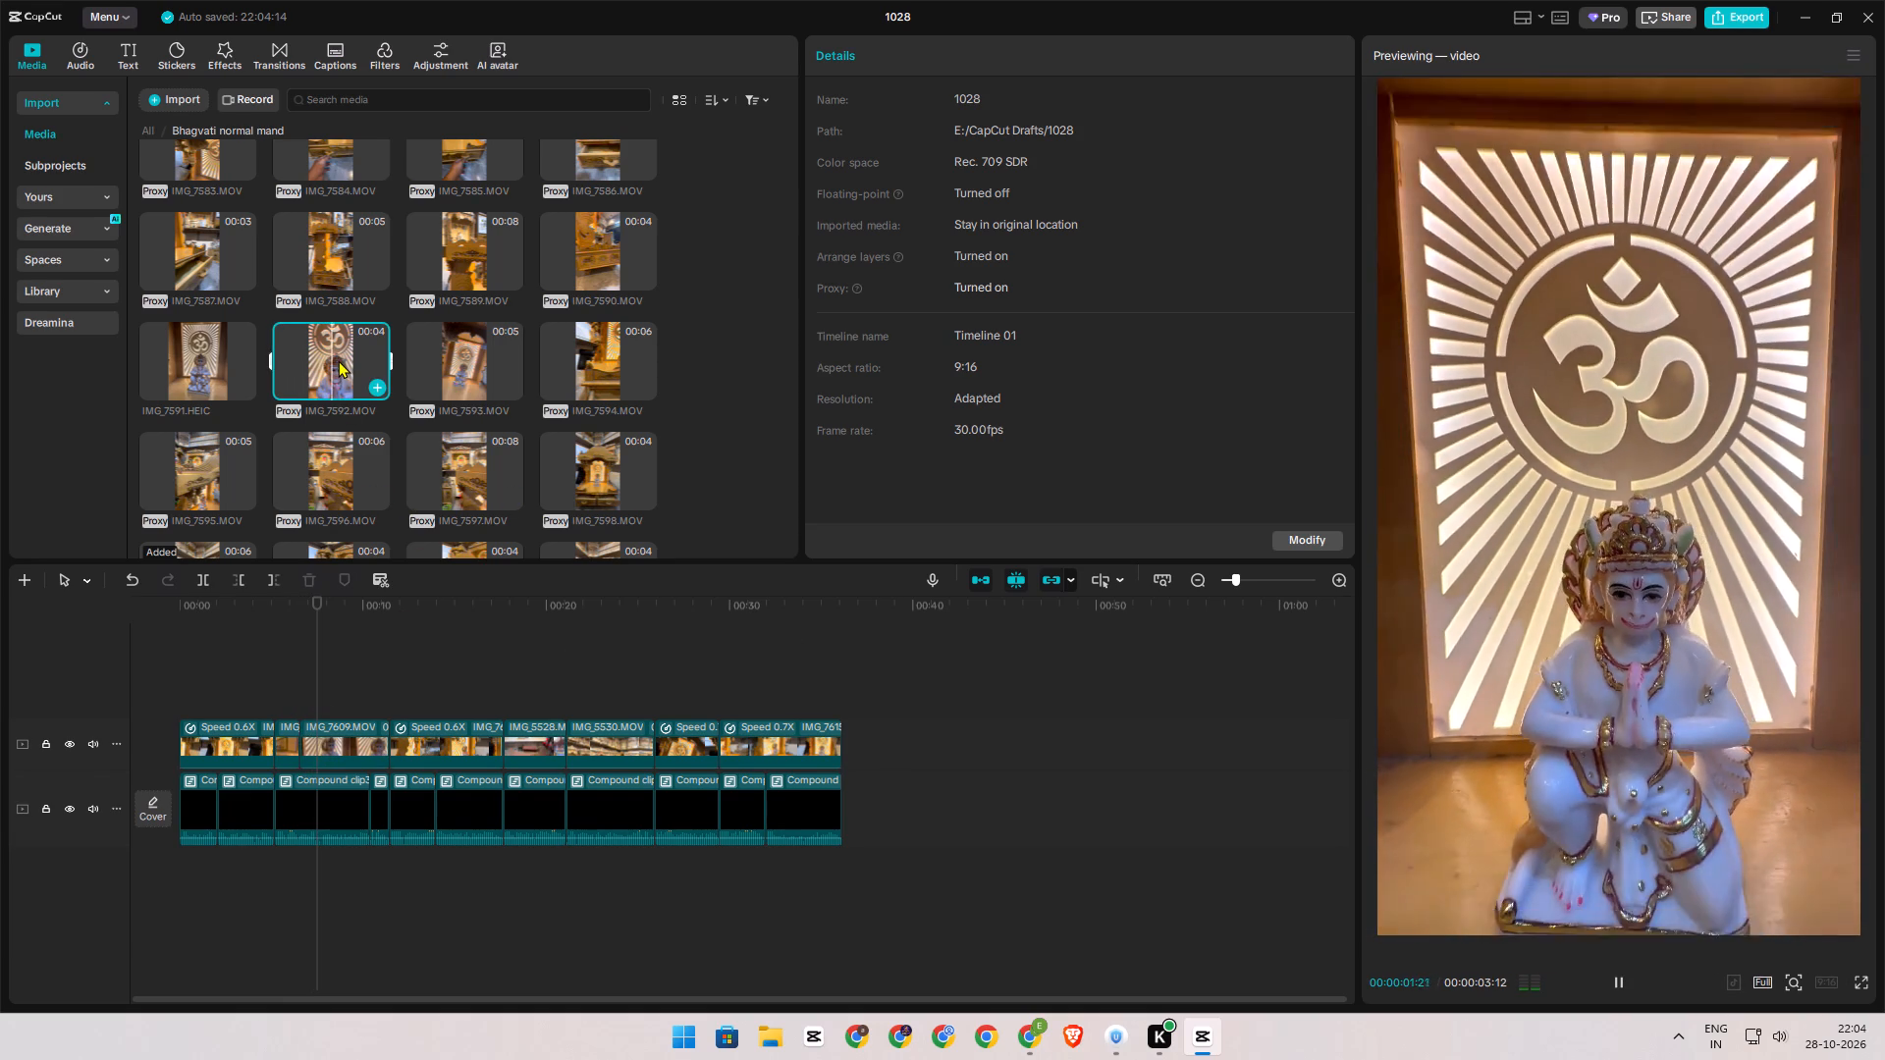
pyautogui.press('space')
pyautogui.moveTo(338, 360); pyautogui.dragTo(336, 728)
pyautogui.click(344, 733)
pyautogui.press('d')
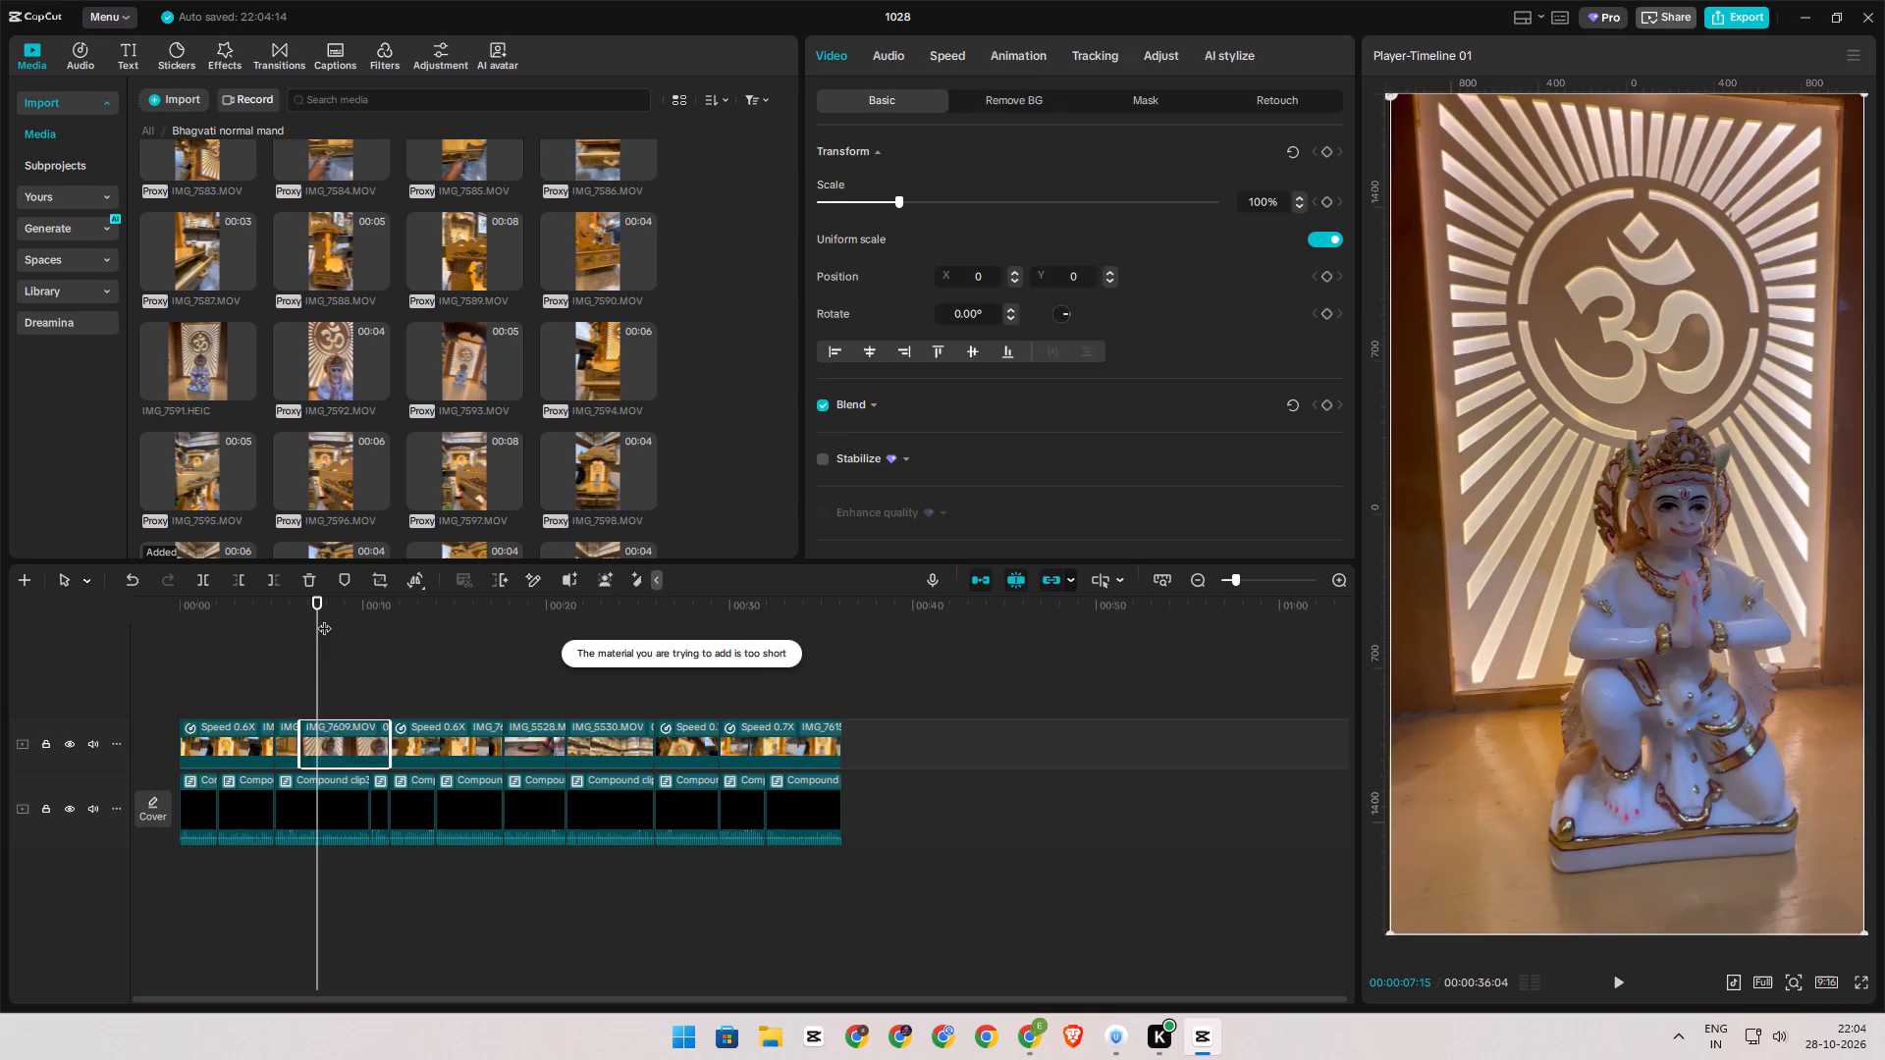
pyautogui.moveTo(339, 353); pyautogui.dragTo(304, 734)
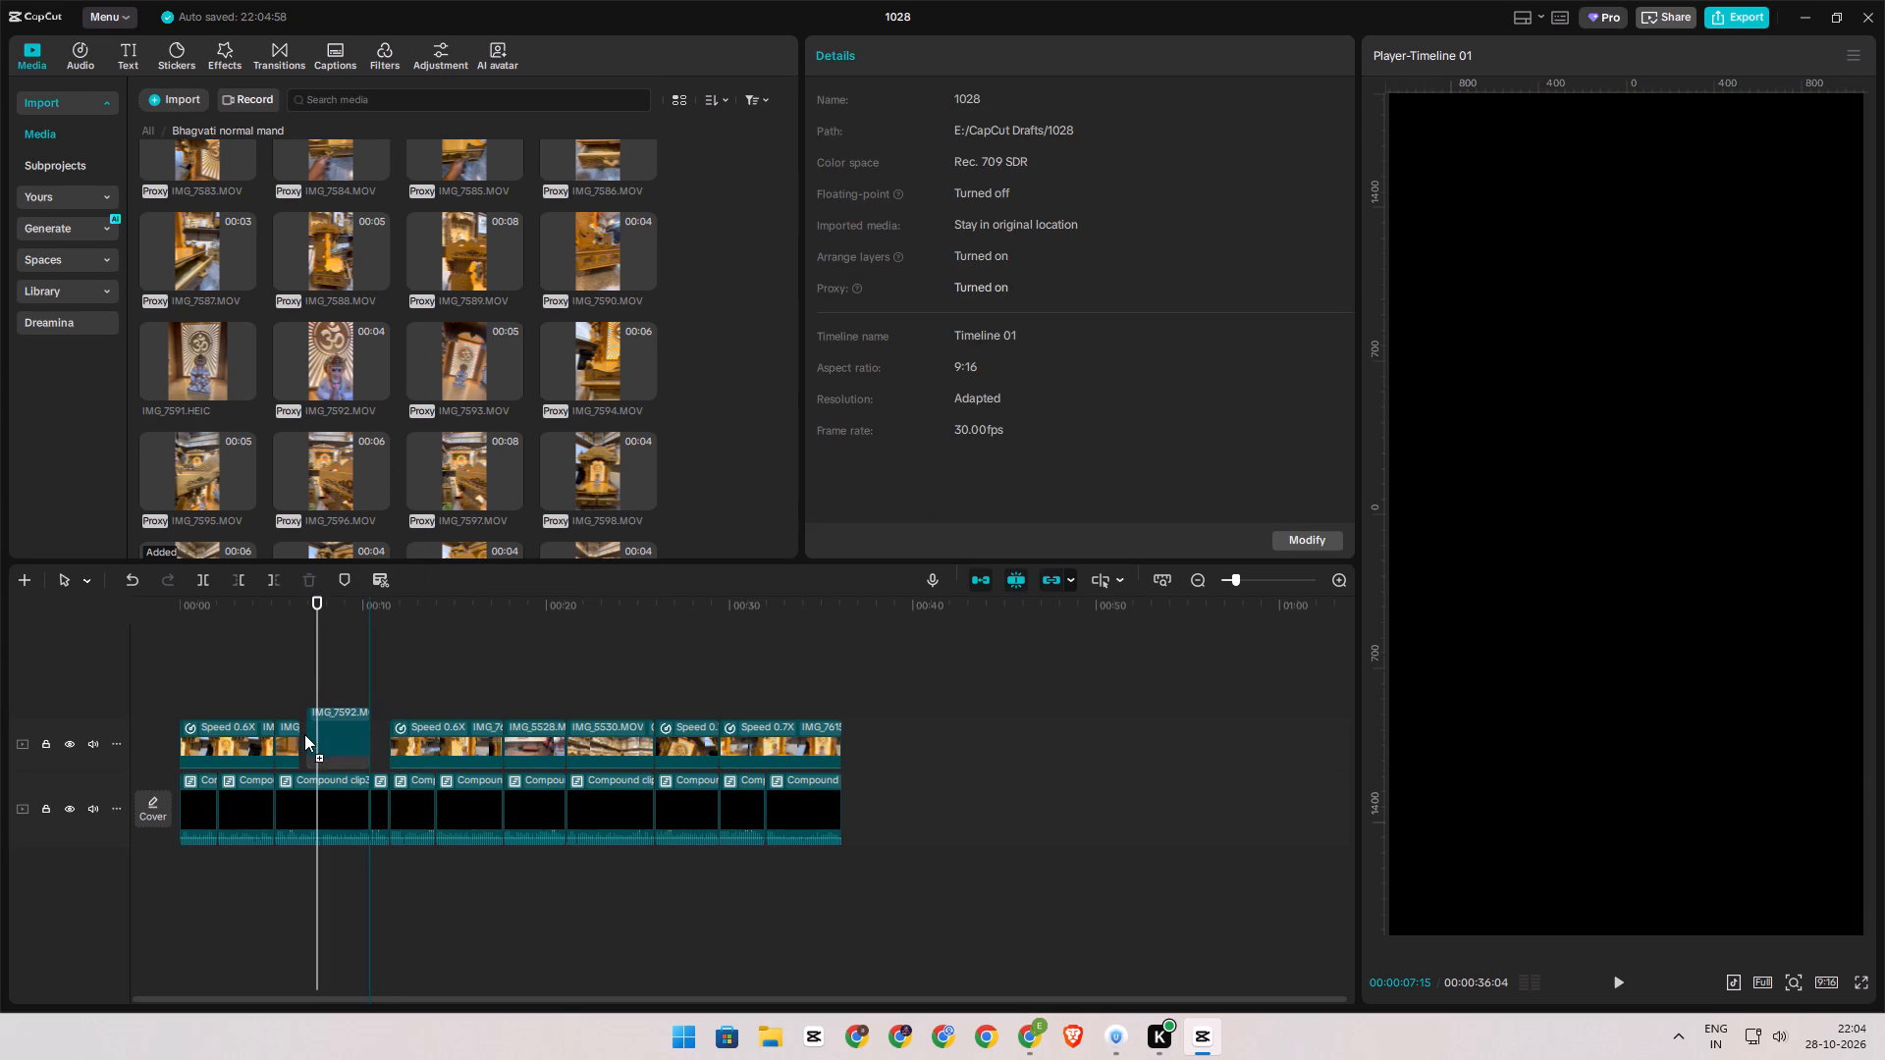
pyautogui.moveTo(304, 734); pyautogui.dragTo(298, 745)
# Trim the start of IMG_7592.MOV up to 00:00:06:29 and move the clip back against the preceding clip.
pyautogui.moveTo(316, 706); pyautogui.dragTo(307, 713)
pyautogui.press('q')
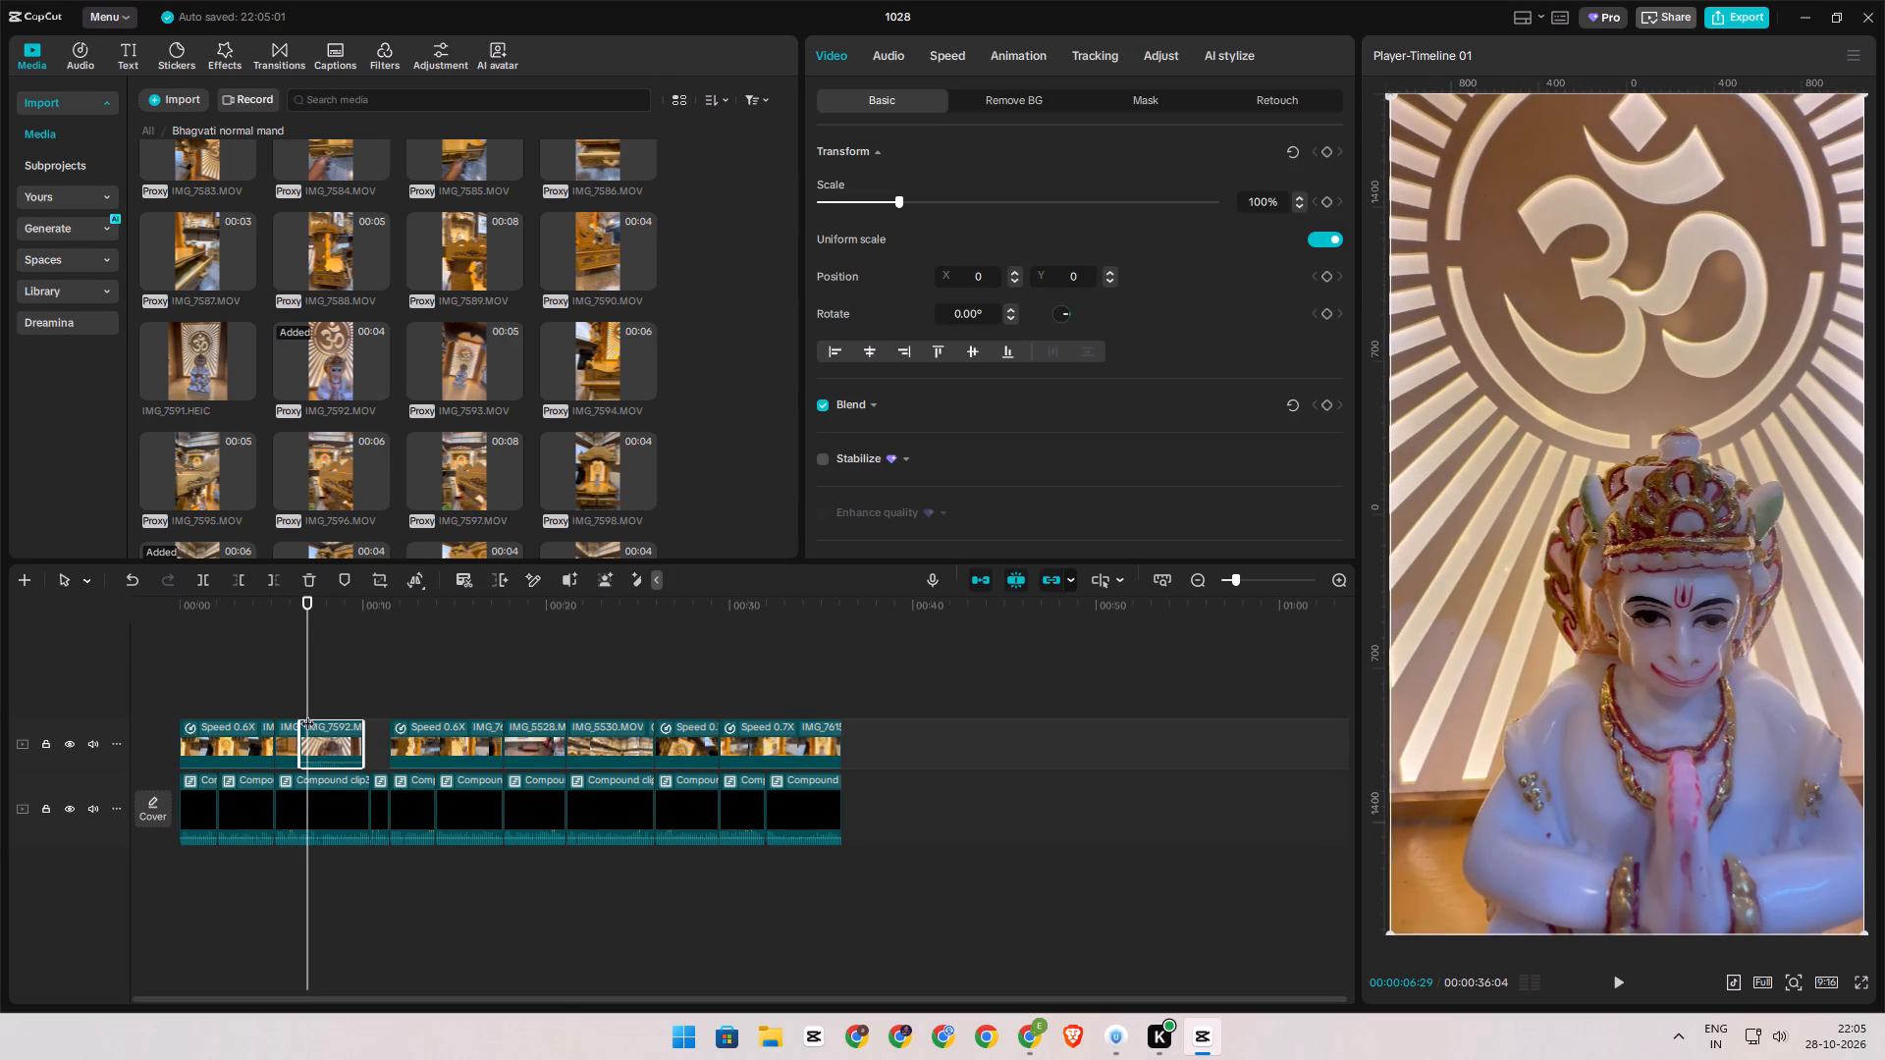
pyautogui.moveTo(326, 741); pyautogui.dragTo(315, 738)
# Slow IMG_7592.MOV to 0.60x, shorten its end to a duration of 4.7s and fit it back into the main track's gap.
pyautogui.click(963, 61)
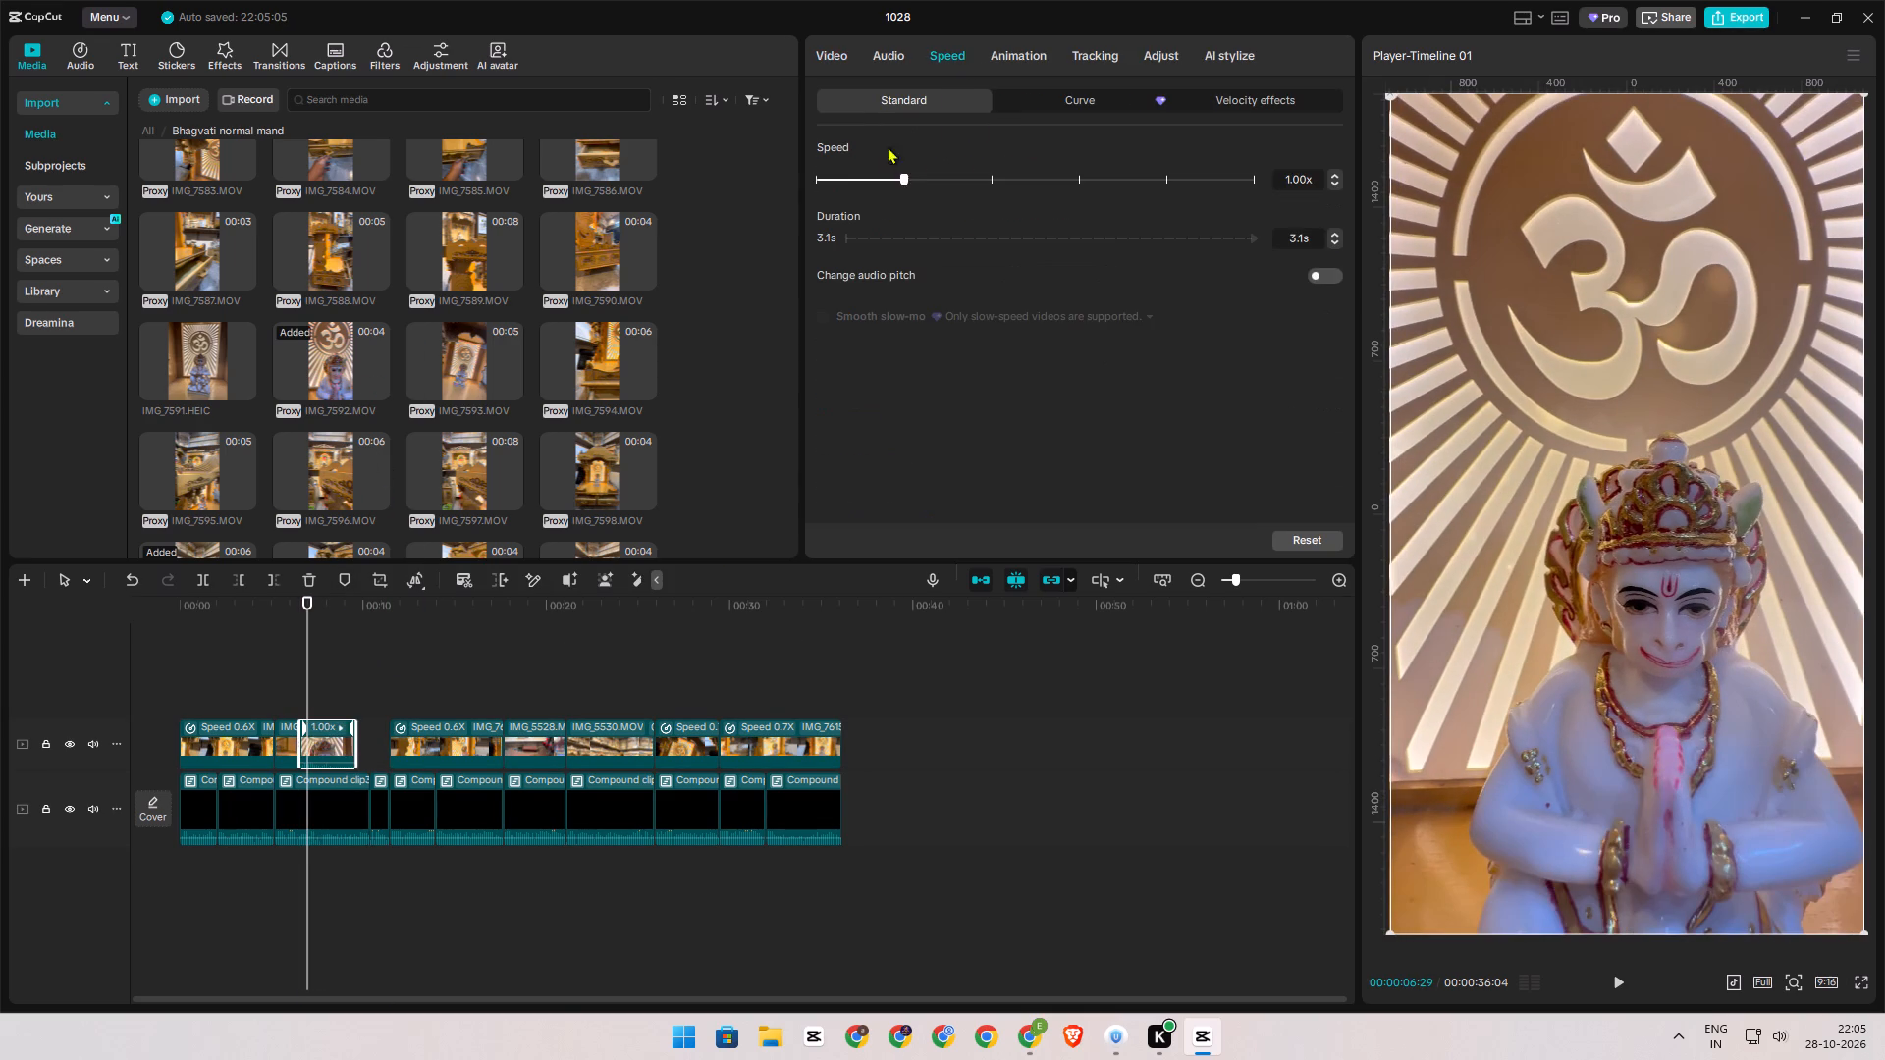
pyautogui.click(866, 178)
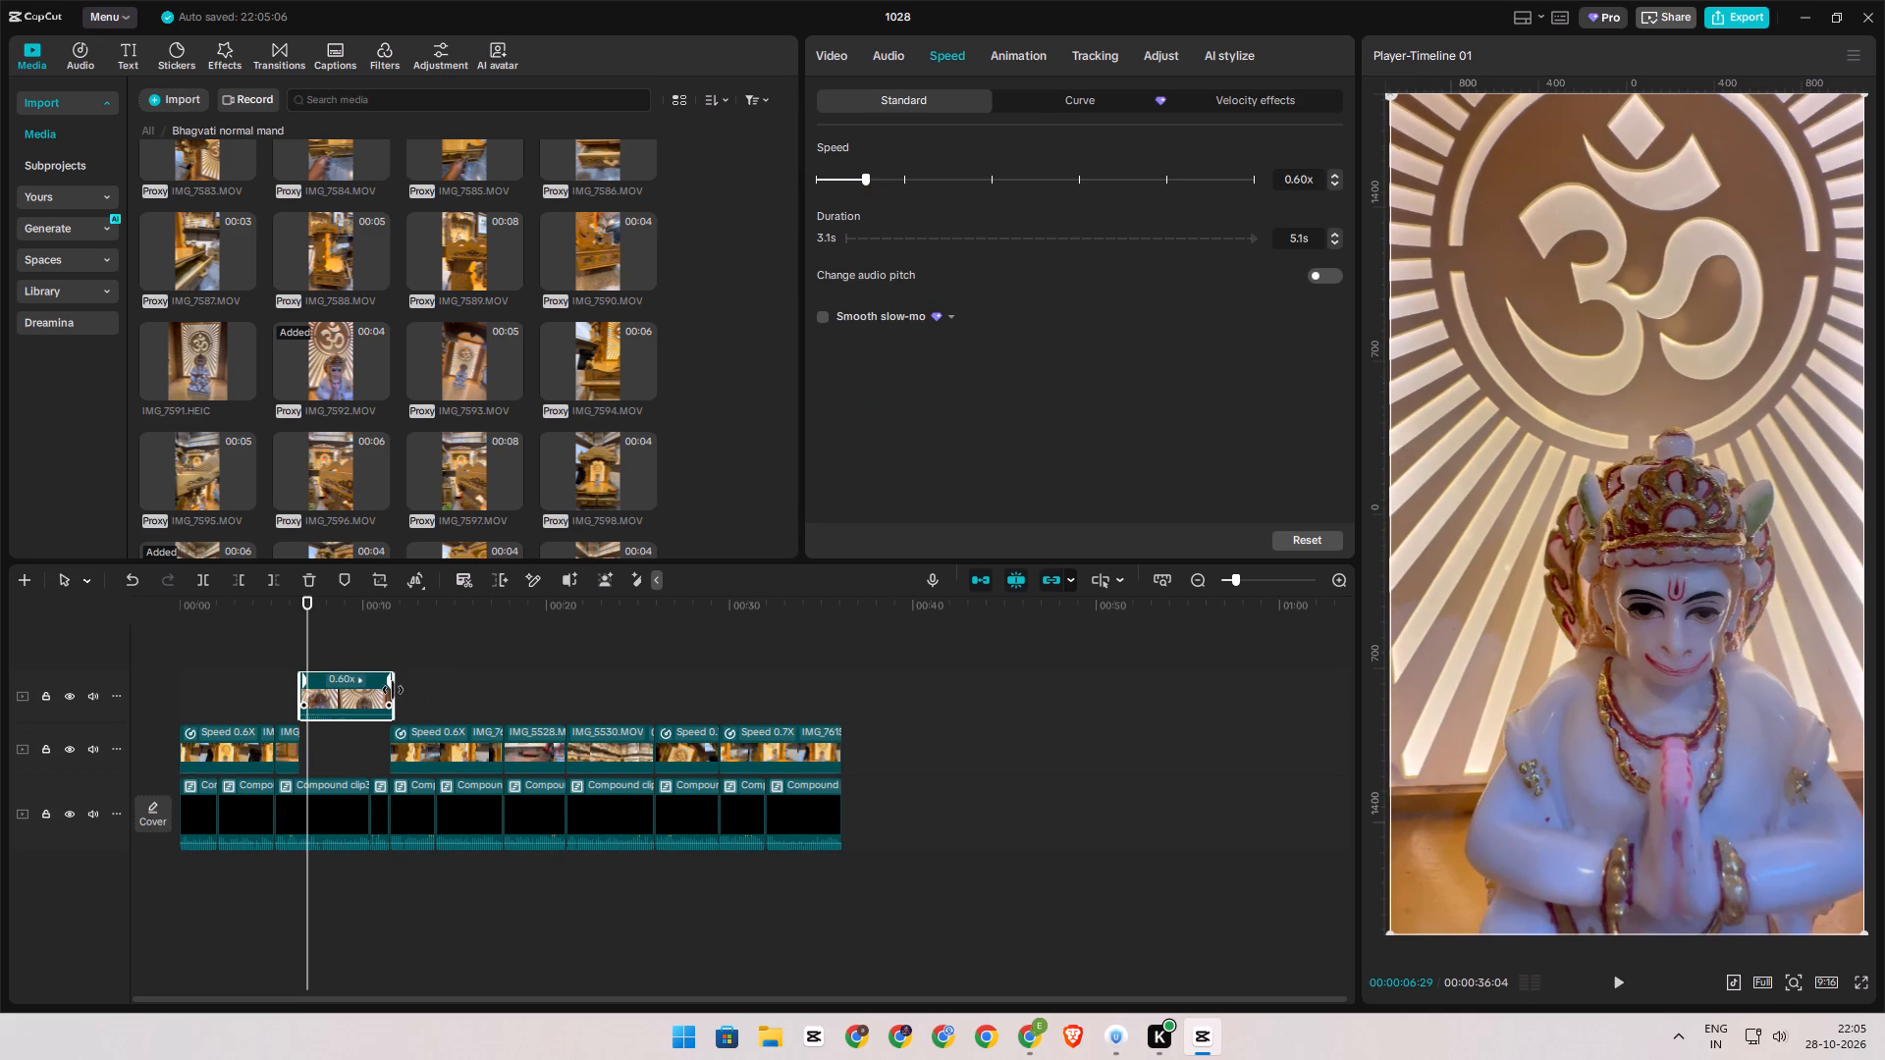
pyautogui.moveTo(393, 690); pyautogui.dragTo(381, 693)
pyautogui.moveTo(359, 698); pyautogui.dragTo(358, 740)
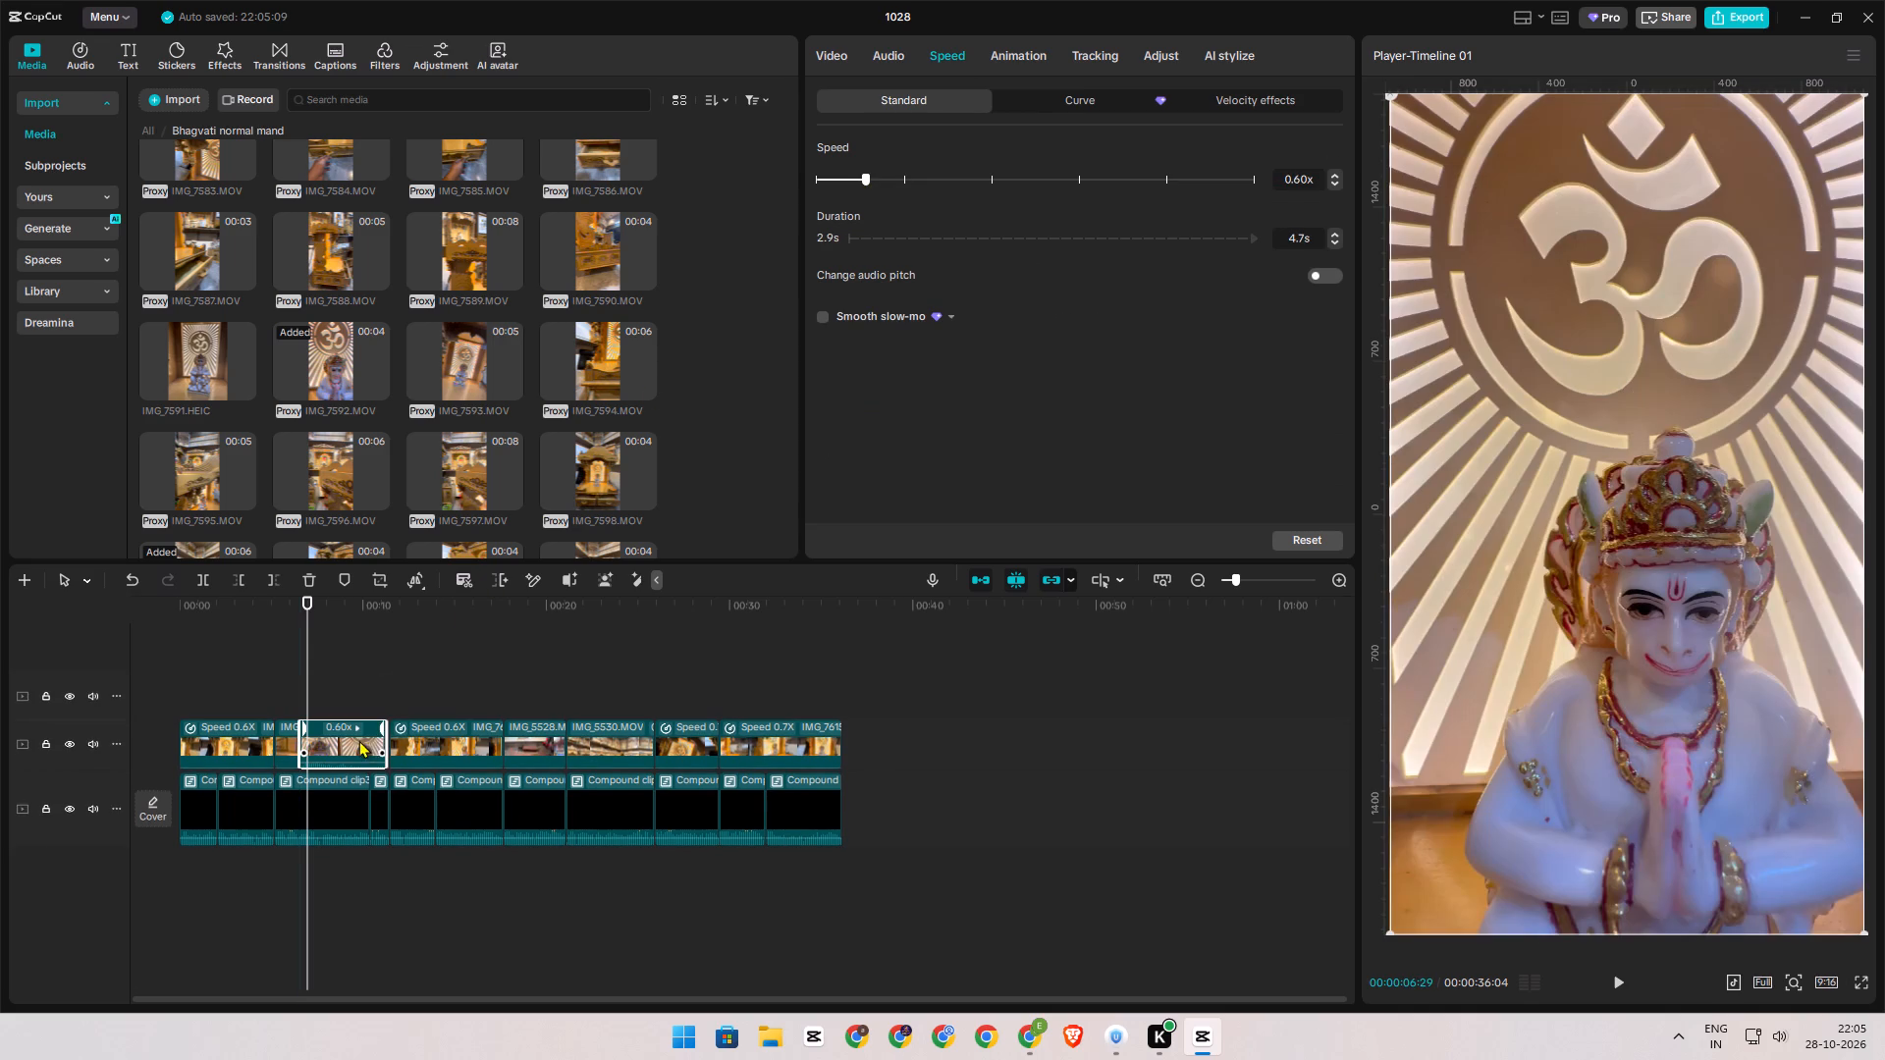
# Extend the end of IMG_7592.MOV to a duration of 4.9s and turn on smooth slow-mo for it.
pyautogui.moveTo(384, 743); pyautogui.dragTo(417, 744)
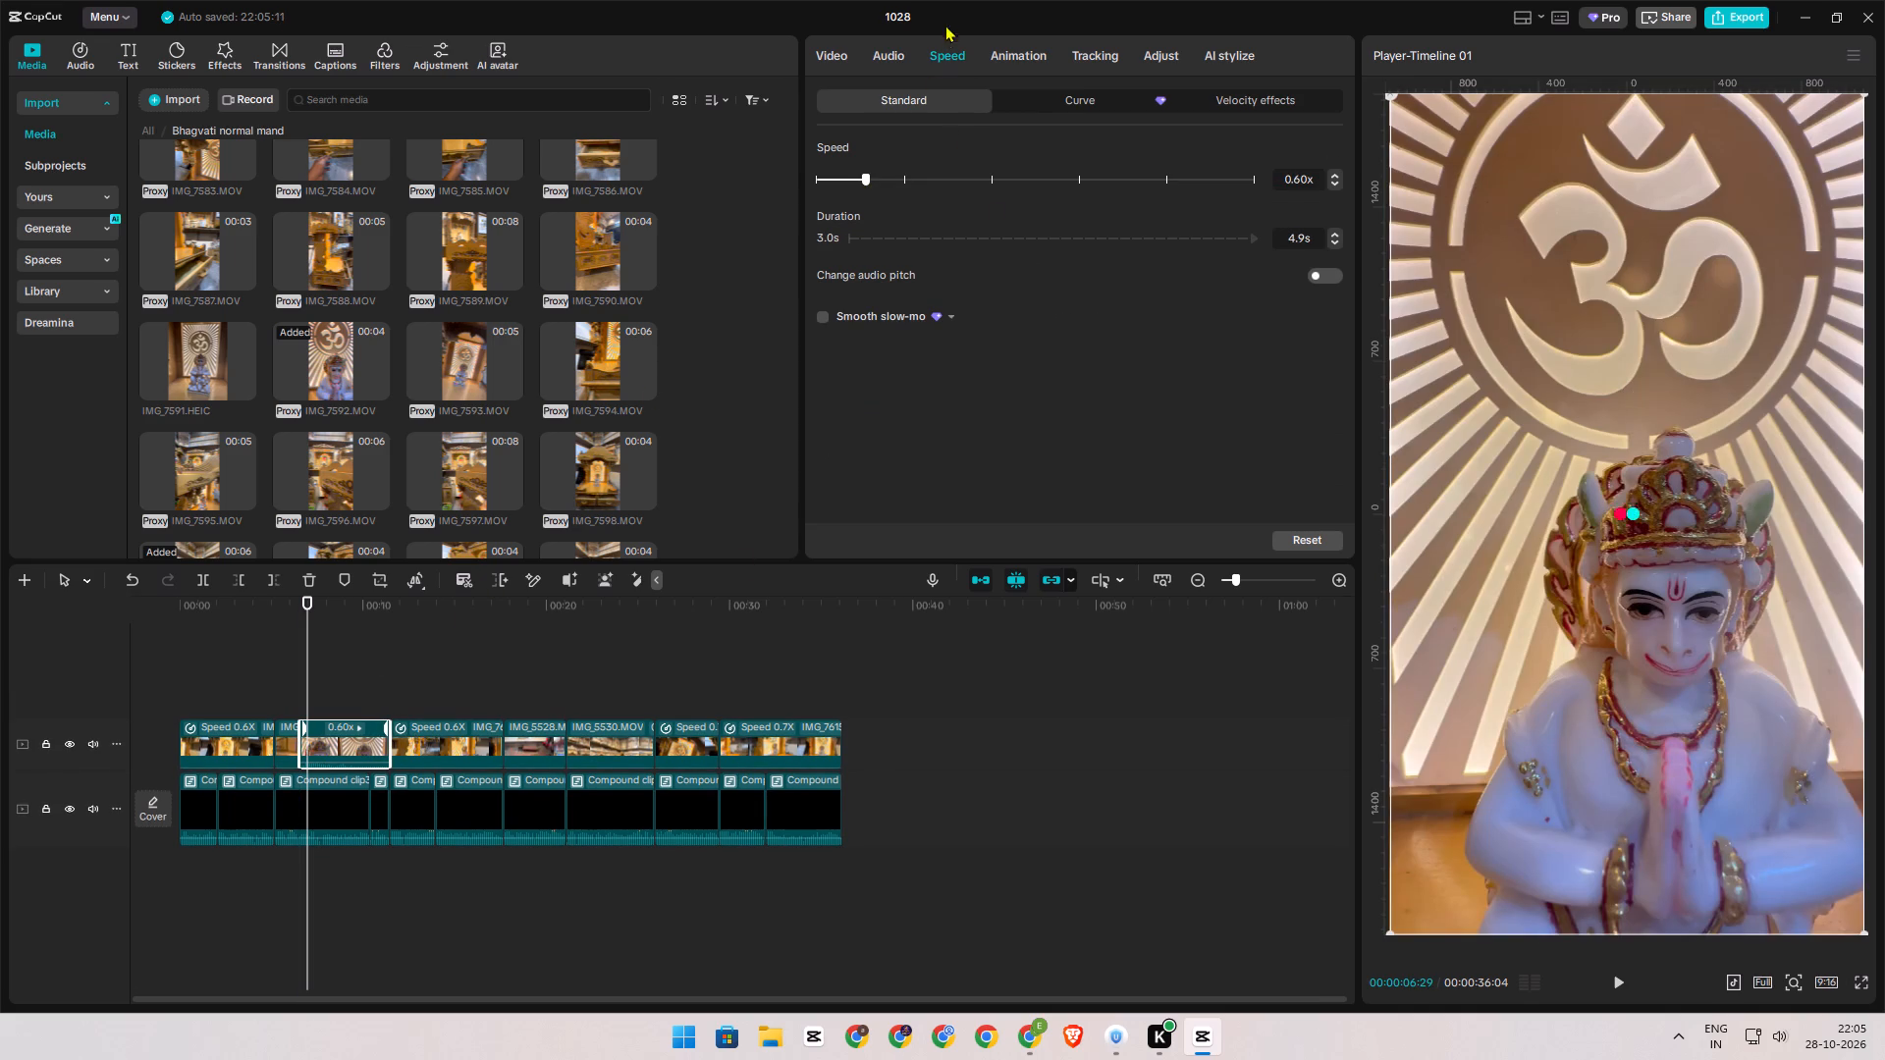
pyautogui.click(819, 319)
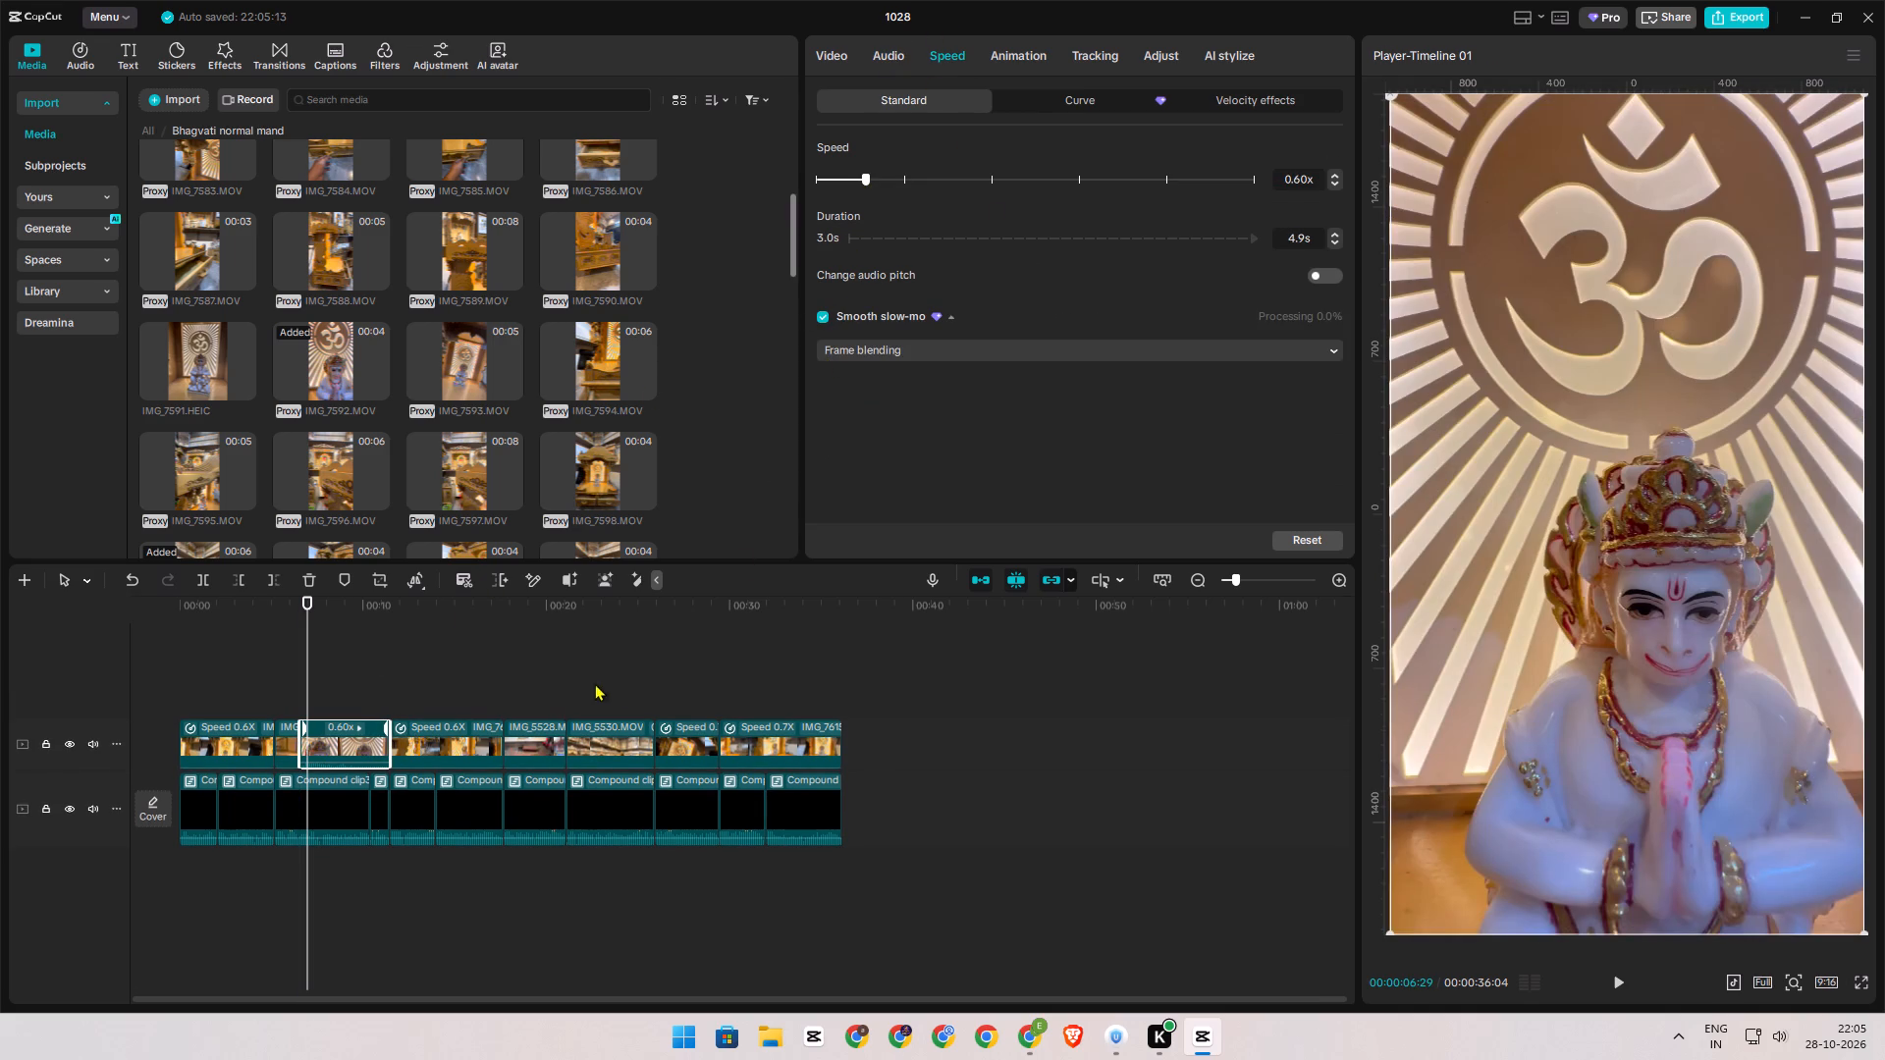
# Select all the footage clips on the track above the compound clips and lower their volume to -∞ dB.
pyautogui.click(401, 667)
pyautogui.moveTo(401, 667); pyautogui.dragTo(340, 668)
pyautogui.moveTo(908, 721); pyautogui.dragTo(325, 684)
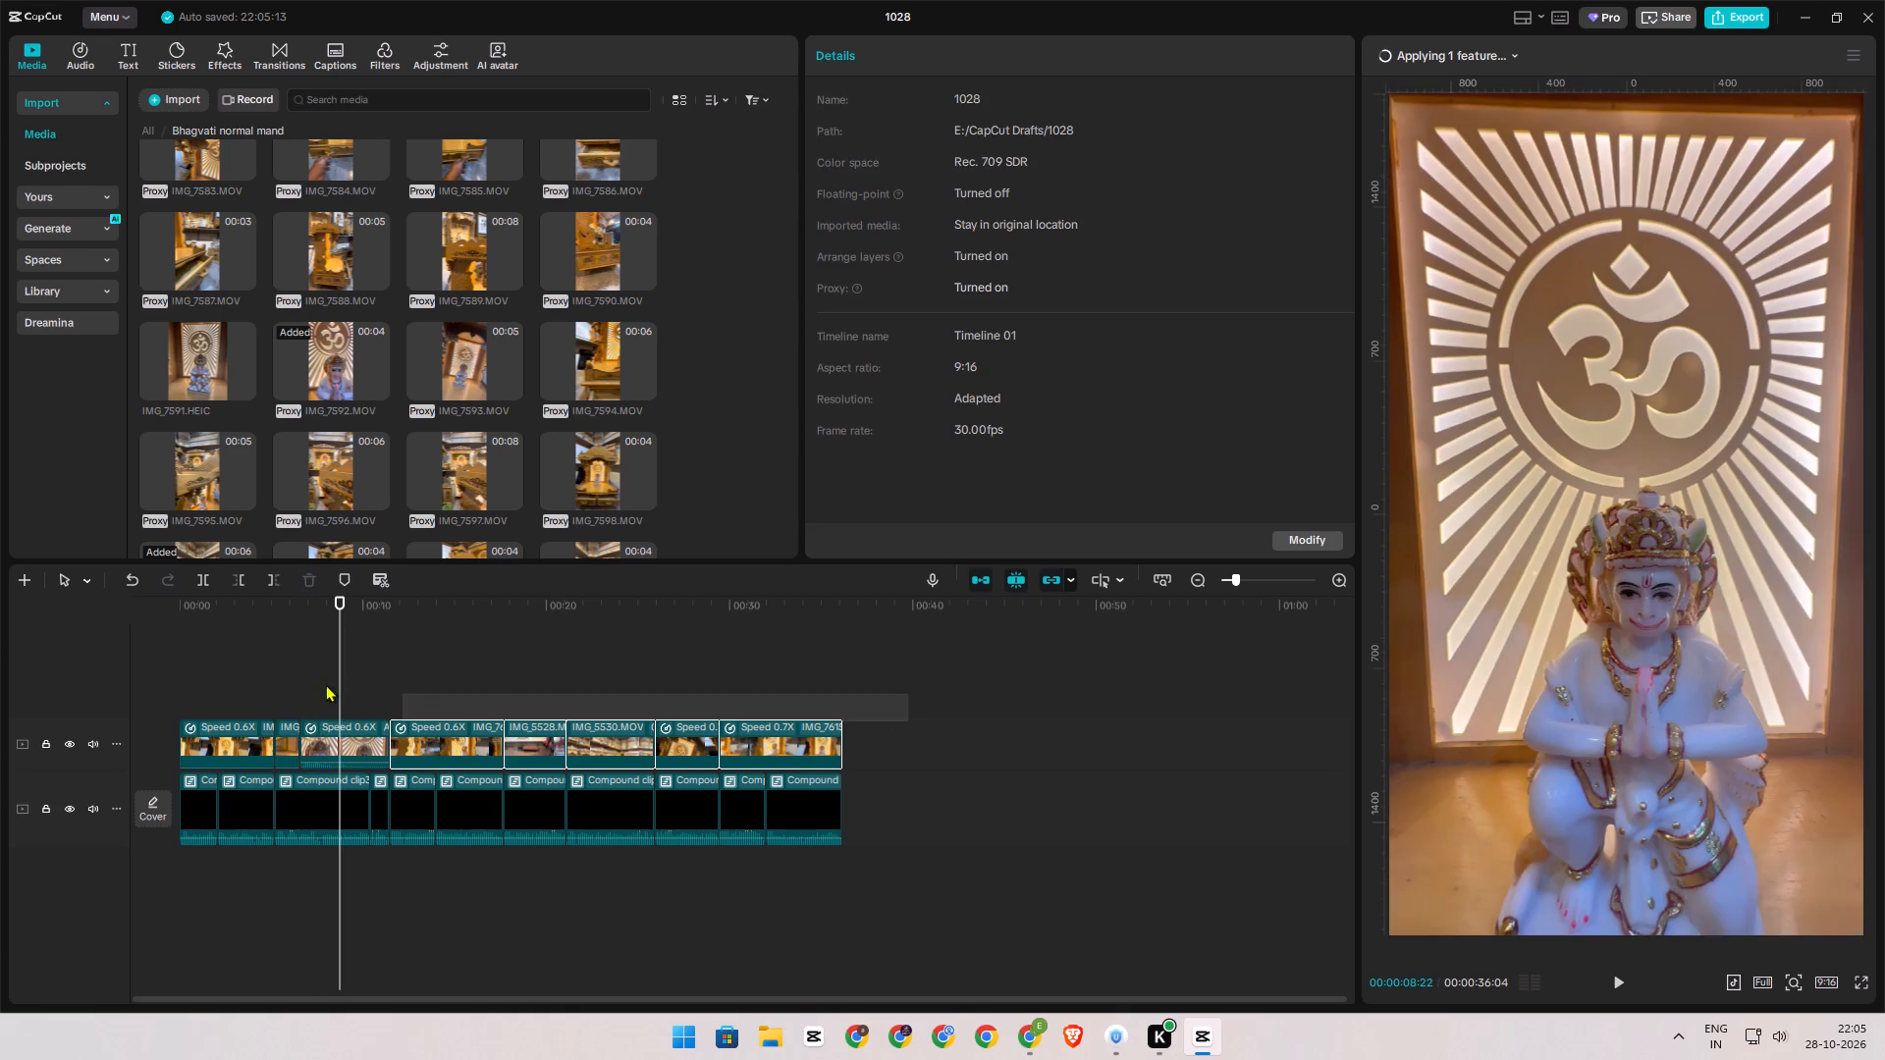
pyautogui.moveTo(325, 684); pyautogui.dragTo(158, 667)
pyautogui.click(887, 57)
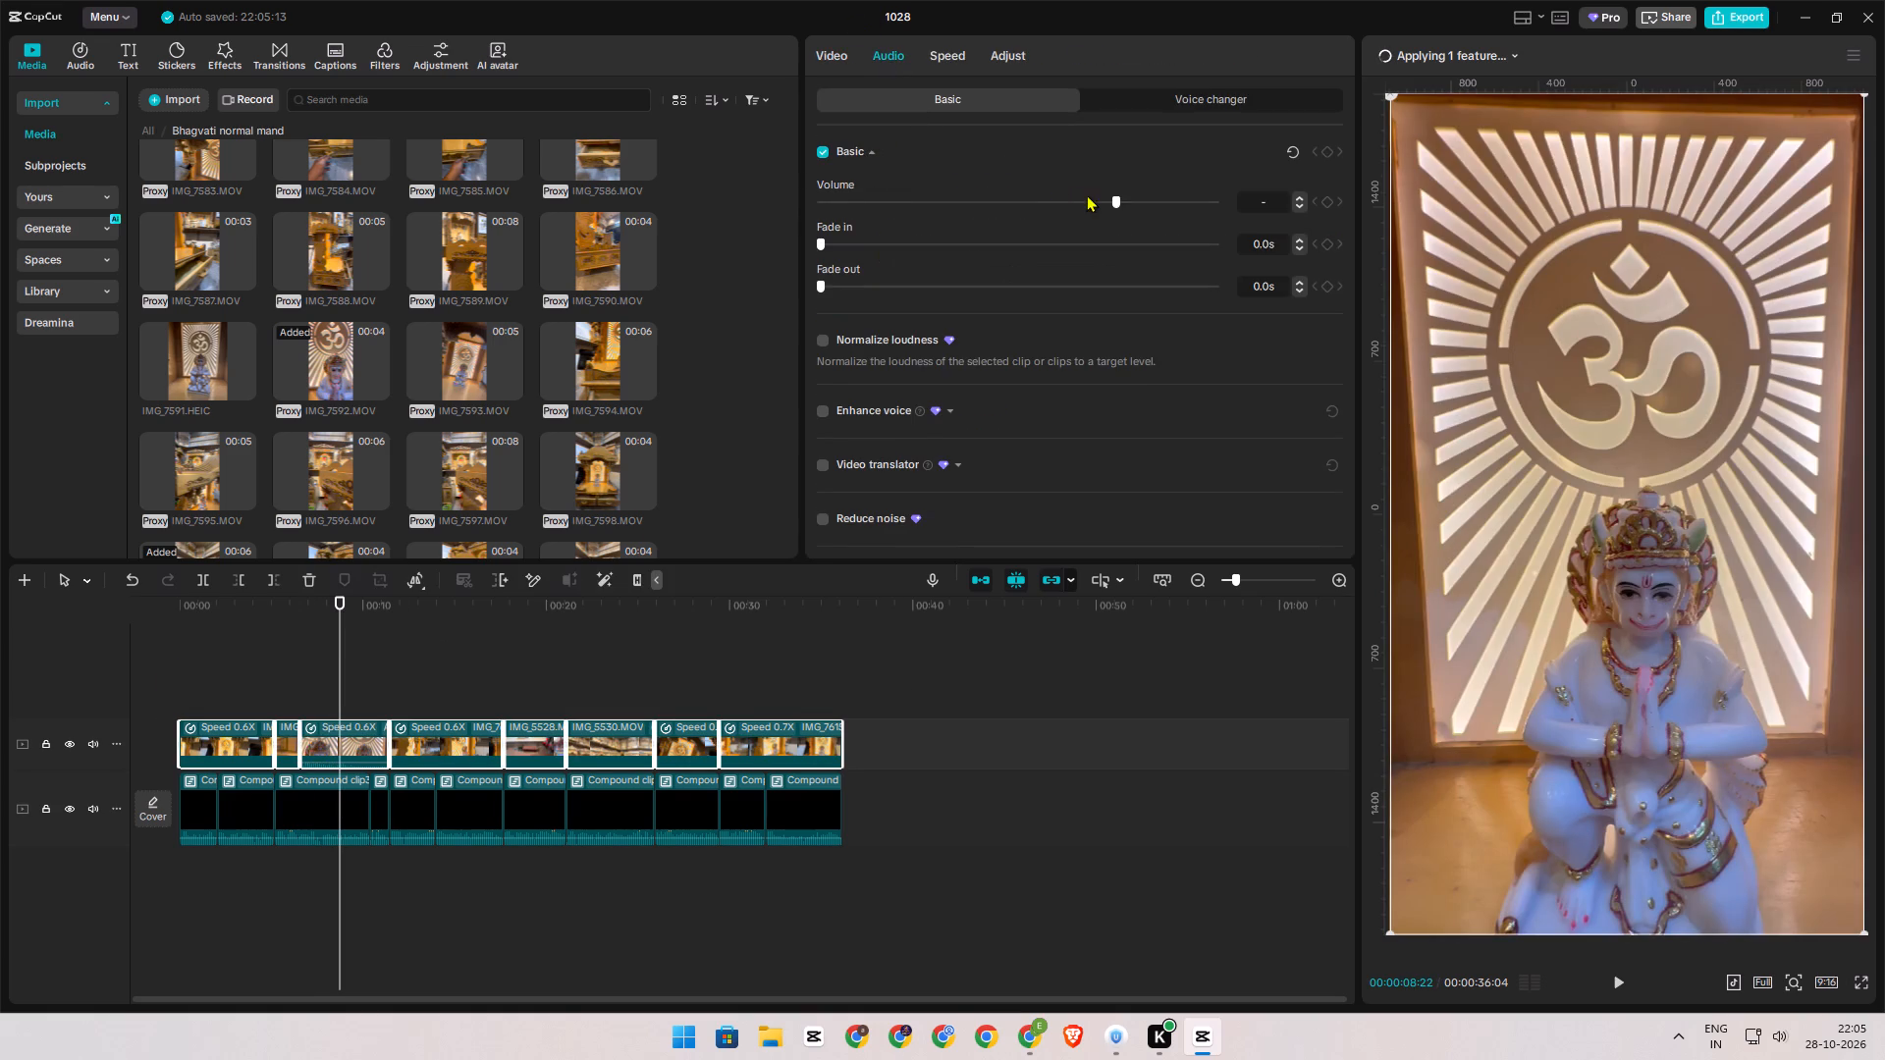
pyautogui.moveTo(1071, 197); pyautogui.dragTo(750, 199)
# Turn on Stabilize for all the selected footage clips.
pyautogui.click(828, 56)
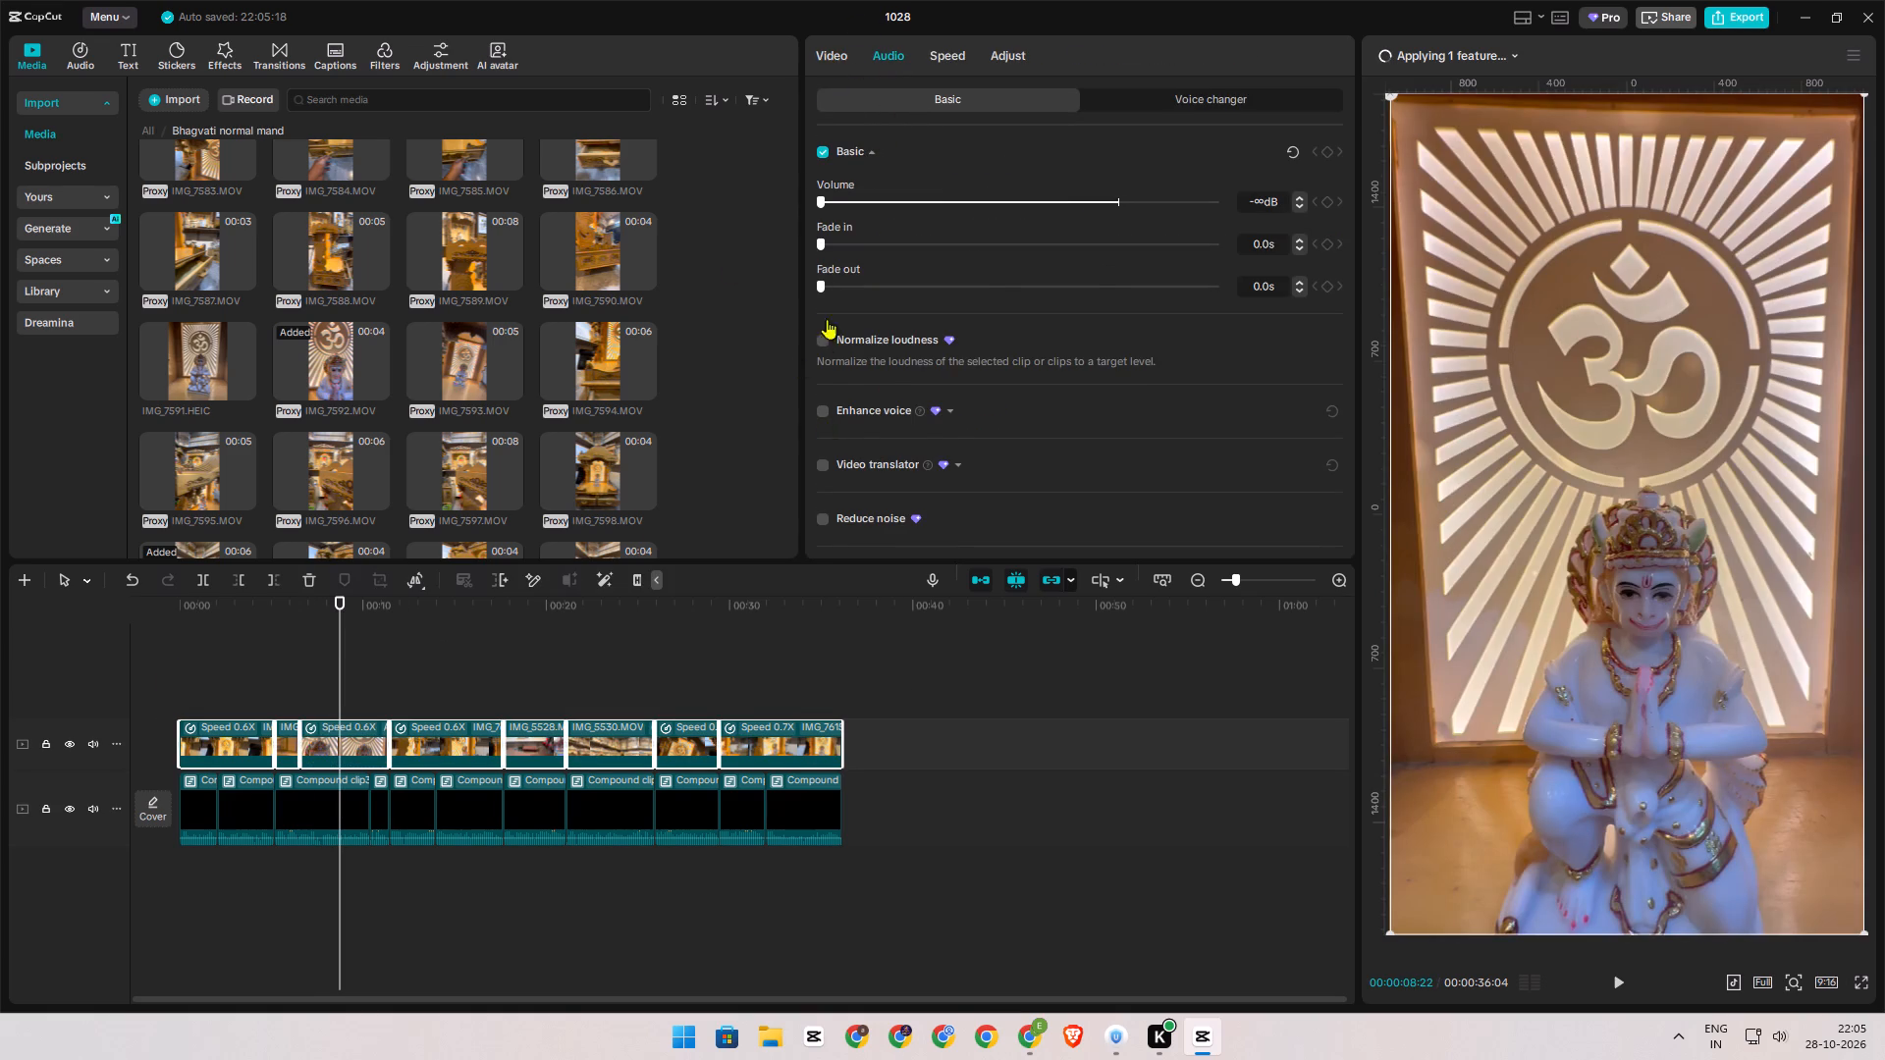
pyautogui.click(822, 459)
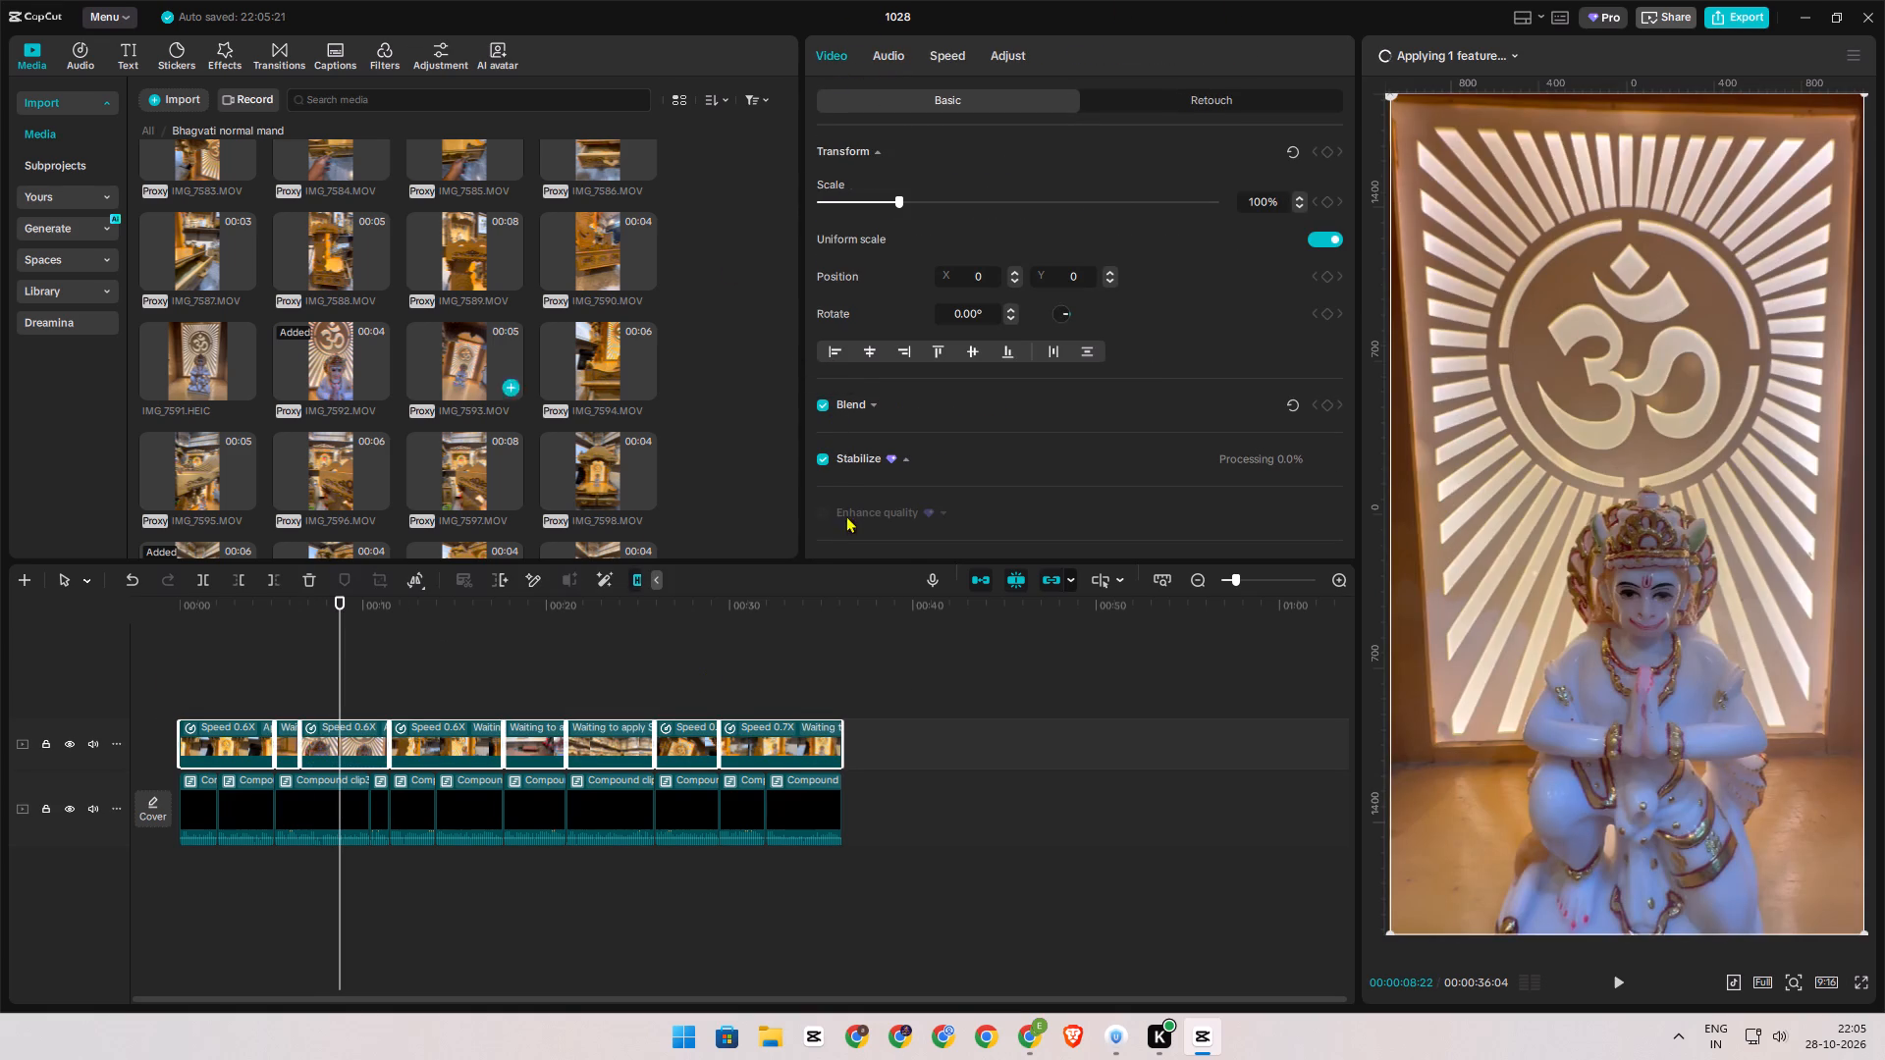
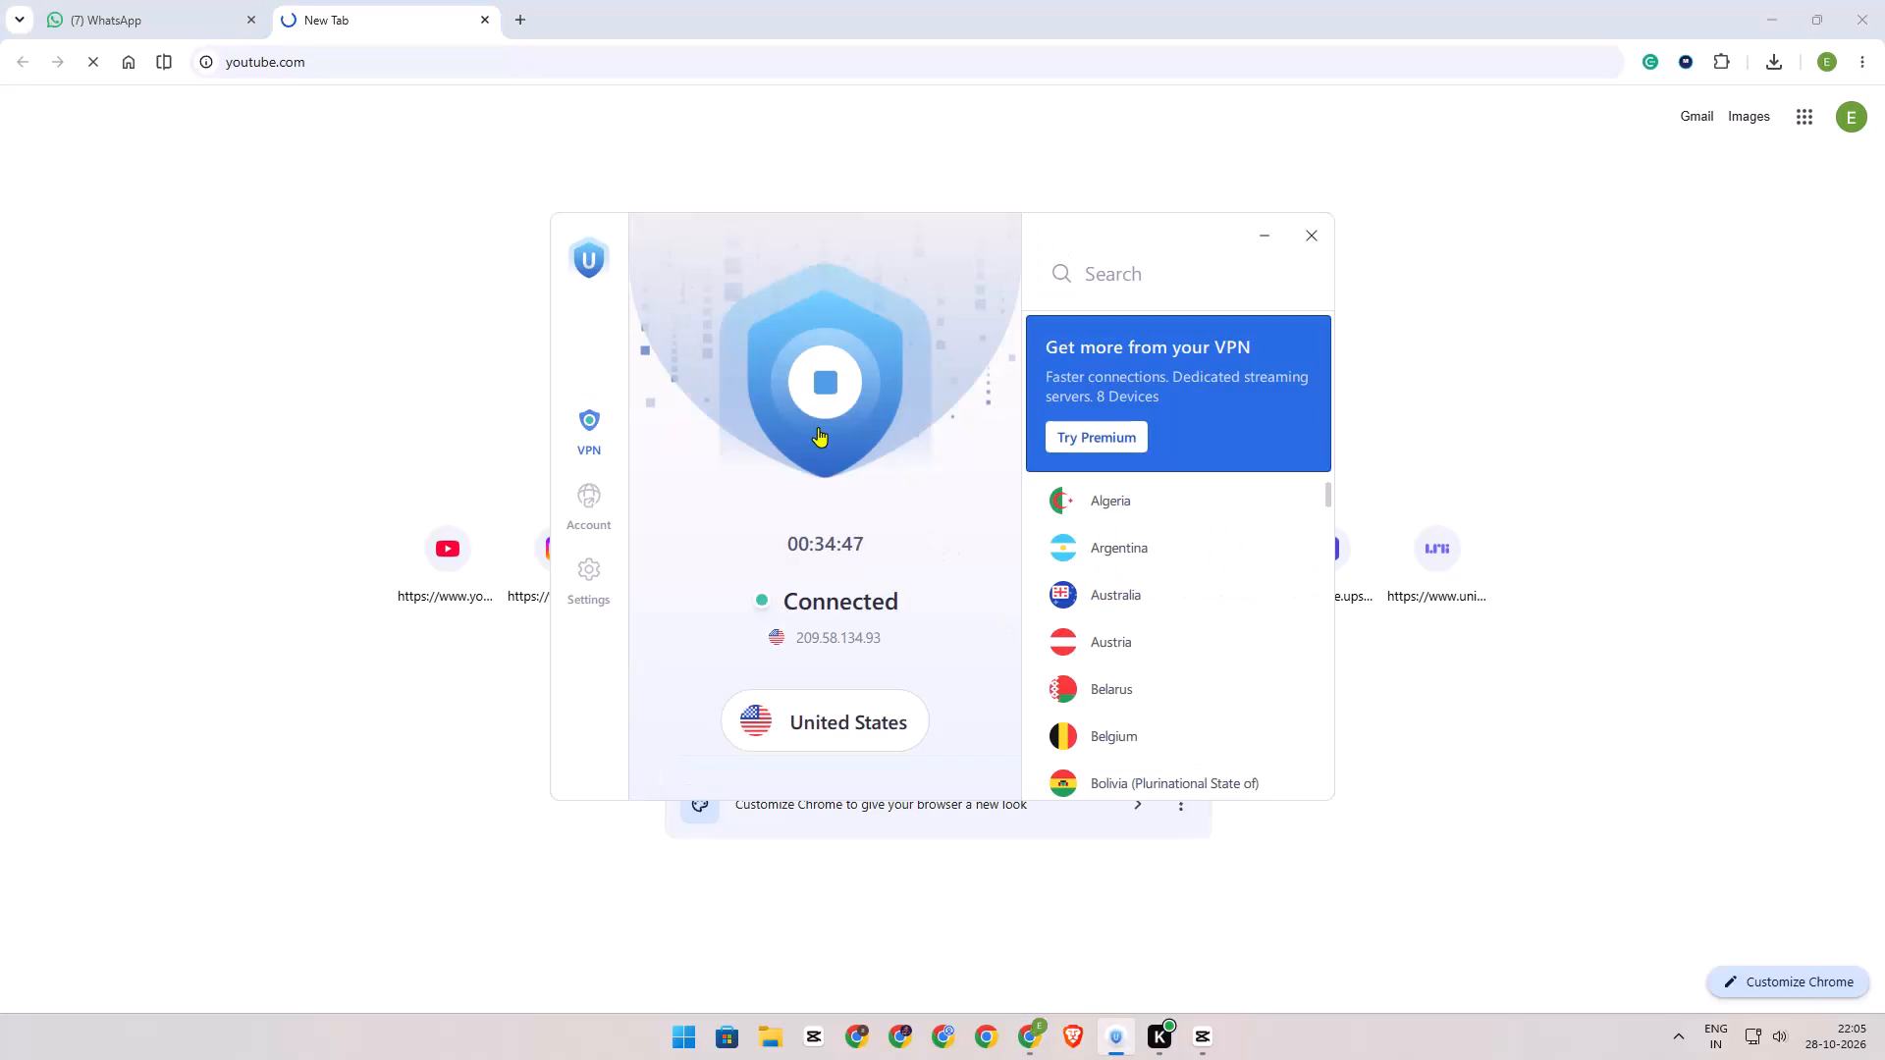
# Close the Urban VPN window while leaving the VPN connection to the United States running.
pyautogui.click(1316, 245)
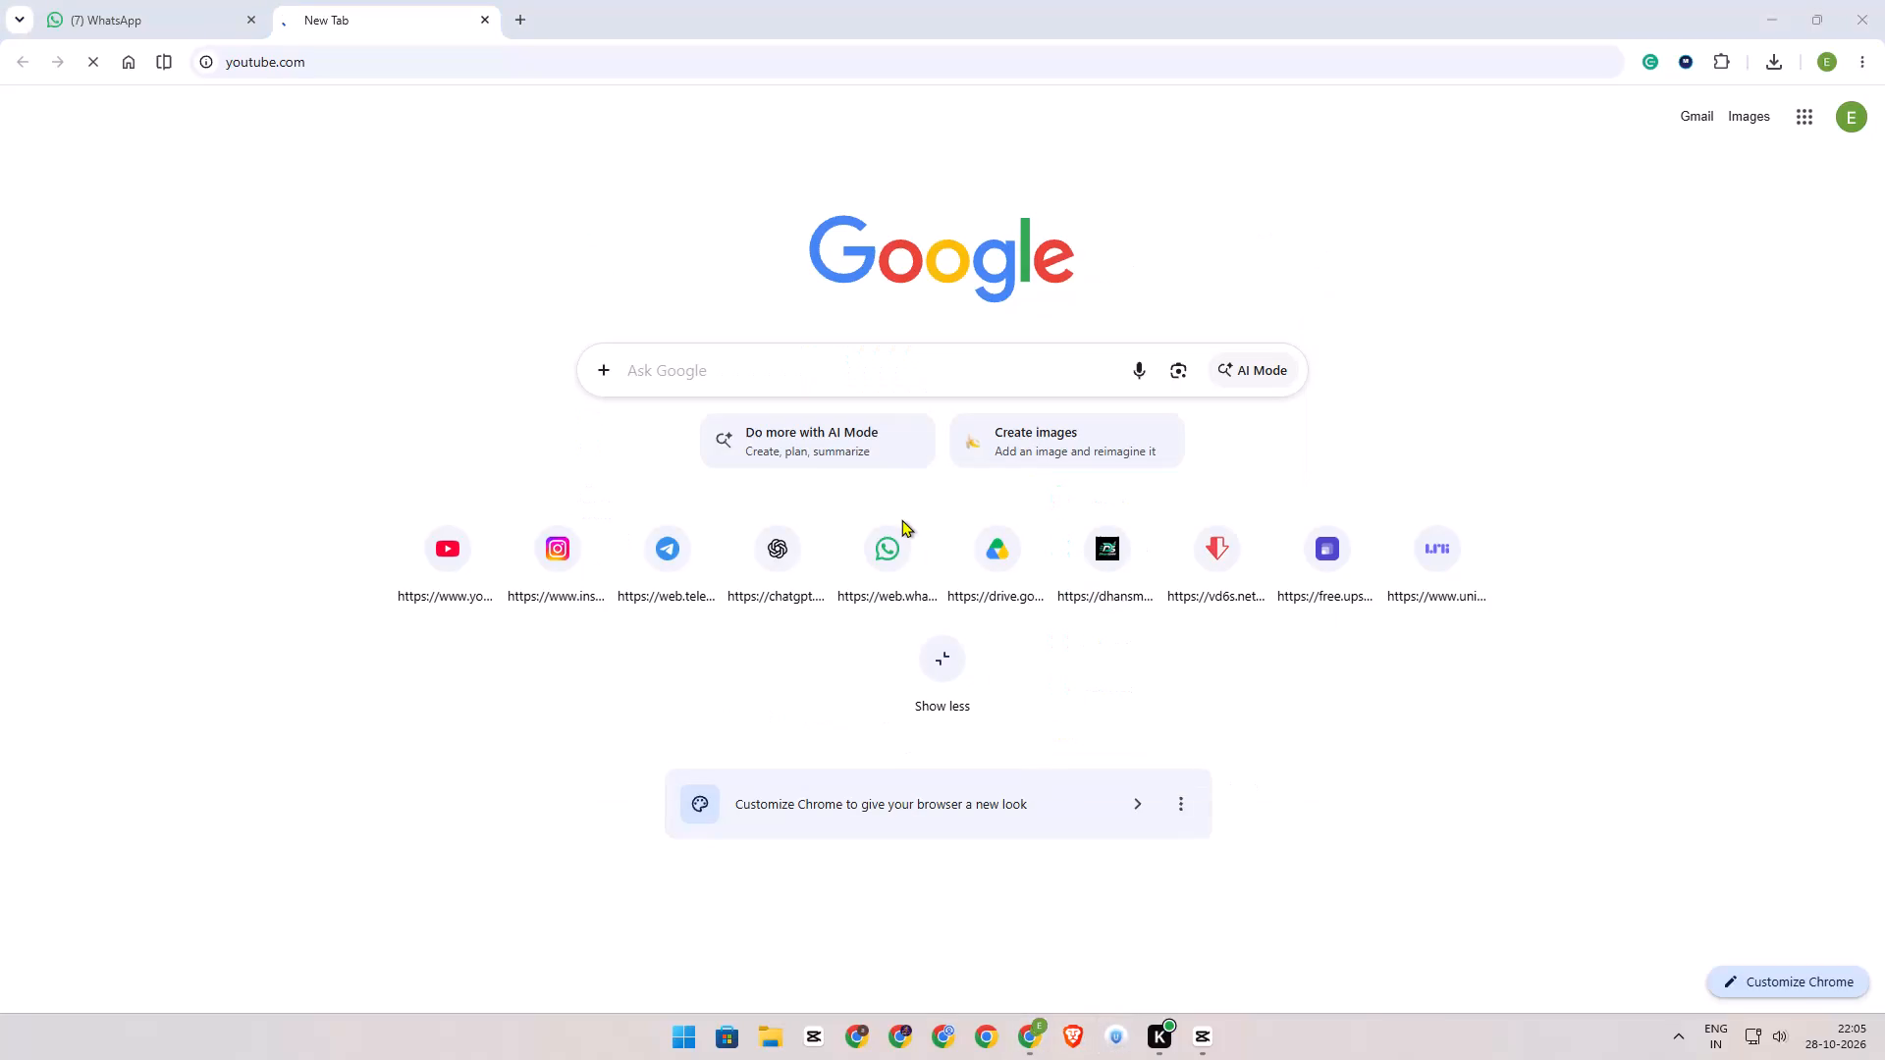
# Switch to CapCut and leave the Bhagvati normal mand folder for the top level of the imported media.
pyautogui.click(1203, 1030)
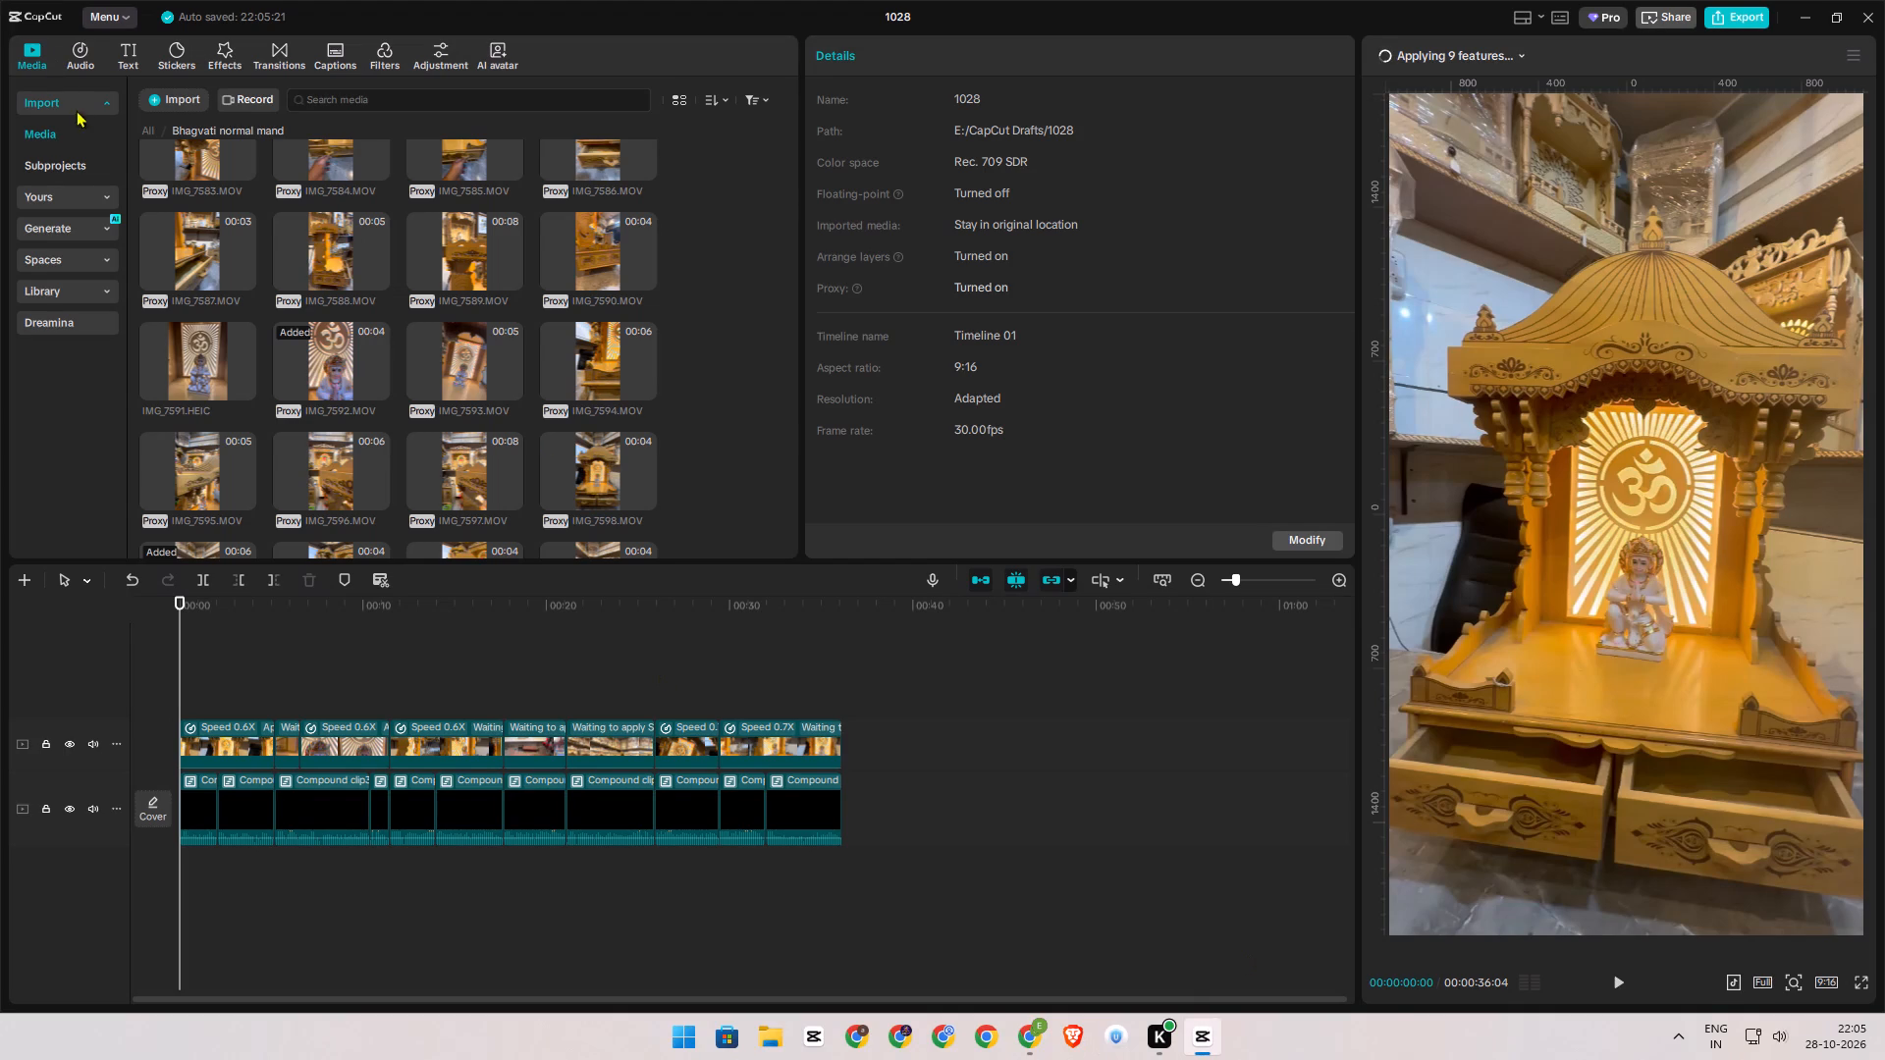
pyautogui.click(149, 122)
pyautogui.click(147, 132)
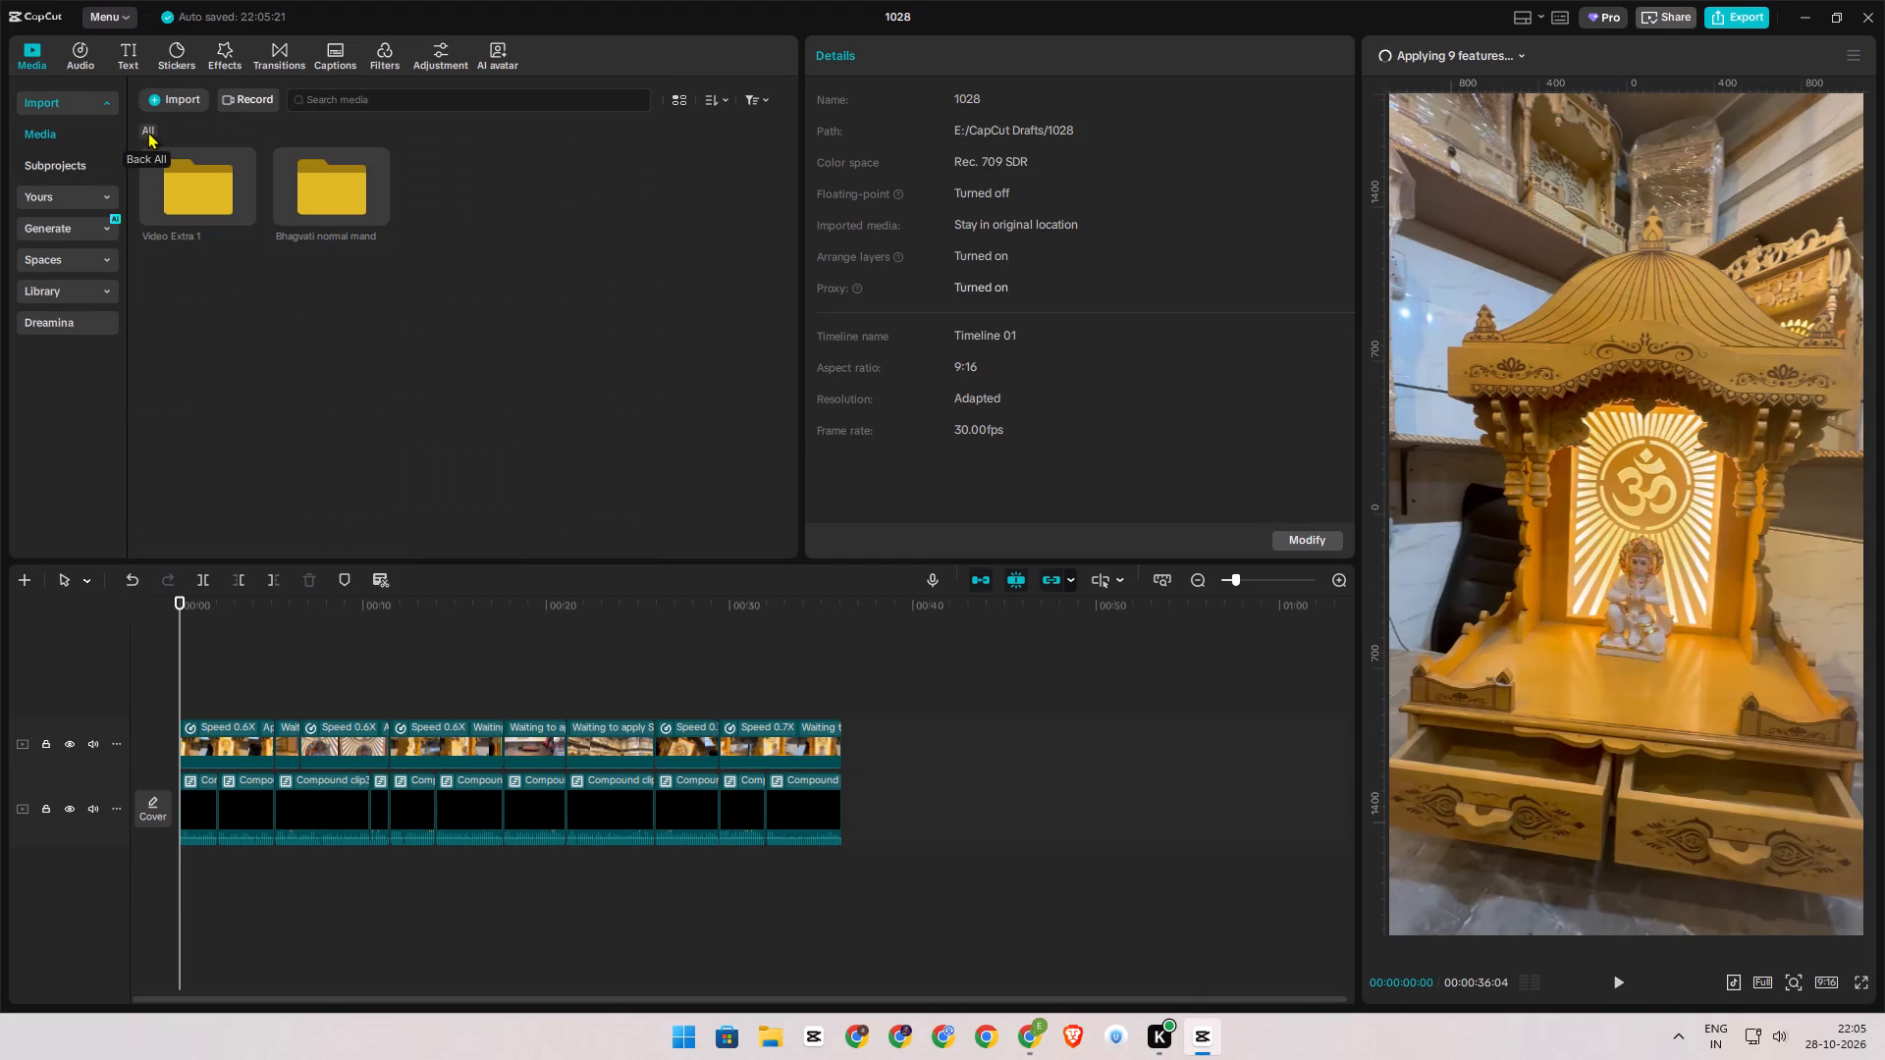
# Switch to Google Chrome and return to the tab where YouTube is loading.
pyautogui.click(1032, 1036)
pyautogui.doubleClick(861, 562)
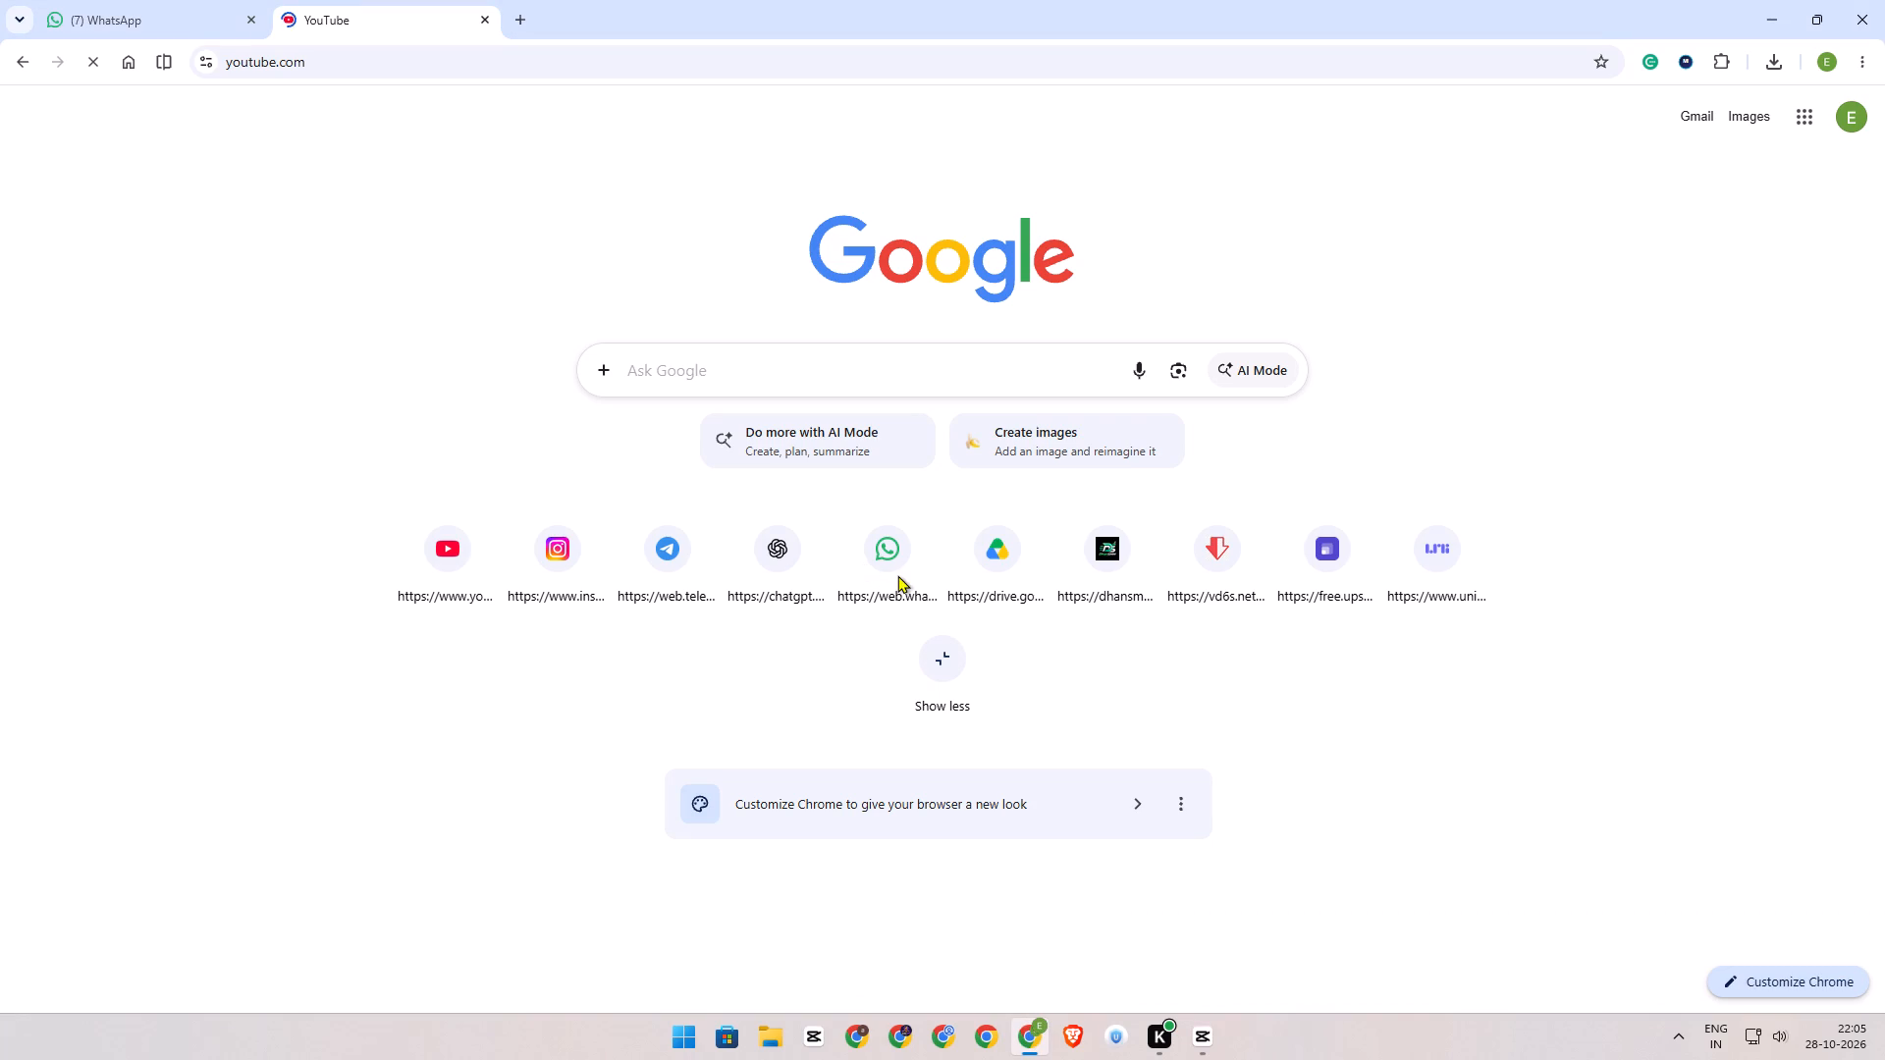
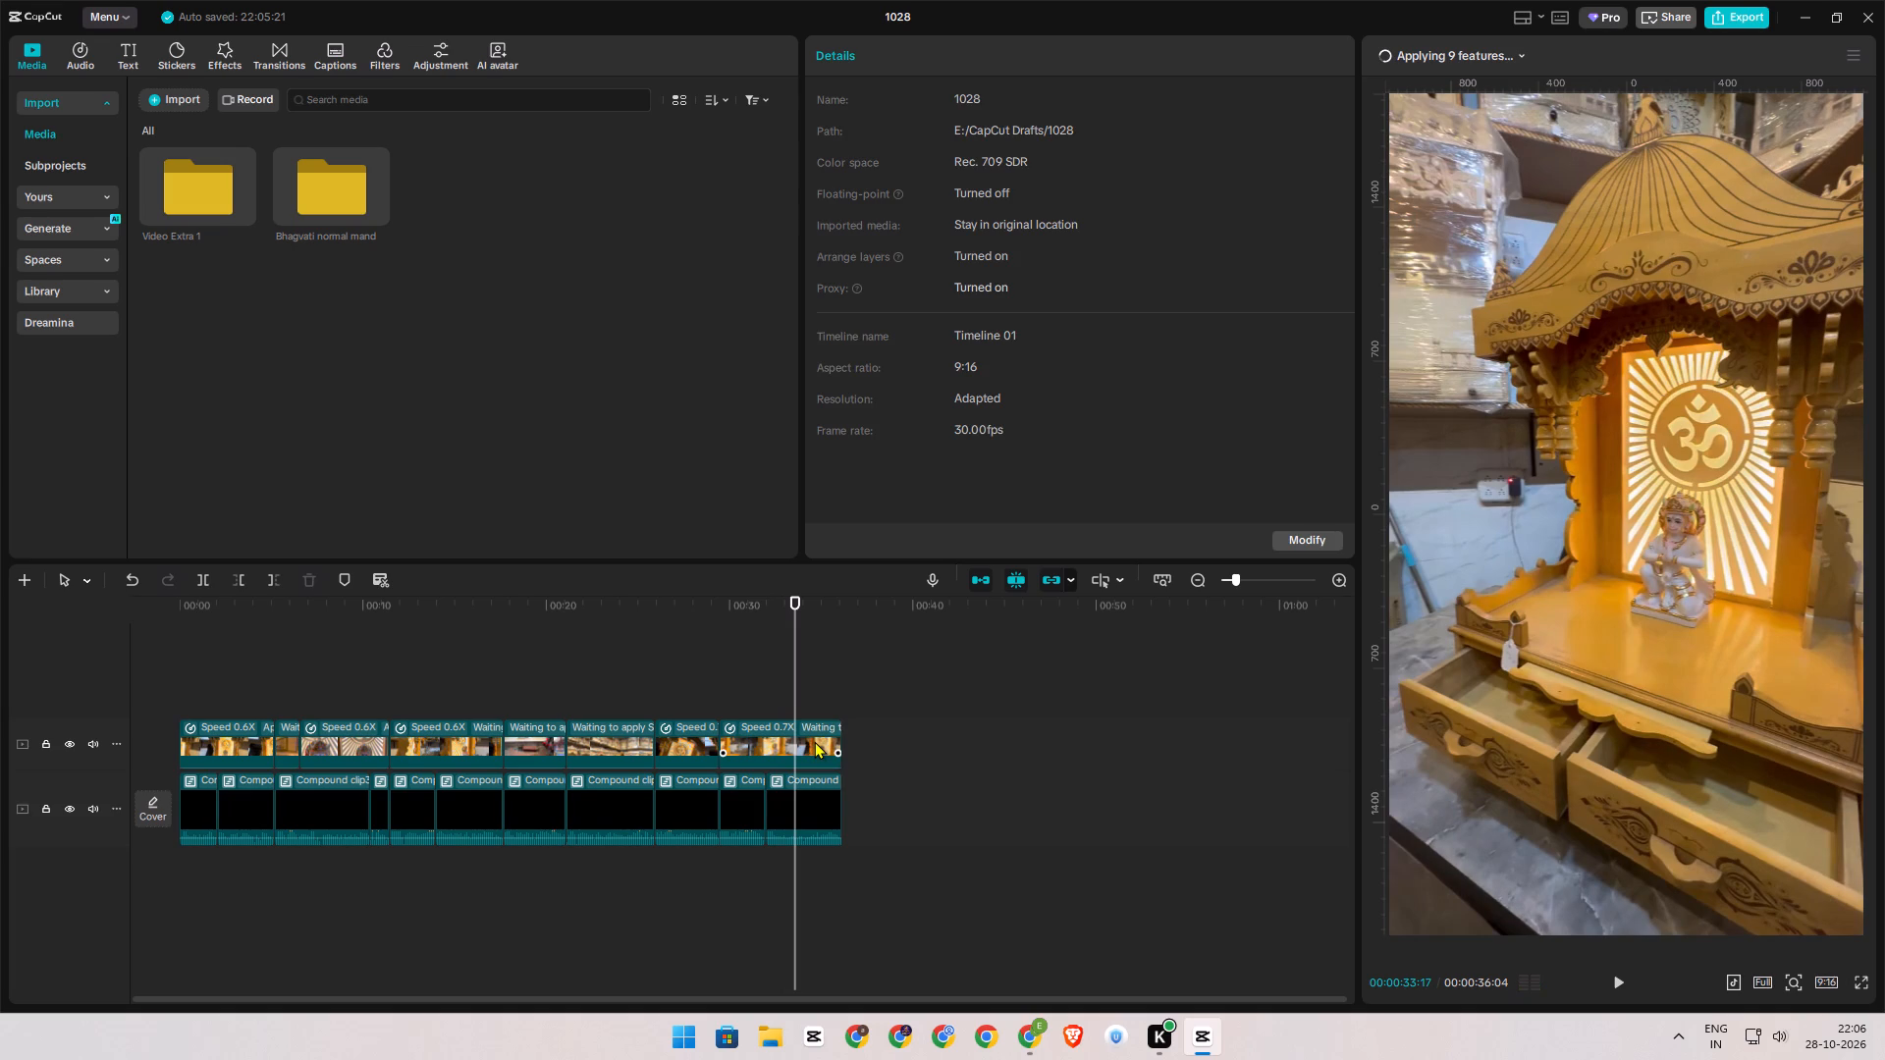
# Cut the last 0.7X temple clip at 00:00:33:17 and remove the part after the playhead.
pyautogui.write('sd')
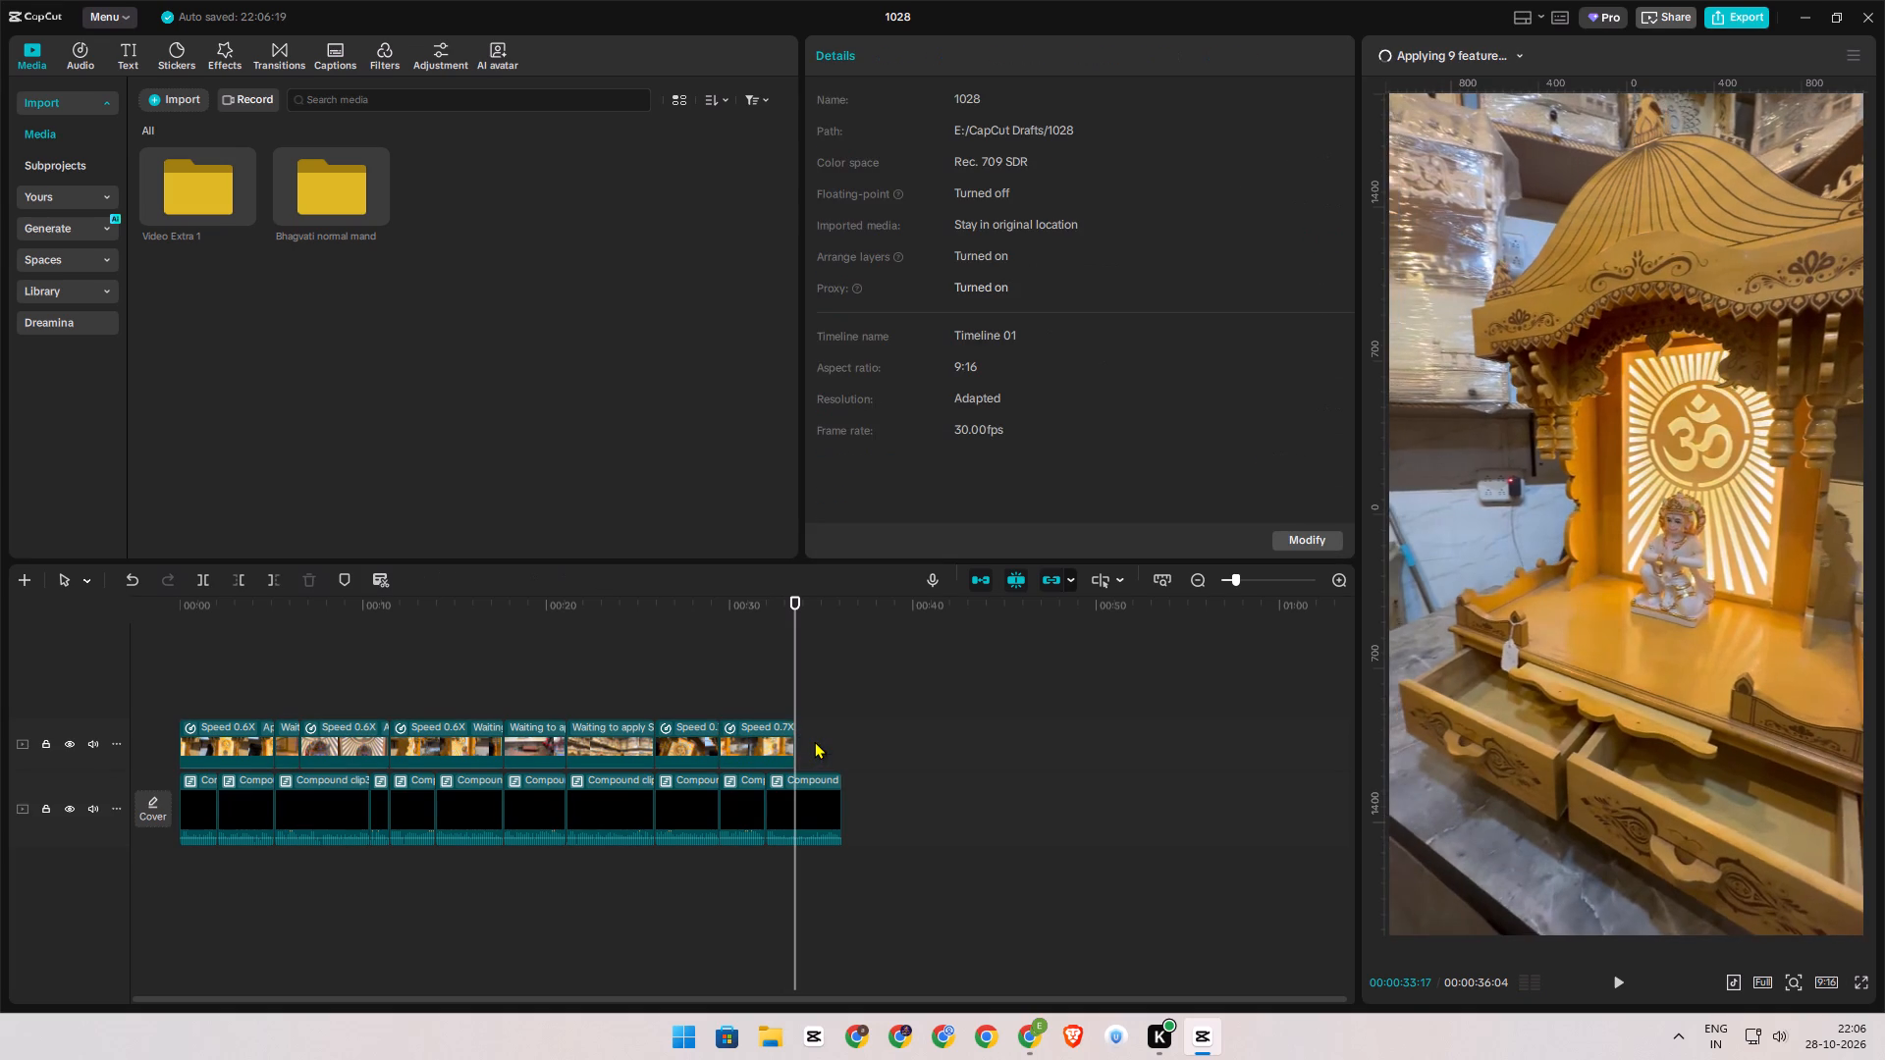
# Play the closing voice-over past the trimmed clip and place the playhead at the timeline's end, 00:00:36:04.
pyautogui.press('space')
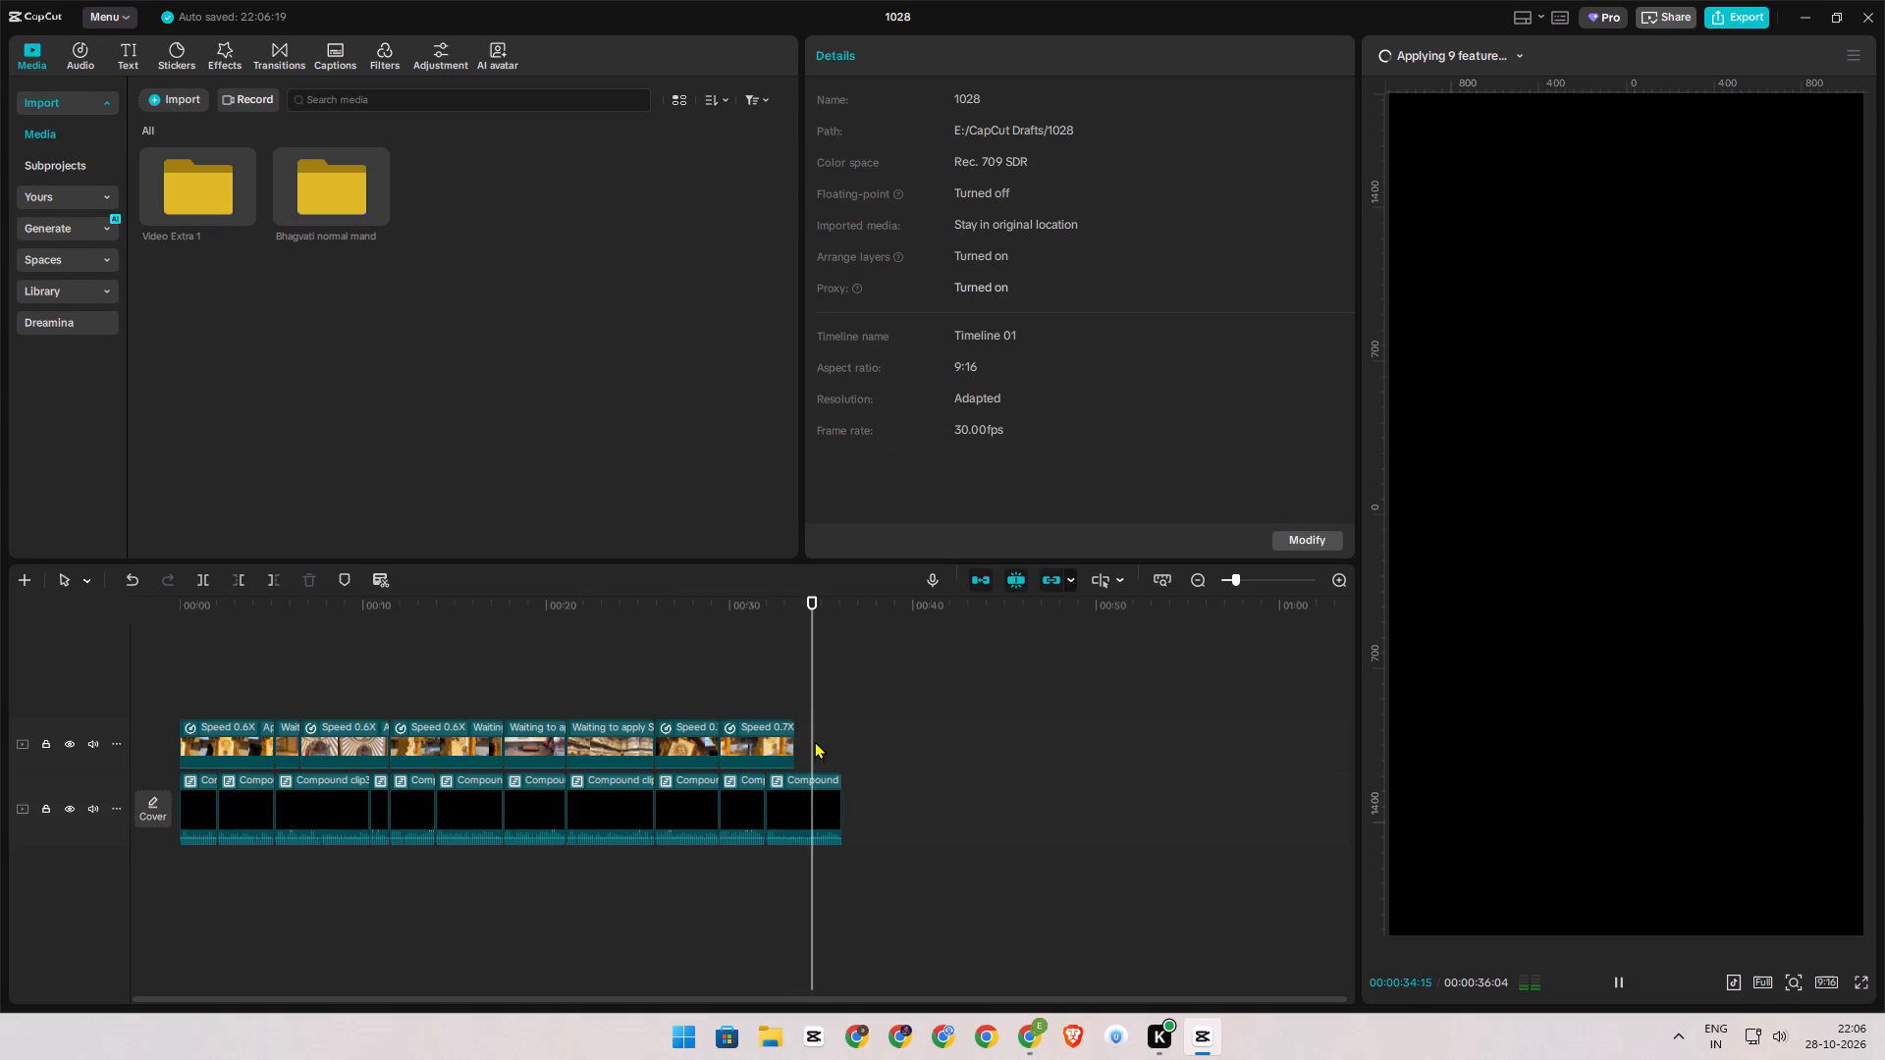
pyautogui.click(839, 700)
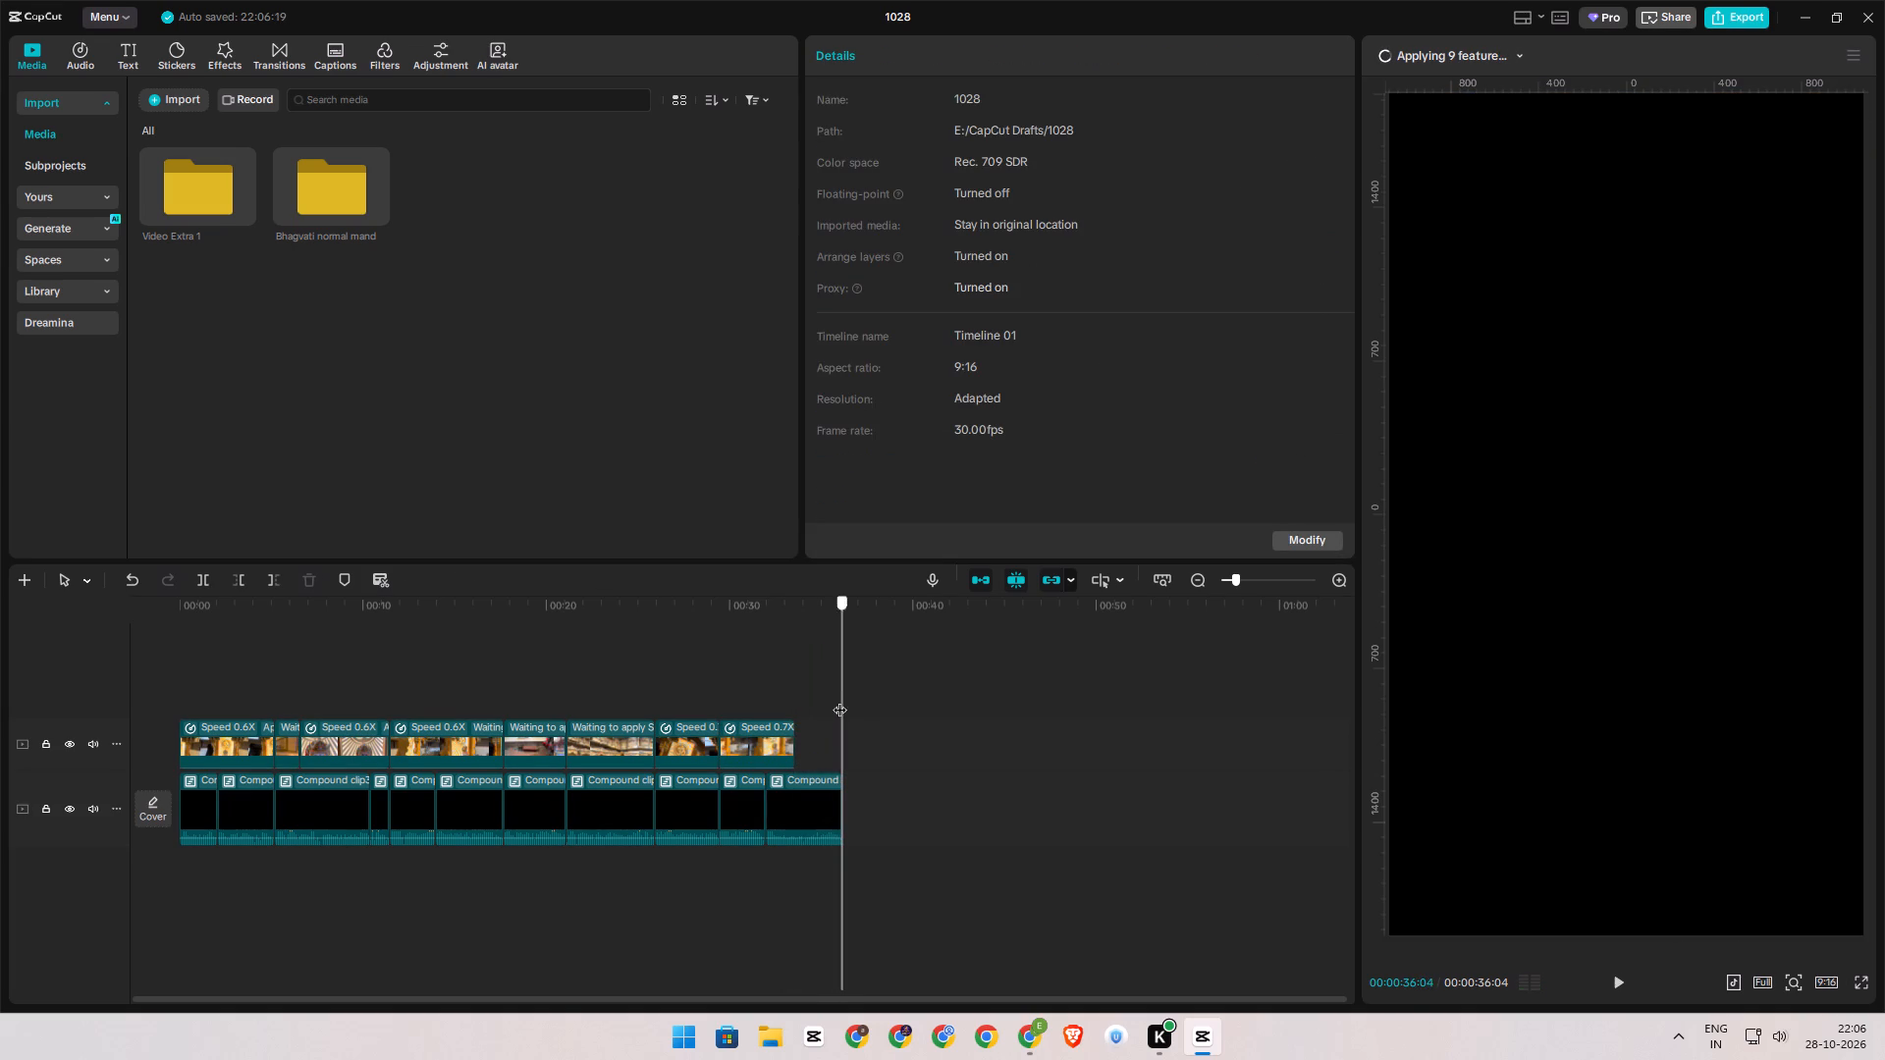
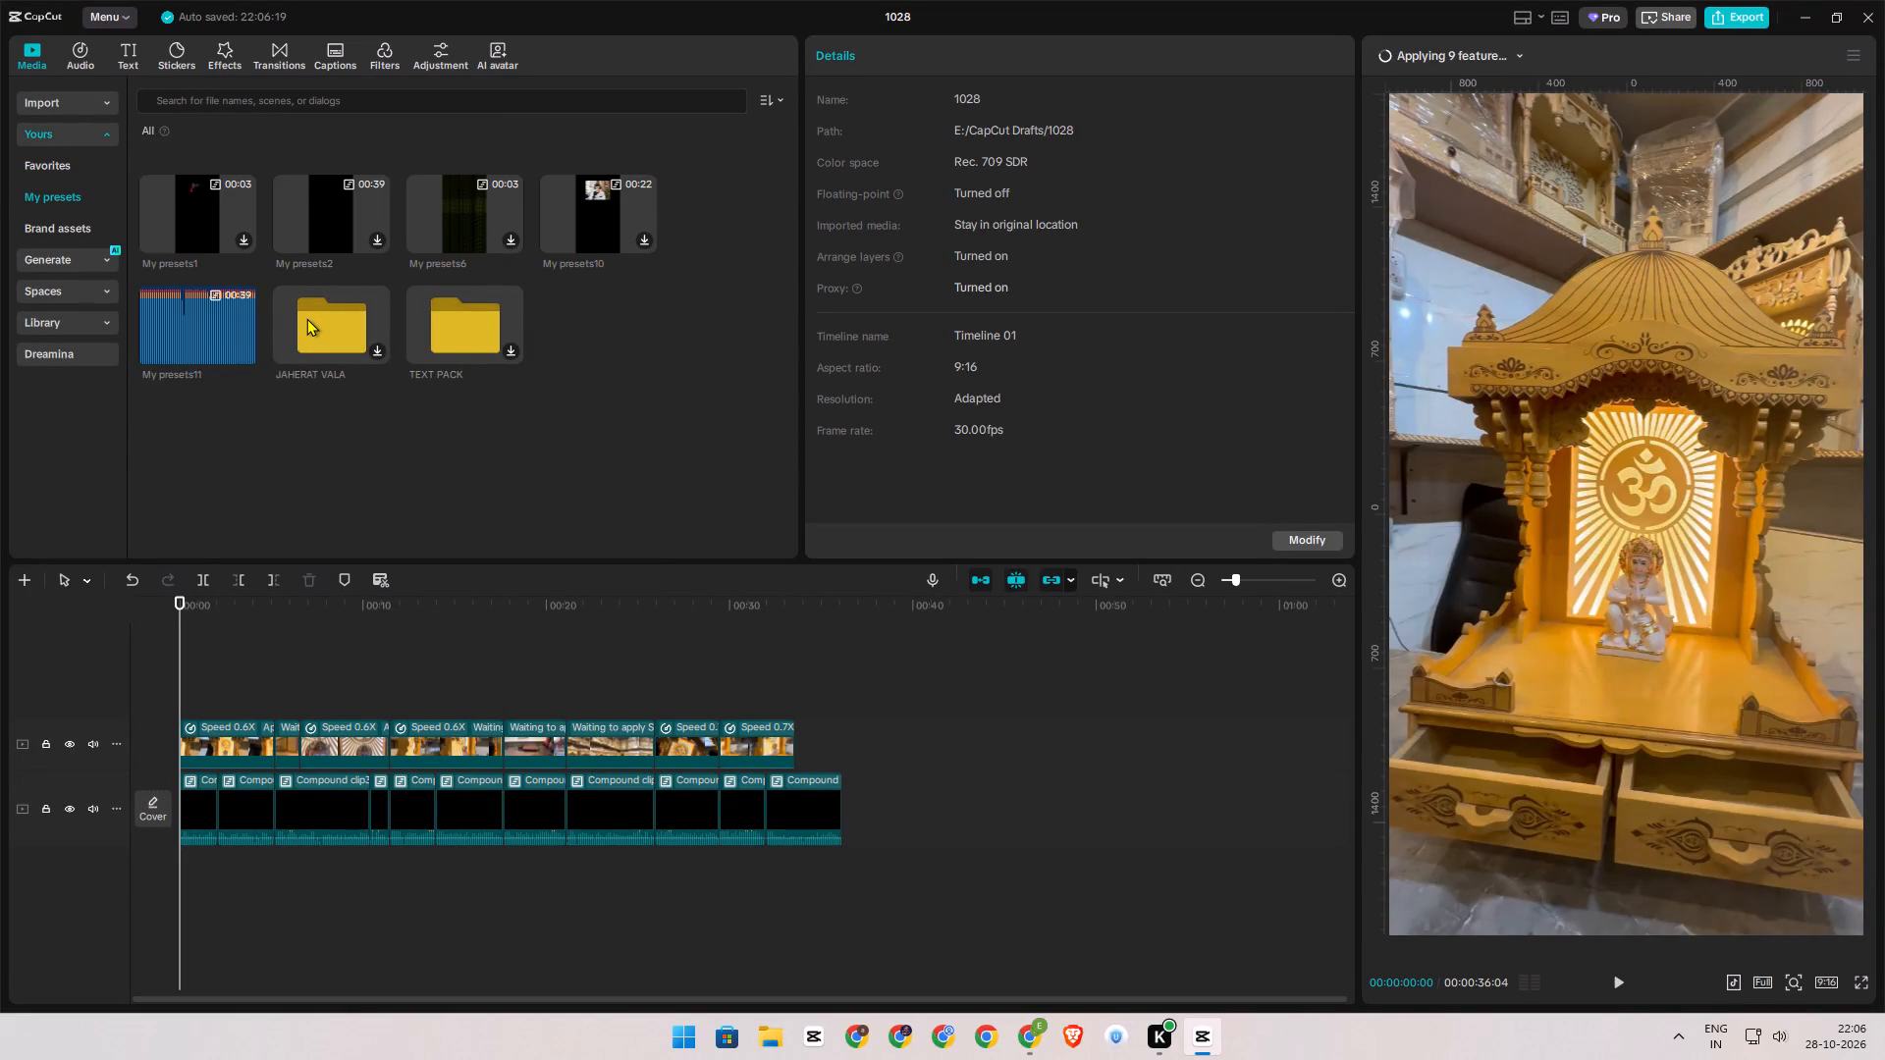
# Place My presets40 from the JAHERAT VALA preset folder above the footage at the timeline's start and break its compound clip apart.
pyautogui.scroll(-2, 464, 366)
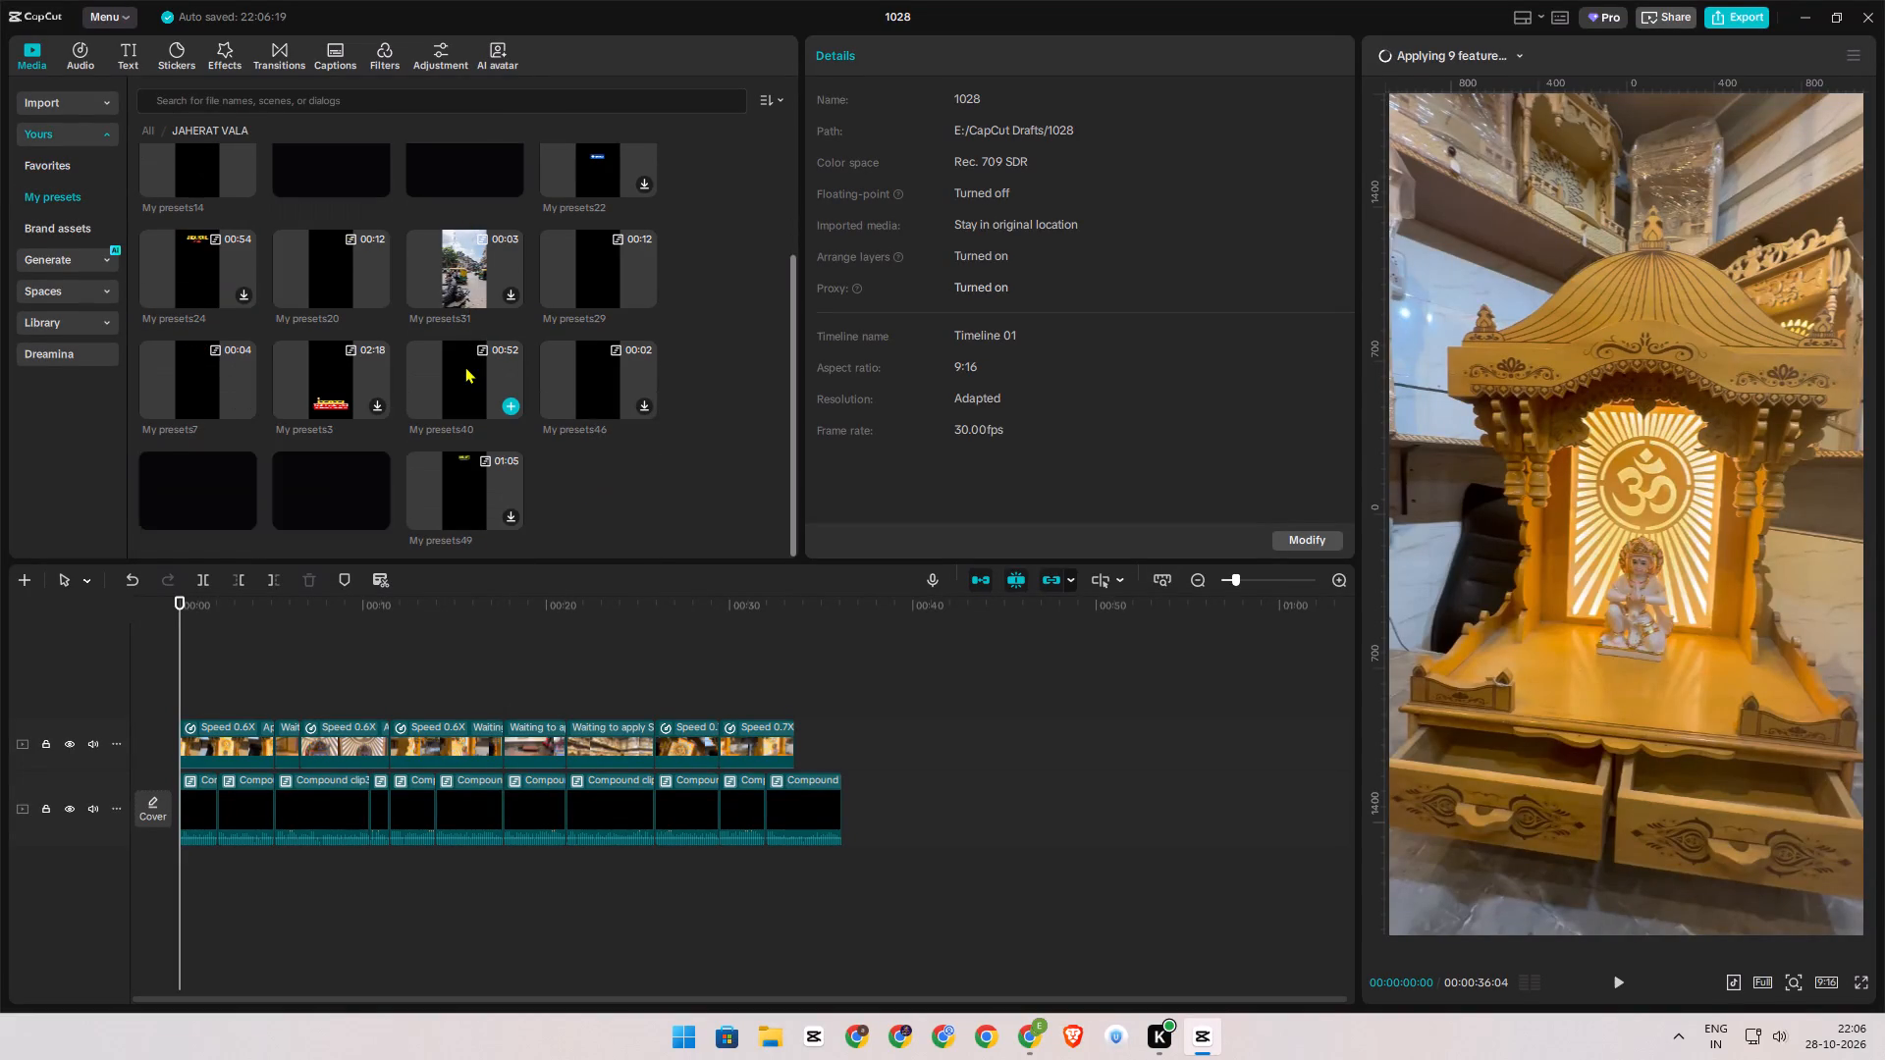
pyautogui.scroll(-2, 464, 366)
pyautogui.click(450, 378)
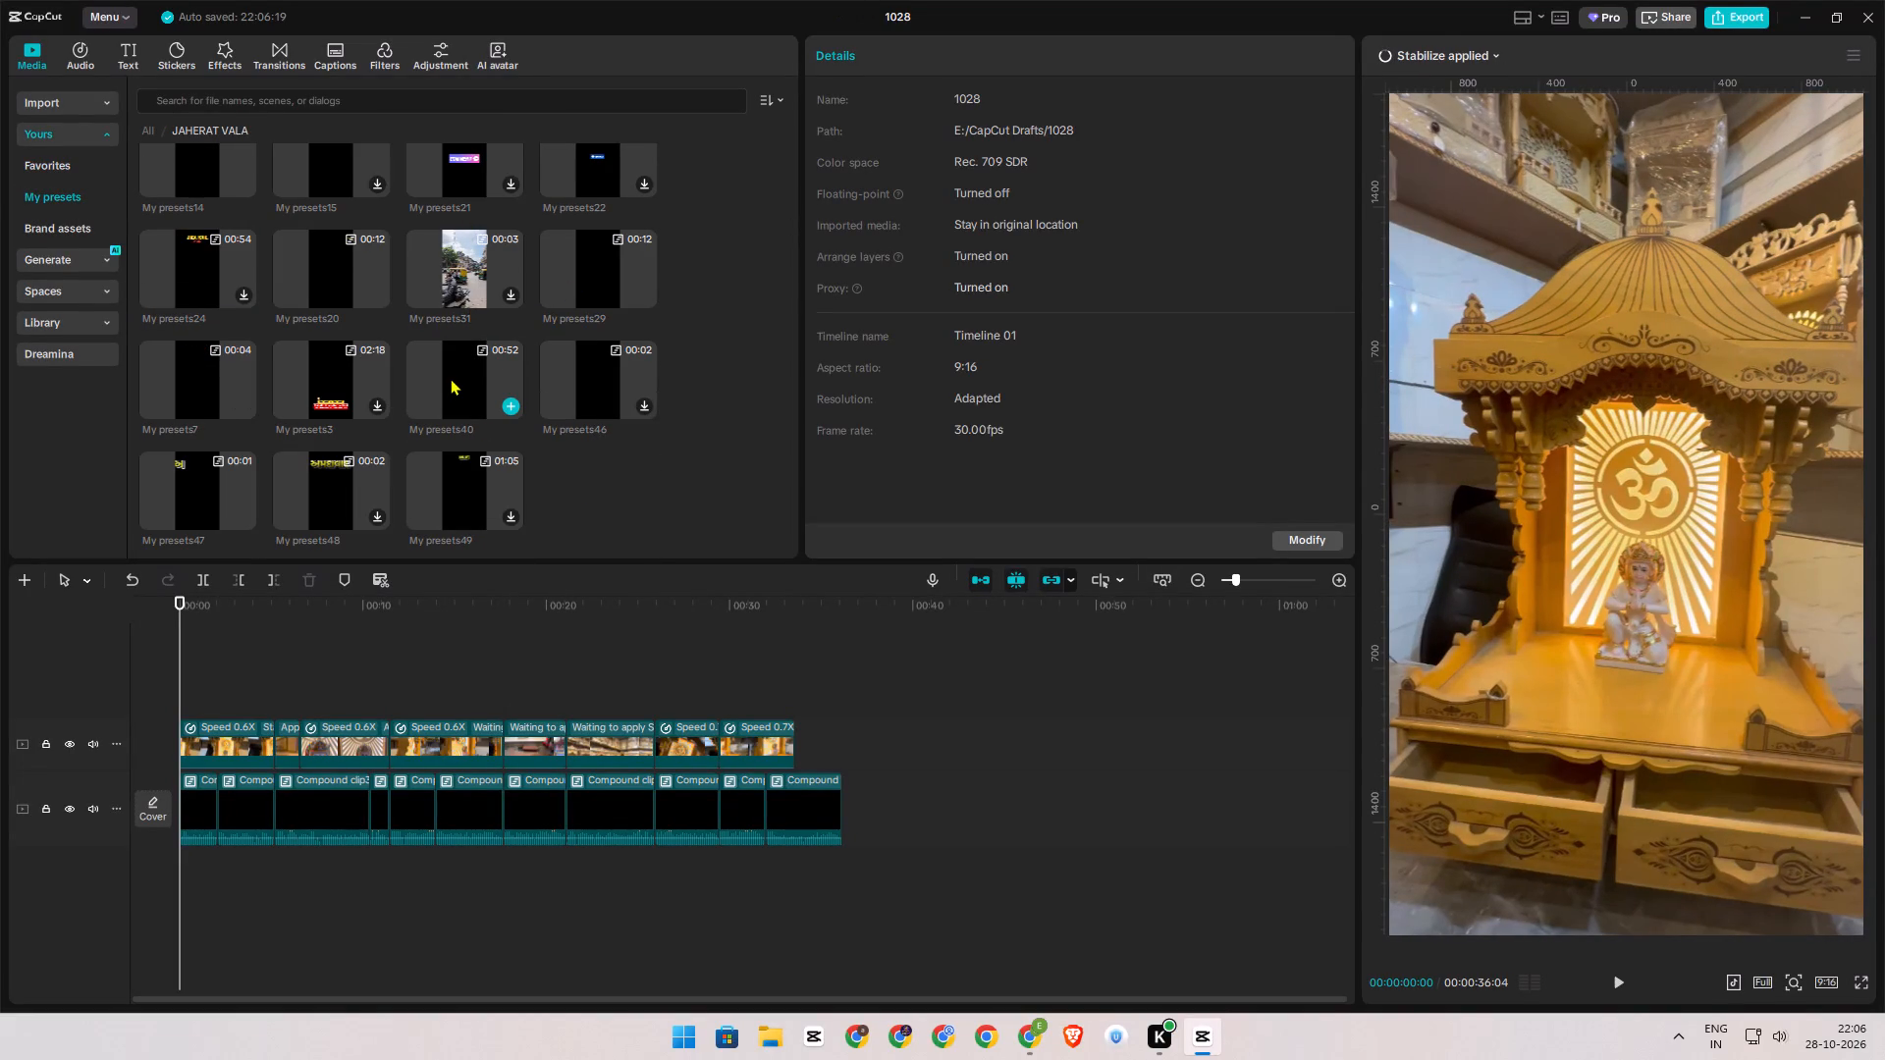
pyautogui.moveTo(449, 378); pyautogui.dragTo(159, 673)
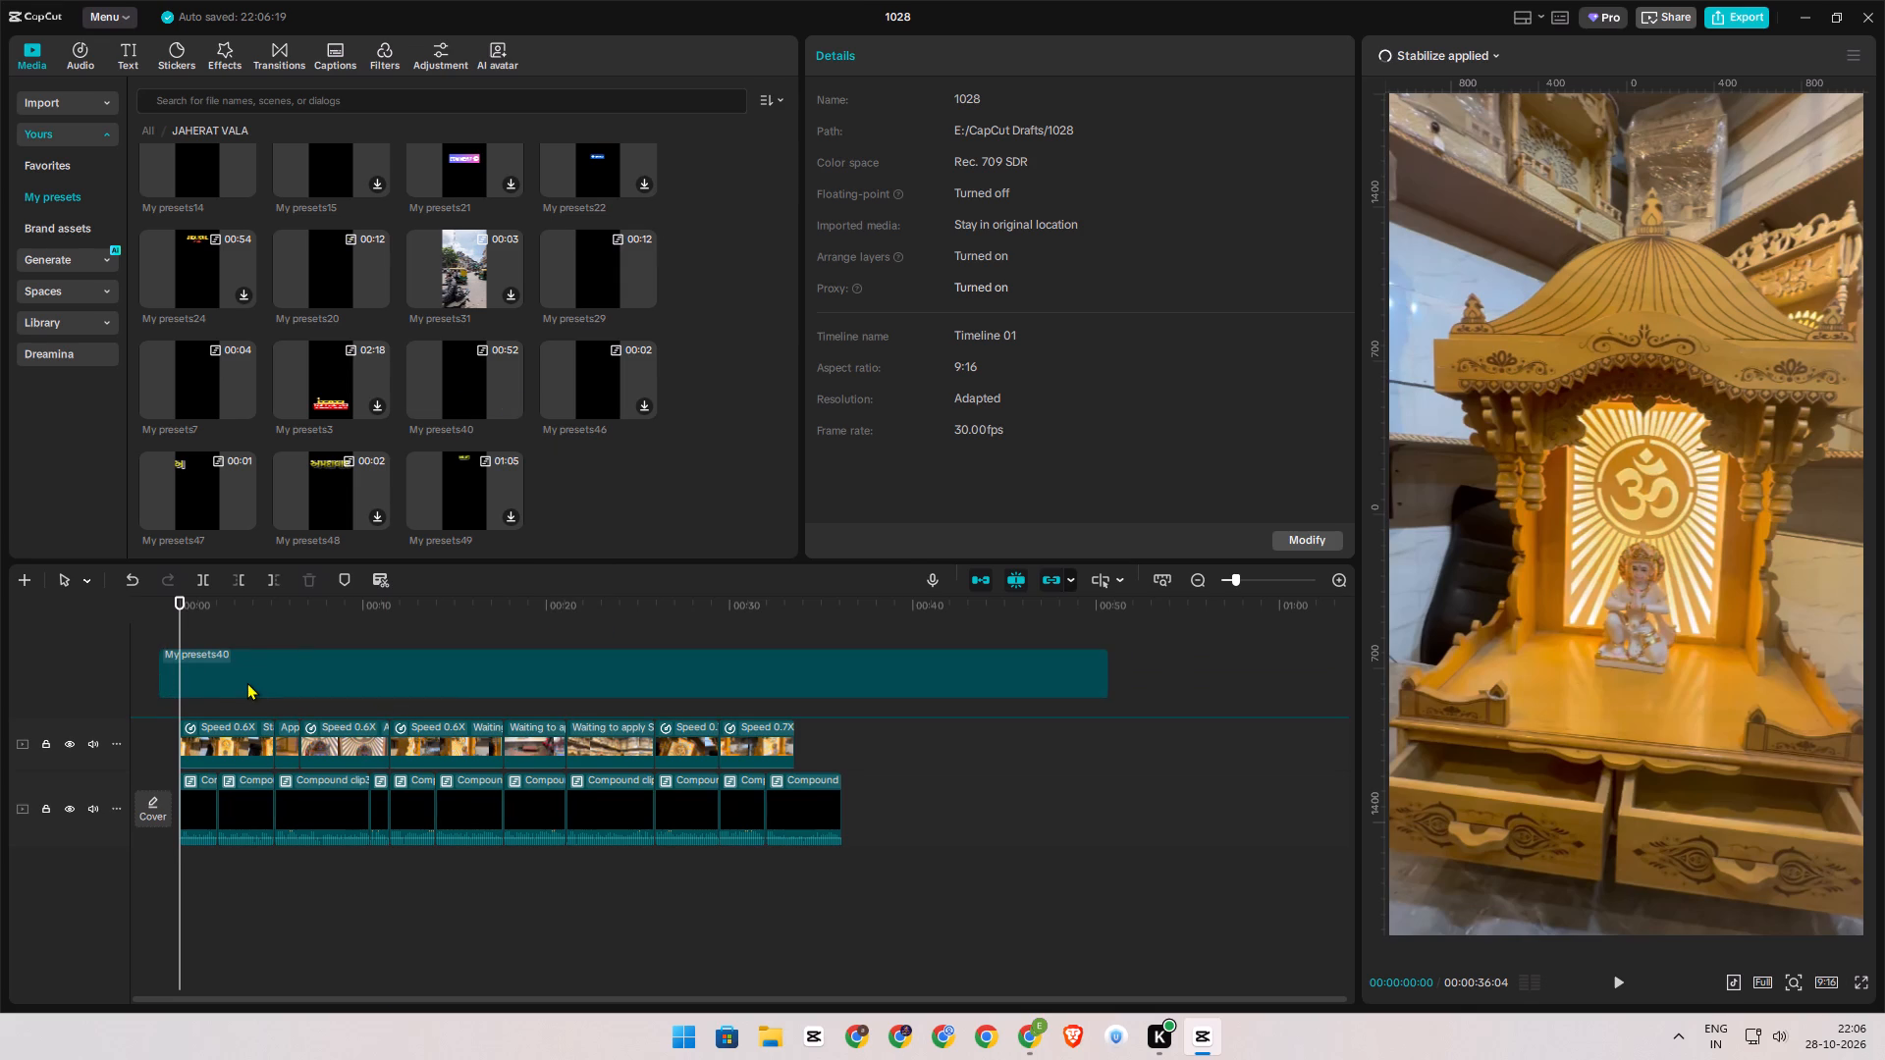
pyautogui.rightClick(252, 688)
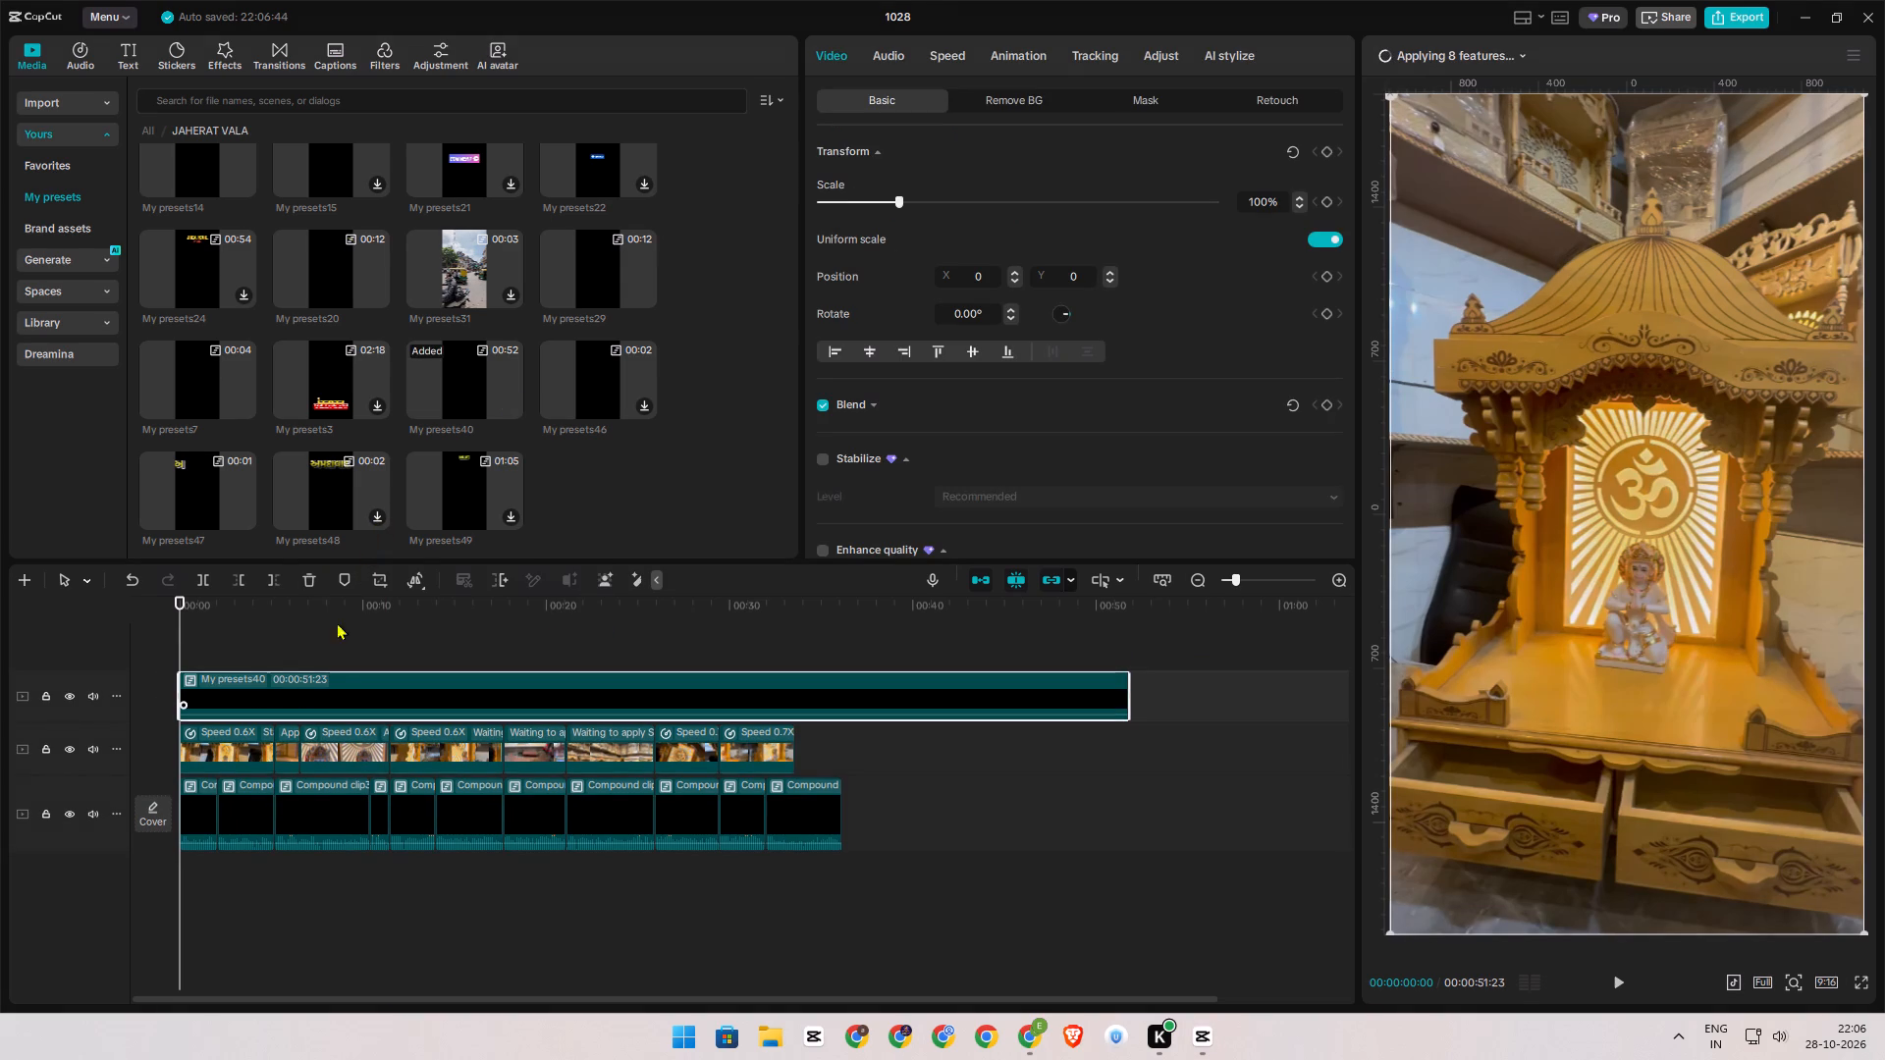
pyautogui.click(352, 578)
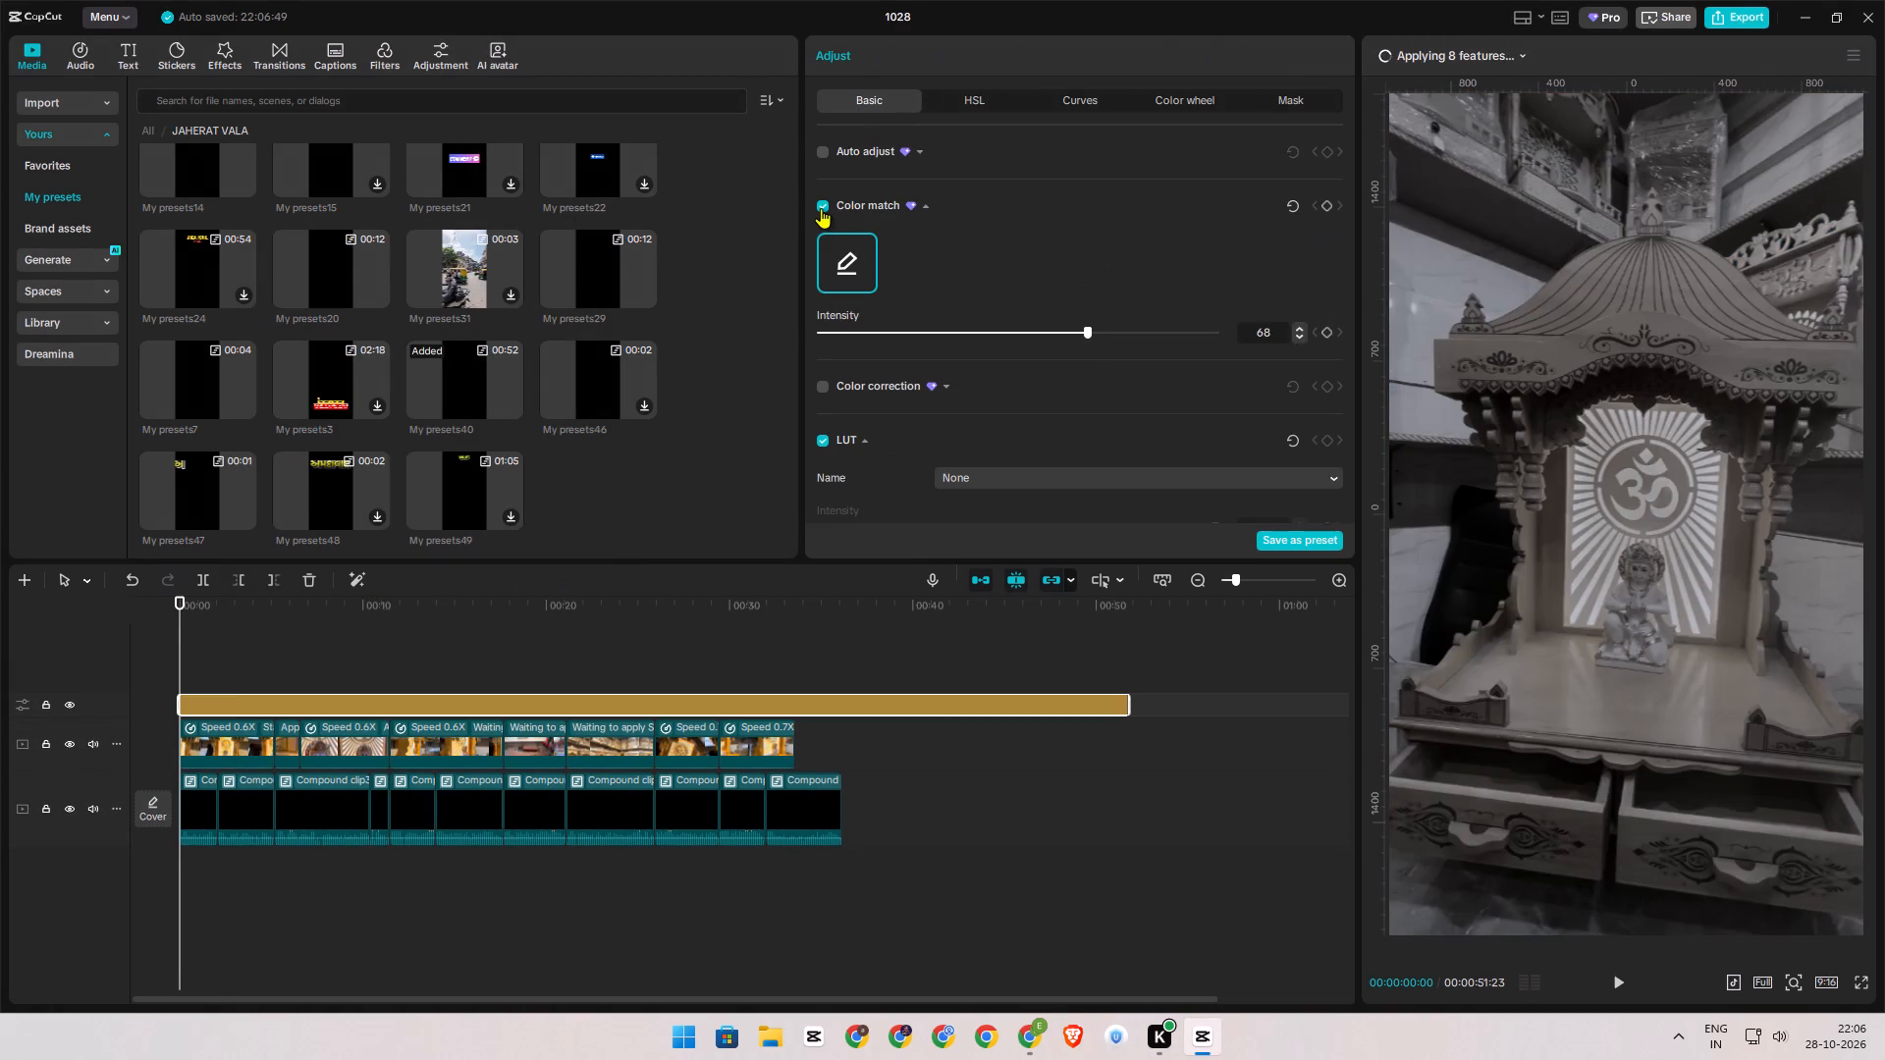
# Turn off Color match on the new adjustment layer.
pyautogui.click(821, 208)
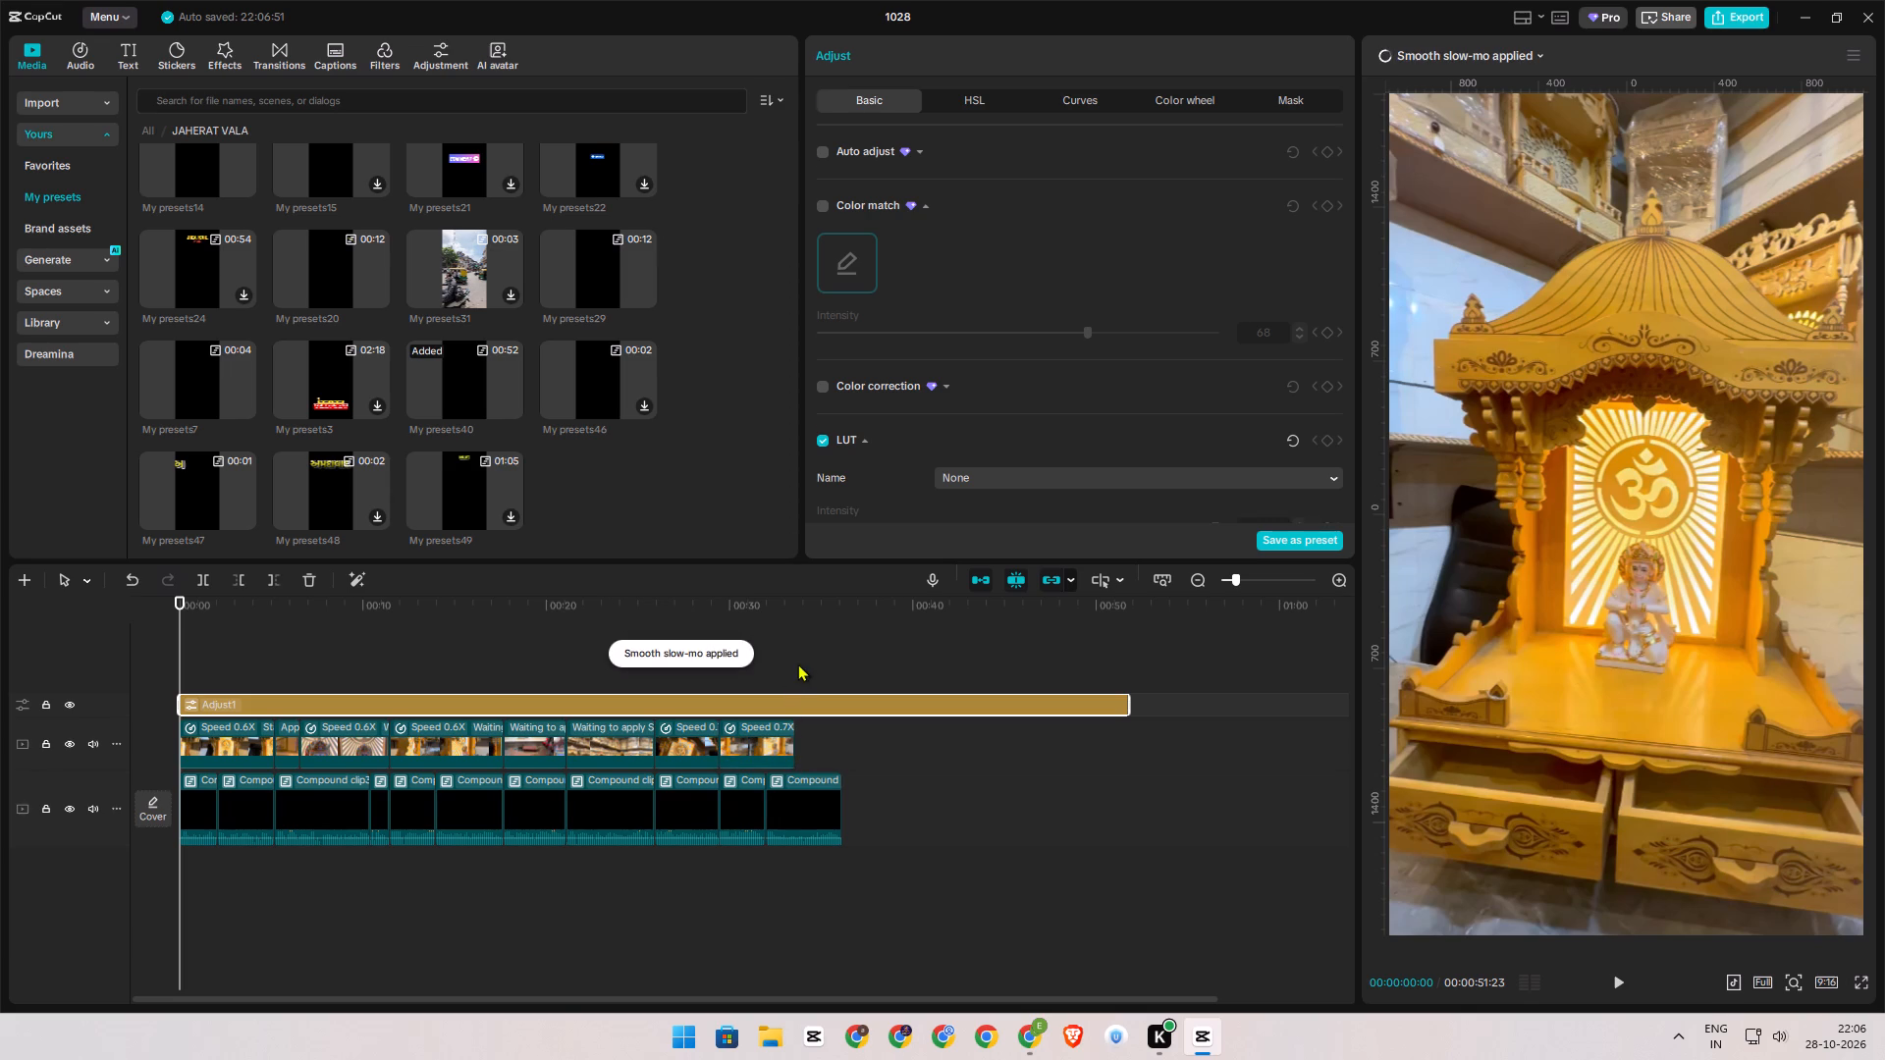
# Cut the adjustment layer at the end of the voice-over, 00:00:36:04, and remove the part after the cut.
pyautogui.click(797, 663)
pyautogui.click(828, 662)
pyautogui.moveTo(827, 668); pyautogui.dragTo(838, 670)
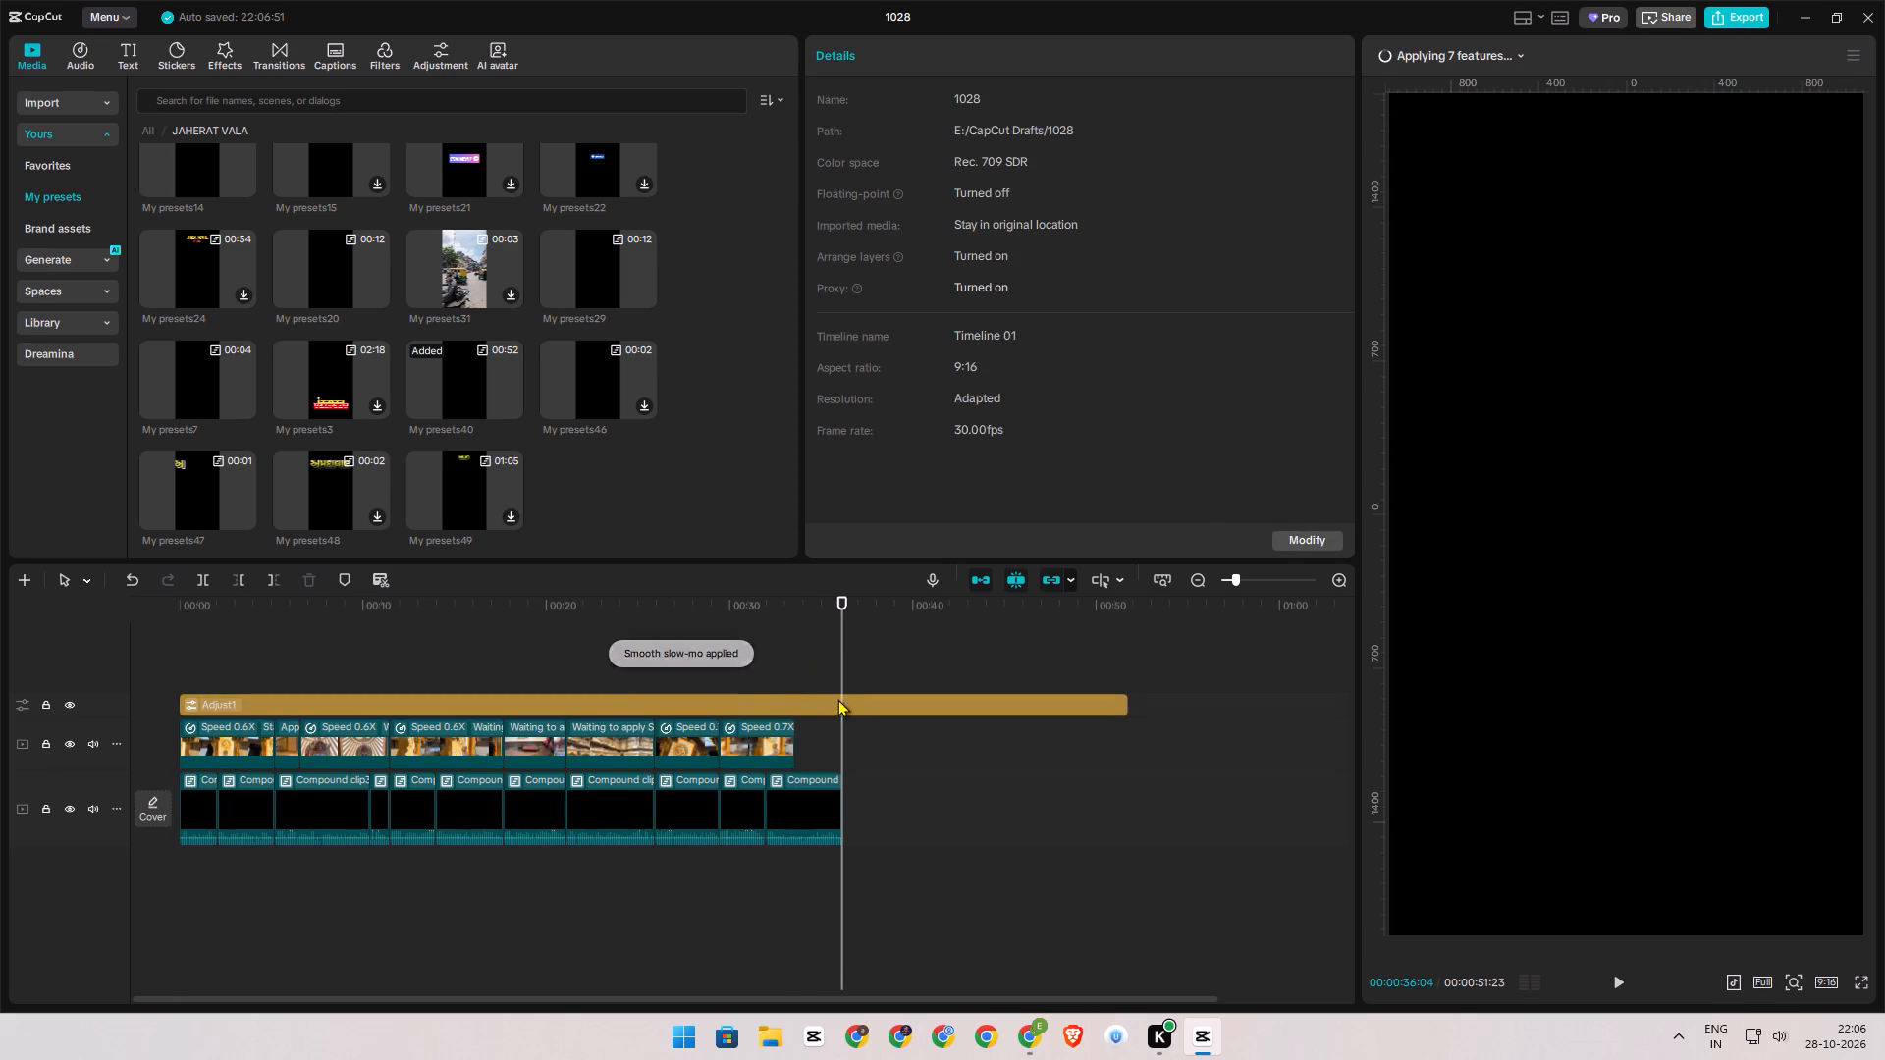
pyautogui.click(837, 709)
pyautogui.press('s')
pyautogui.press('d')
# Scrub through the temple footage to review the look under the adjustment layer, and check the stabilization progress of the clips.
pyautogui.click(564, 648)
pyautogui.moveTo(564, 648); pyautogui.dragTo(265, 647)
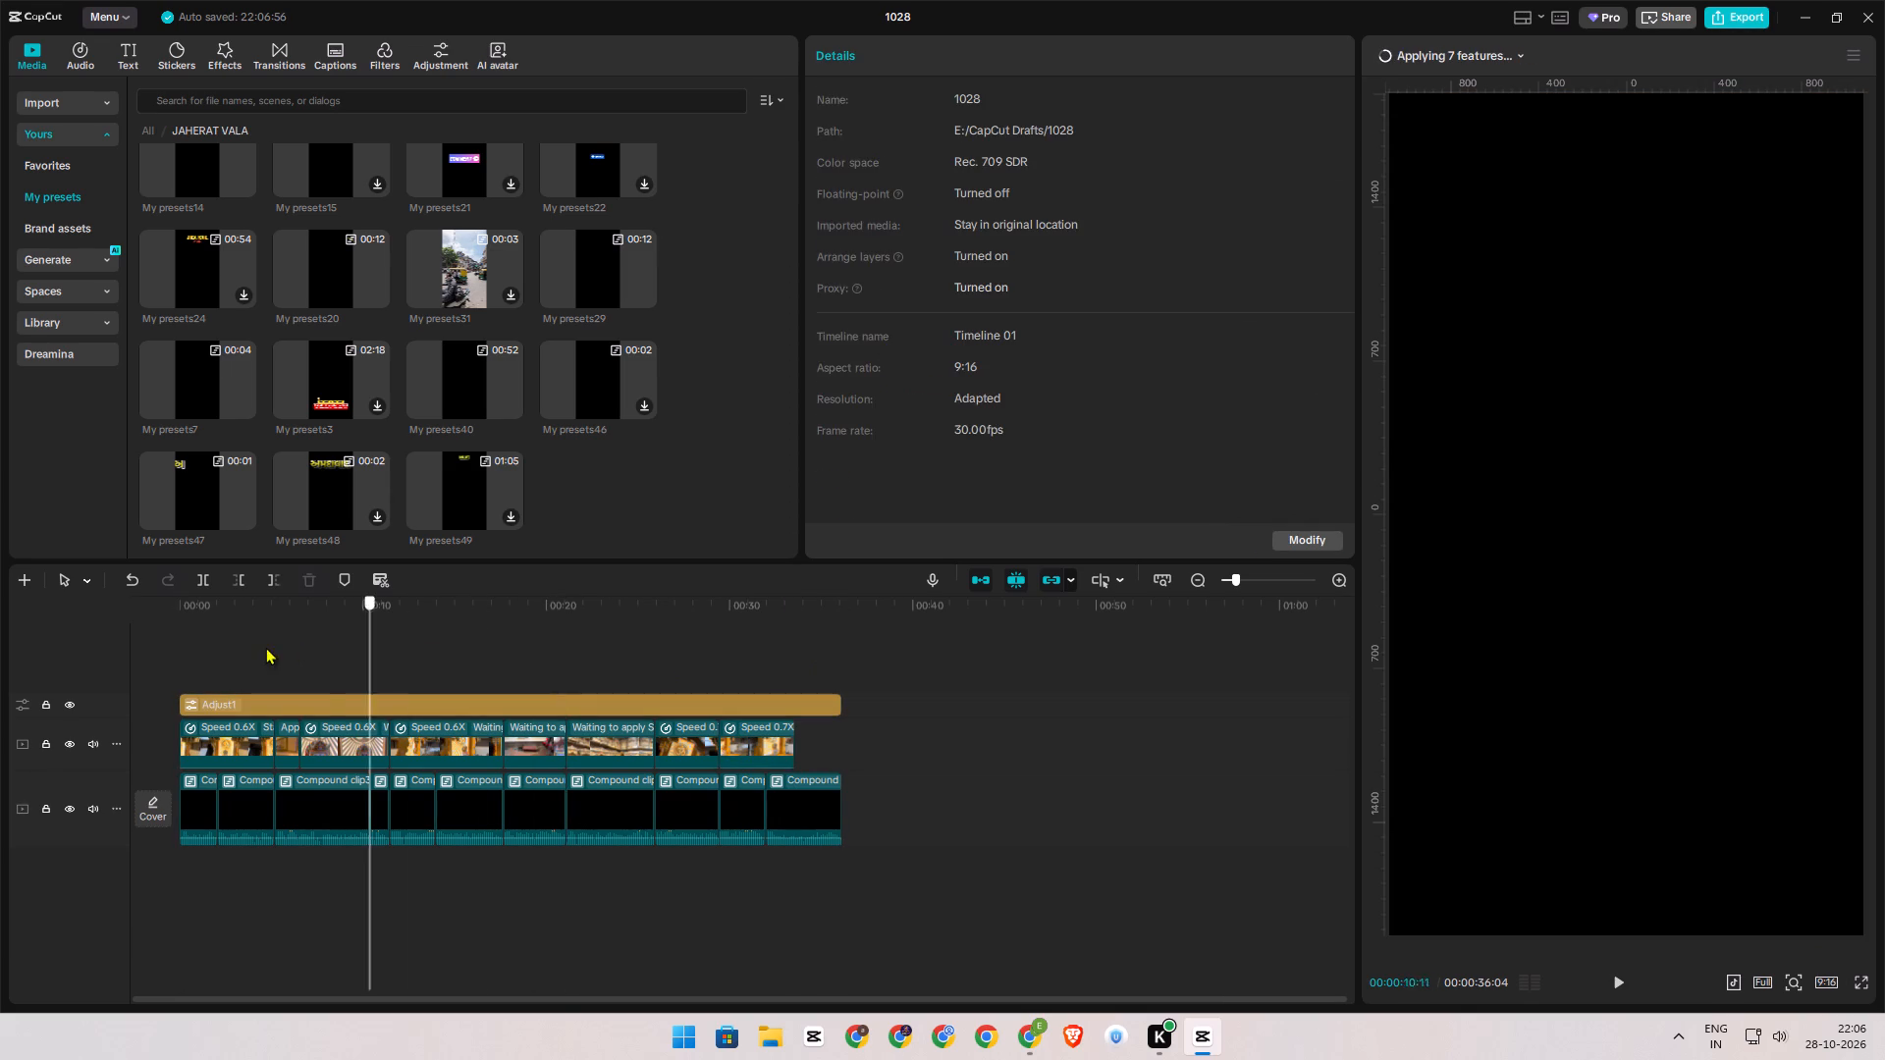
pyautogui.moveTo(265, 647); pyautogui.dragTo(325, 649)
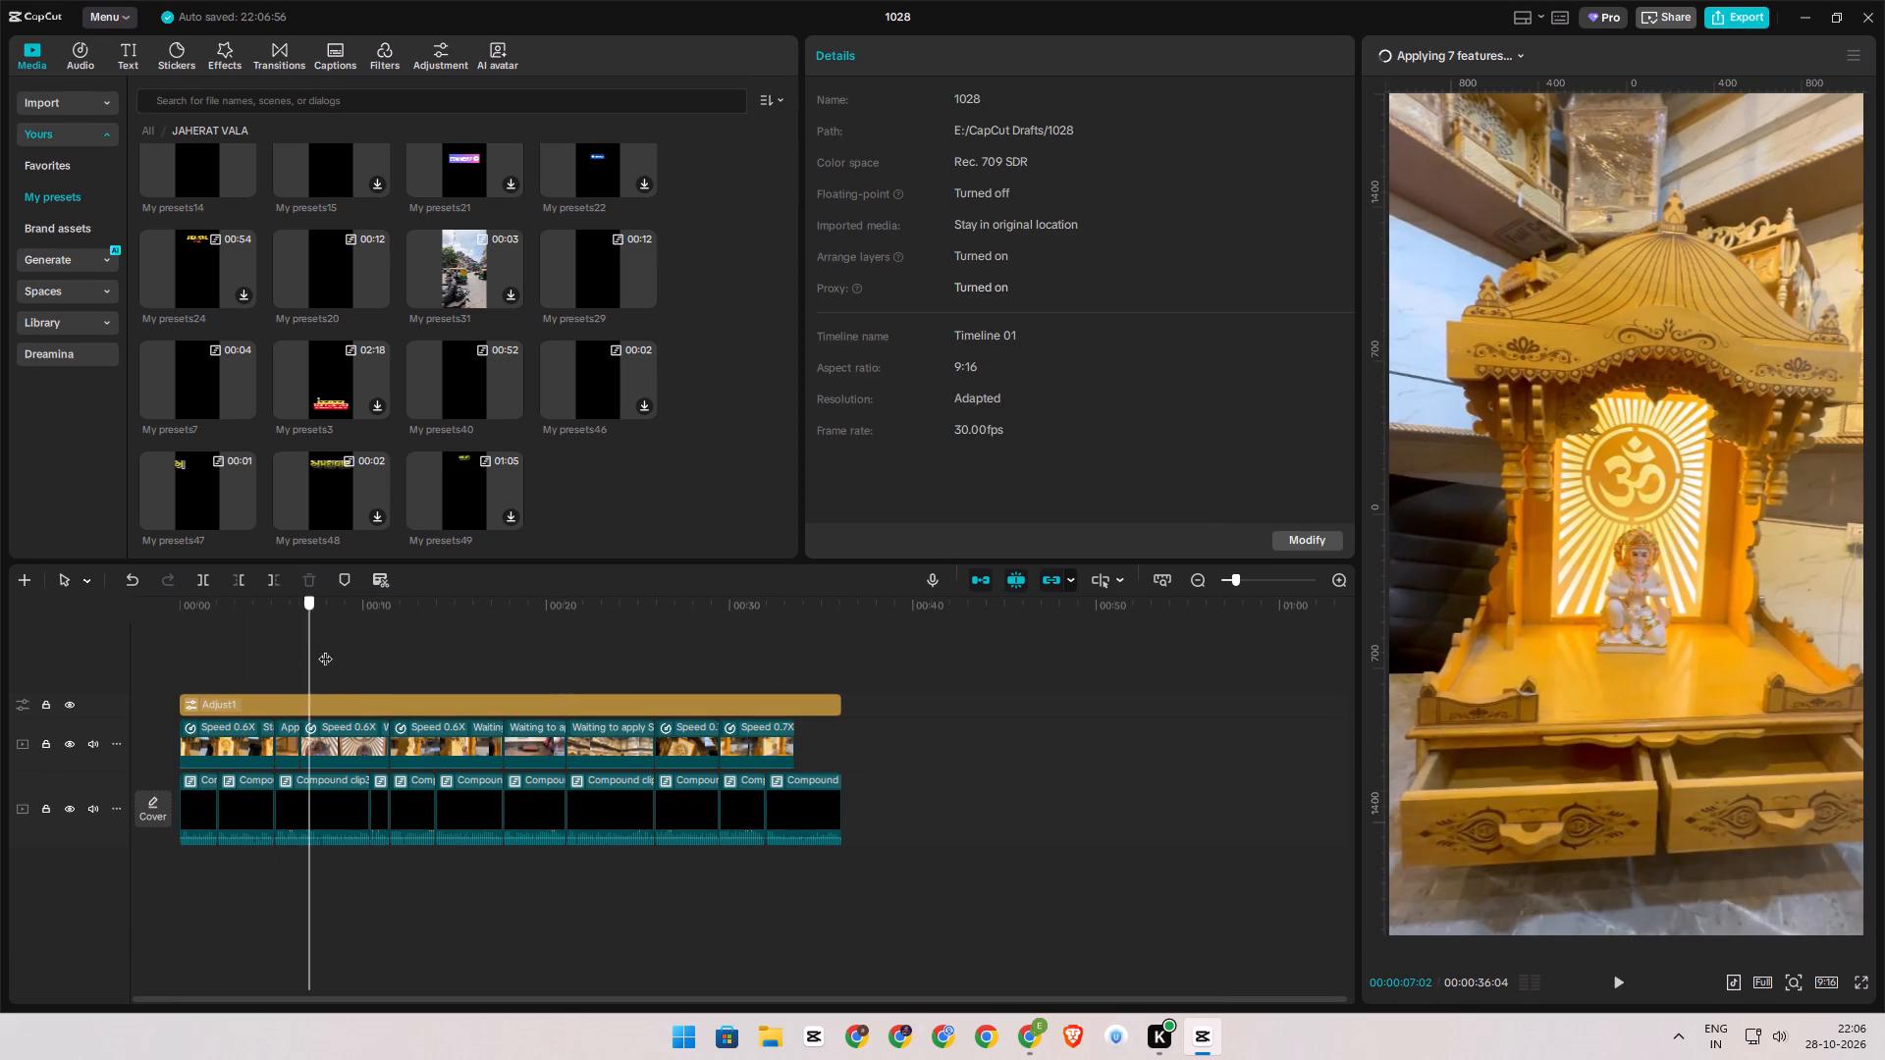
pyautogui.moveTo(325, 649); pyautogui.dragTo(454, 649)
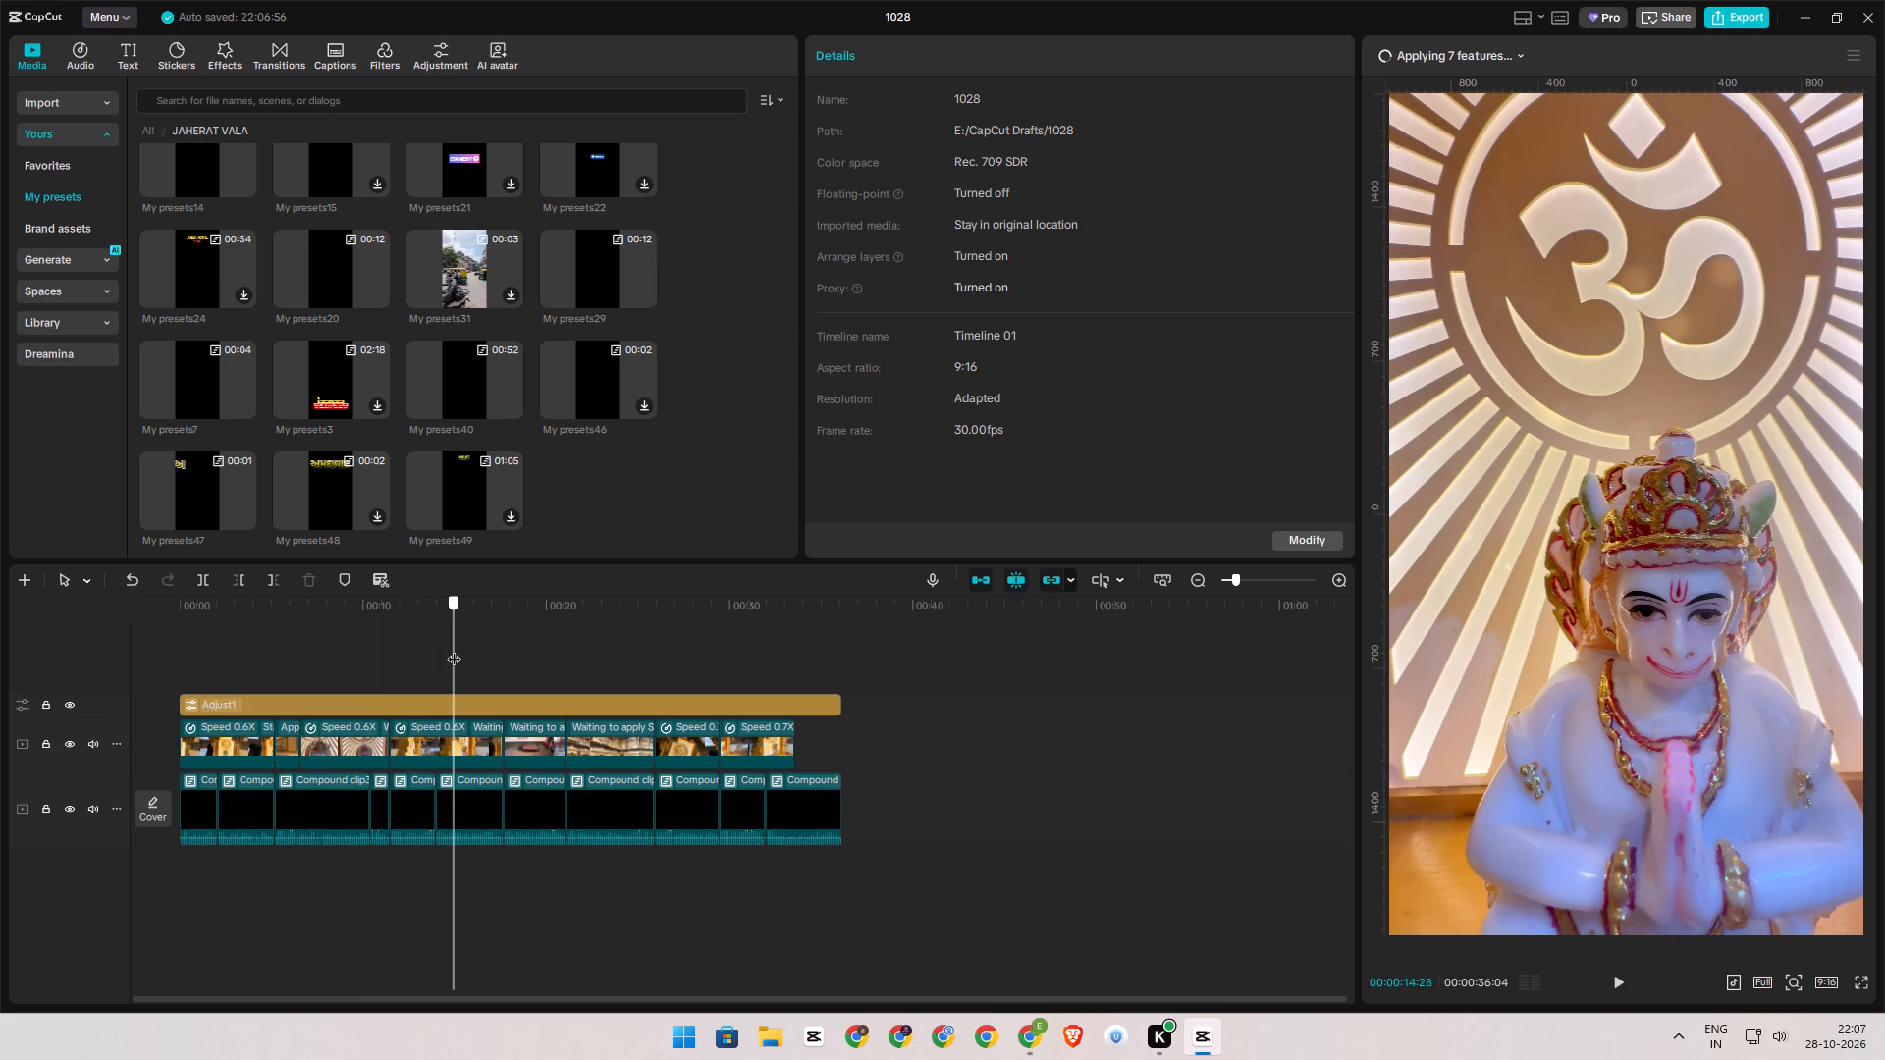
pyautogui.moveTo(454, 649); pyautogui.dragTo(536, 649)
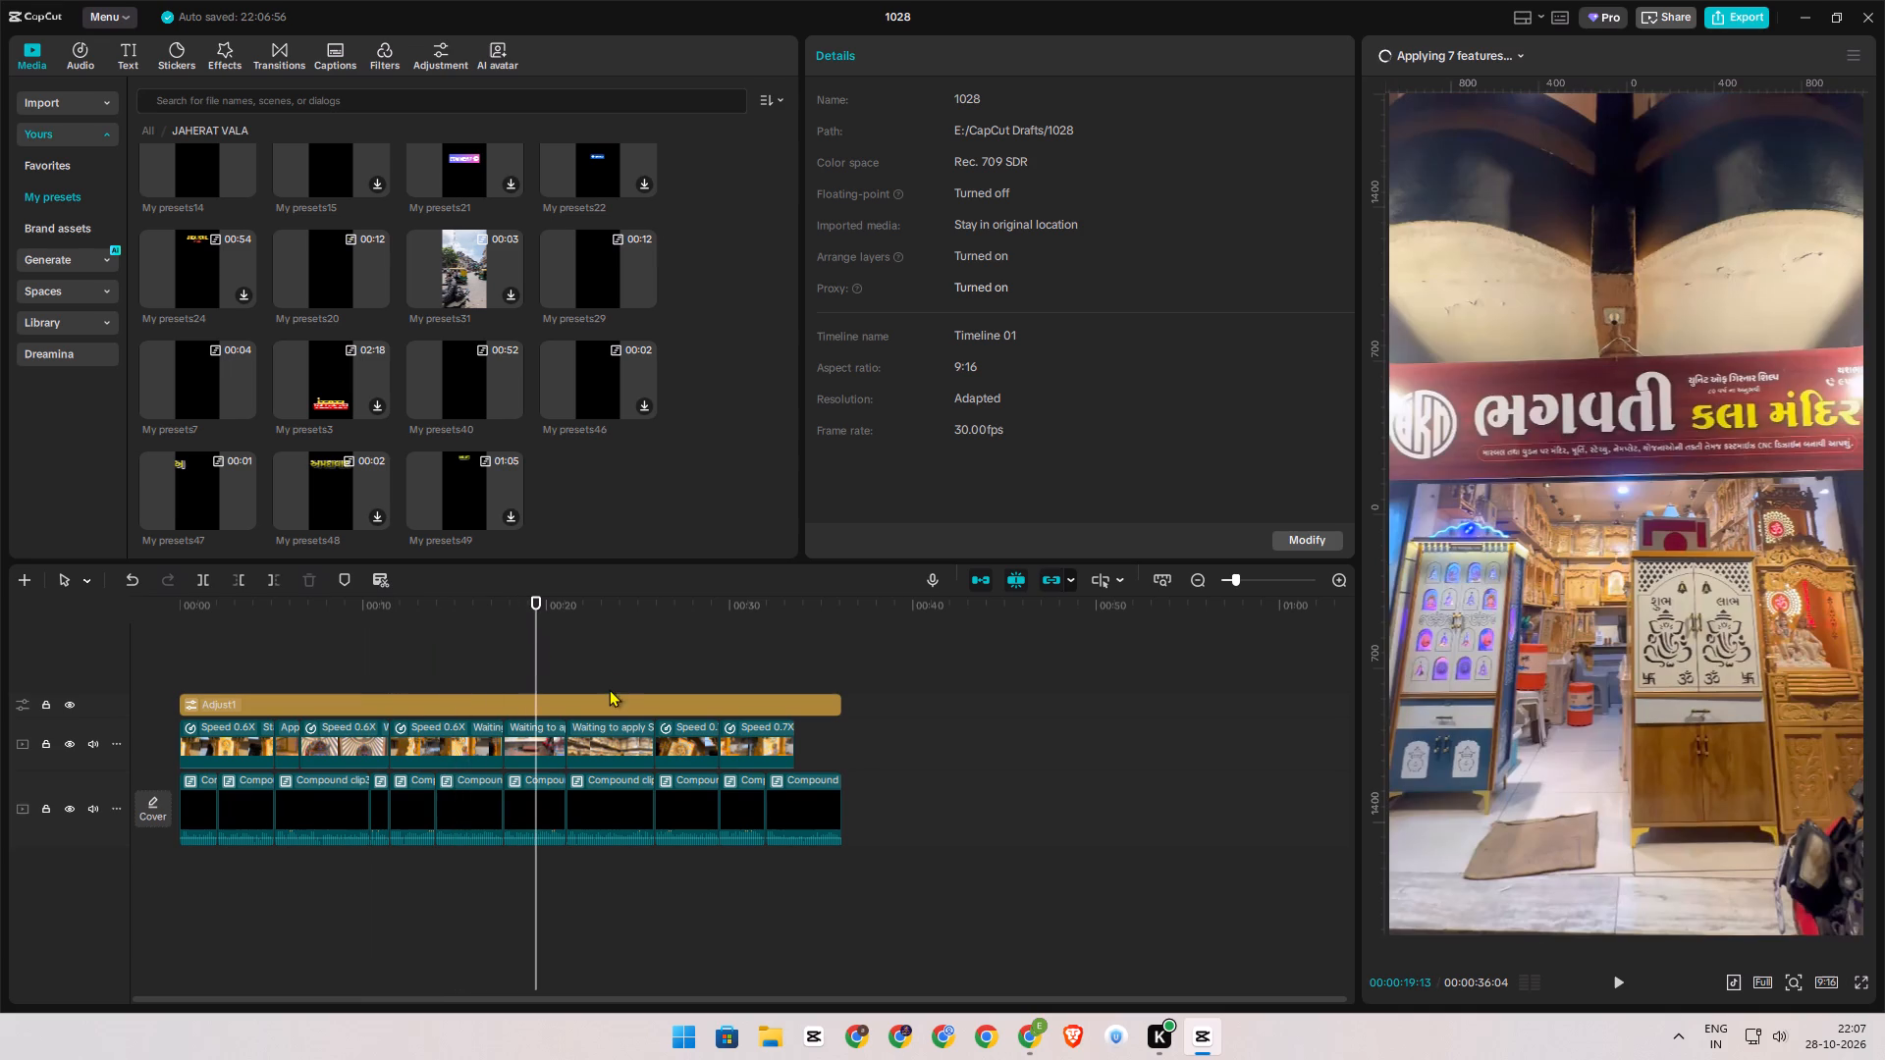
pyautogui.click(1469, 53)
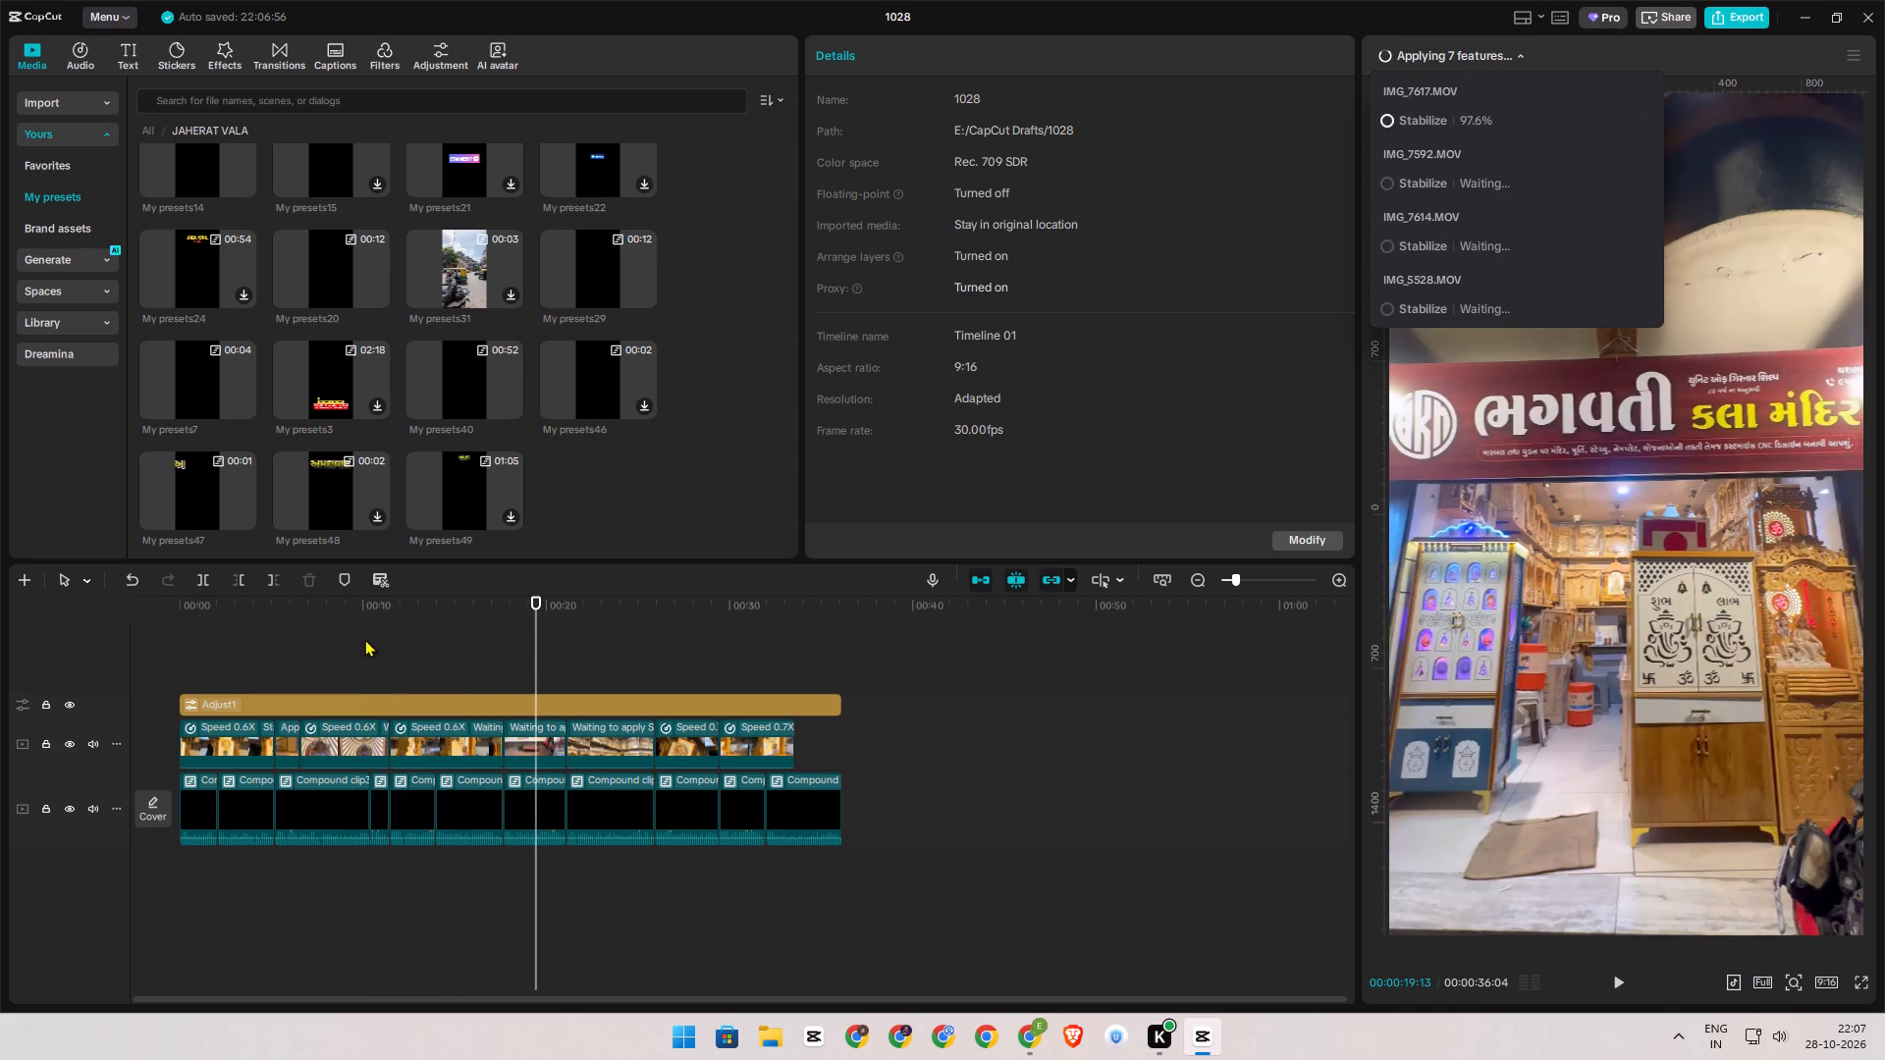
pyautogui.click(362, 641)
pyautogui.moveTo(362, 641); pyautogui.dragTo(277, 651)
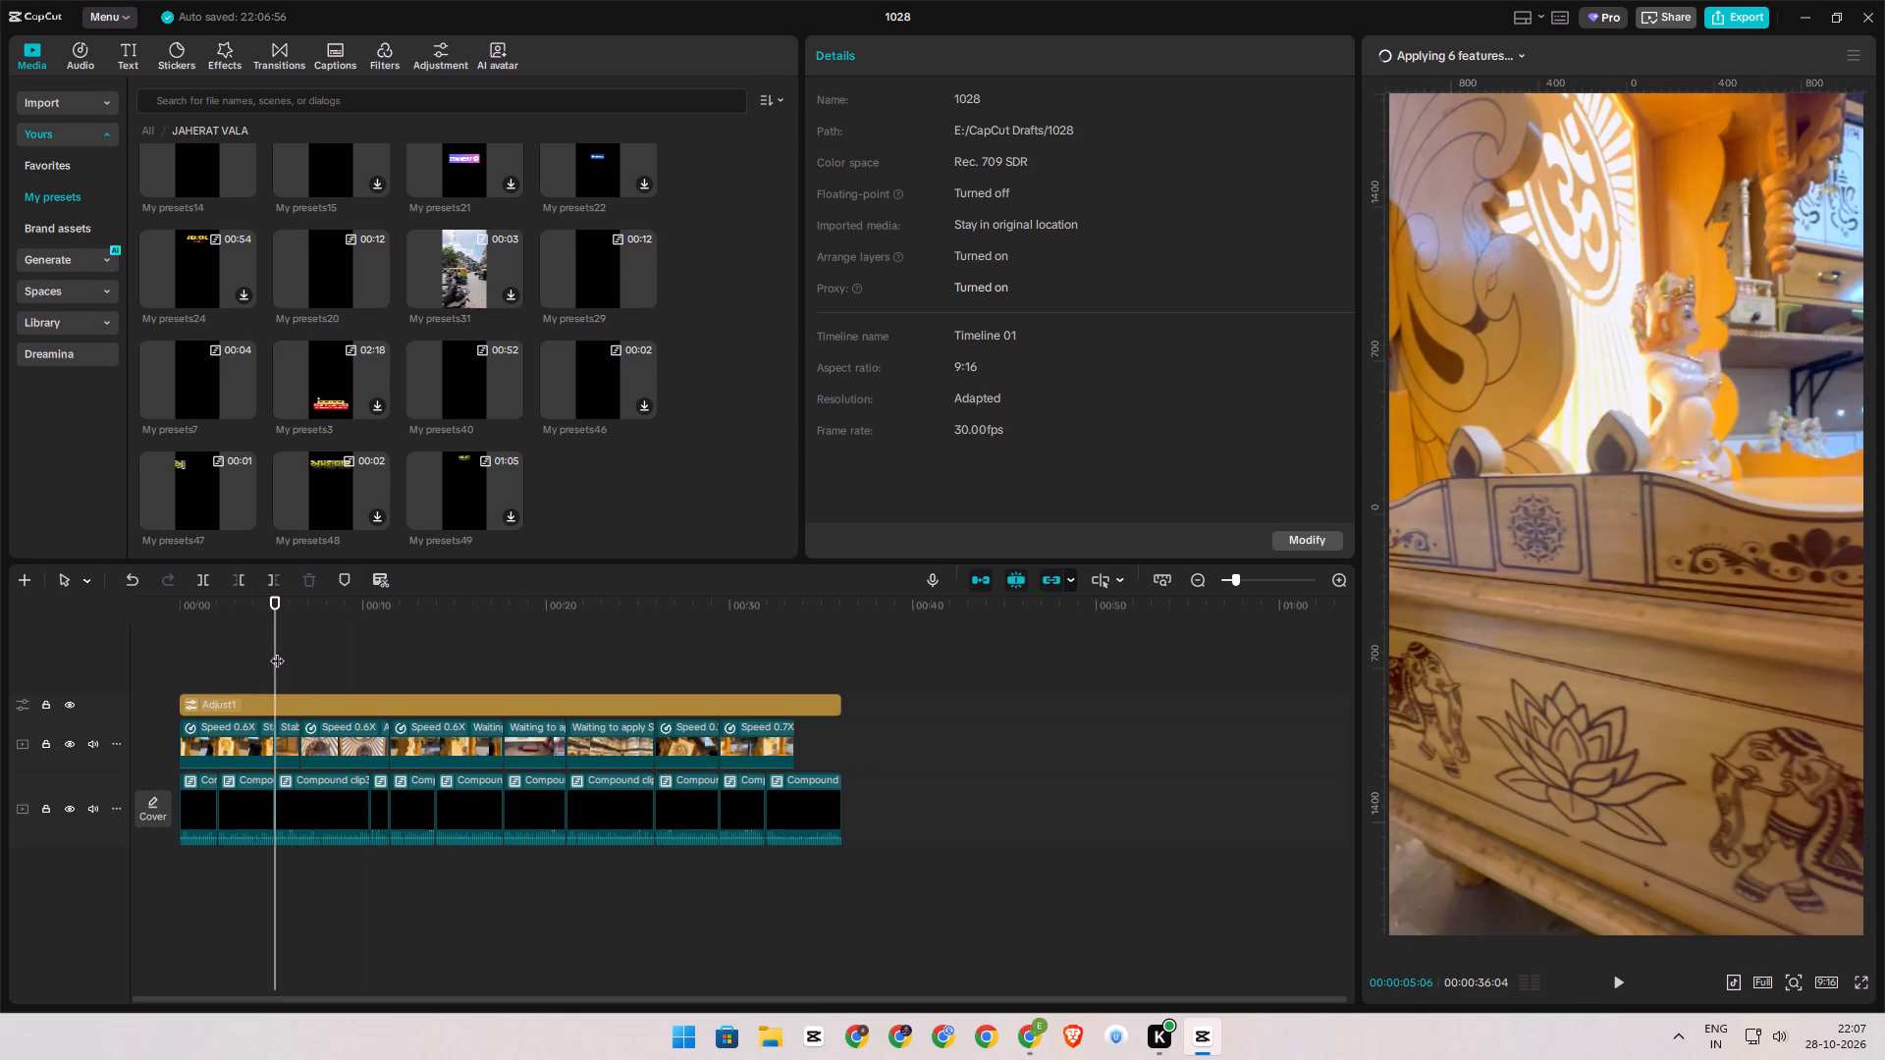
# Browse the earlier presets in the JAHERAT VALA folder.
pyautogui.scroll(3, 449, 443)
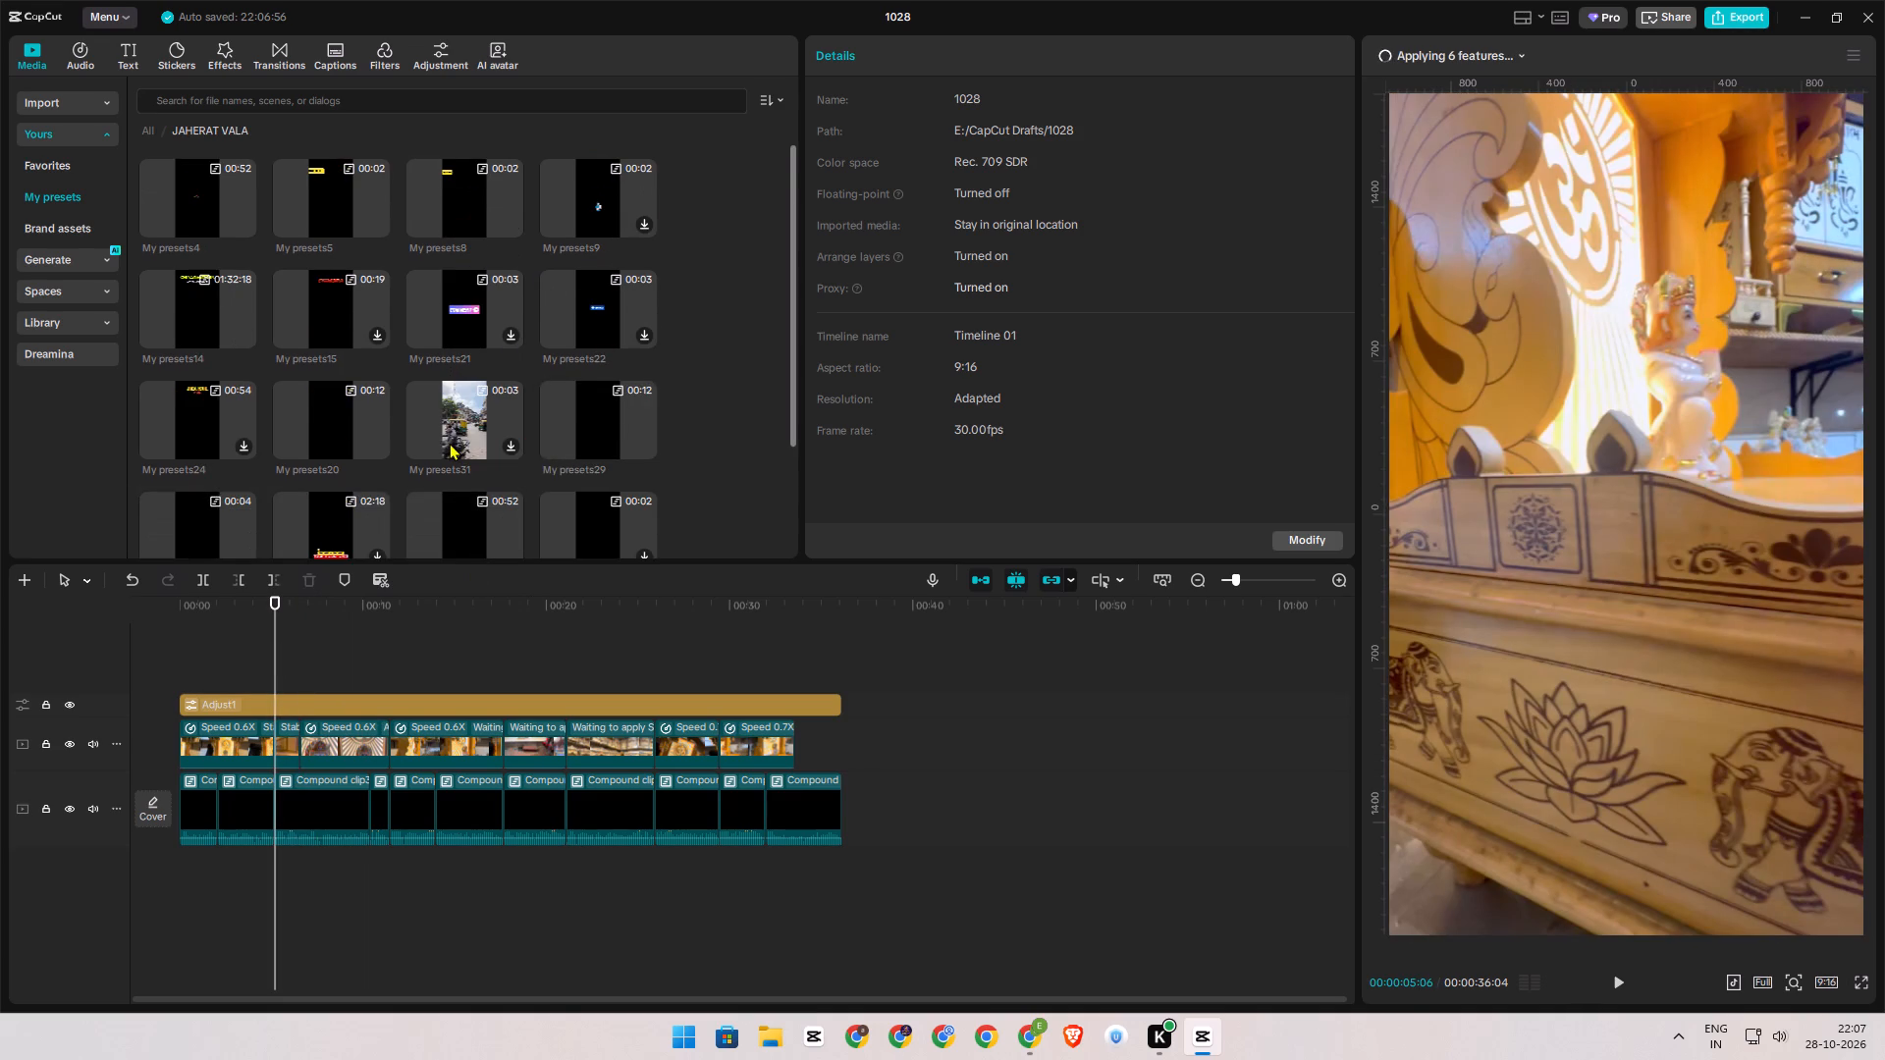
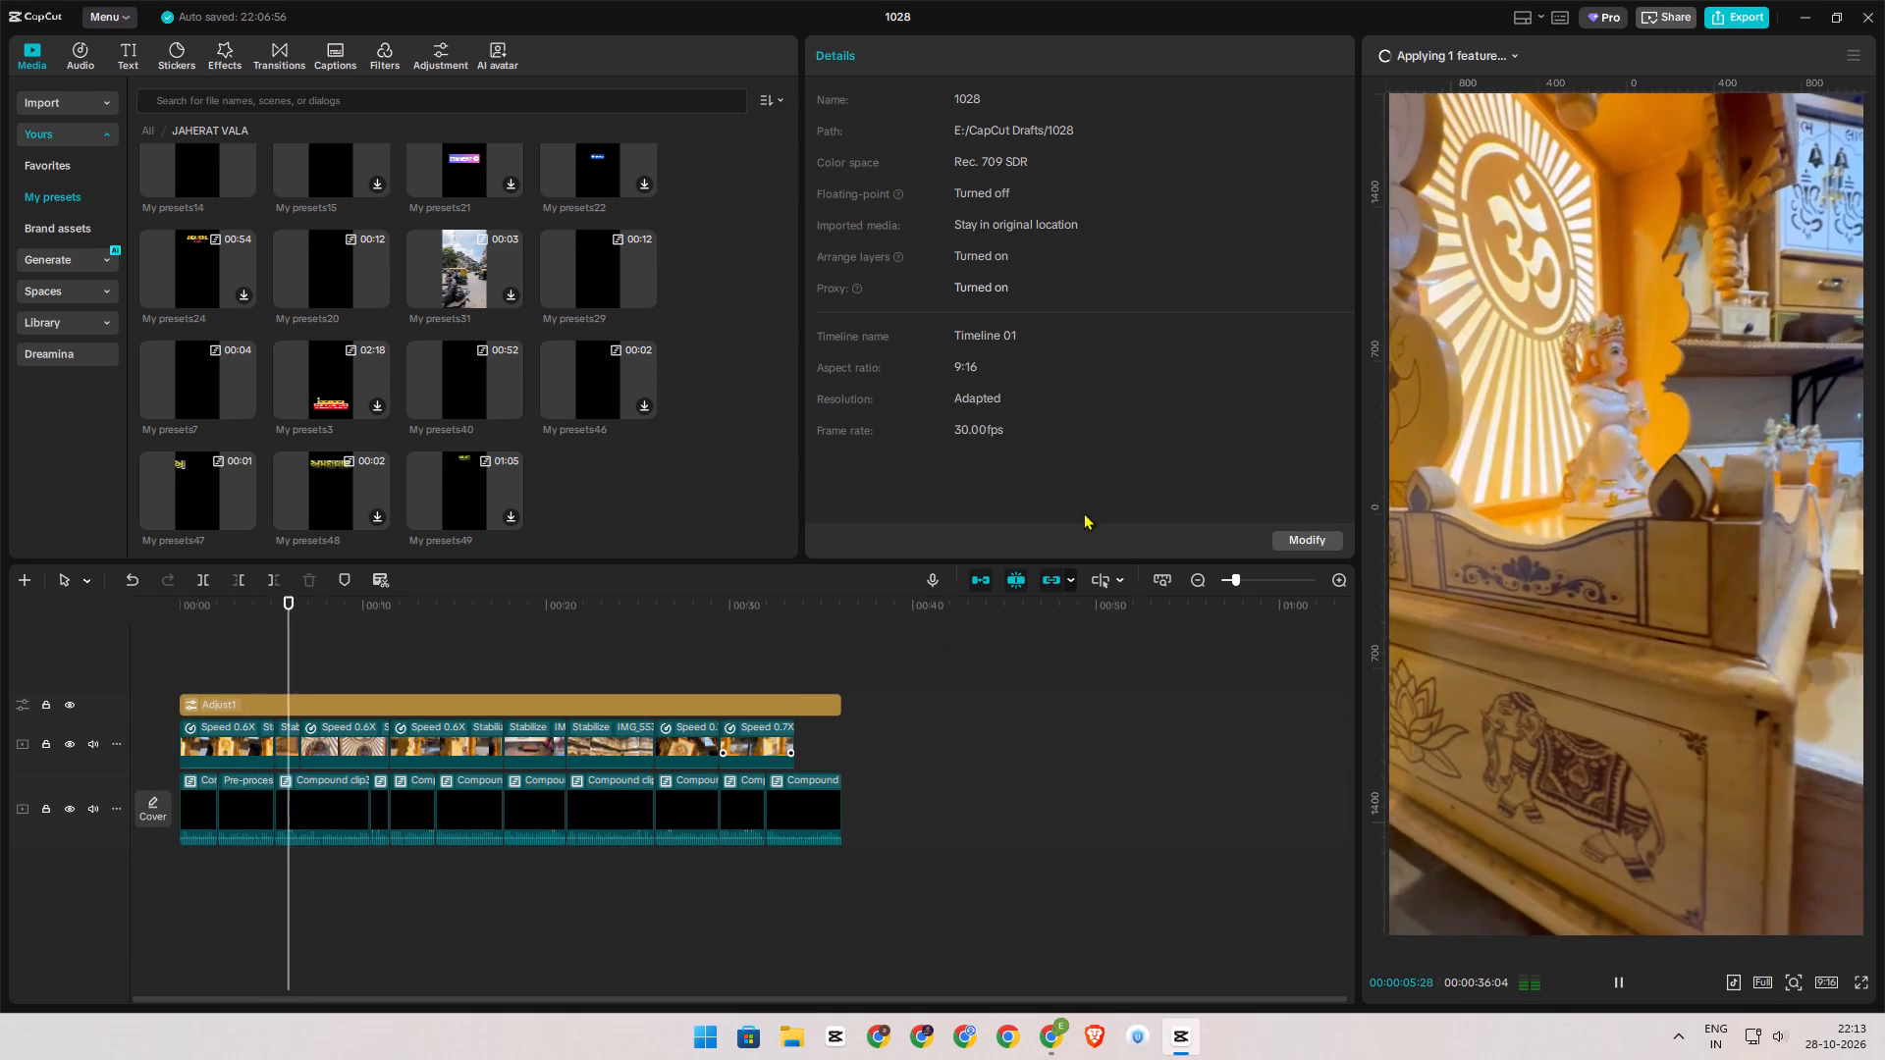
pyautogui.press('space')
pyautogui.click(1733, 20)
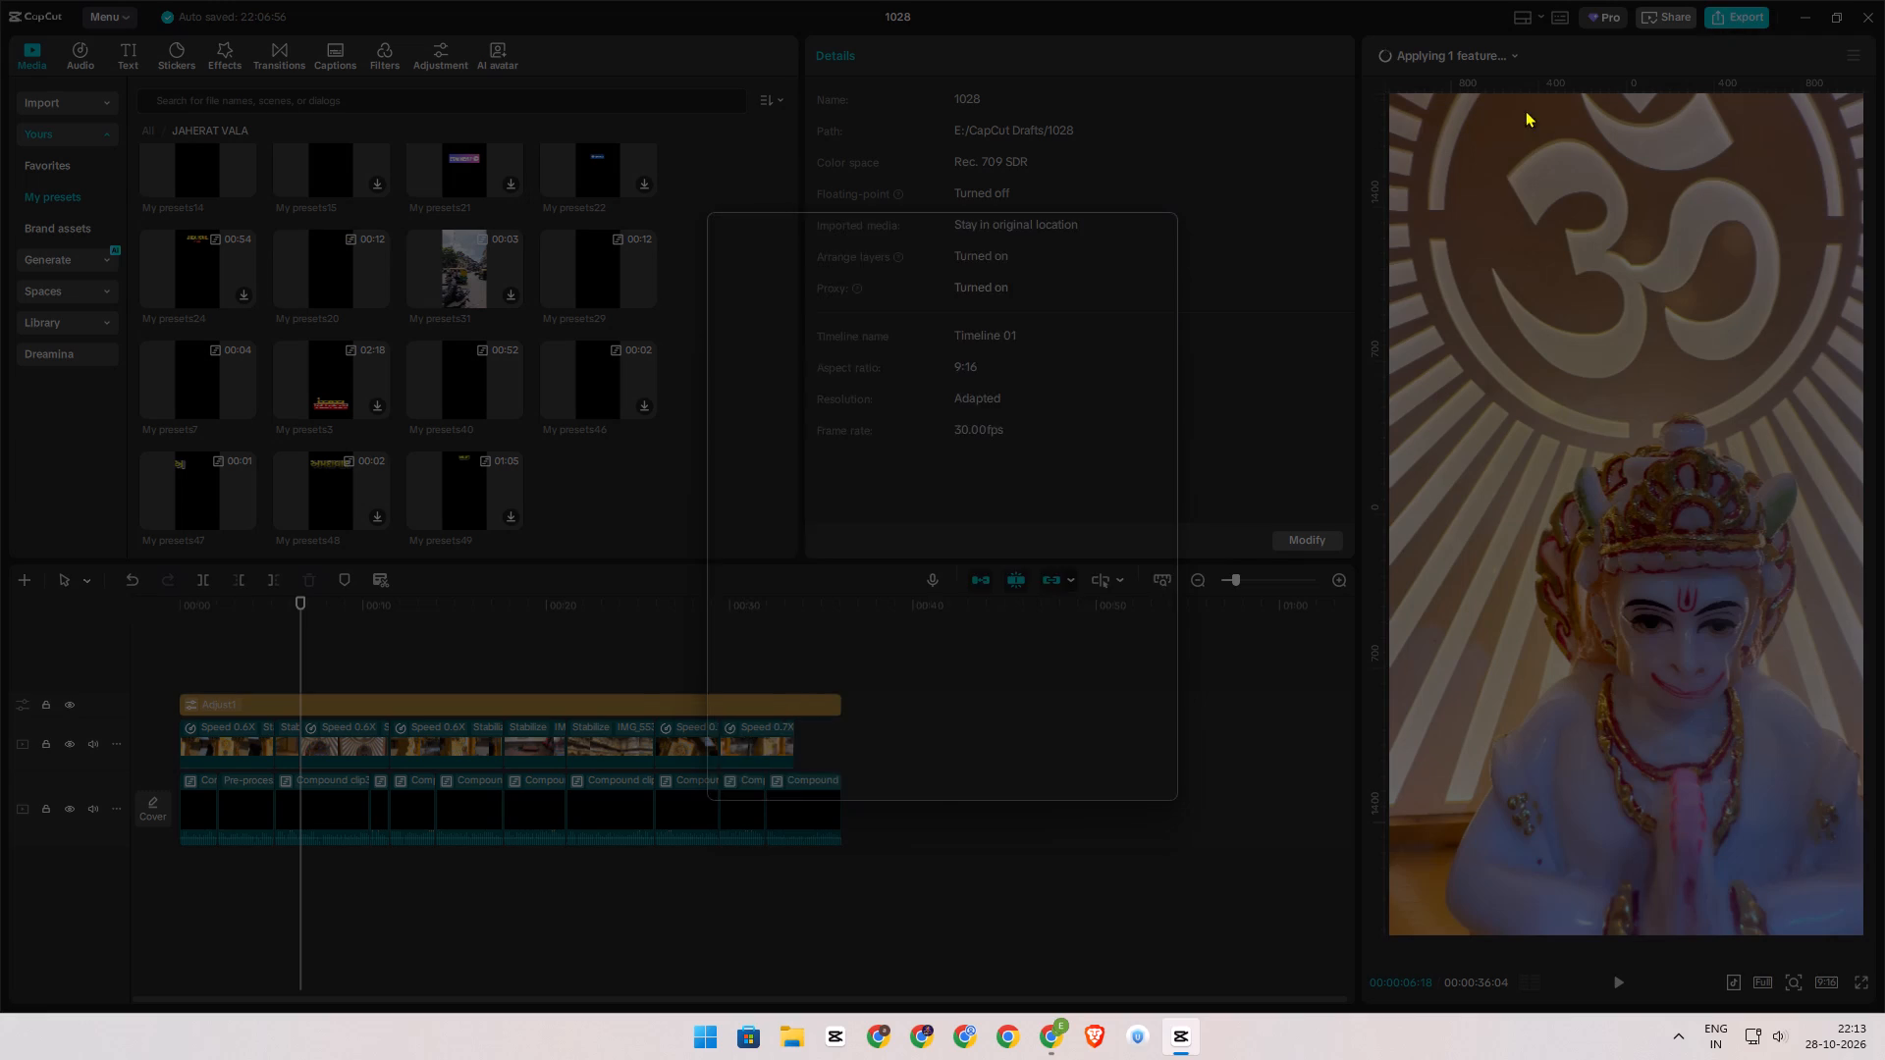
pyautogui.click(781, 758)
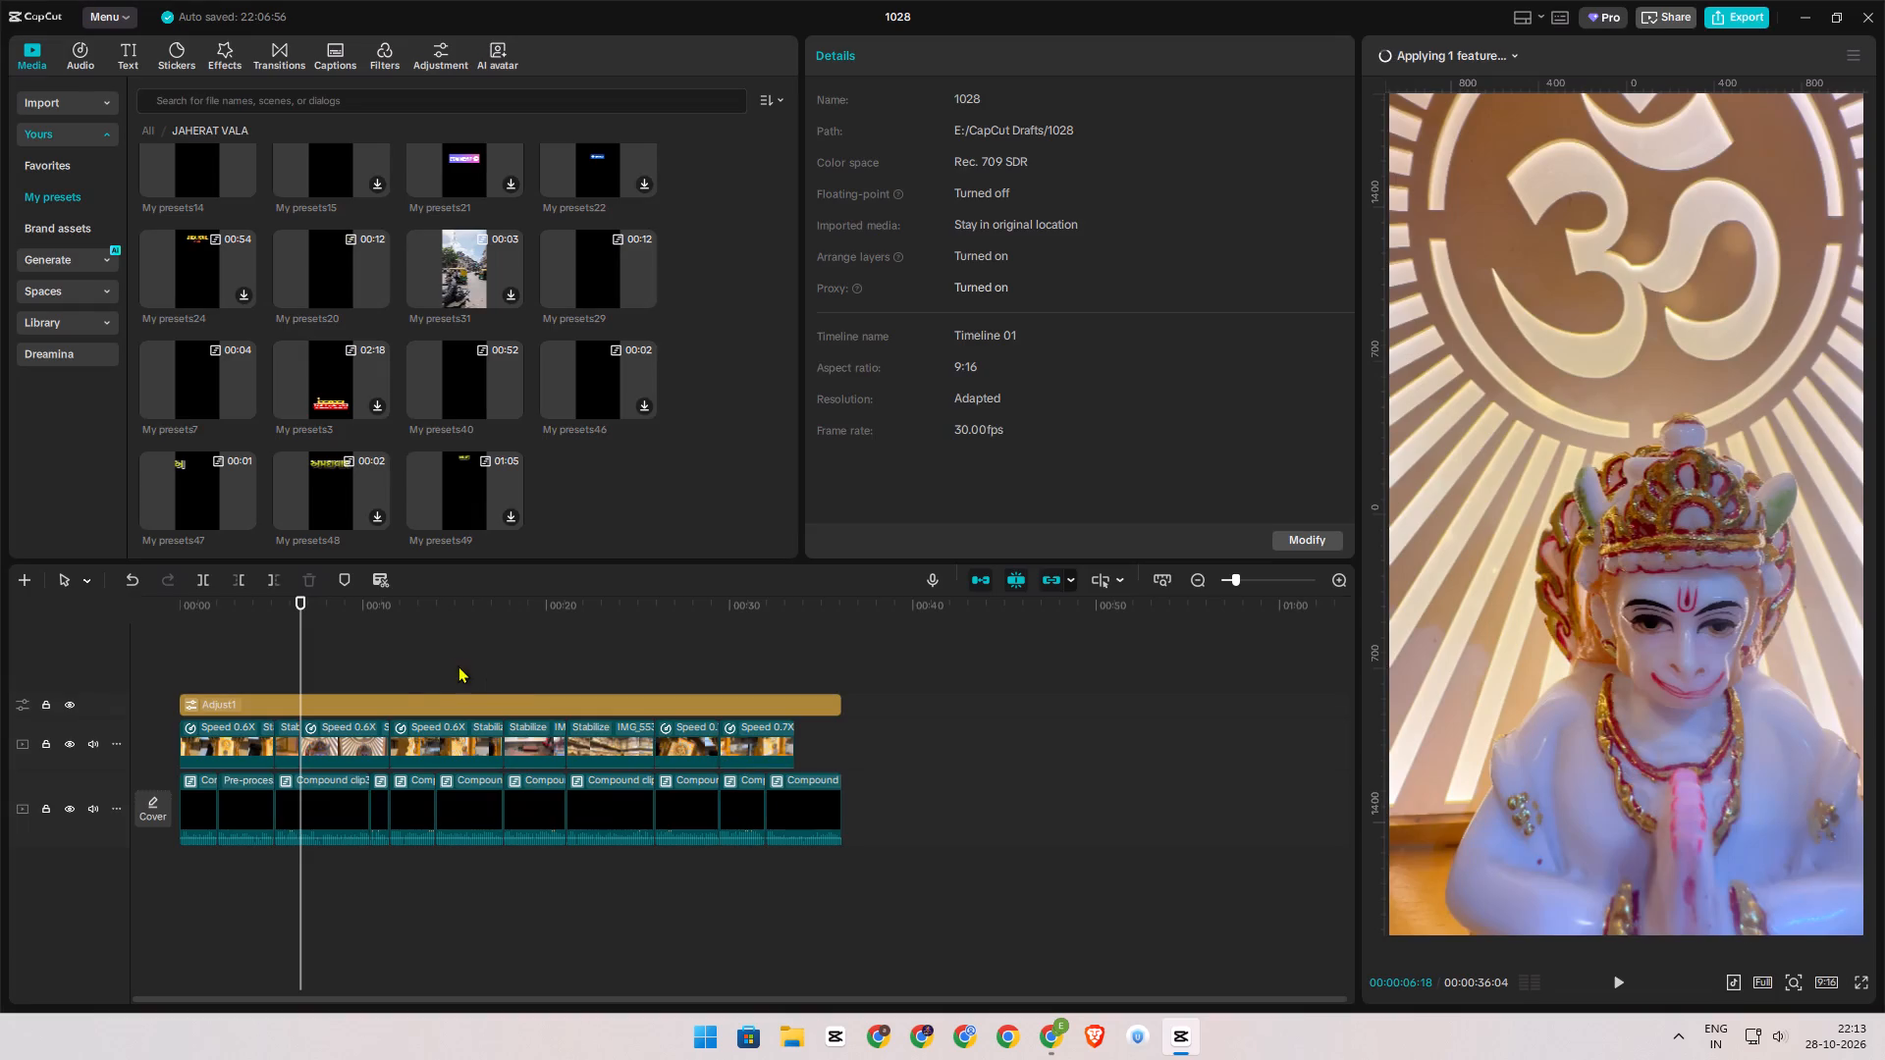
# Scrub the timeline back to about 00:00:03:24 to review the opening temple footage.
pyautogui.click(452, 662)
pyautogui.moveTo(452, 662); pyautogui.dragTo(249, 662)
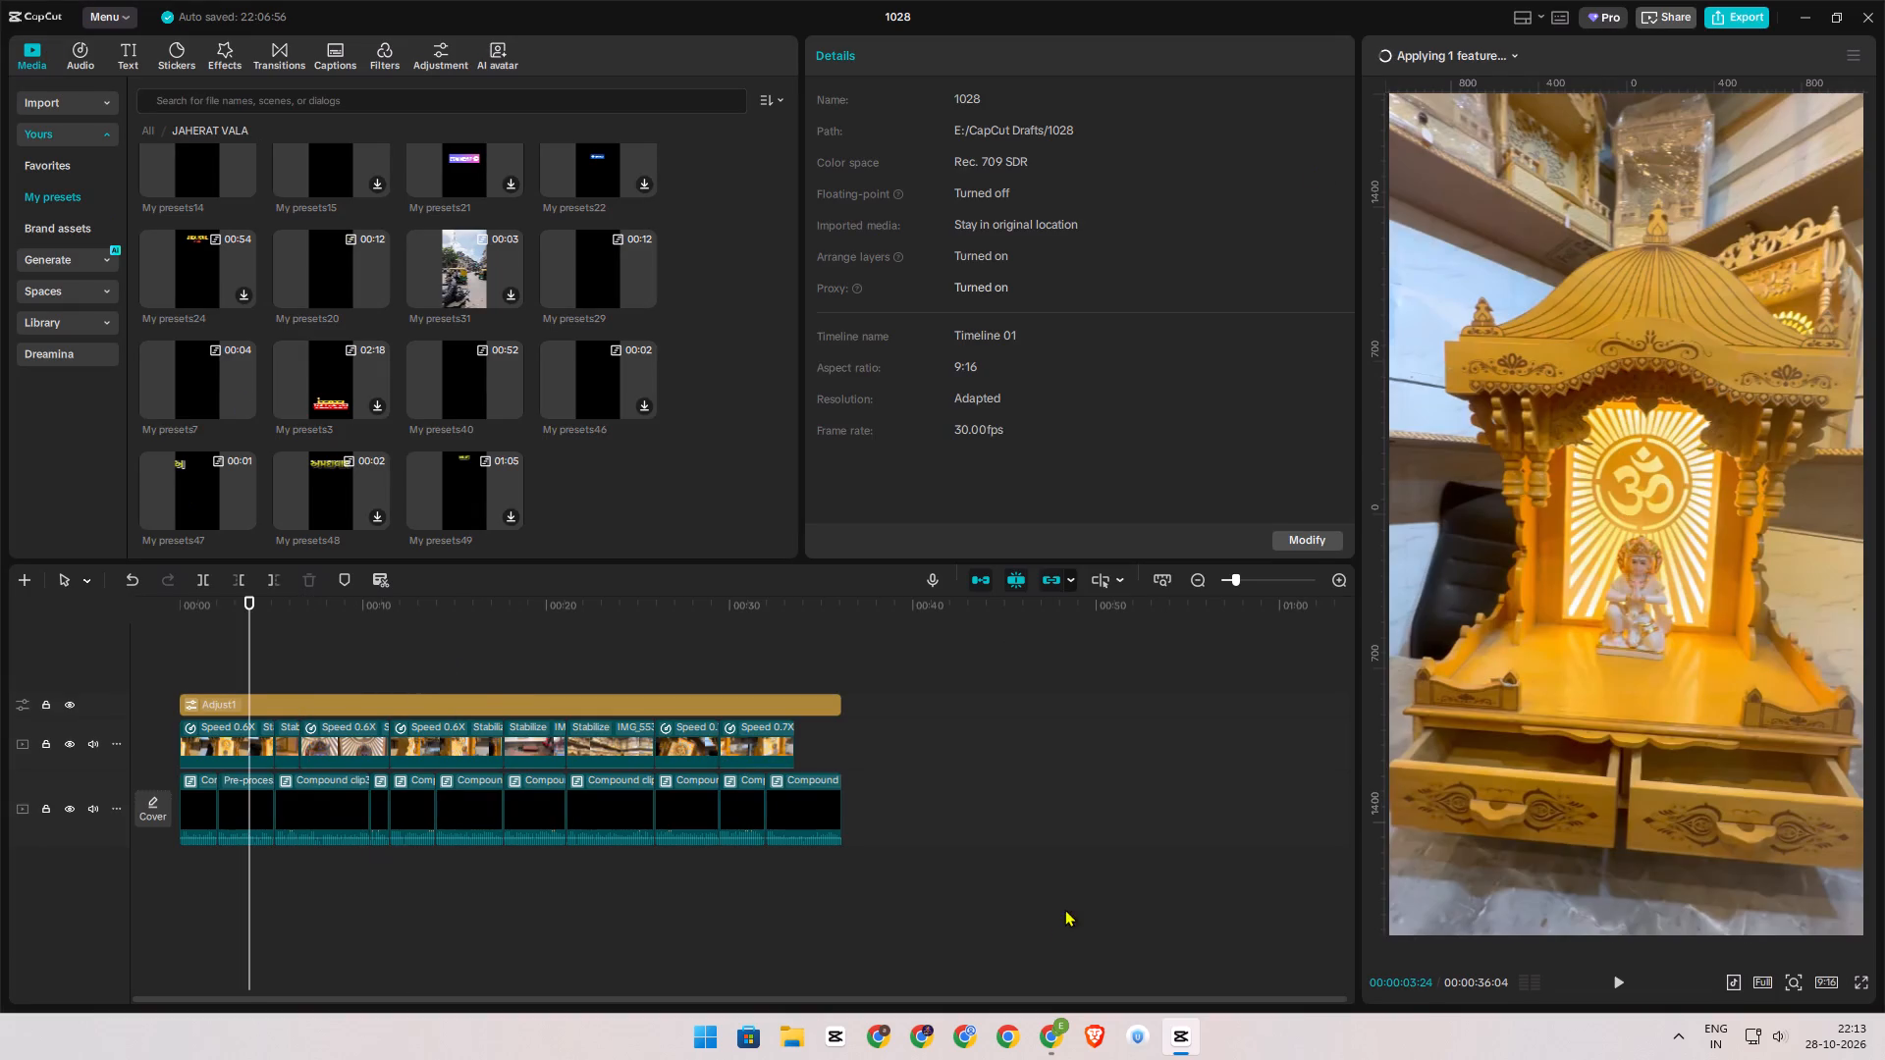
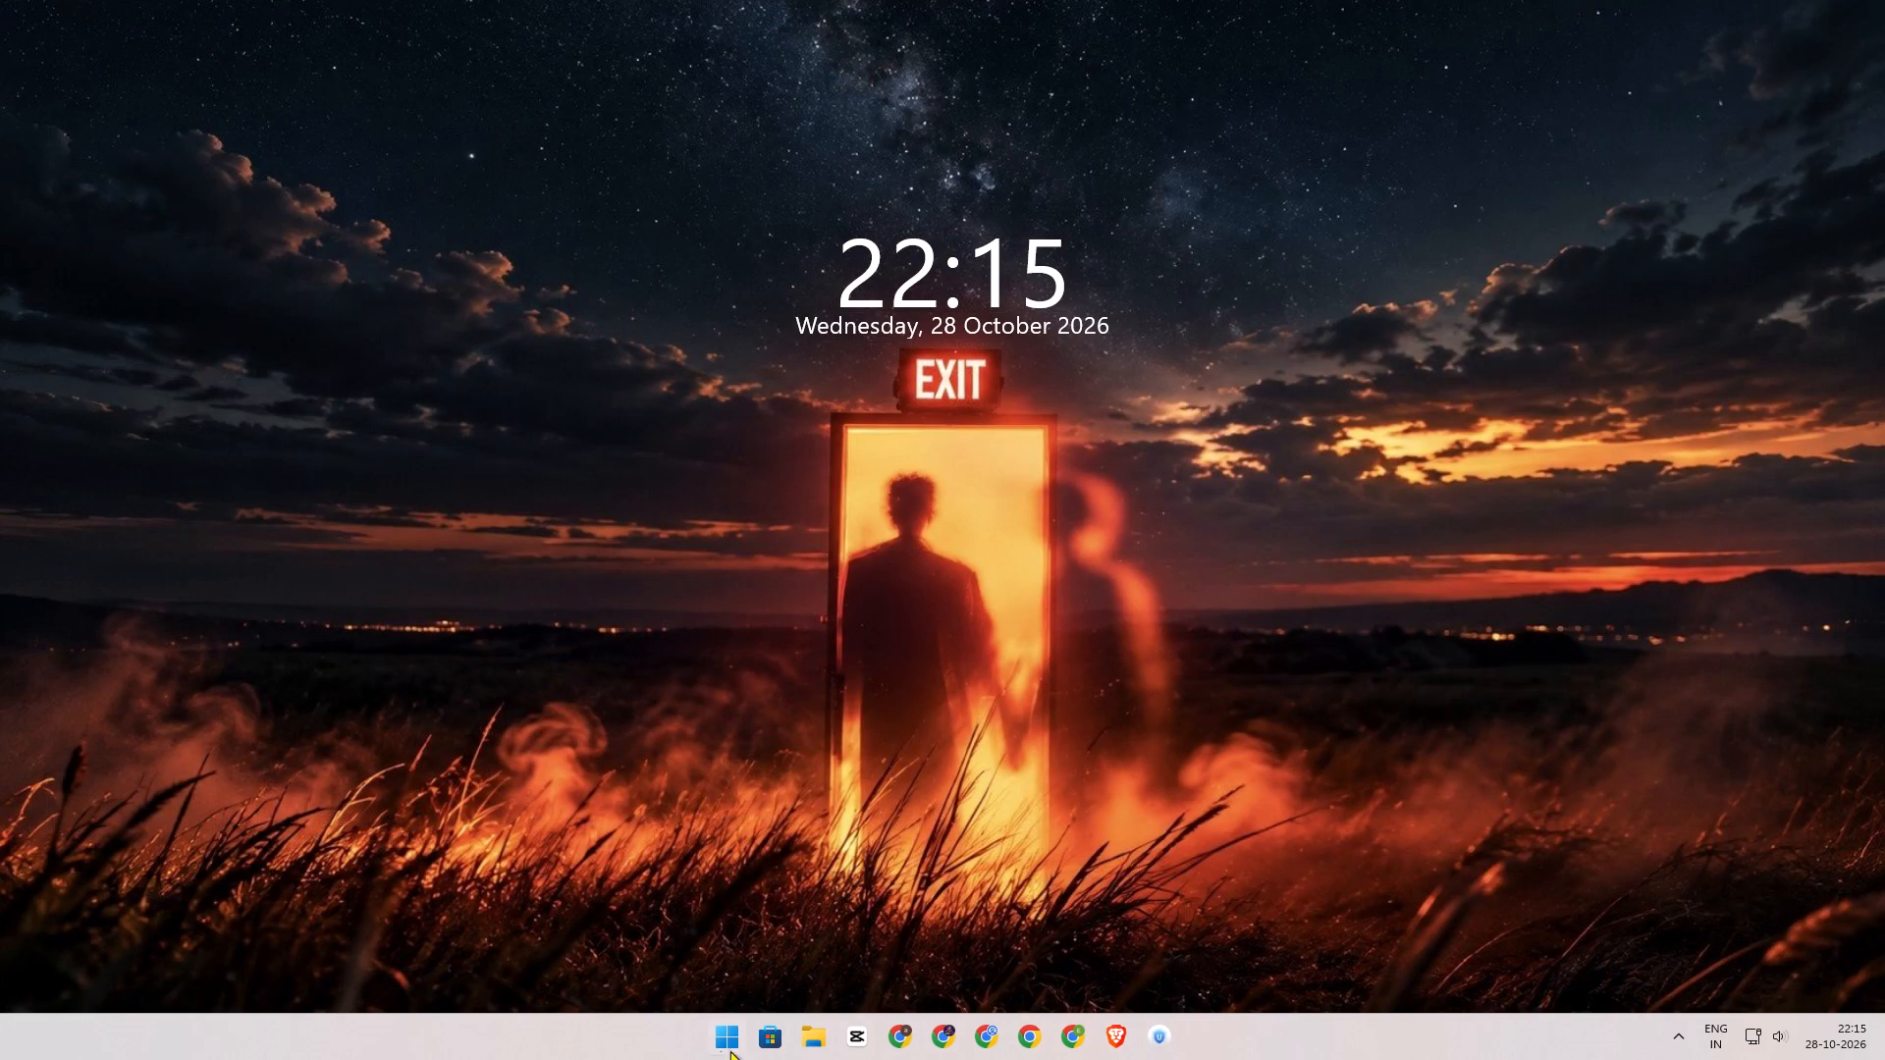
# Close the CapCut home window.
pyautogui.click(717, 1033)
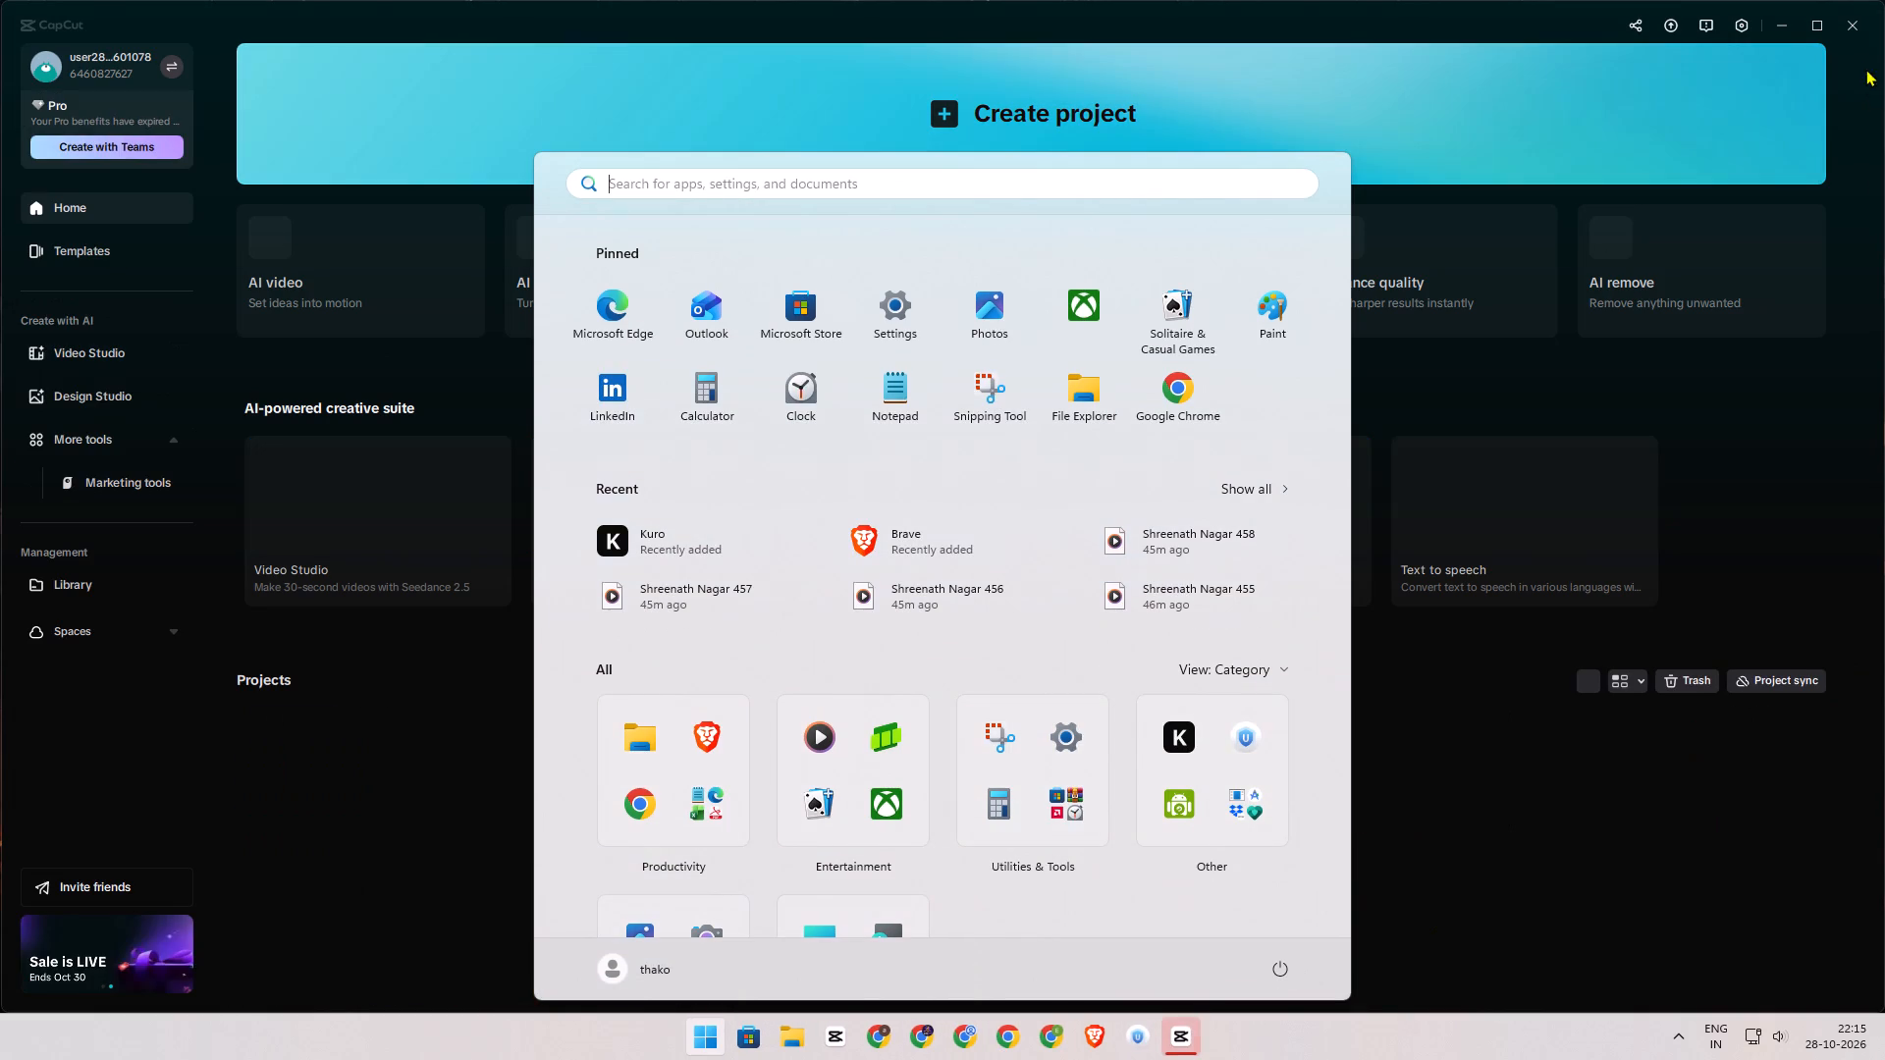
pyautogui.click(1852, 20)
pyautogui.click(1851, 30)
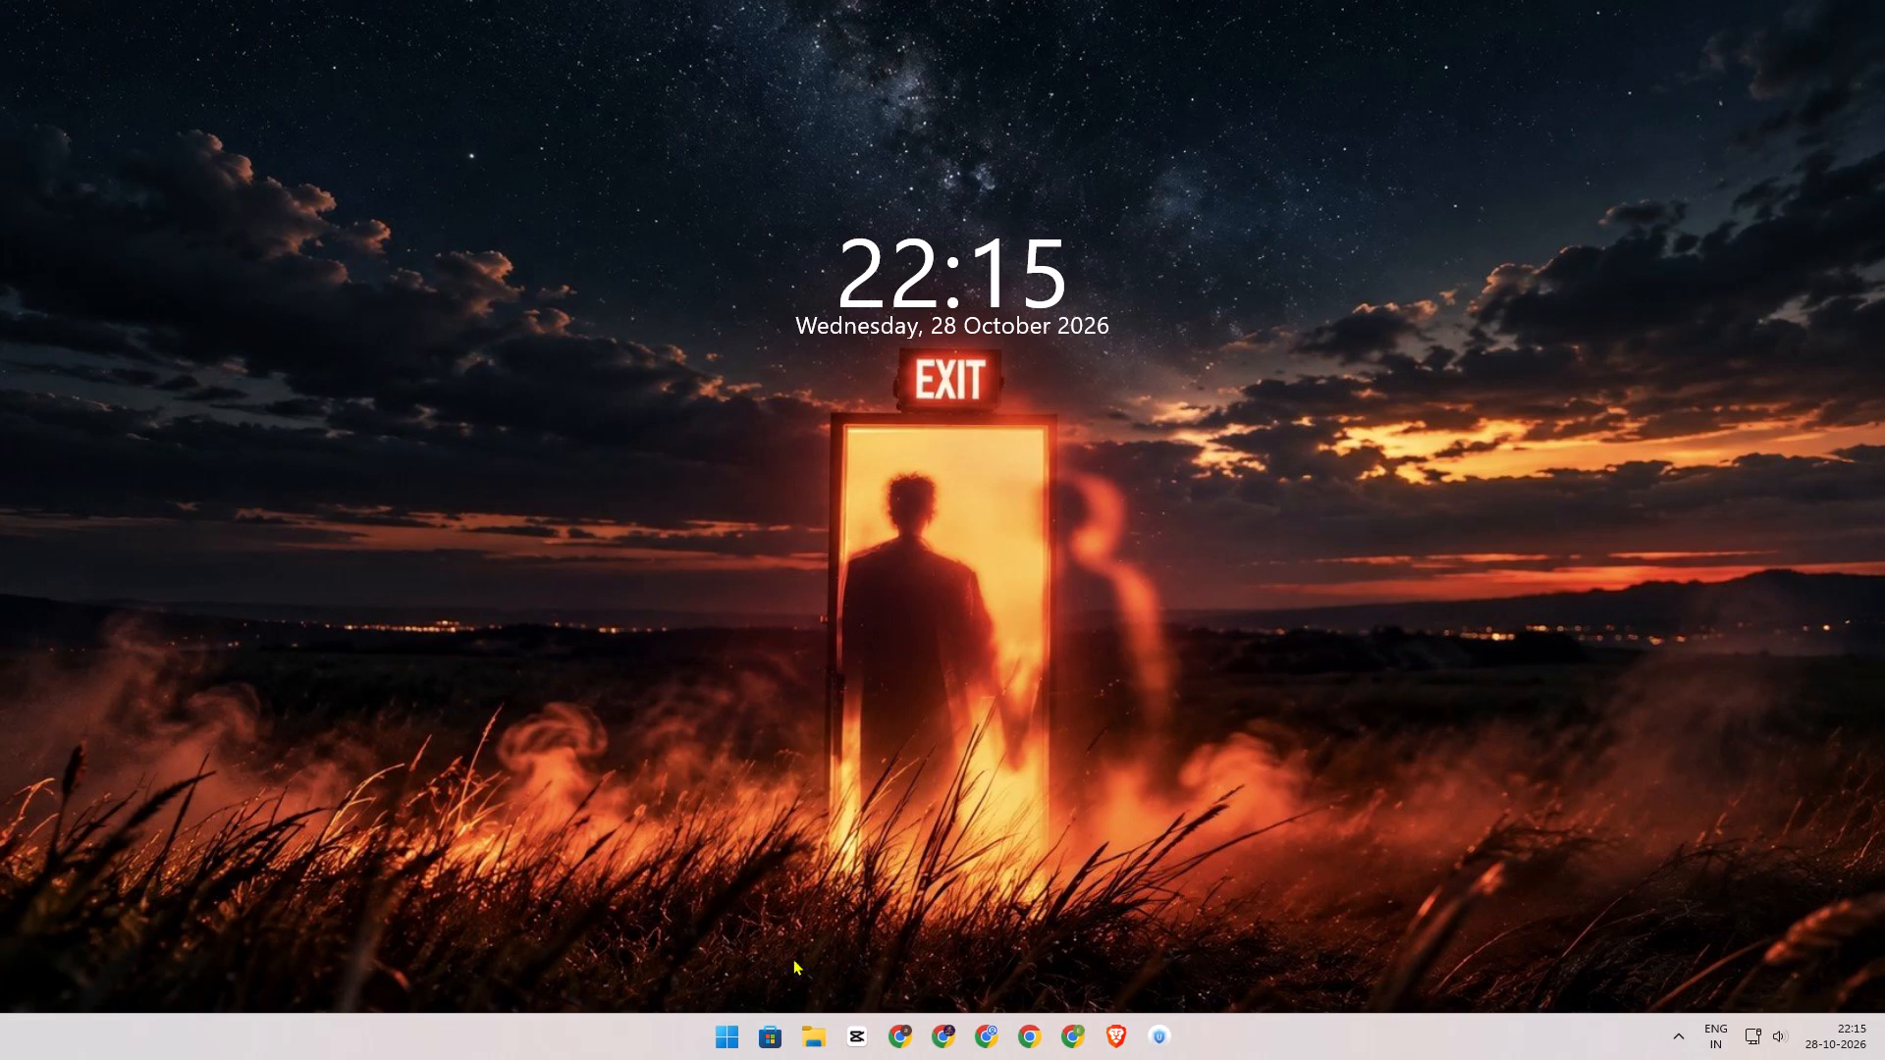
# Shut down the computer.
pyautogui.click(728, 1049)
pyautogui.click(1281, 971)
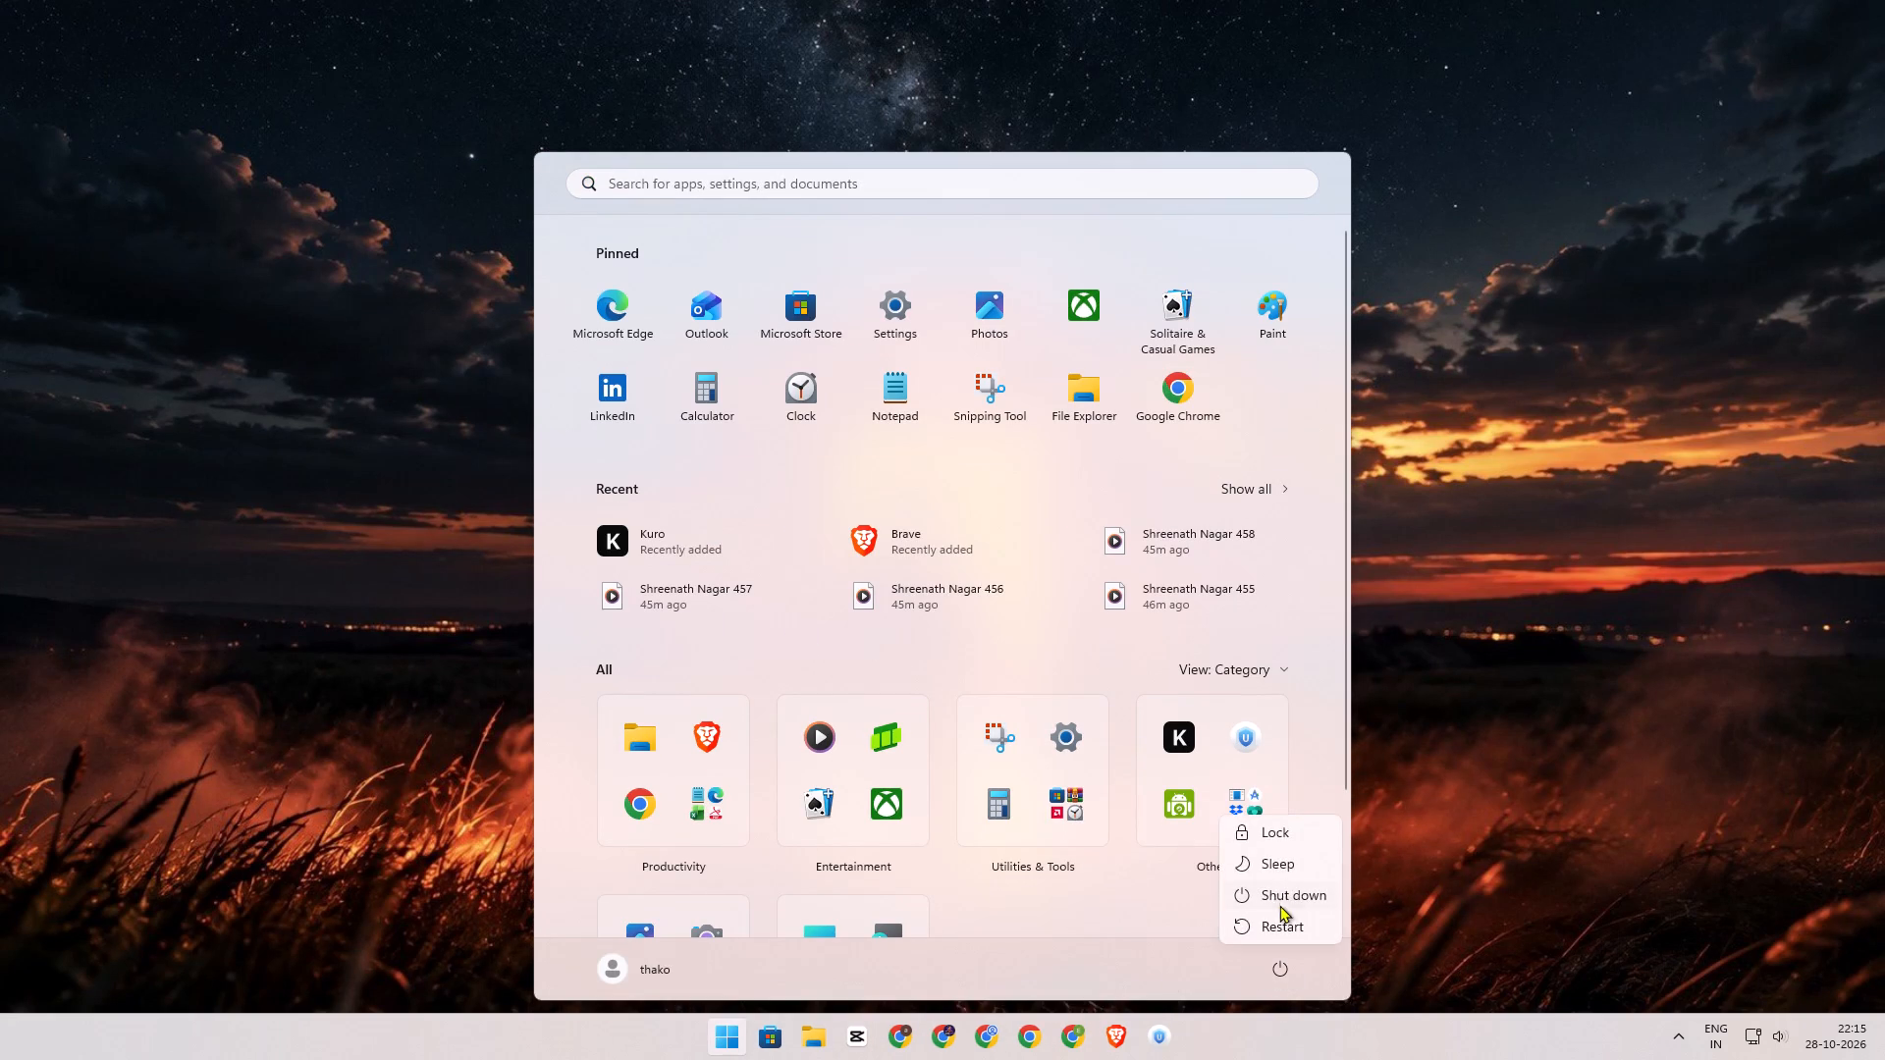
pyautogui.click(1276, 894)
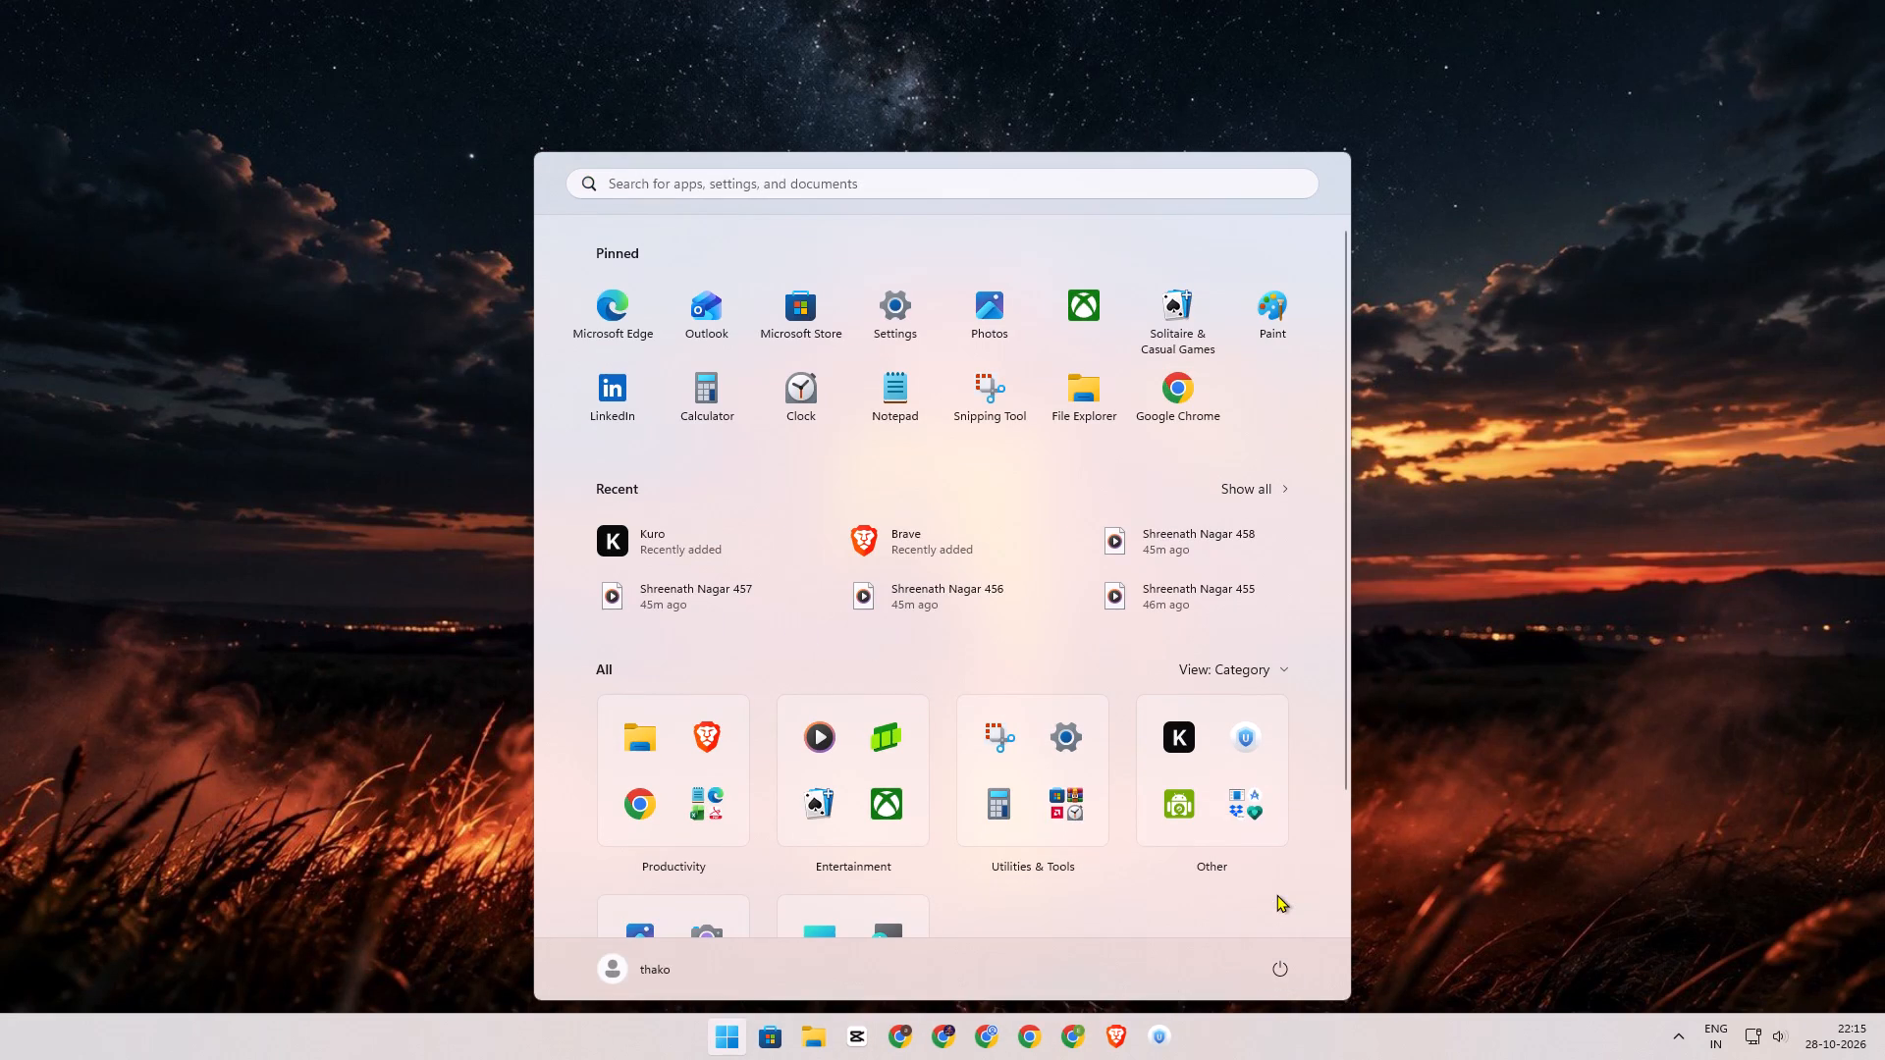